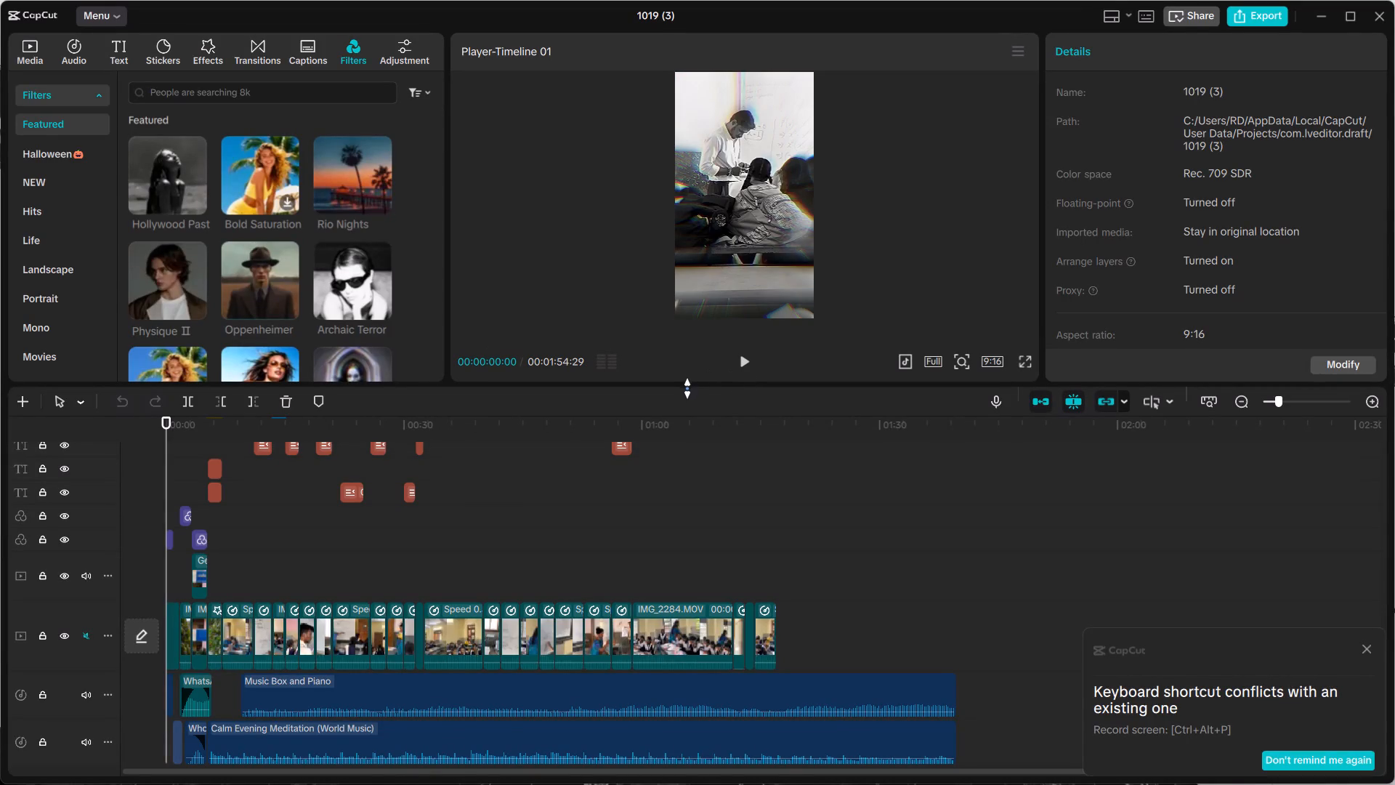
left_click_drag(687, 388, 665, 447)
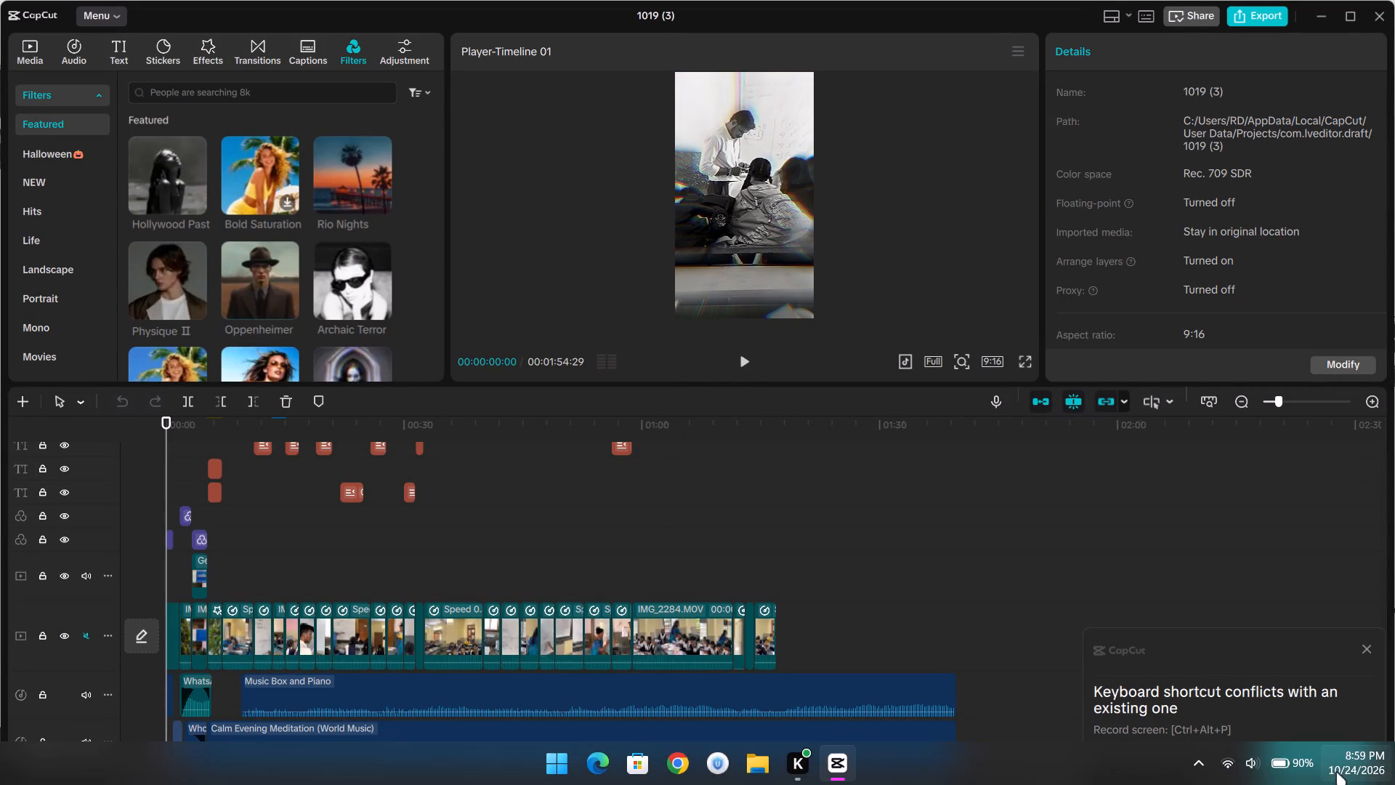
Raise the computer's screen brightness to about three-quarters and its sound volume to about half.
left_click(1243, 769)
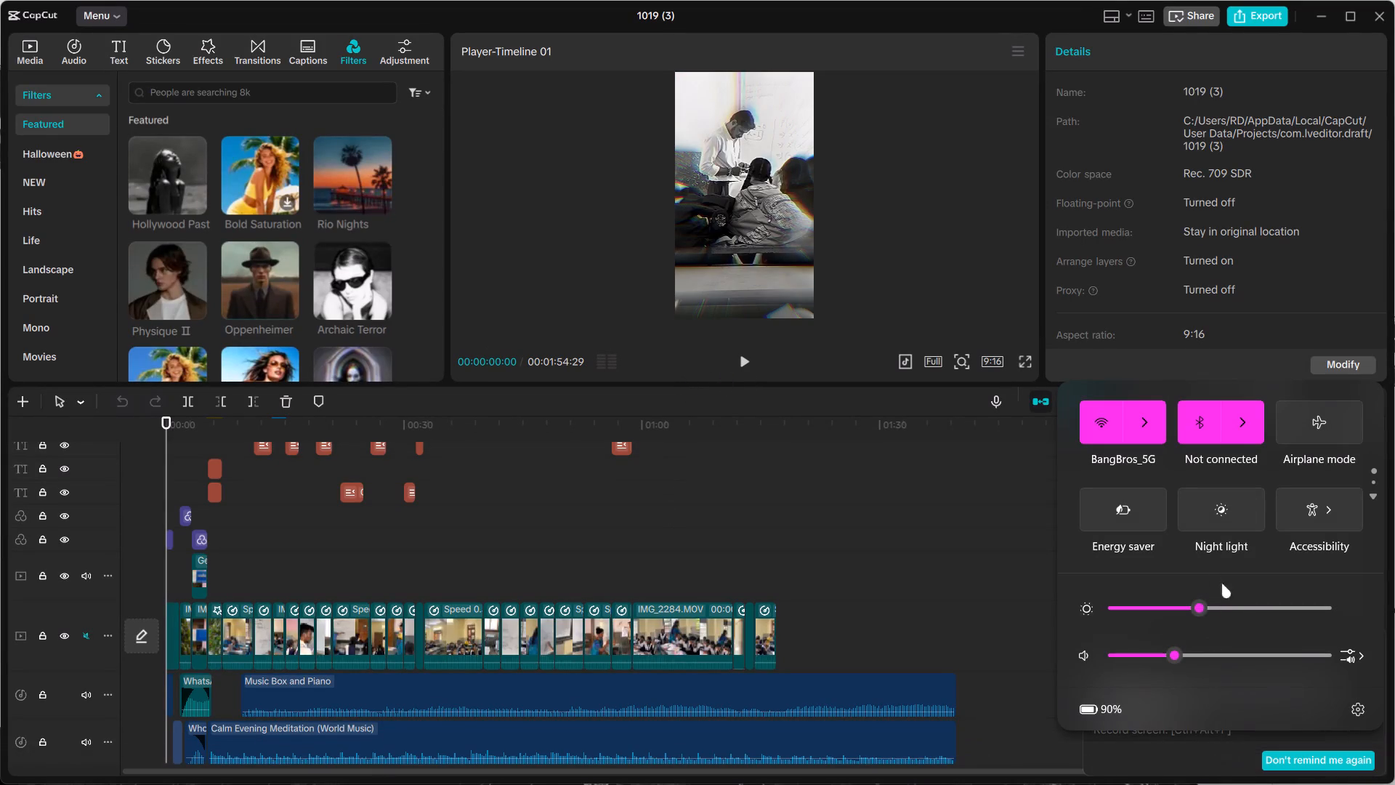
left_click(1252, 606)
left_click(1263, 605)
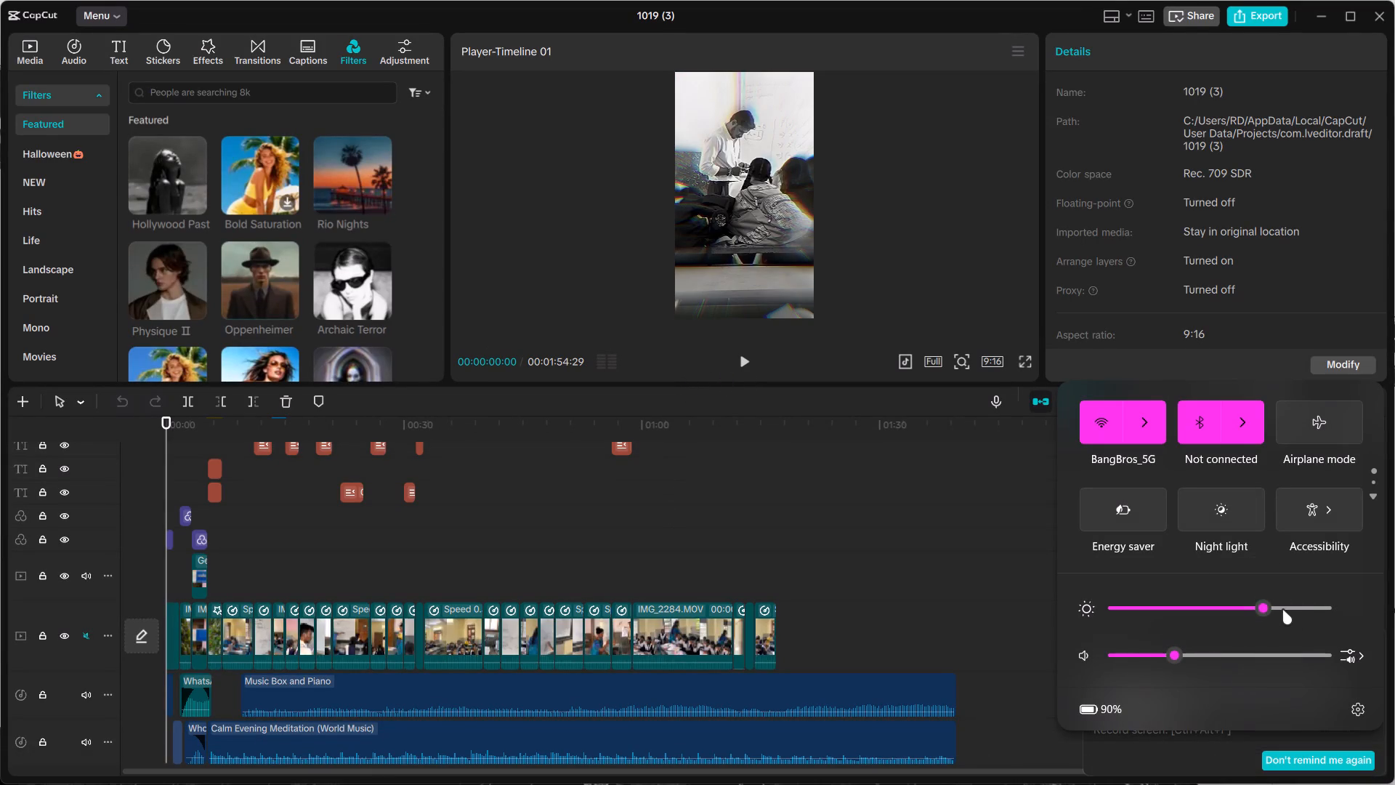
left_click(1282, 609)
left_click(1212, 651)
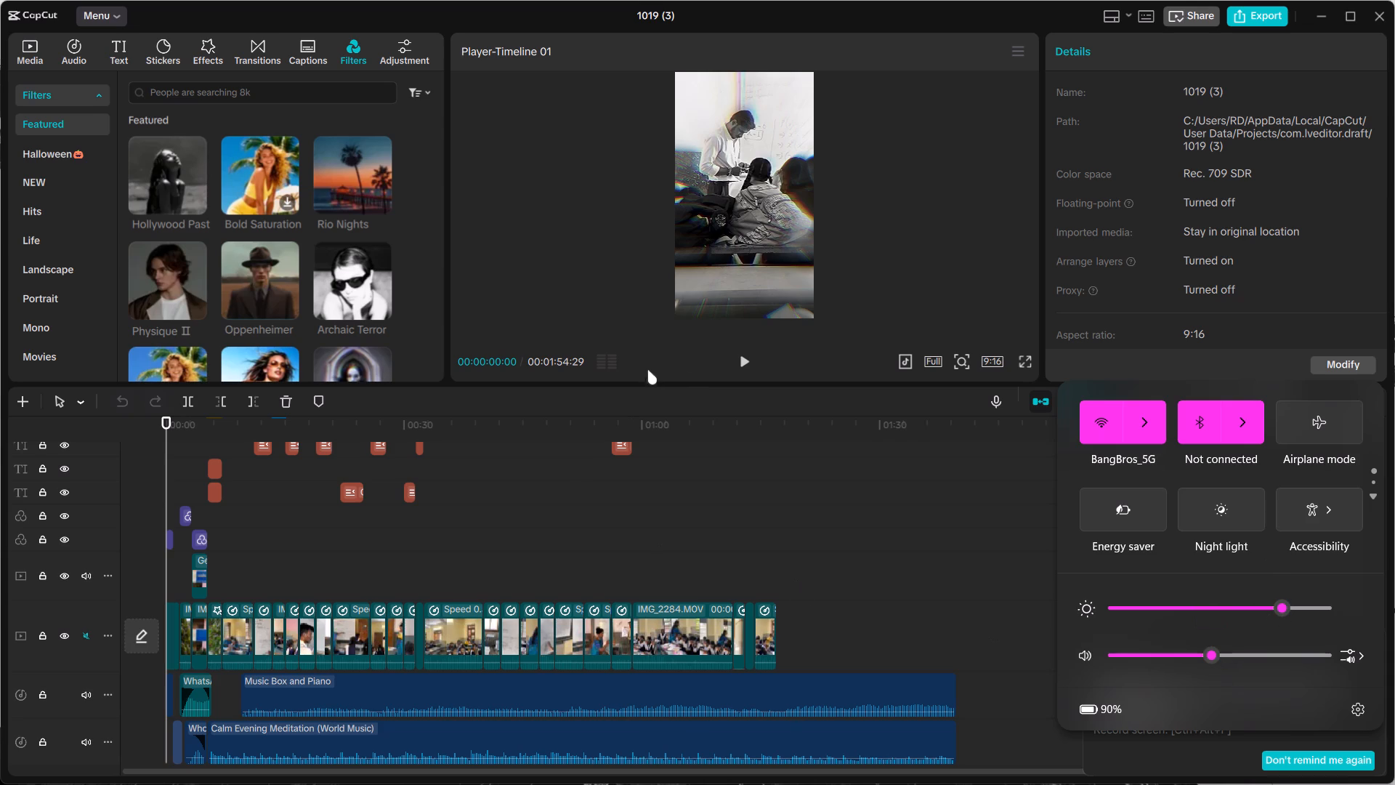
Play back the 1019 (3) timeline from its very beginning to review the opening clips.
left_click(741, 362)
scroll(692, 472, "up", 10)
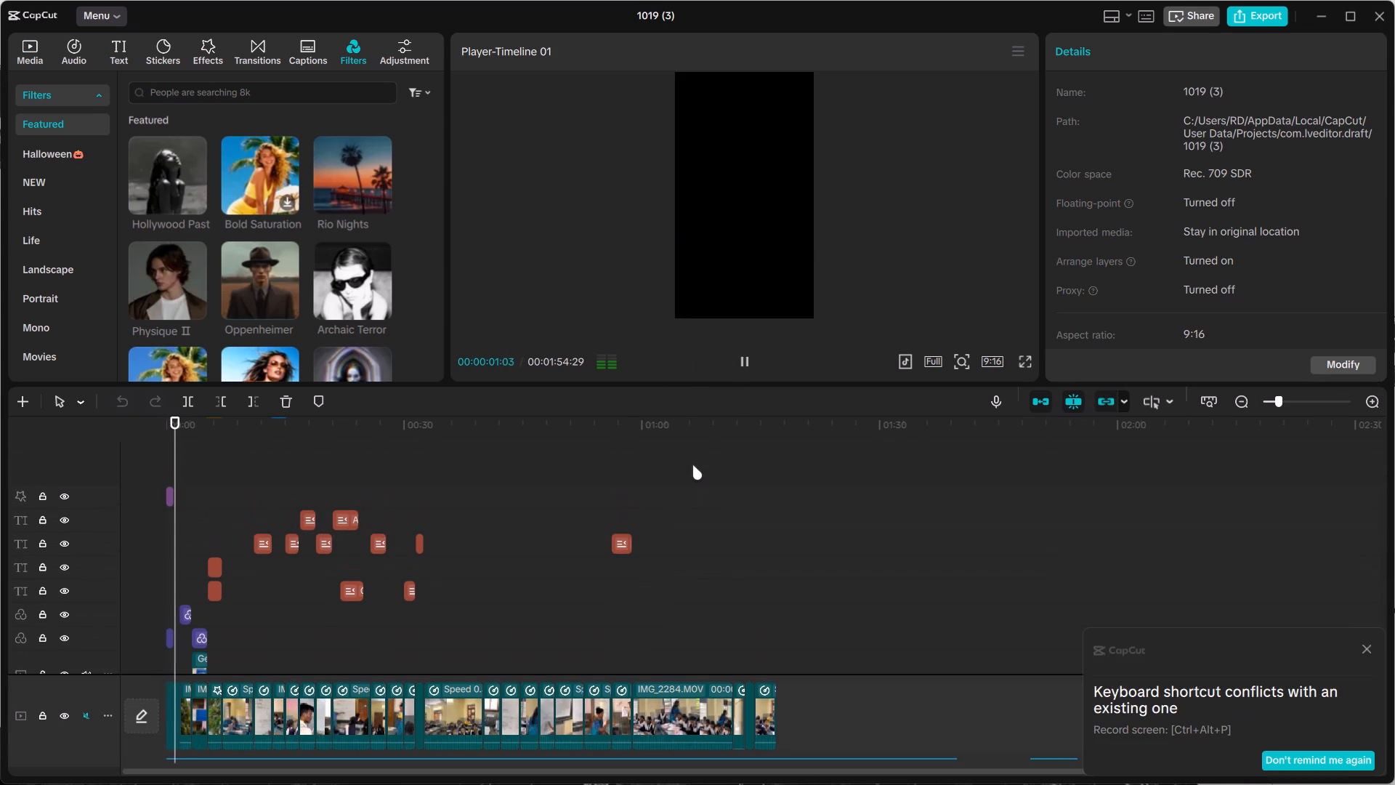
scroll(692, 464, "up", 5)
left_click_drag(193, 420, 165, 432)
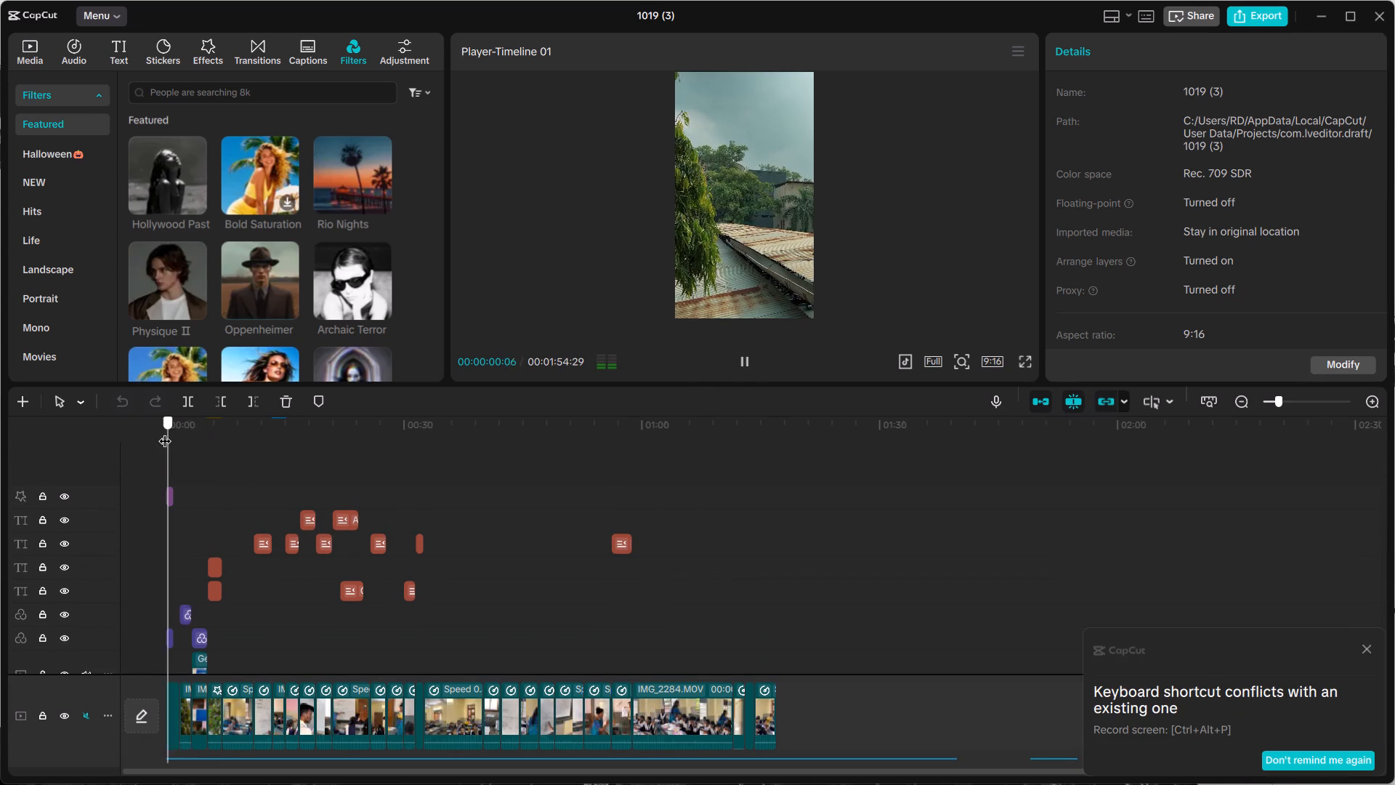
left_click_drag(165, 432, 125, 440)
left_click(734, 360)
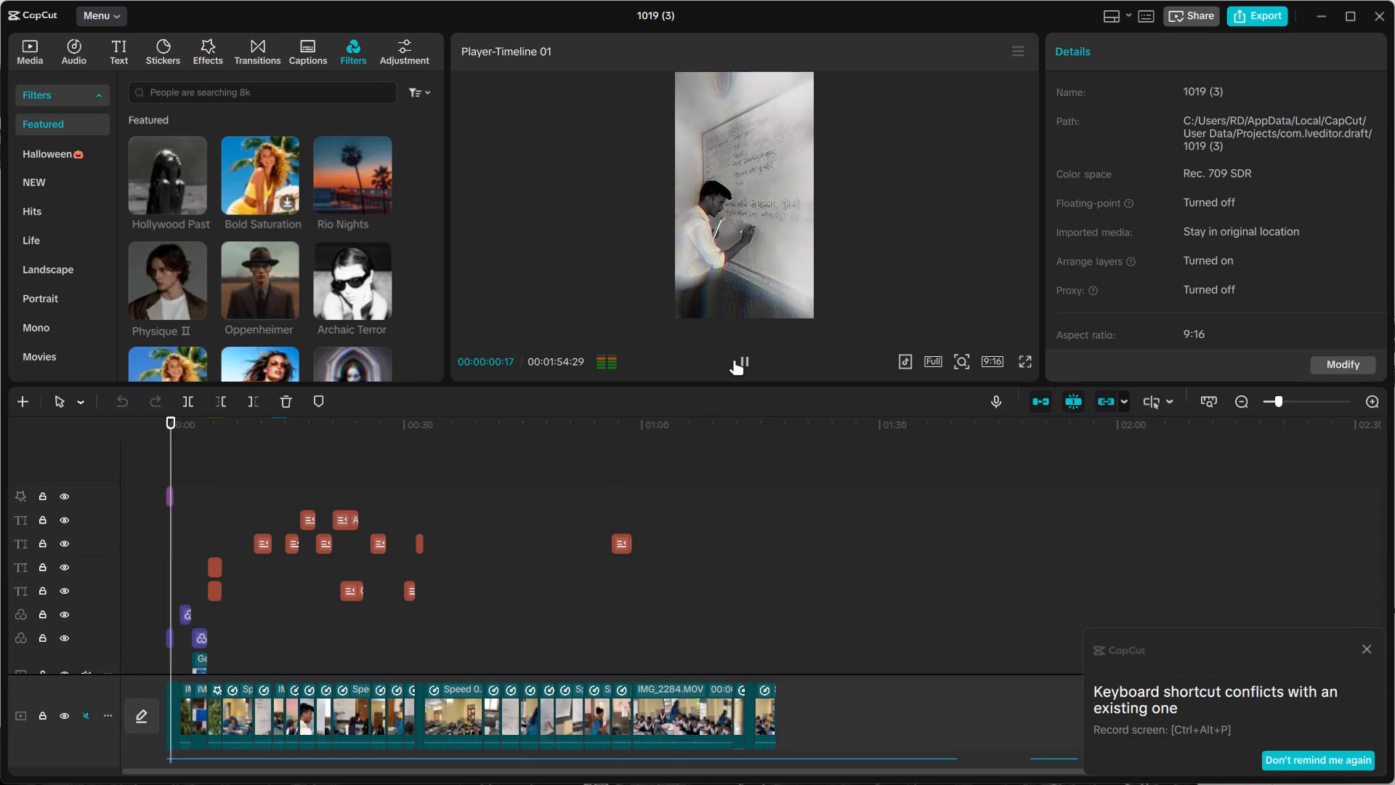
left_click(1295, 398)
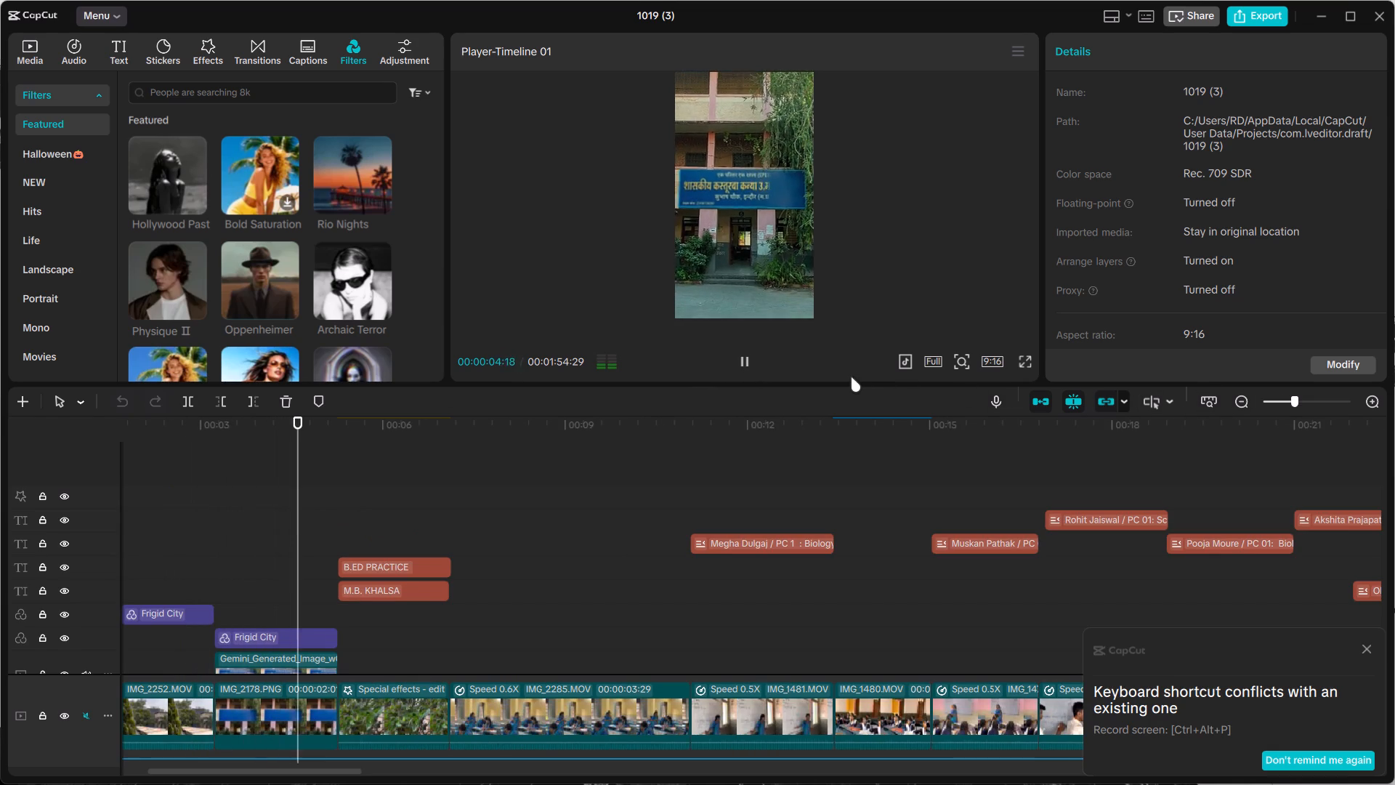
Enlarge the video preview area by shrinking the timeline's height, and dismiss the keyboard shortcut conflict notice.
left_click_drag(851, 385, 854, 510)
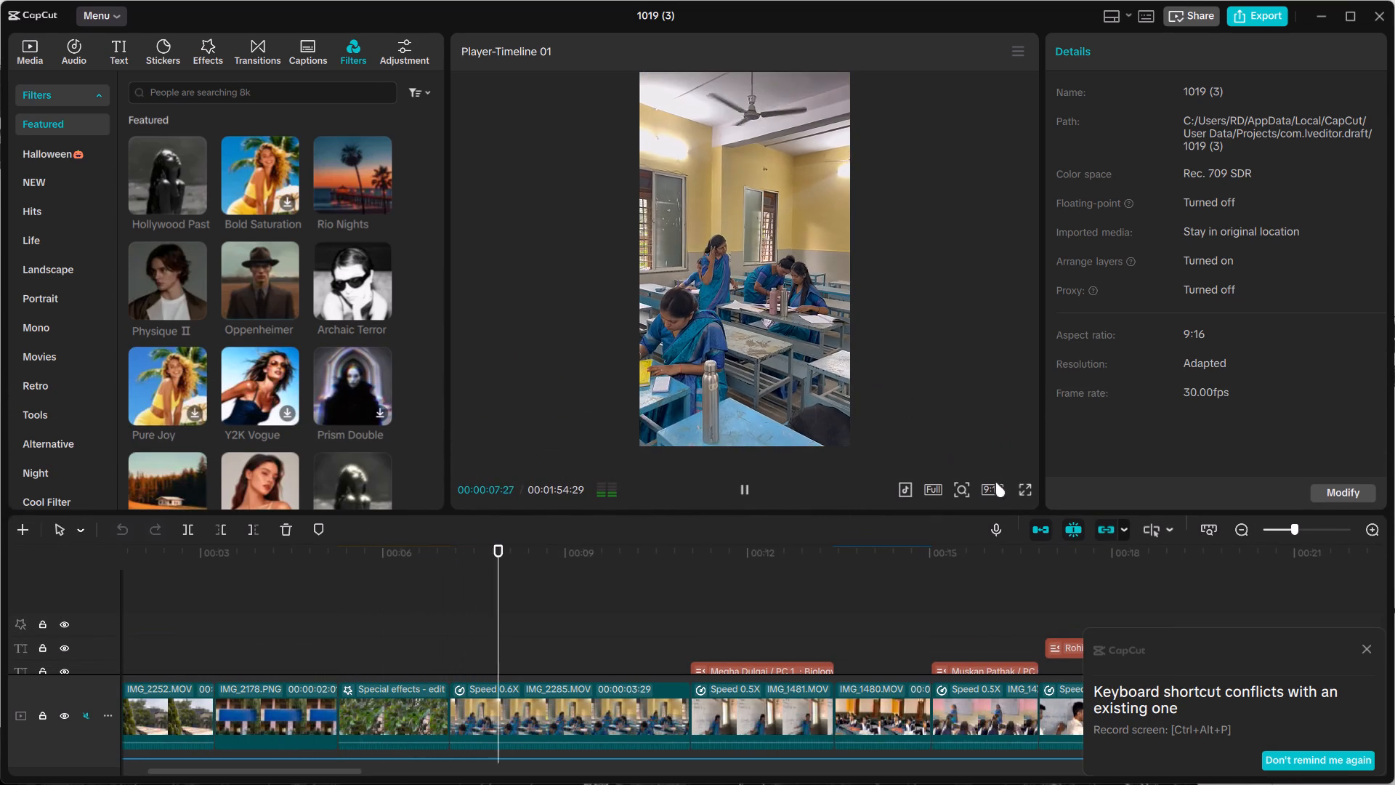
left_click(1364, 648)
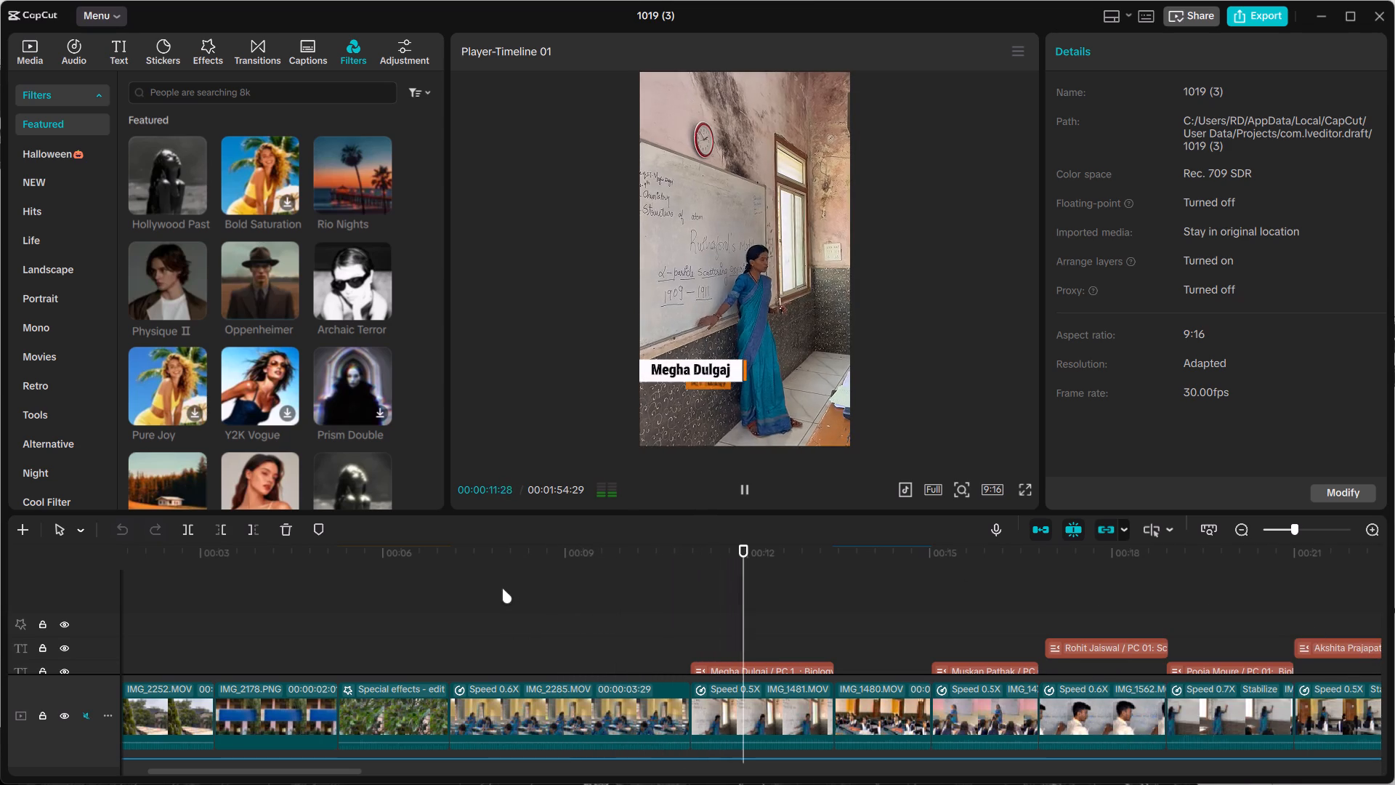
Play the video's opening second from the start of the timeline to check its current sound and effects.
left_click(429, 584)
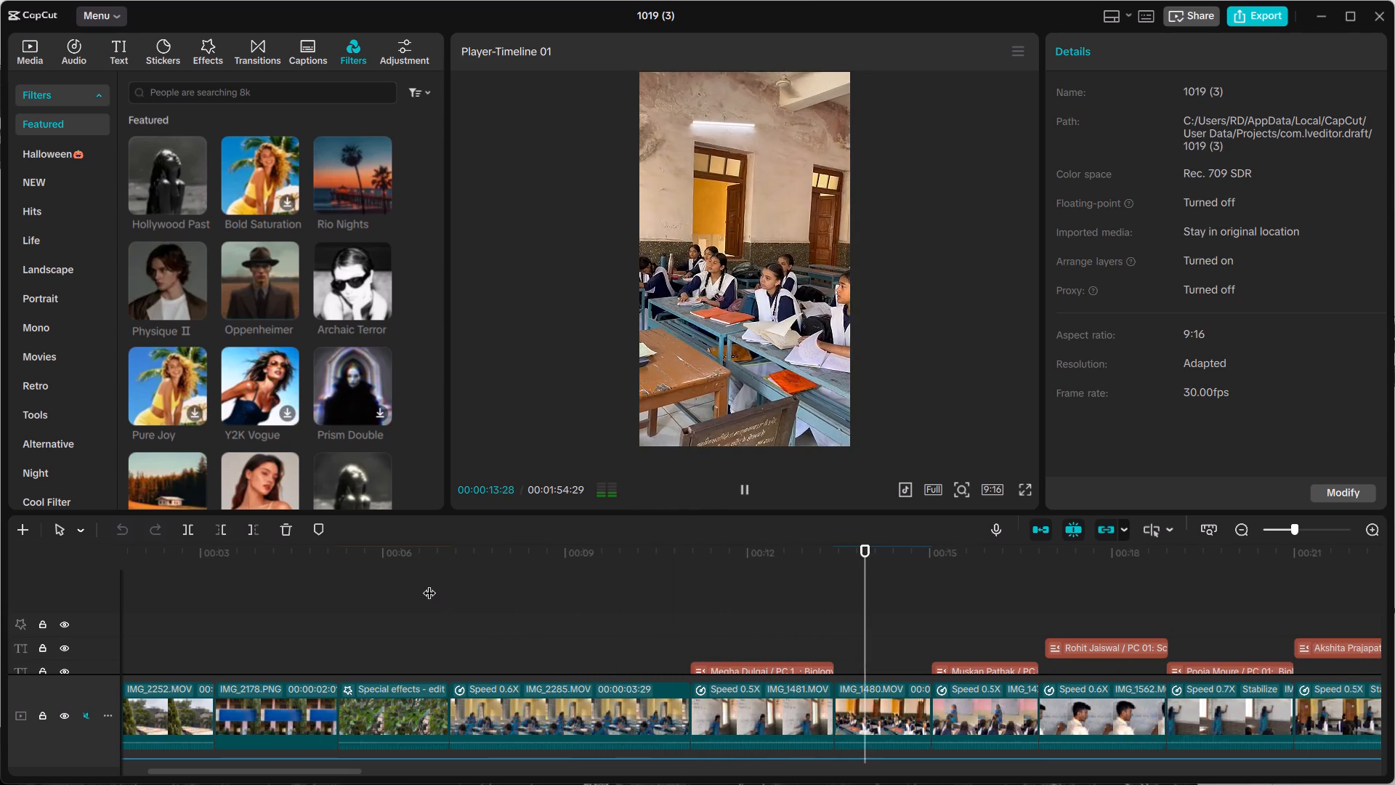
left_click_drag(429, 584, 0, 714)
left_click(738, 488)
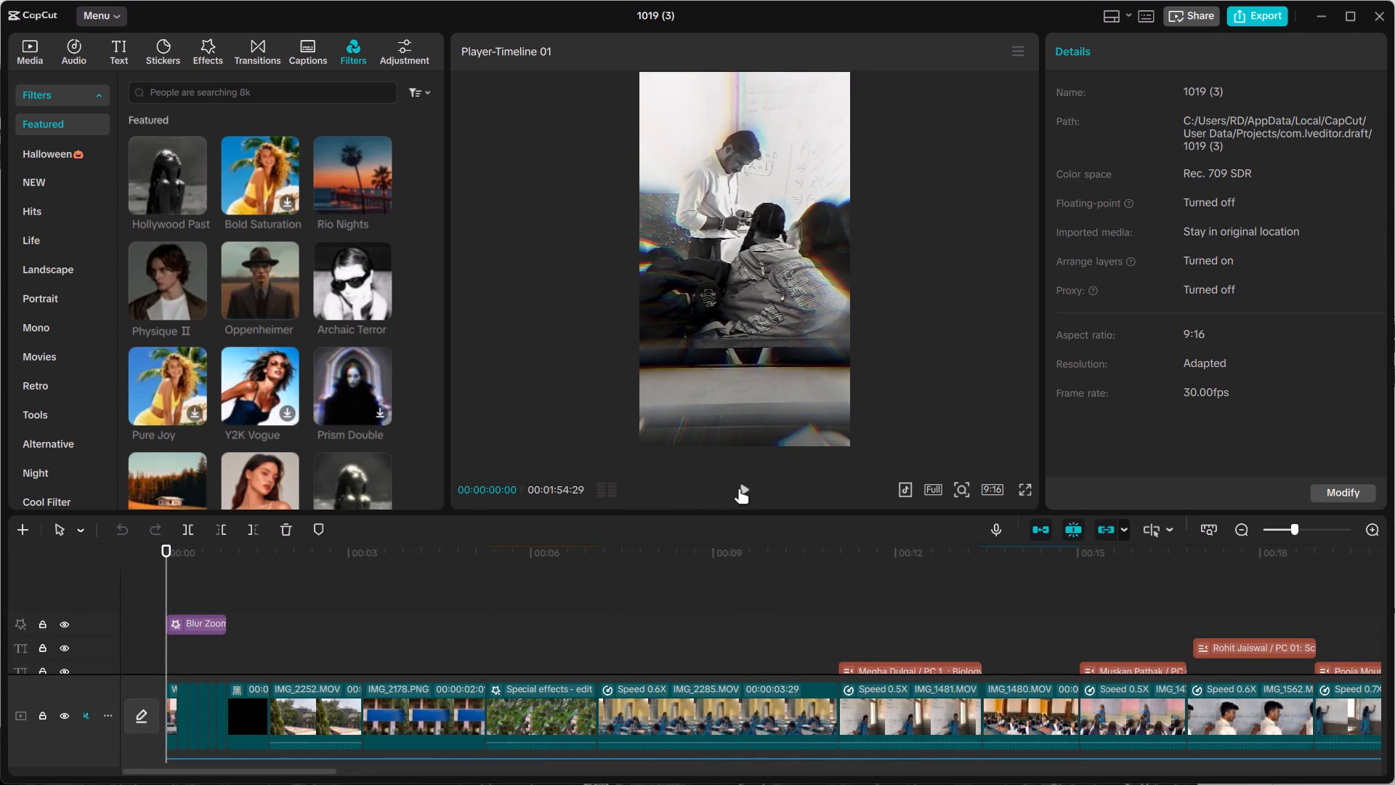
left_click(739, 488)
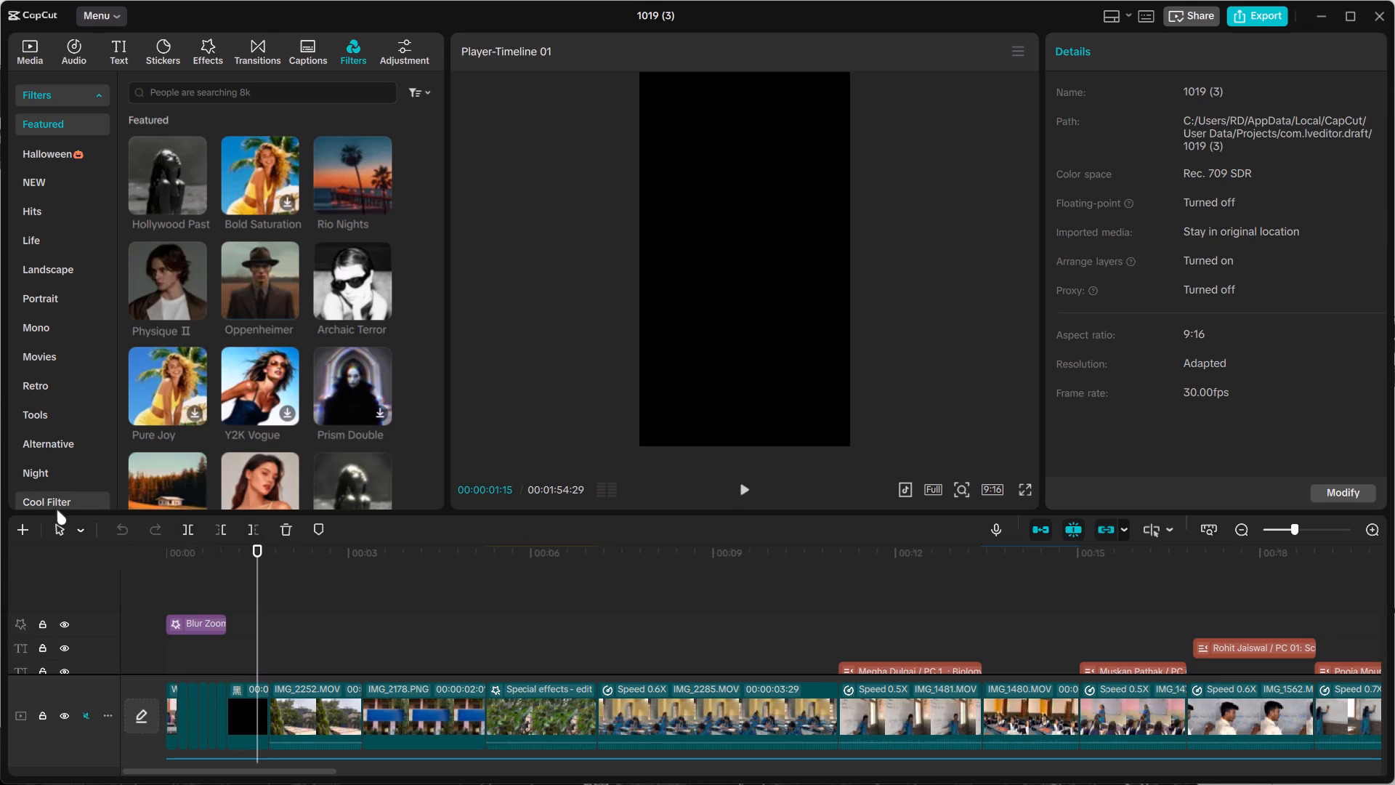
Preview the trending sound effects and add swish_whoosh (large)(794558) to the timeline at about 0.5 s.
left_click(77, 62)
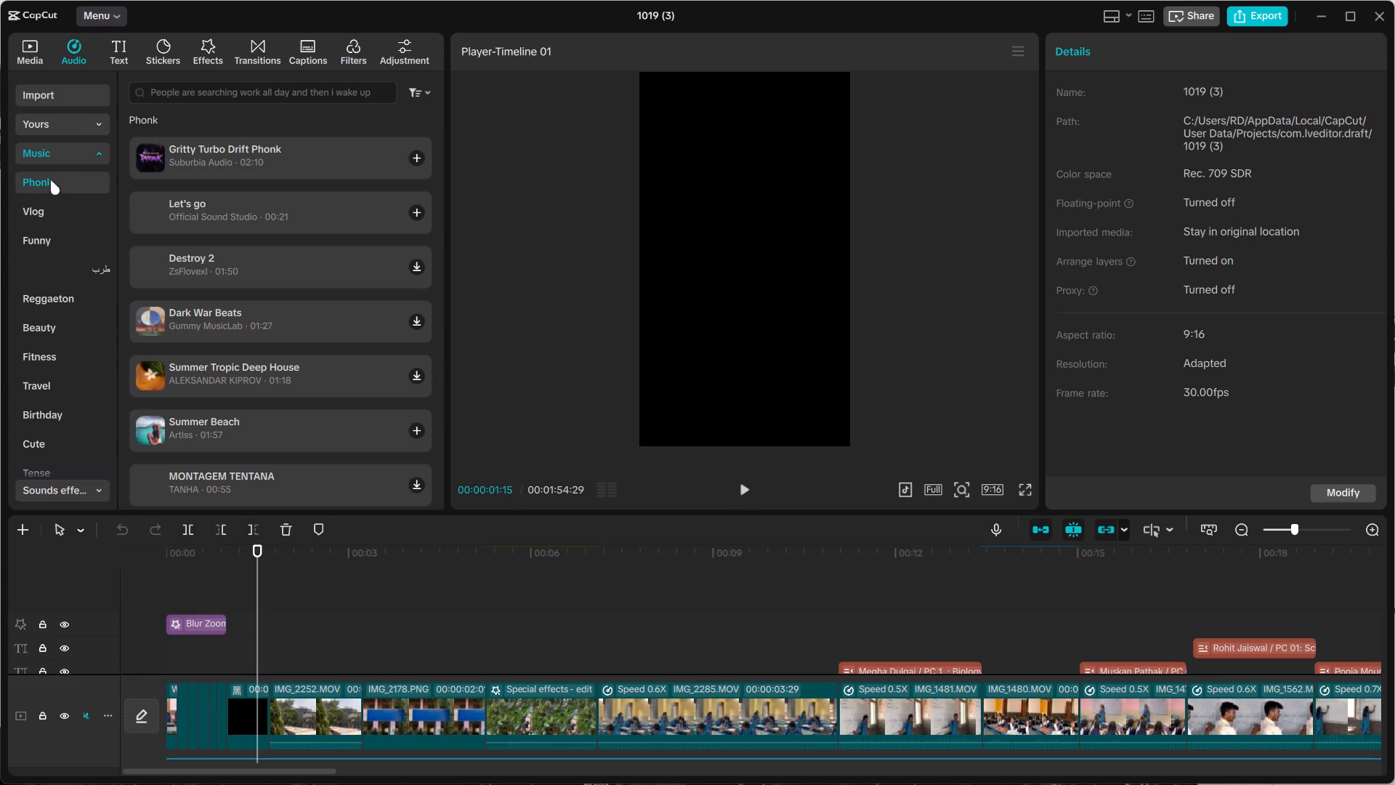
left_click(62, 145)
left_click(61, 155)
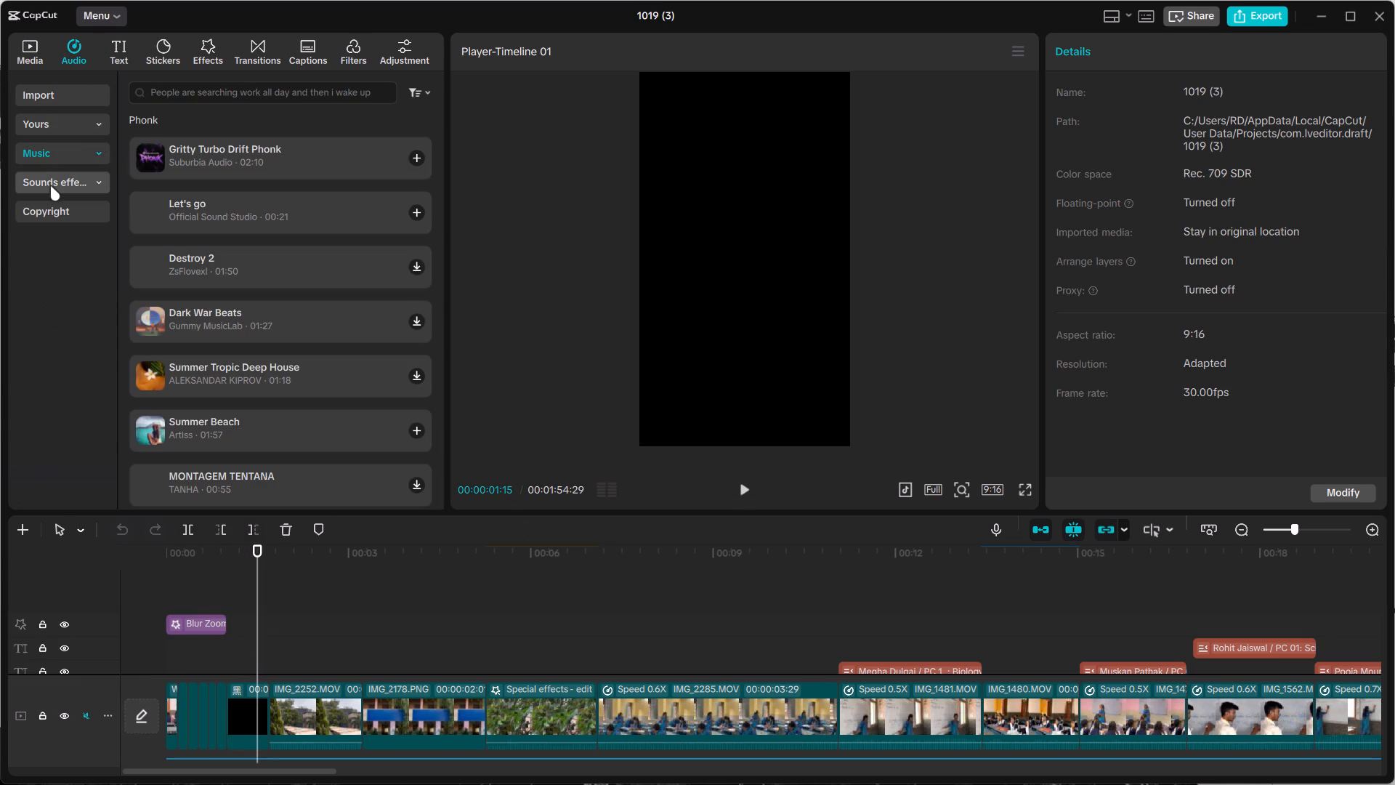
left_click(49, 185)
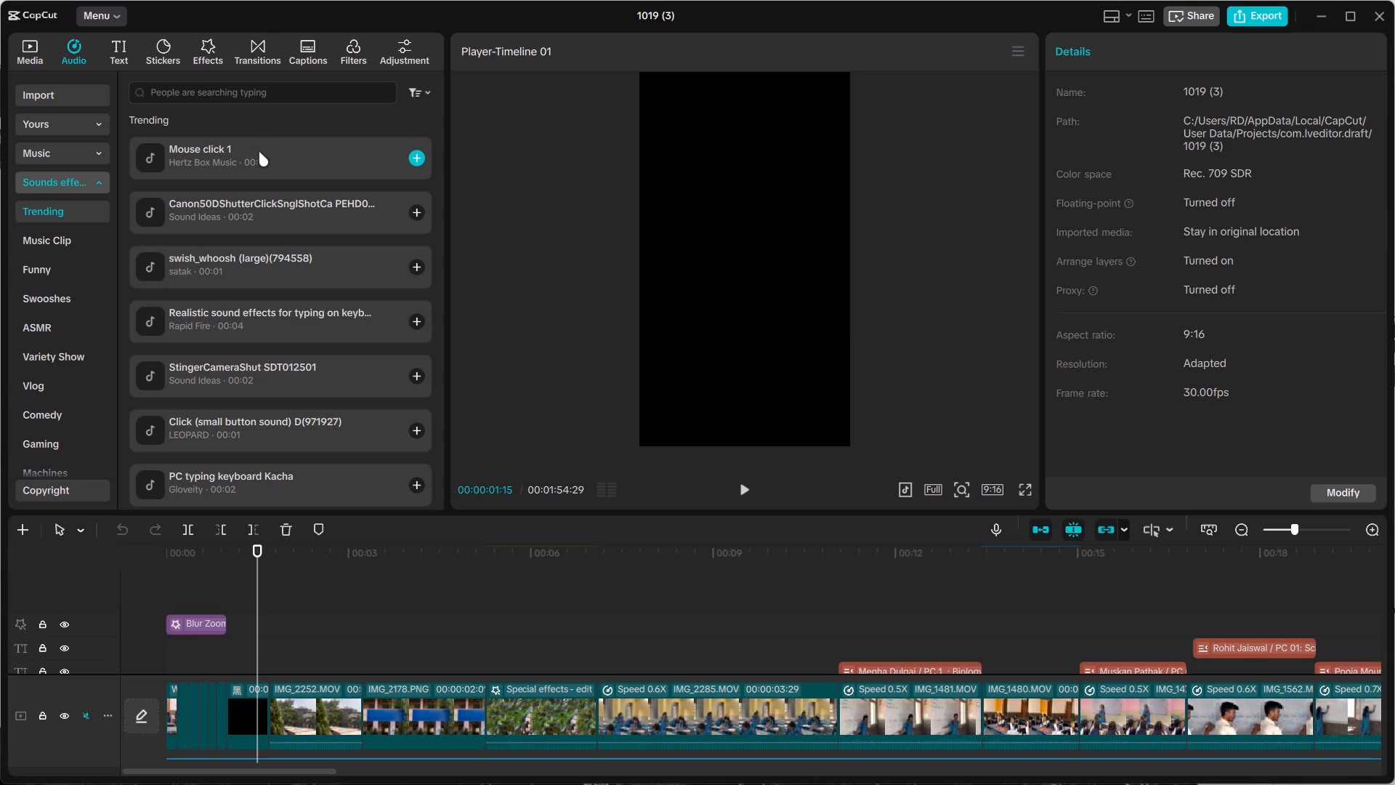
left_click(258, 152)
scroll(243, 172, "down", 10)
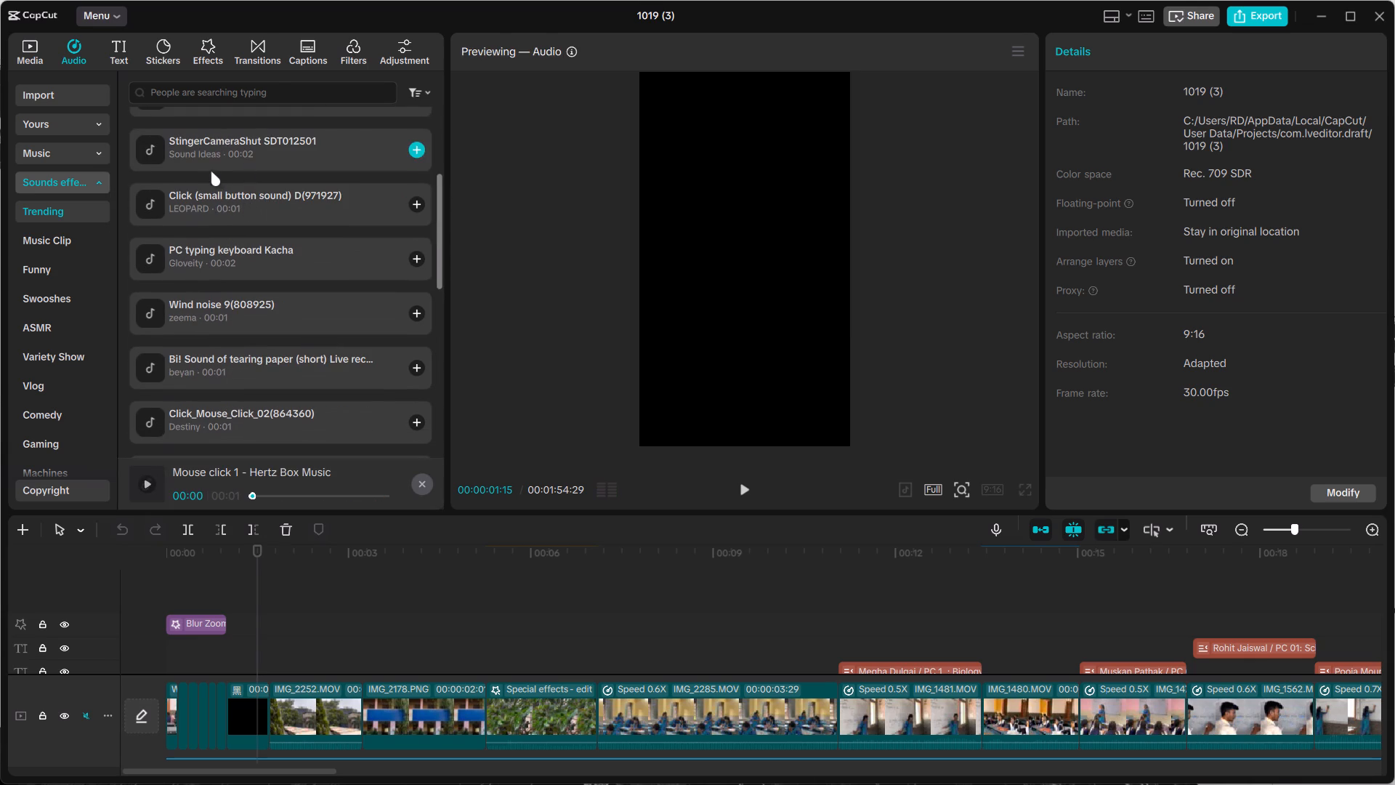
scroll(211, 171, "up", 2)
left_click(235, 198)
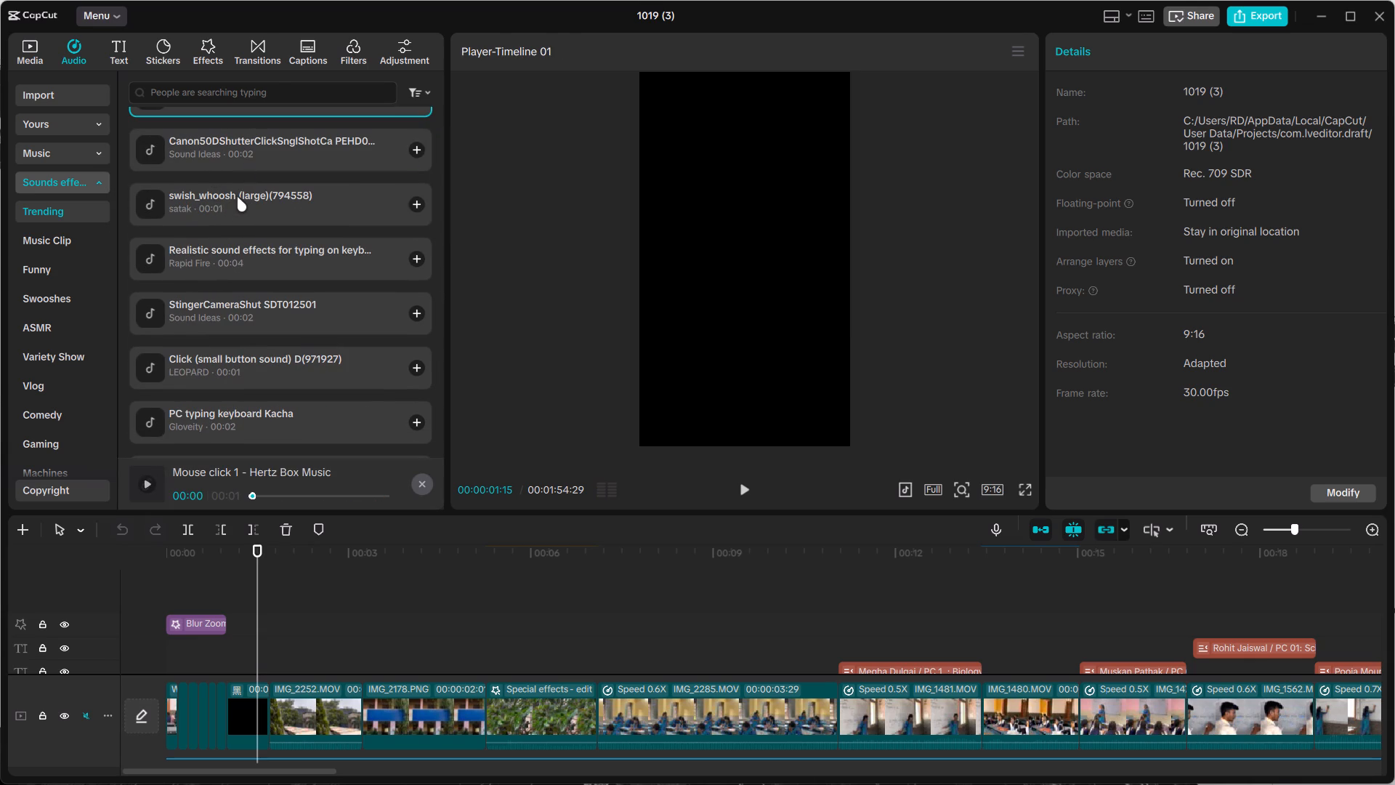
left_click(254, 212)
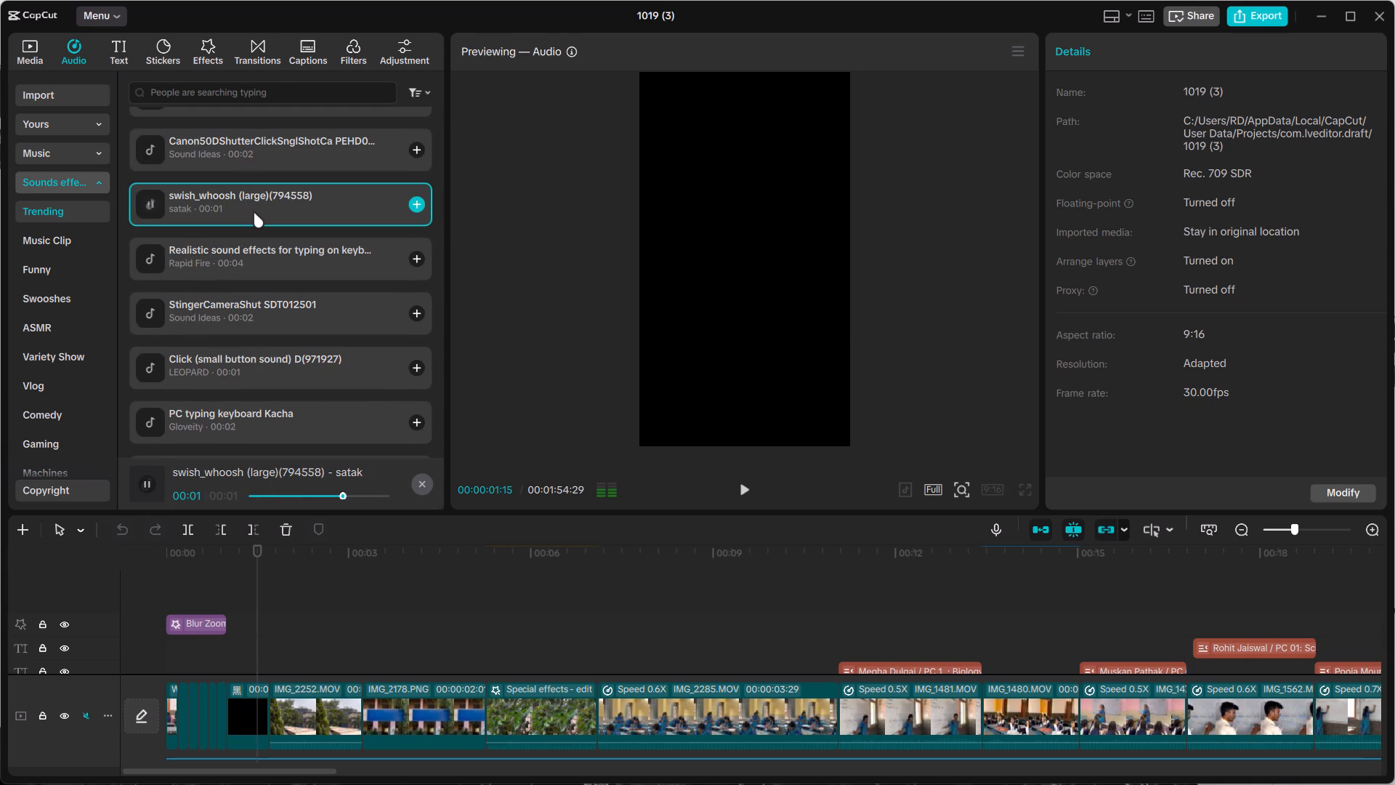
left_click_drag(349, 203, 213, 723)
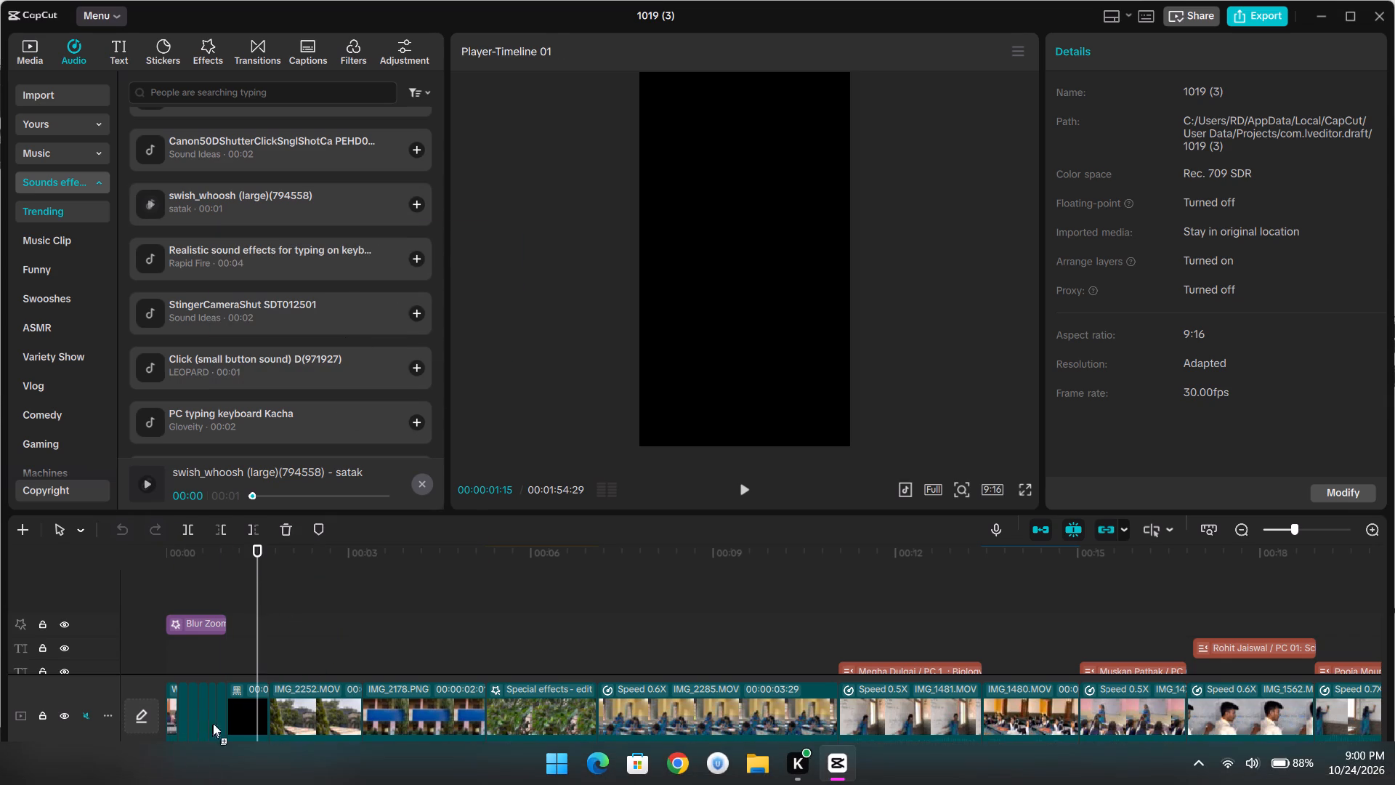
left_click_drag(213, 723, 201, 593)
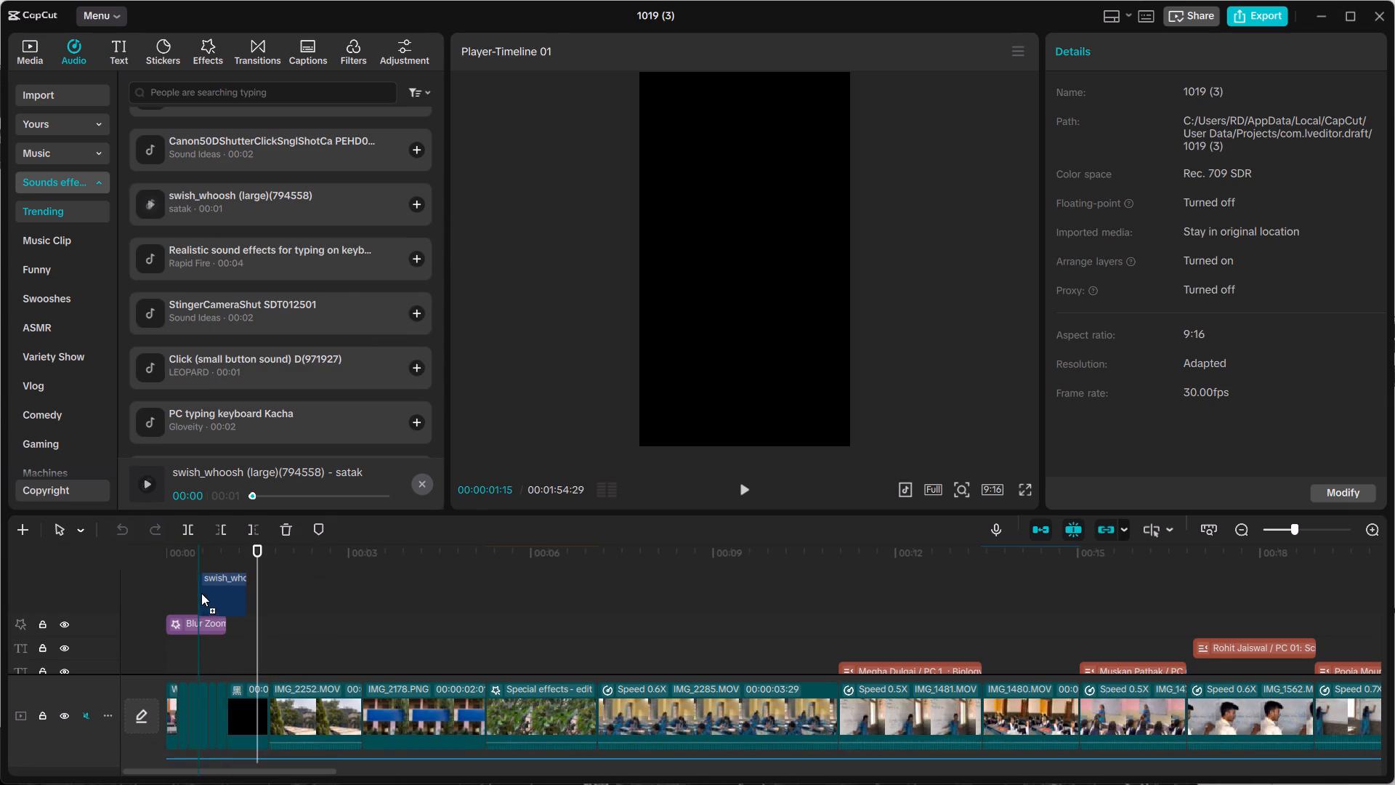
left_click_drag(201, 593, 201, 592)
Play the opening and move the swish_whoosh clip to about 0.8 s, level with the start of the "Sound effects for" clip.
left_click(186, 630)
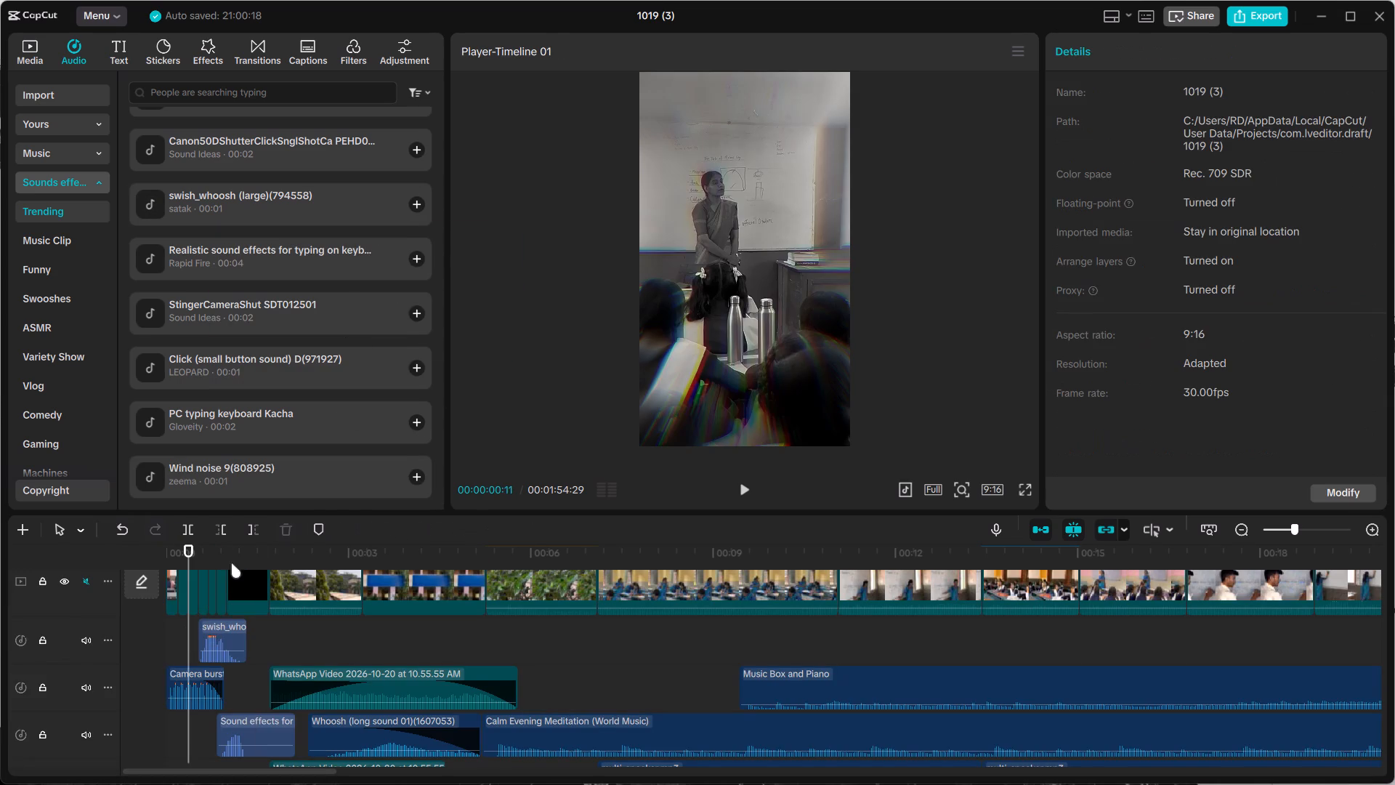
left_click(741, 492)
left_click(741, 491)
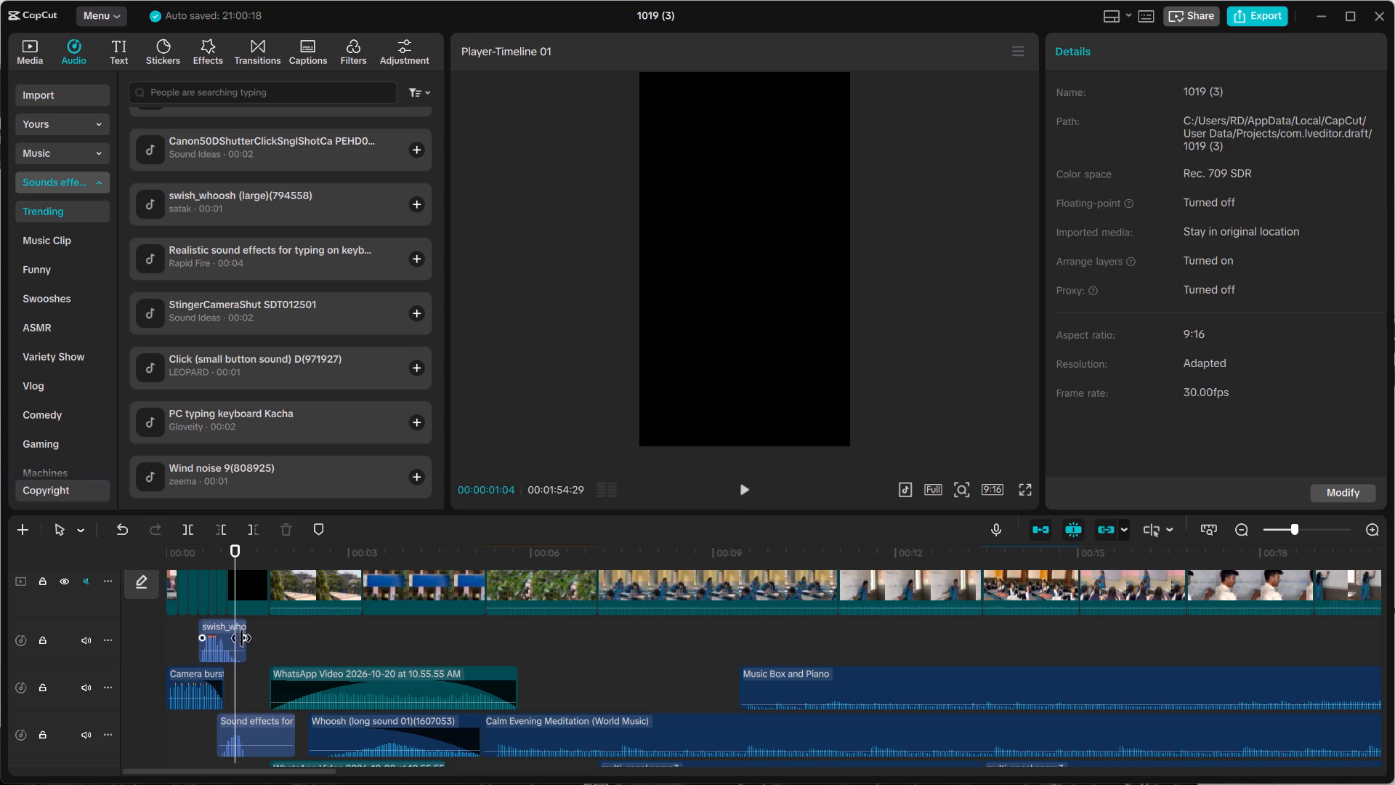
left_click_drag(214, 640, 232, 639)
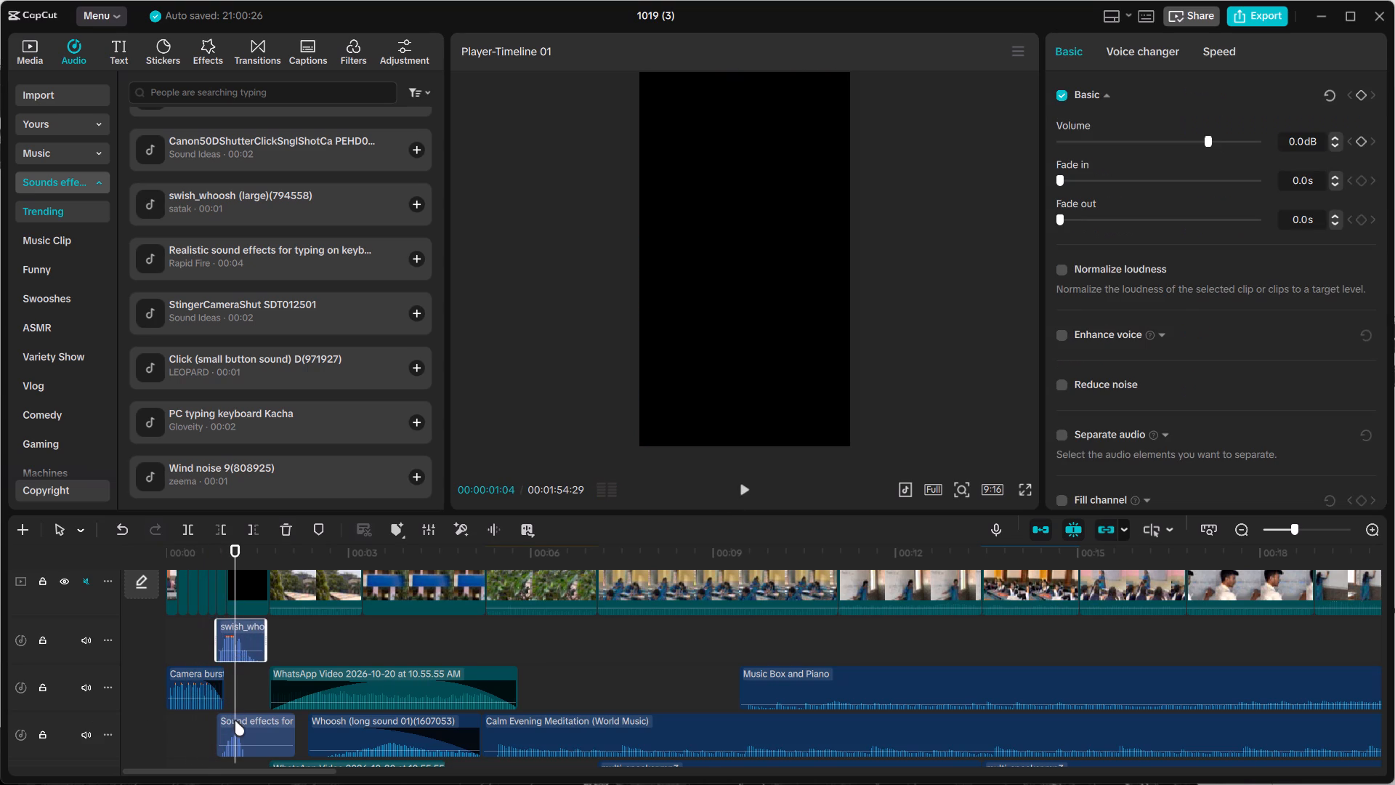
Delete the "Sound effects for" audio clip beneath the swish_whoosh clip.
left_click(241, 730)
left_click(280, 532)
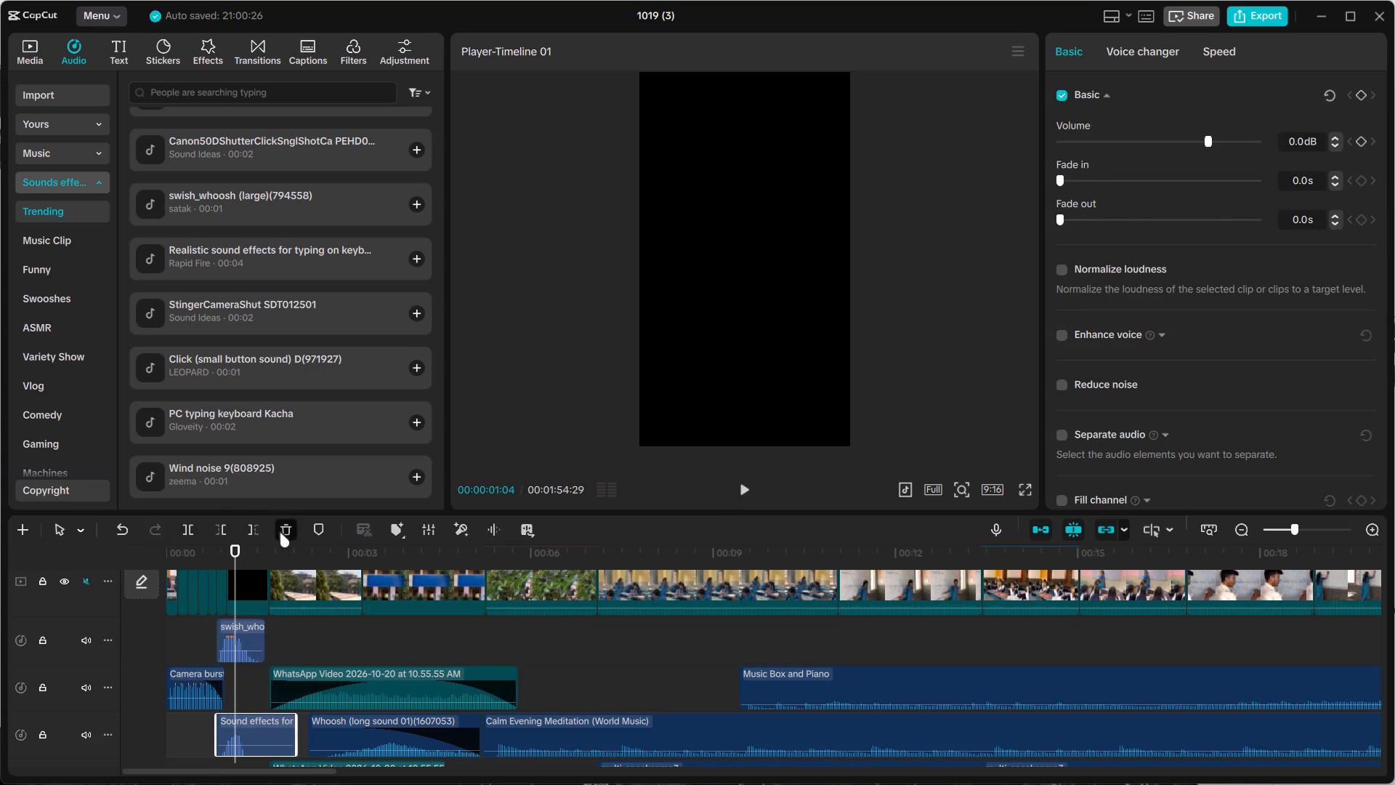
Play the timeline from about 0:00:11 frames onward to check the new whoosh and the audio that follows.
left_click(188, 644)
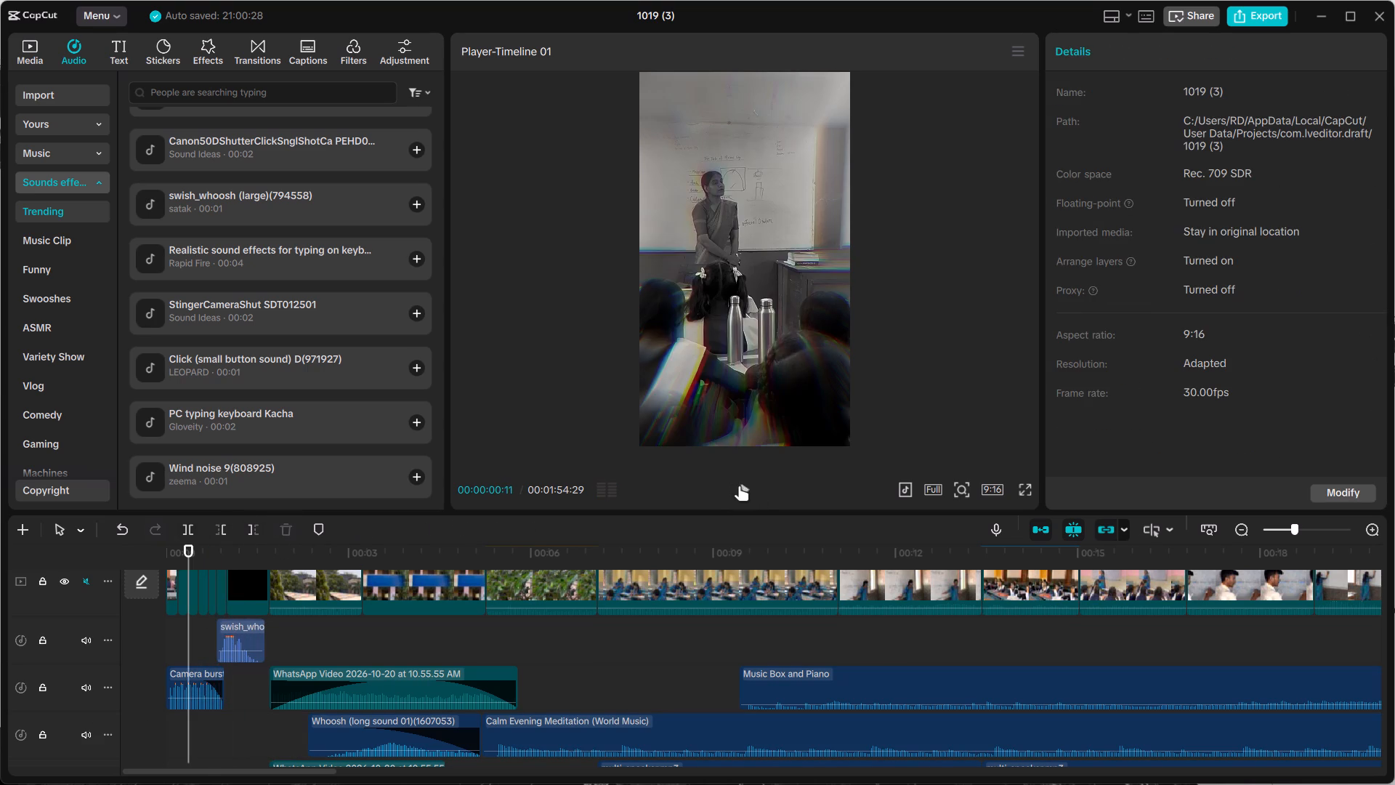
left_click(745, 487)
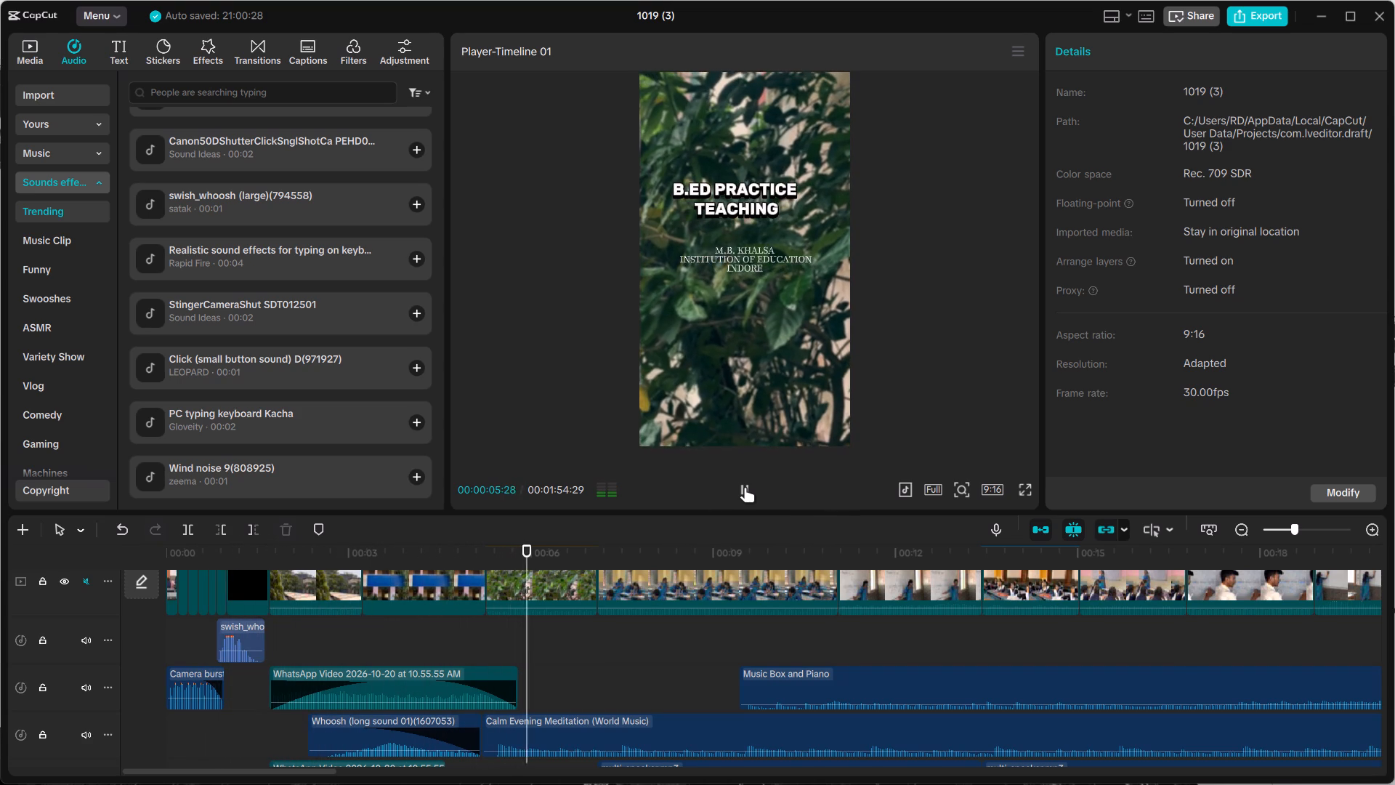
left_click(745, 487)
left_click(745, 487)
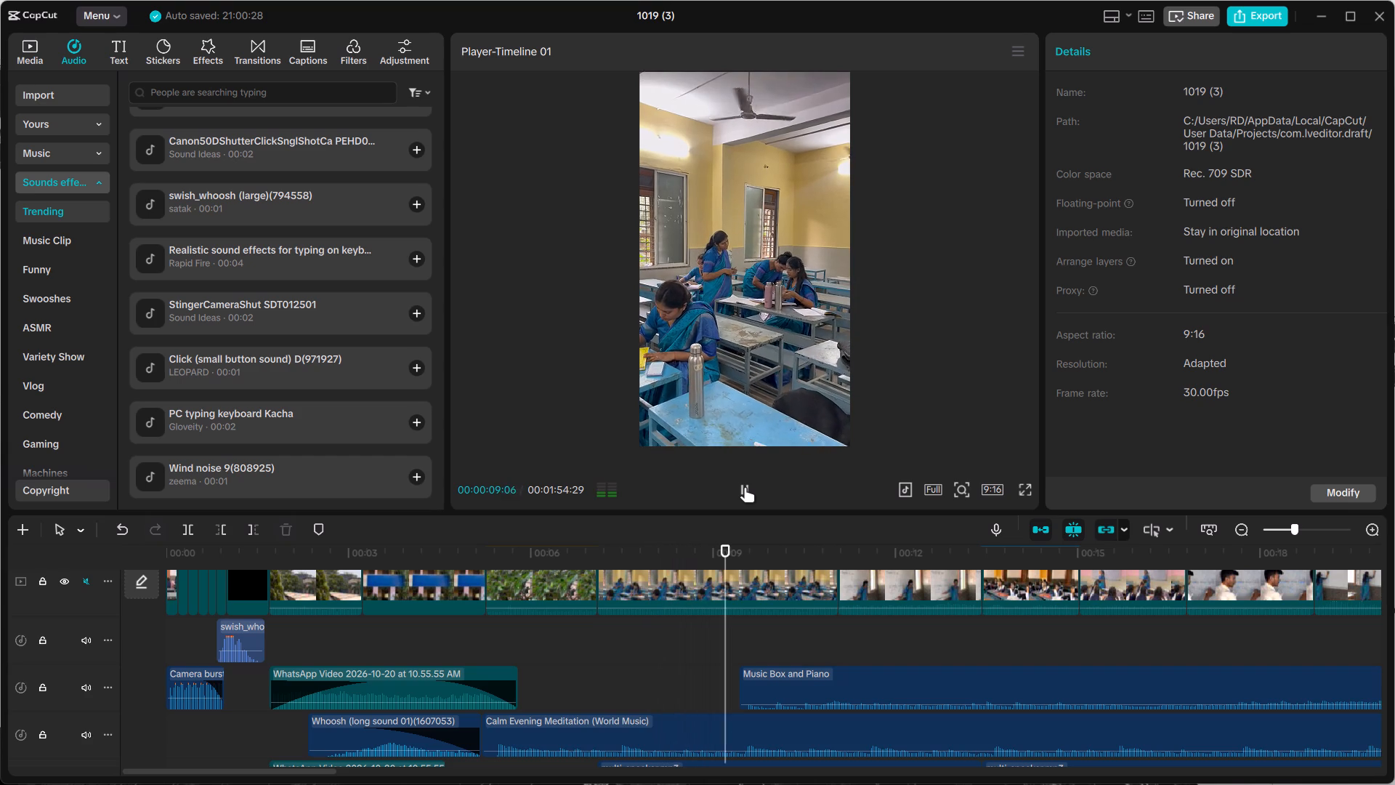
left_click(745, 487)
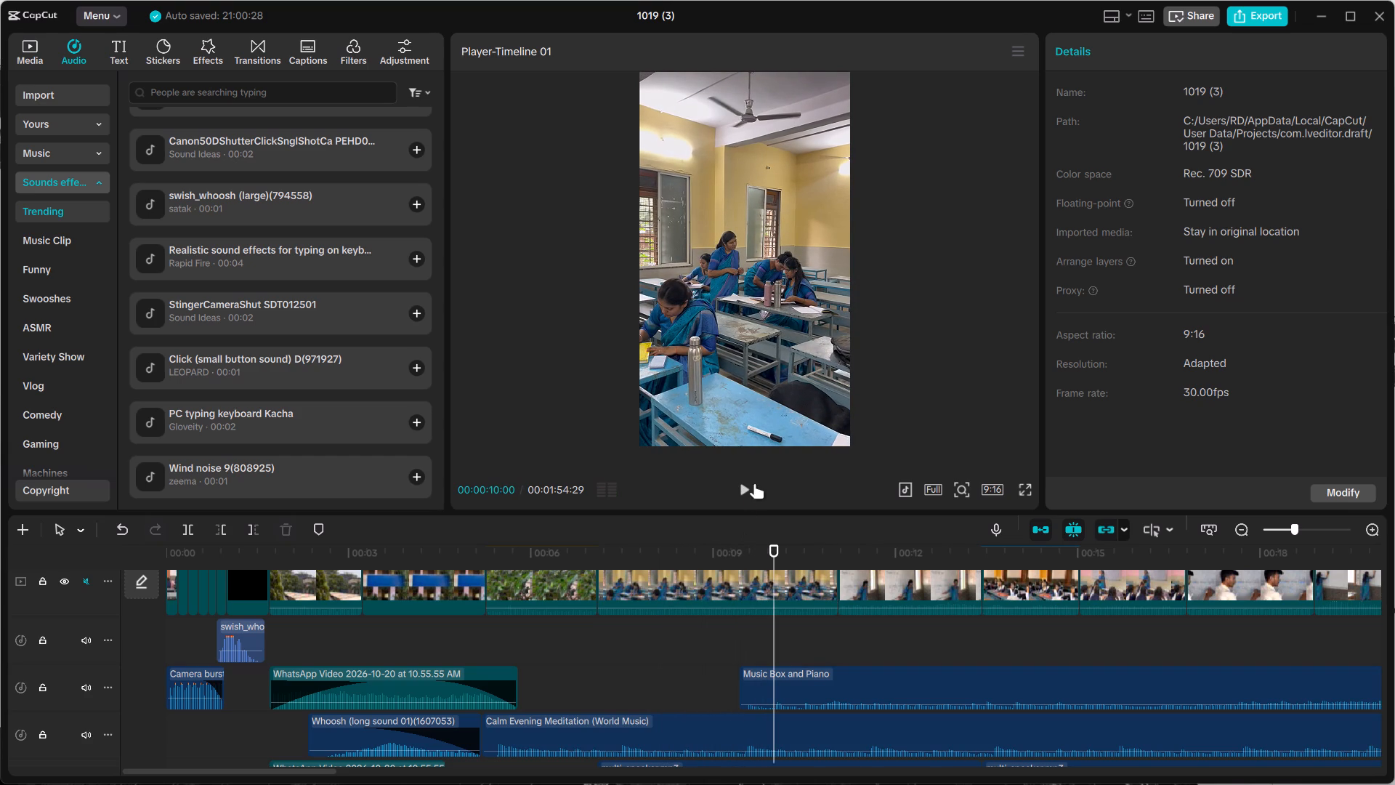
left_click(745, 486)
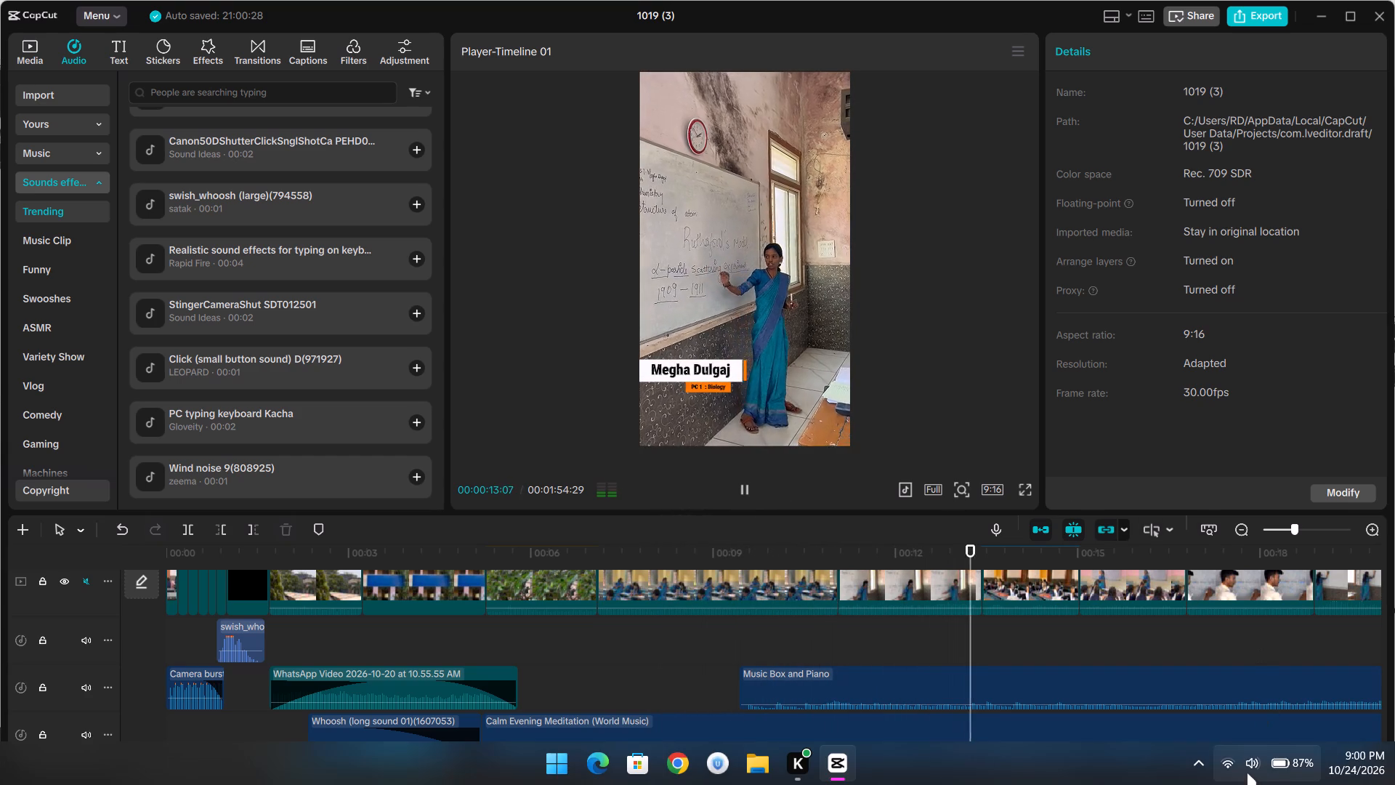
Adjust the system speaker volume to about 70 percent while the video plays.
left_click(1242, 764)
left_click(1267, 652)
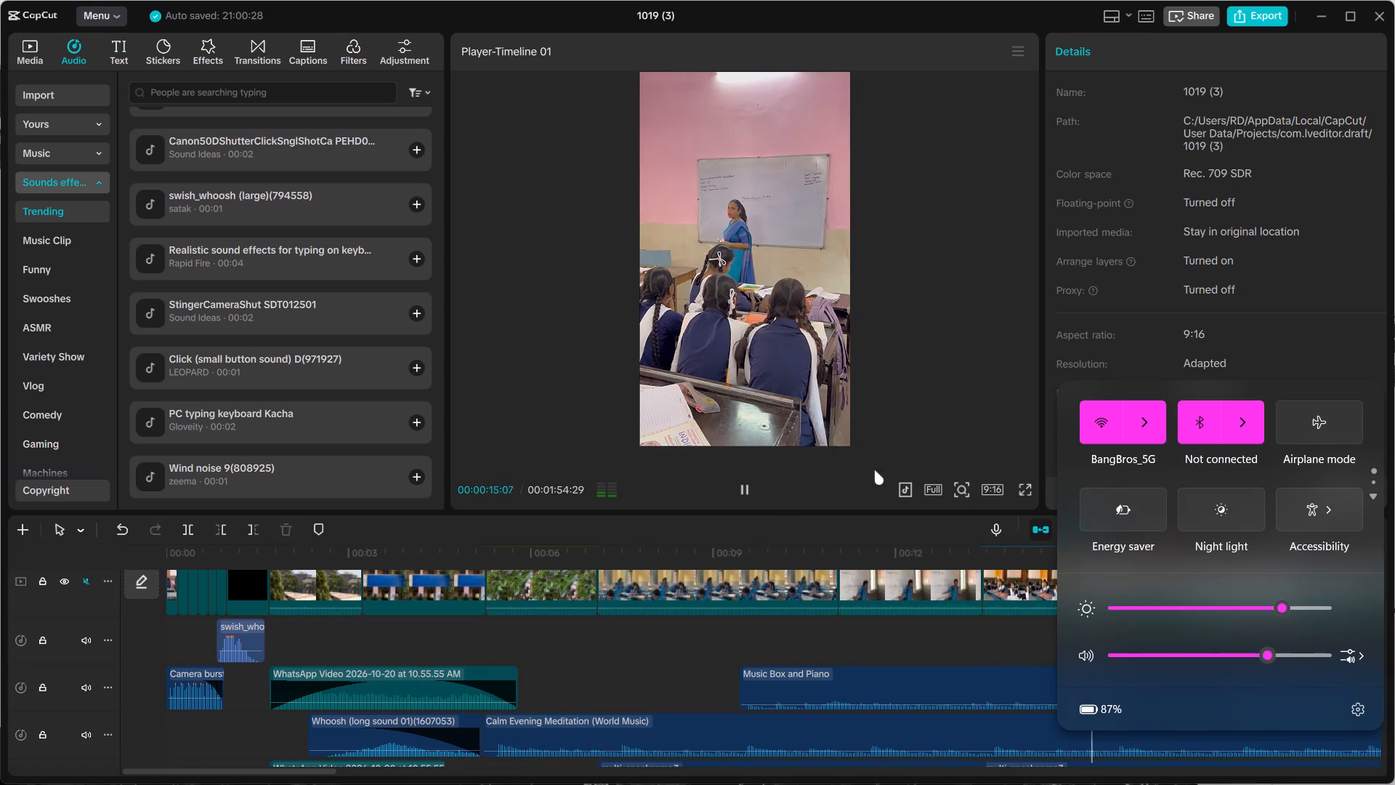
left_click(820, 479)
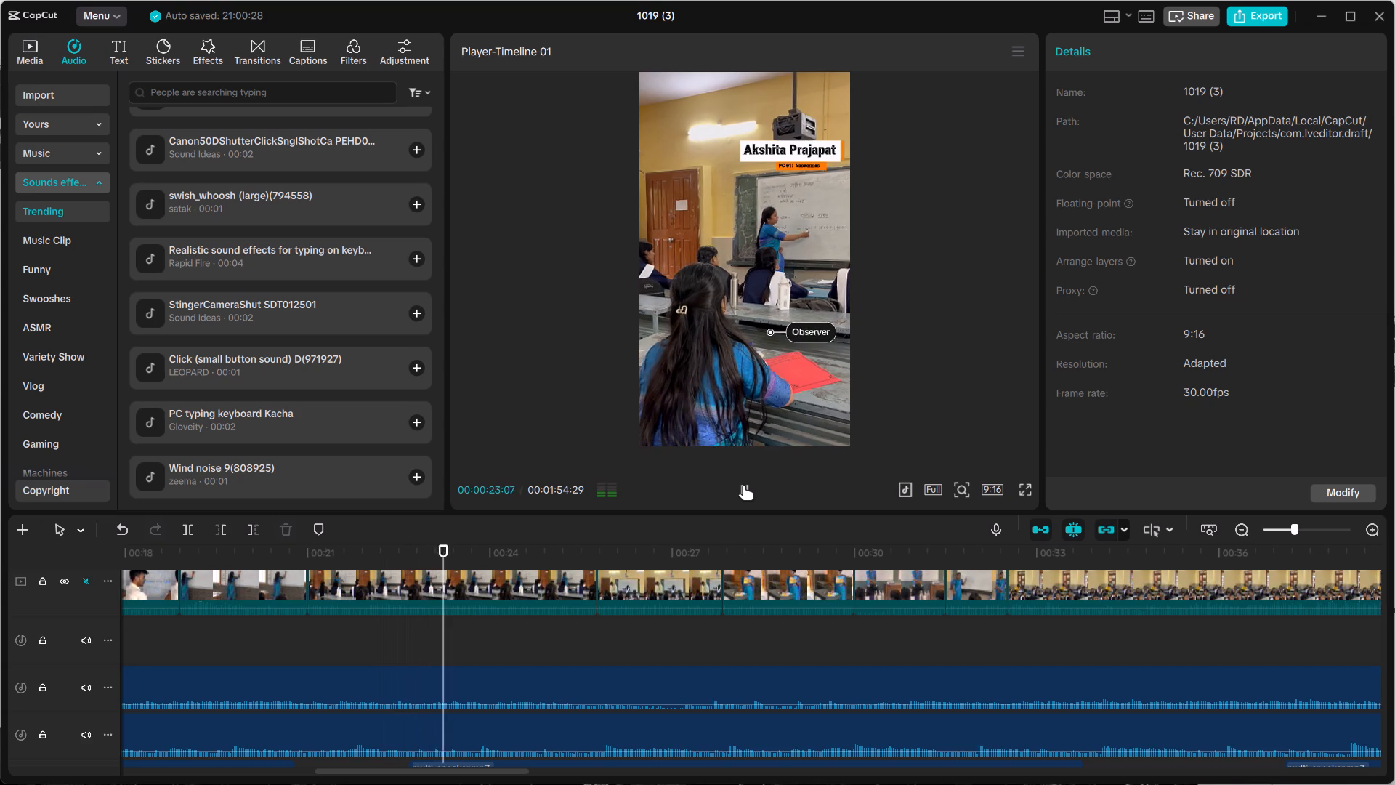
Jump back to about 13.5 s and replay up to the classroom observer shot to check the voice-over.
left_click(743, 485)
left_click(387, 627)
left_click_drag(387, 627, 244, 642)
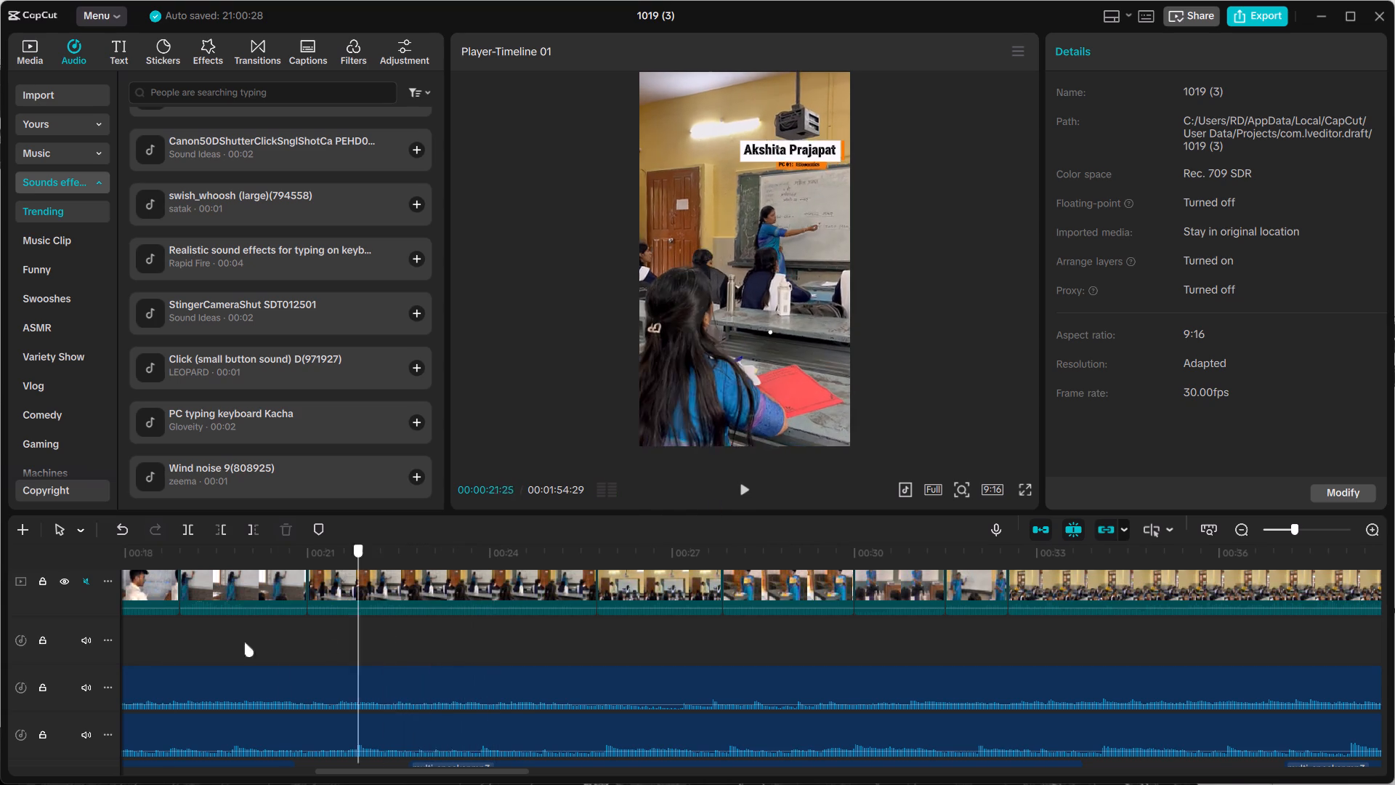
left_click_drag(244, 642, 791, 639)
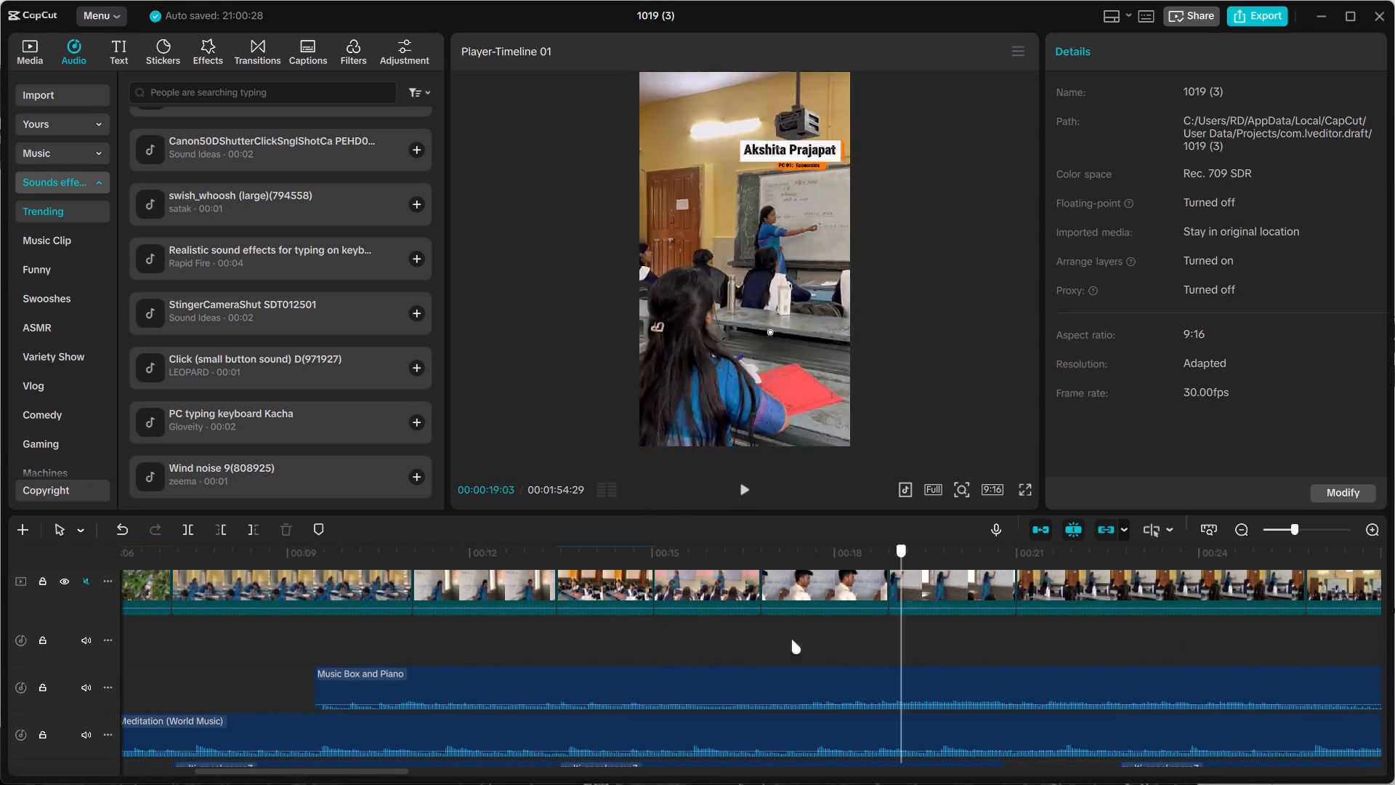
left_click_drag(791, 639, 578, 627)
left_click(745, 488)
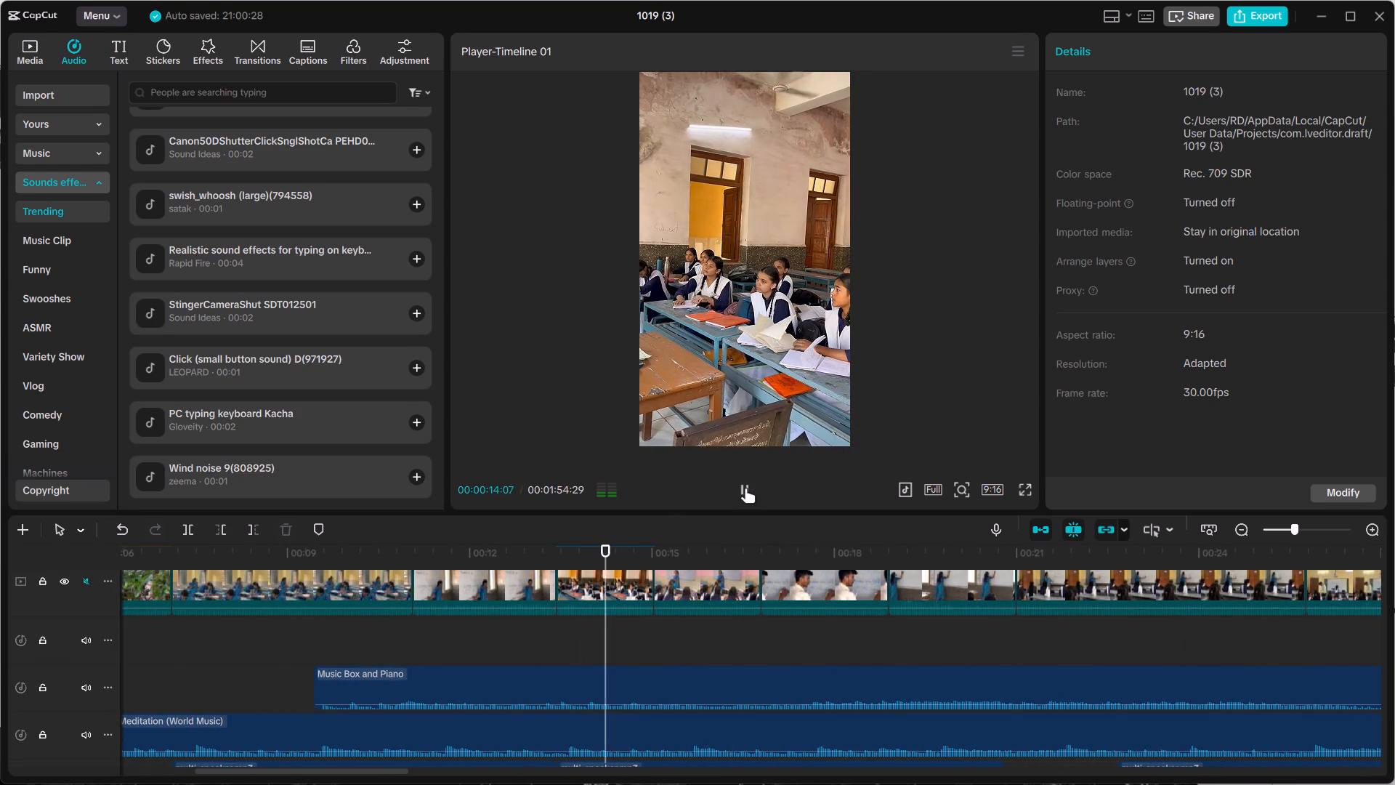
scroll(740, 562, "down", 3)
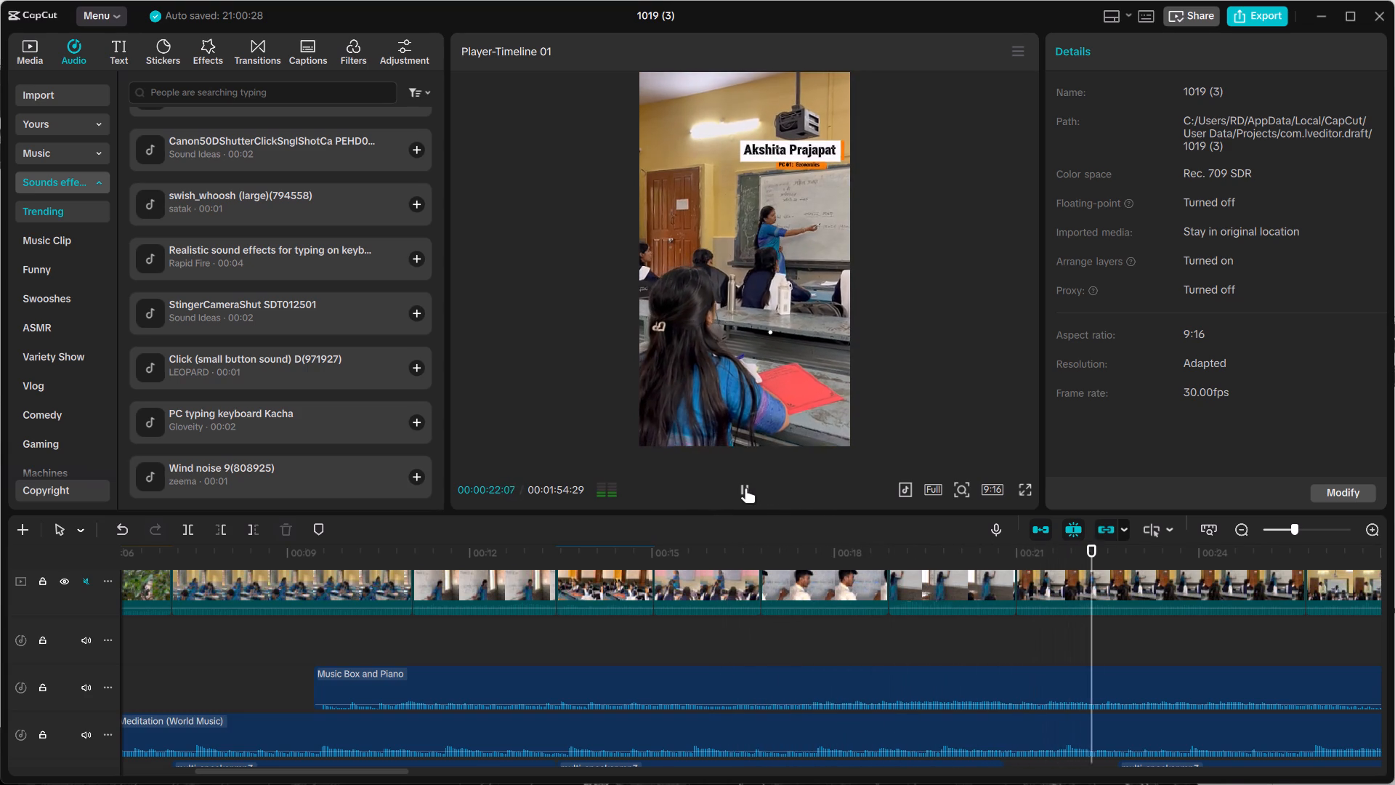
left_click(745, 488)
Play the end of the second multi-speaker.mp3 clip and trim its end back to about 20.4 s.
scroll(1083, 700, "down", 5)
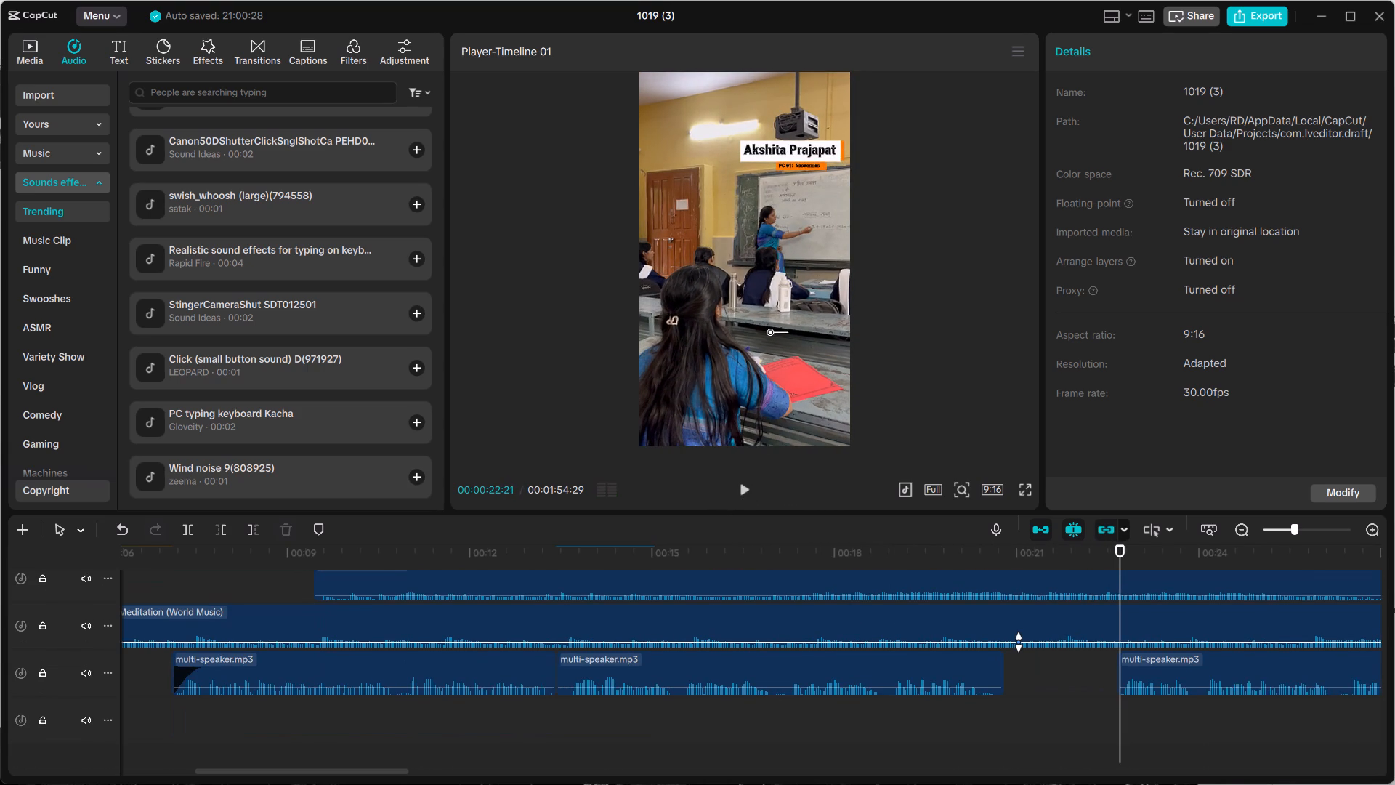
left_click(928, 669)
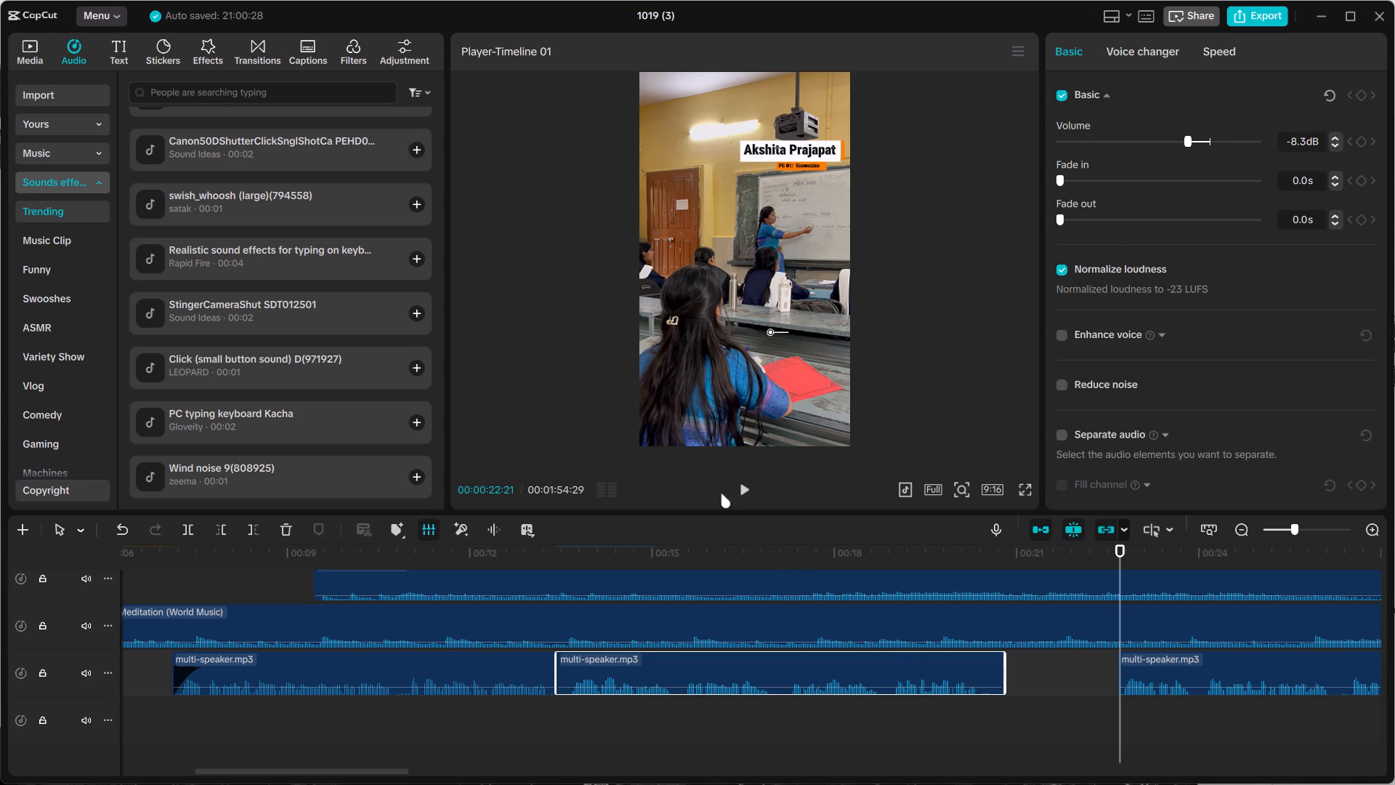
left_click(786, 553)
left_click(744, 494)
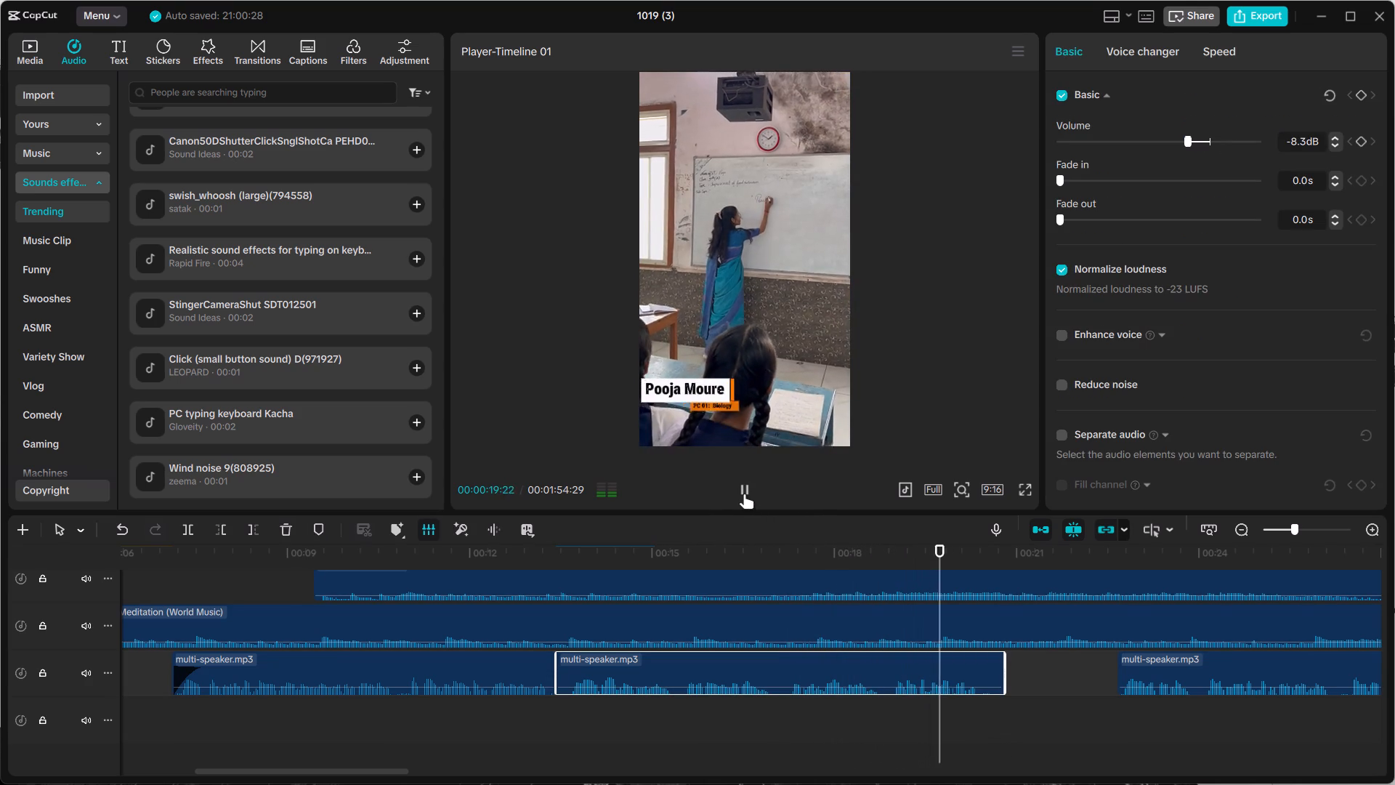
left_click(744, 494)
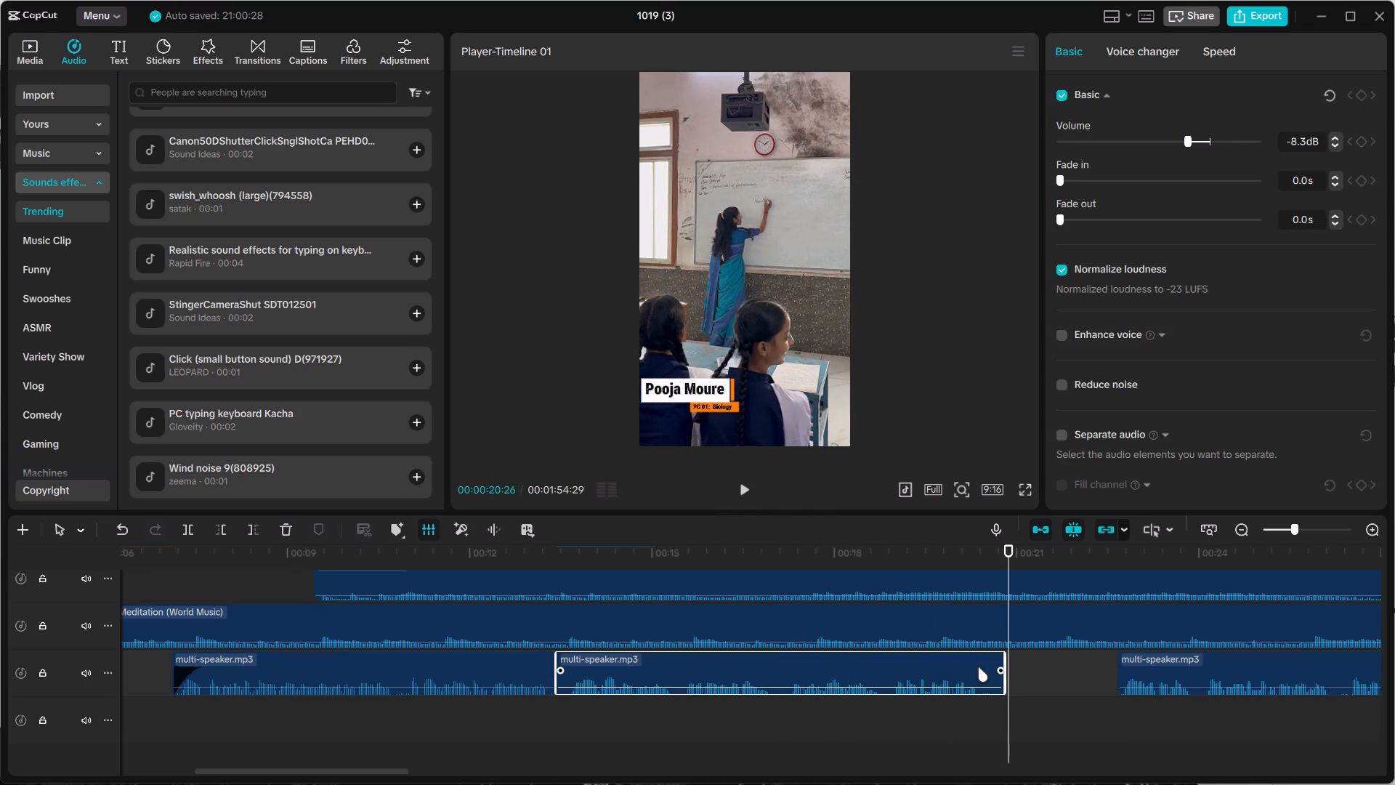
left_click_drag(1006, 659, 987, 661)
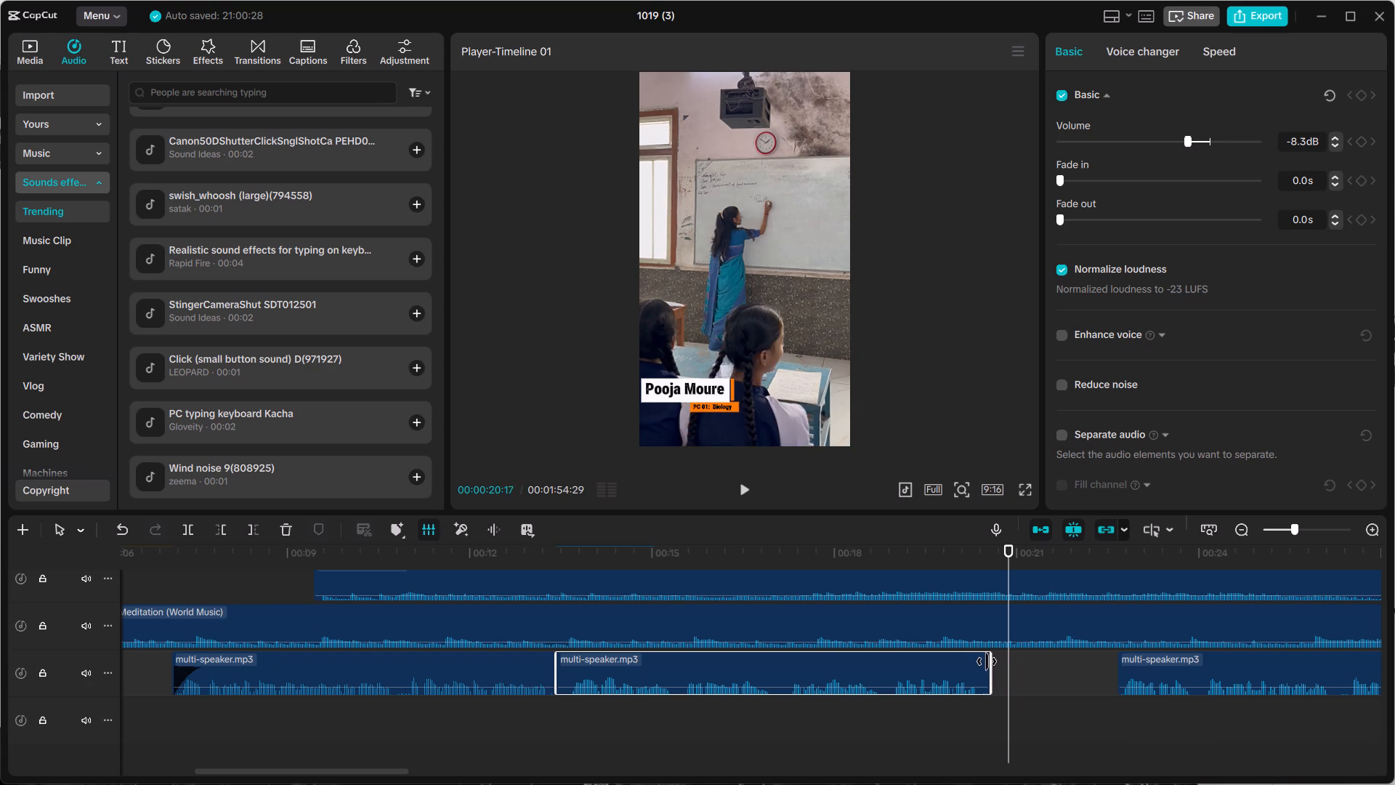
left_click_drag(987, 661, 979, 662)
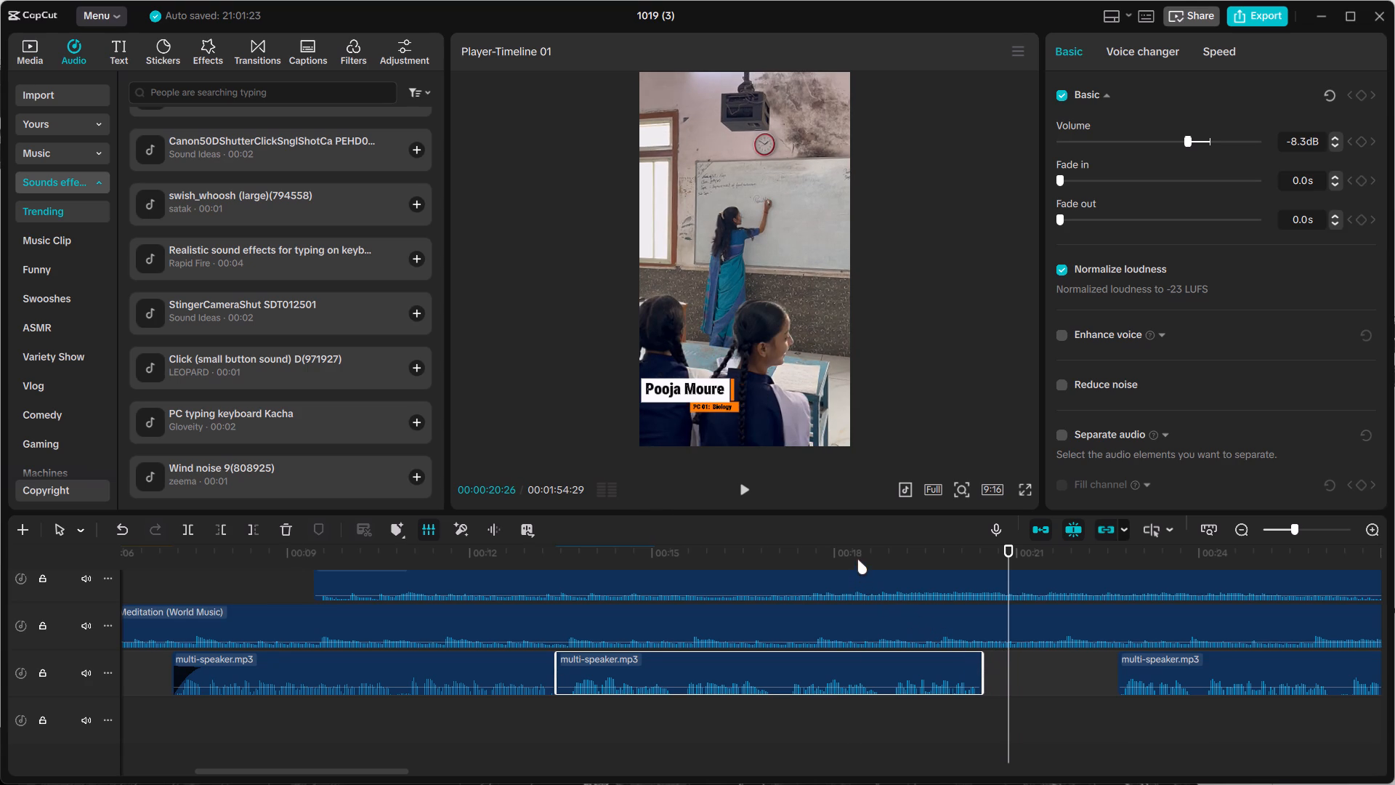
Replay from about 18 s through the following shot to check the trimmed voice-over and the gap after it.
left_click(857, 559)
left_click(740, 491)
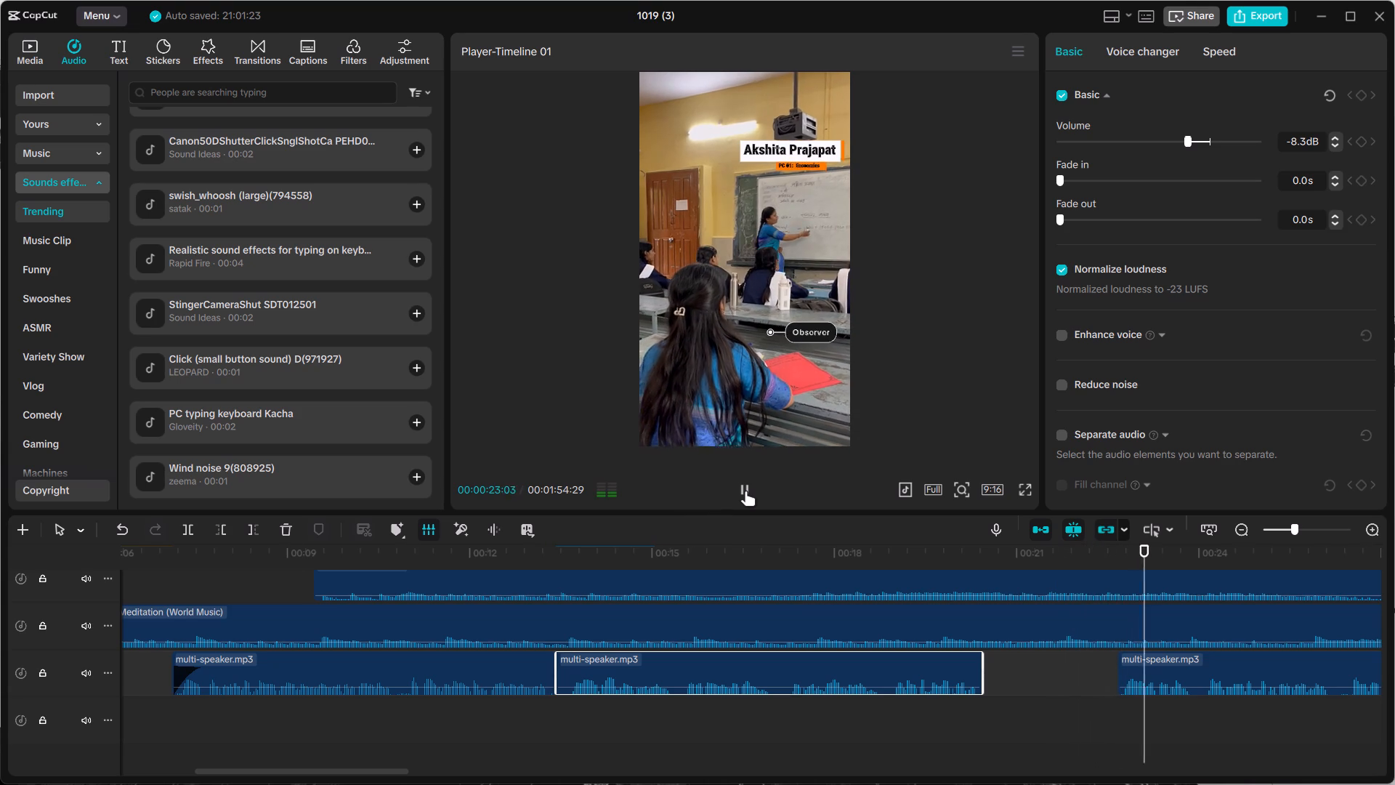
left_click(746, 491)
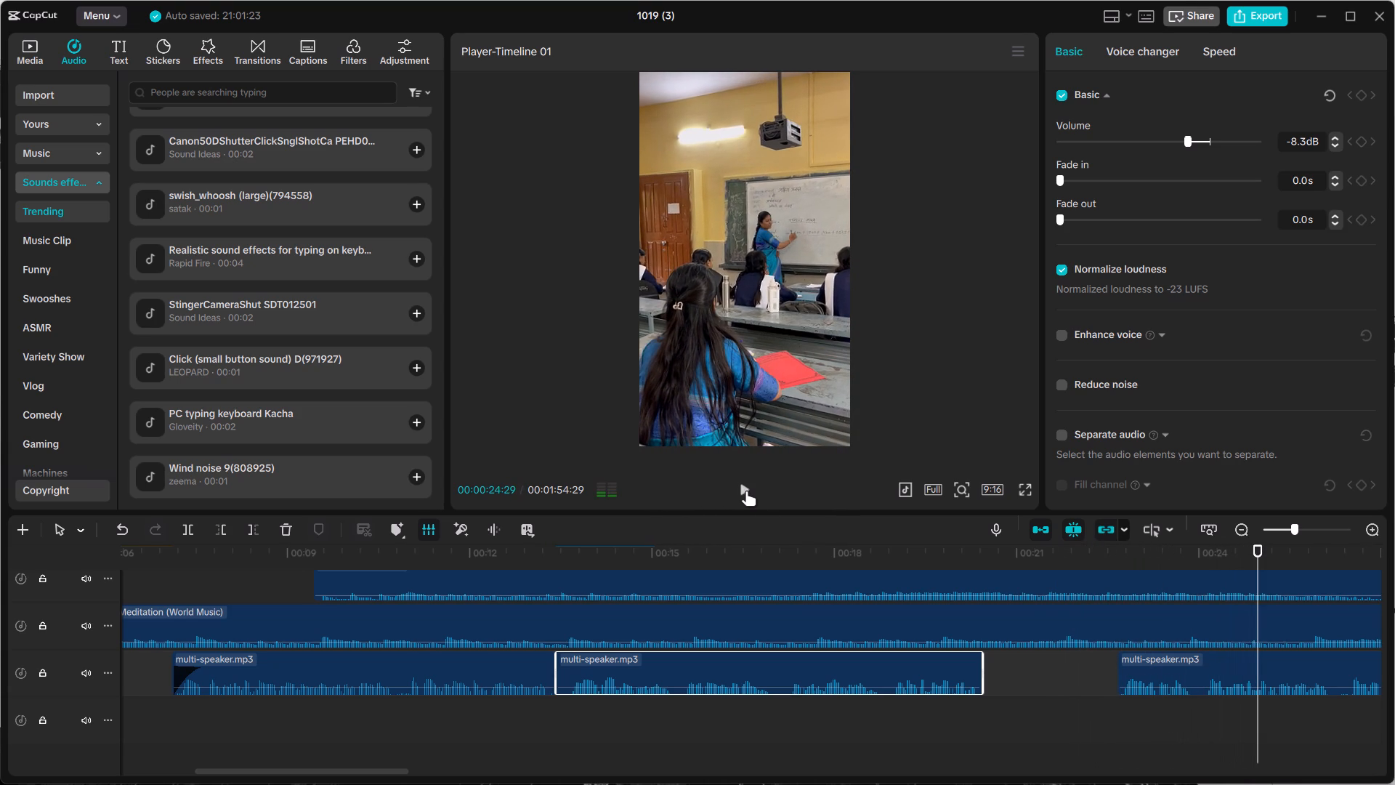
scroll(1006, 664, "up", 7)
left_click(856, 700)
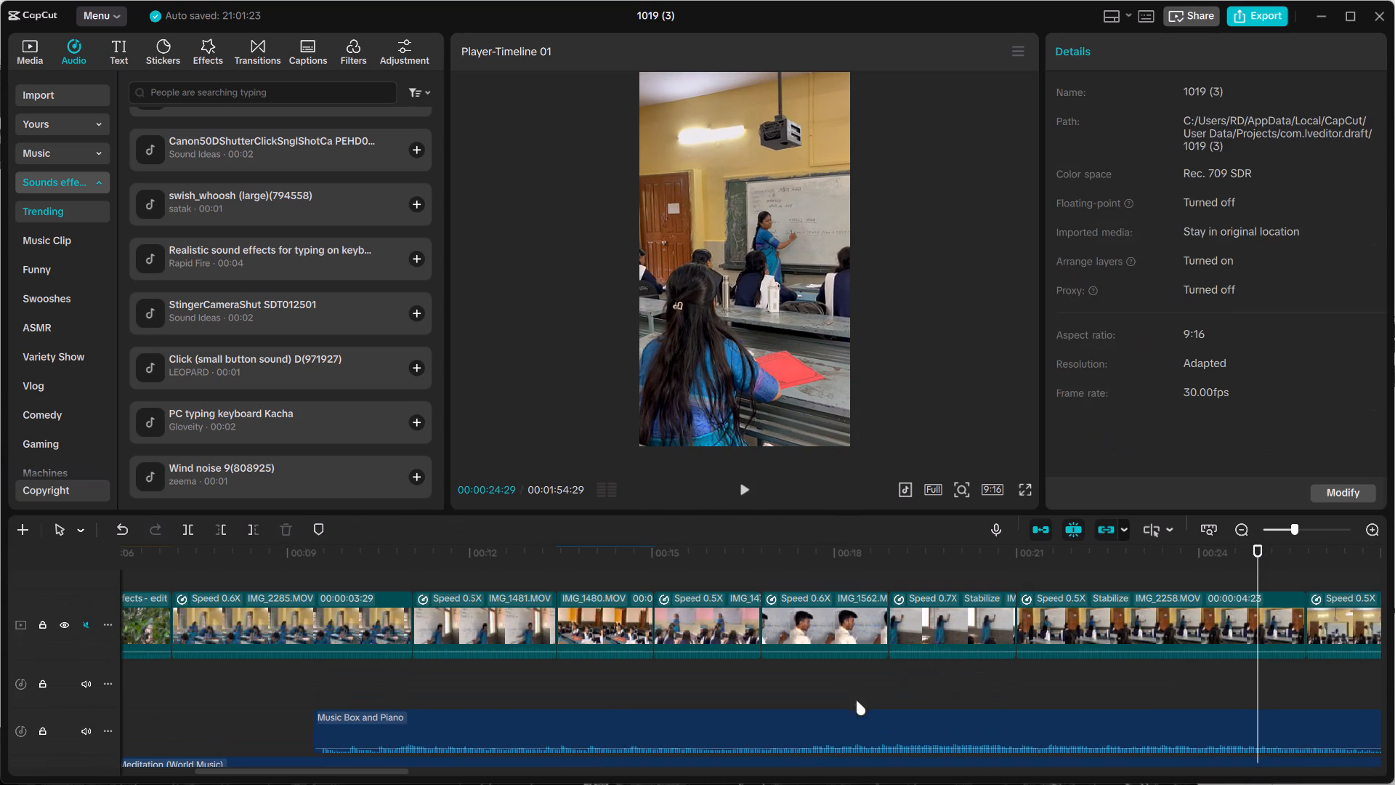
Play the IMG_2258.MOV observer shot through to about 24.4 s to check it.
left_click(742, 487)
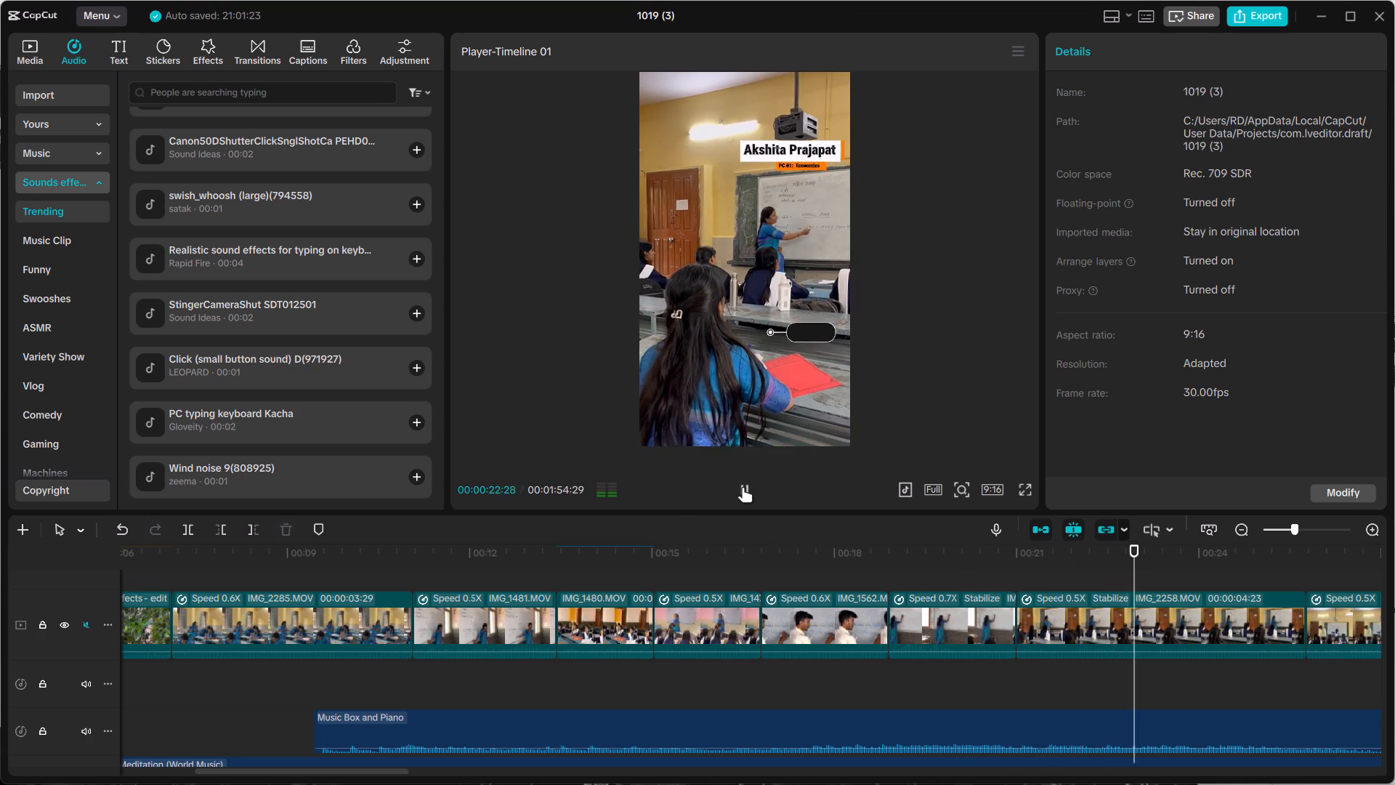
left_click(743, 487)
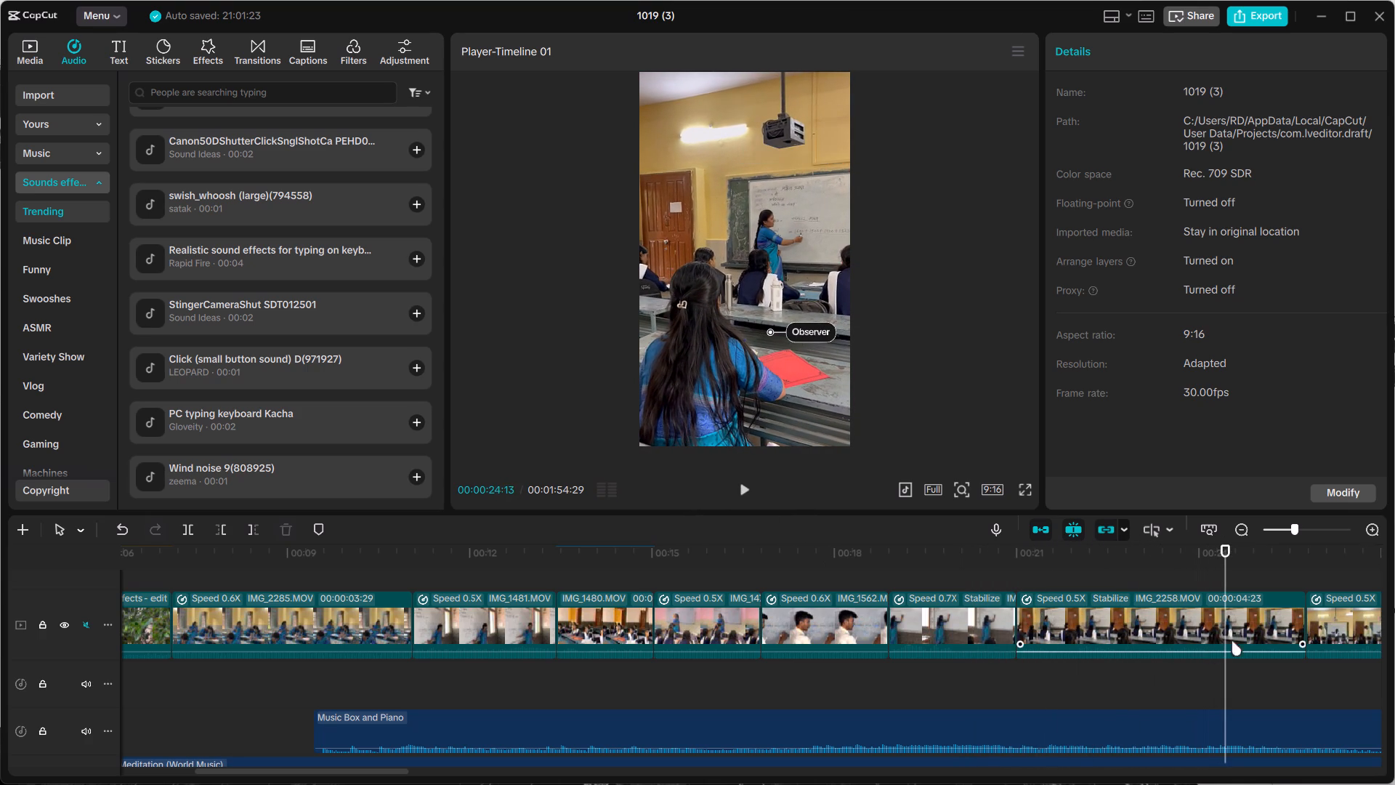
Move the IMG_1476.MOV clip ahead of IMG_2258.MOV on the main video track, at about 21 s.
left_click_drag(1347, 617, 1106, 624)
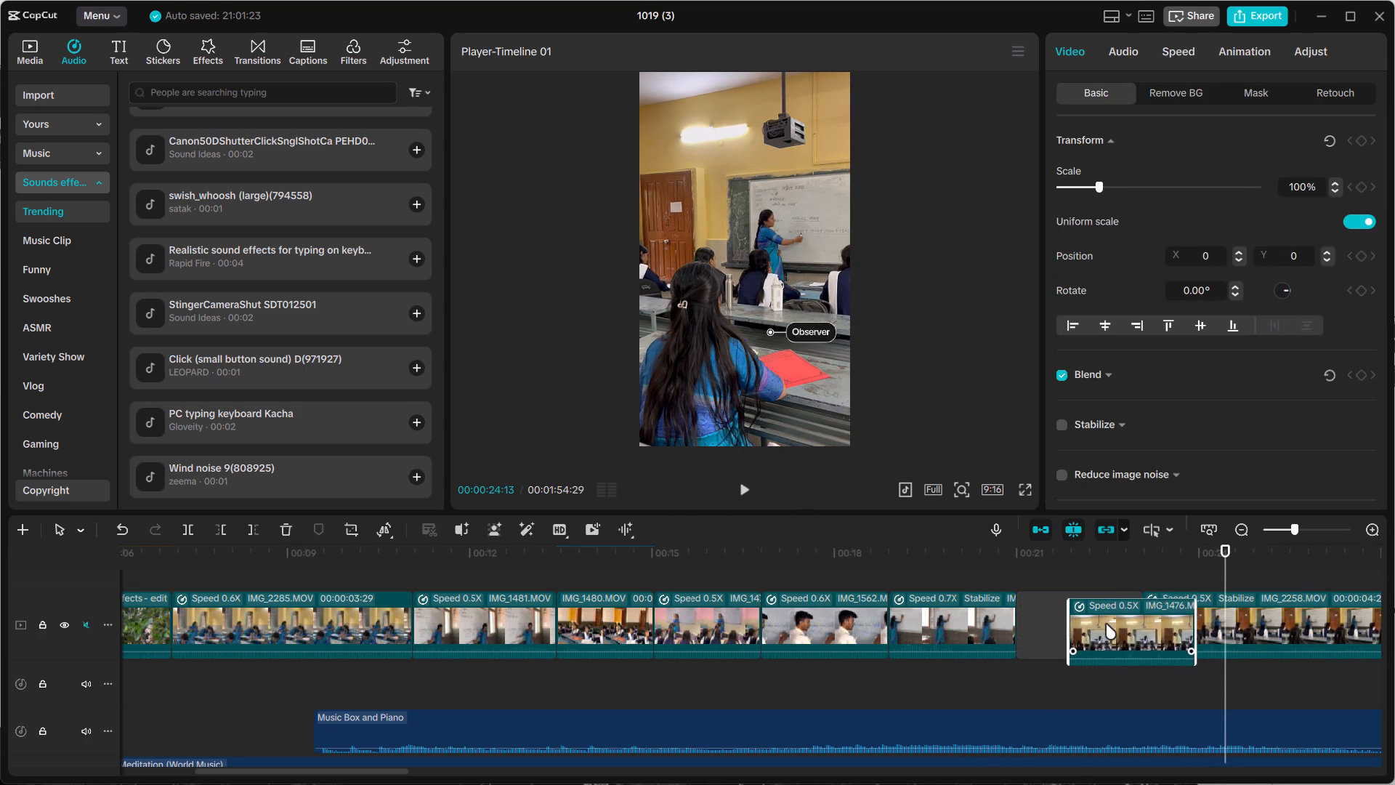
left_click_drag(1106, 624, 1091, 621)
Play the reordered sequence from just before the moved clip through to about 53 s to check the cuts and voice-over.
left_click(1009, 591)
left_click(741, 479)
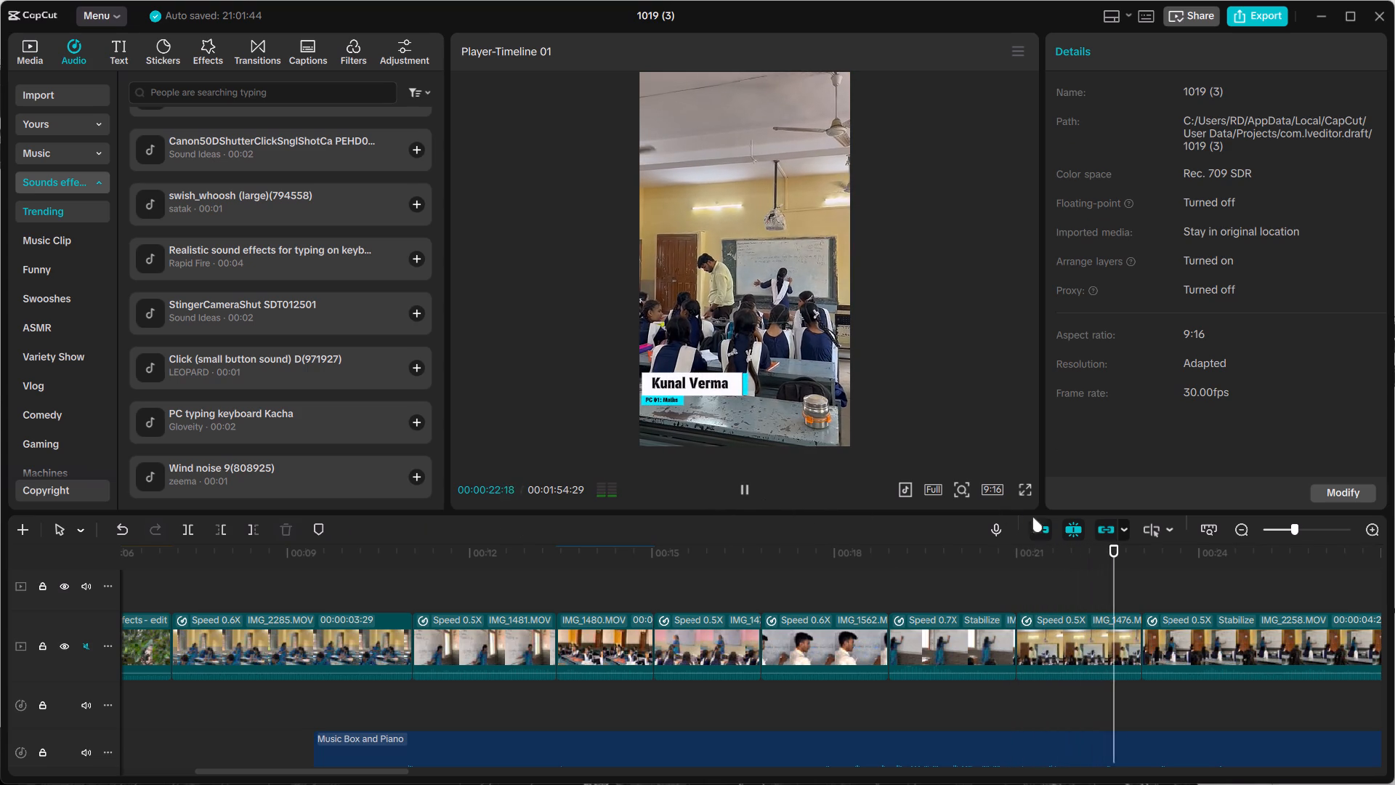
scroll(819, 555, "down", 2)
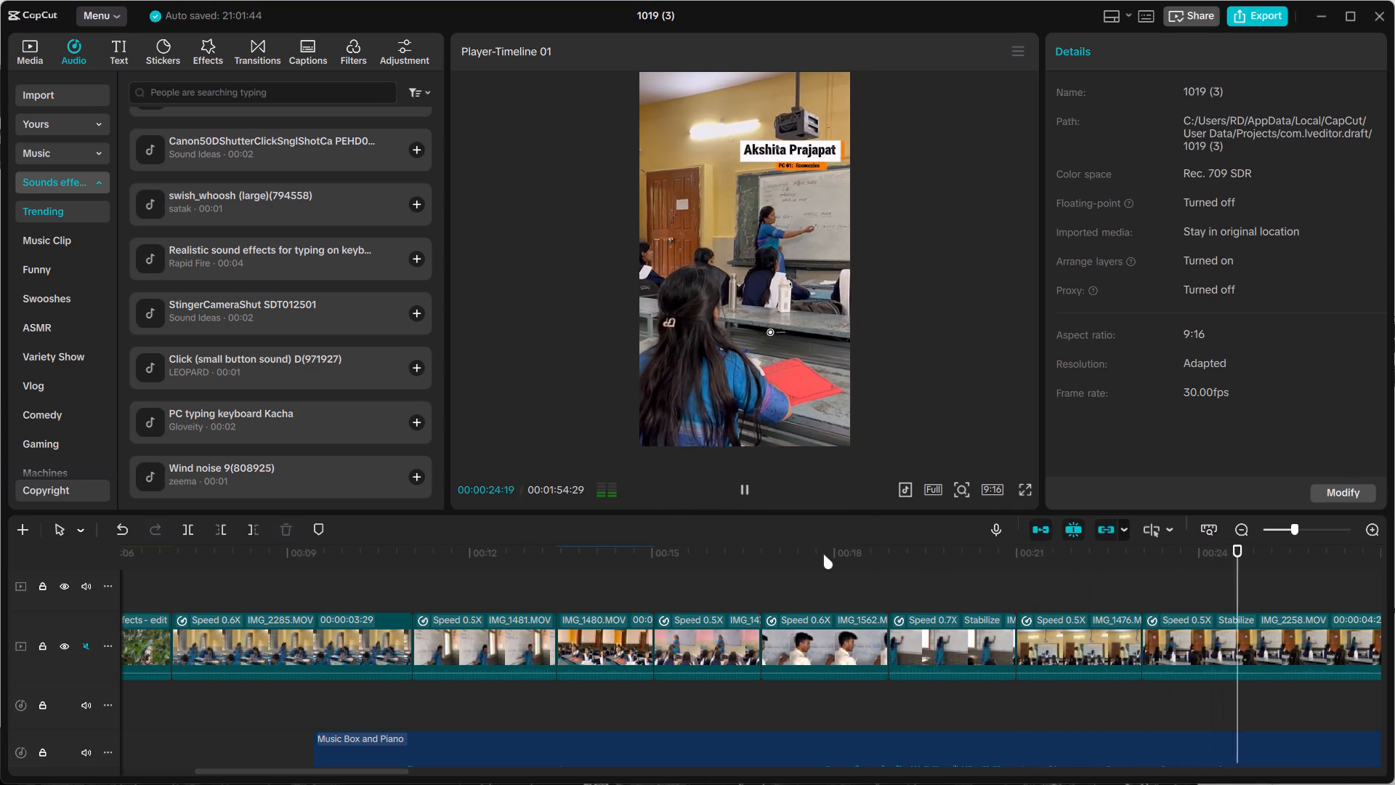
scroll(875, 578, "down", 3)
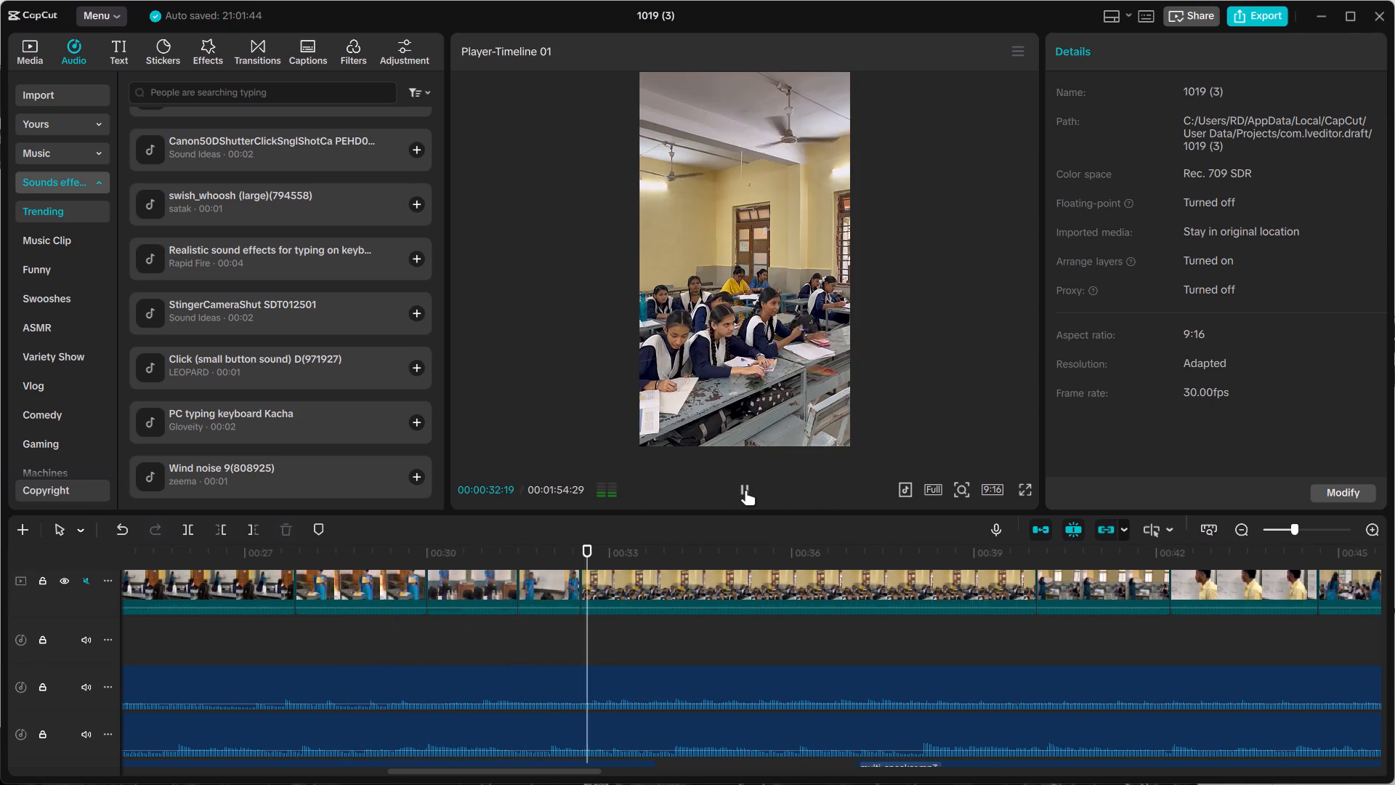
left_click(745, 490)
left_click(746, 489)
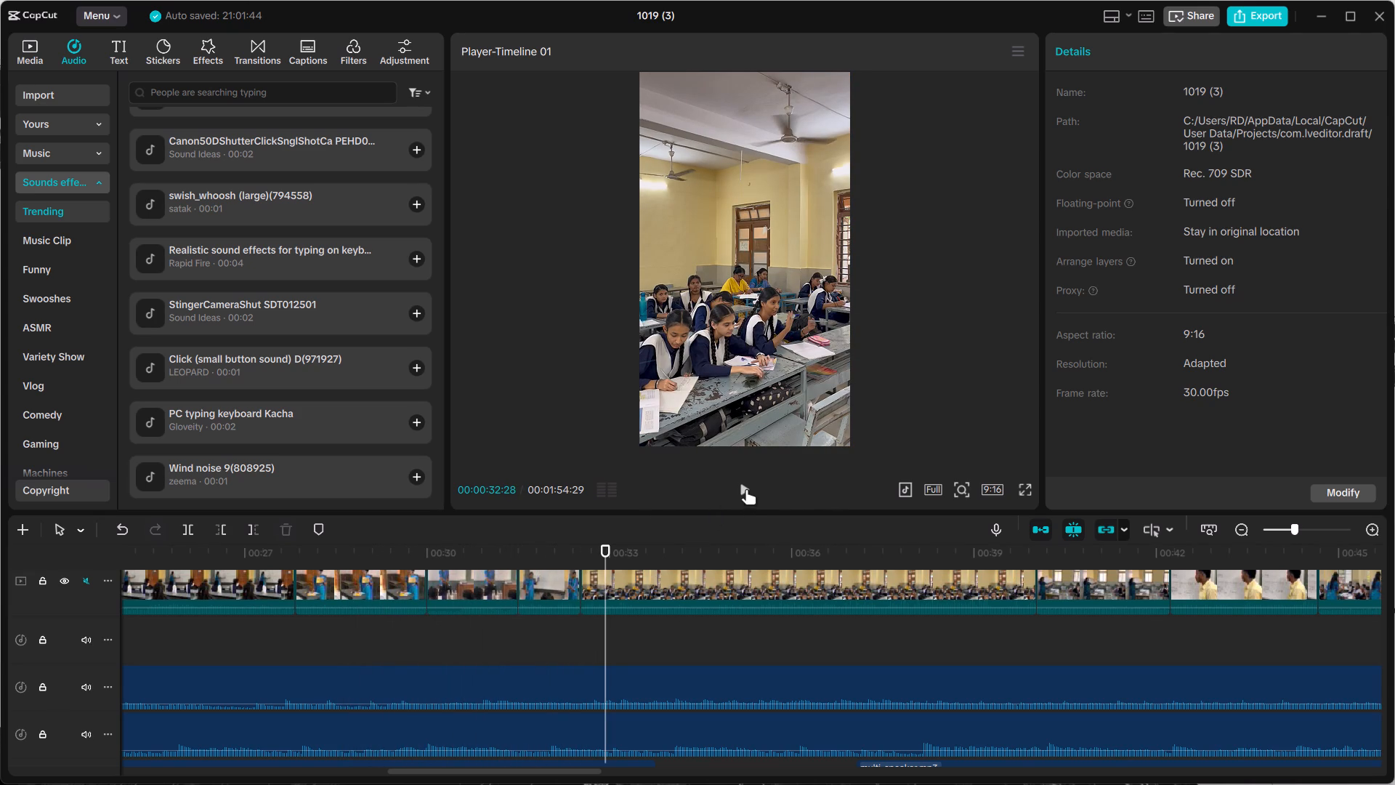
left_click(1312, 526)
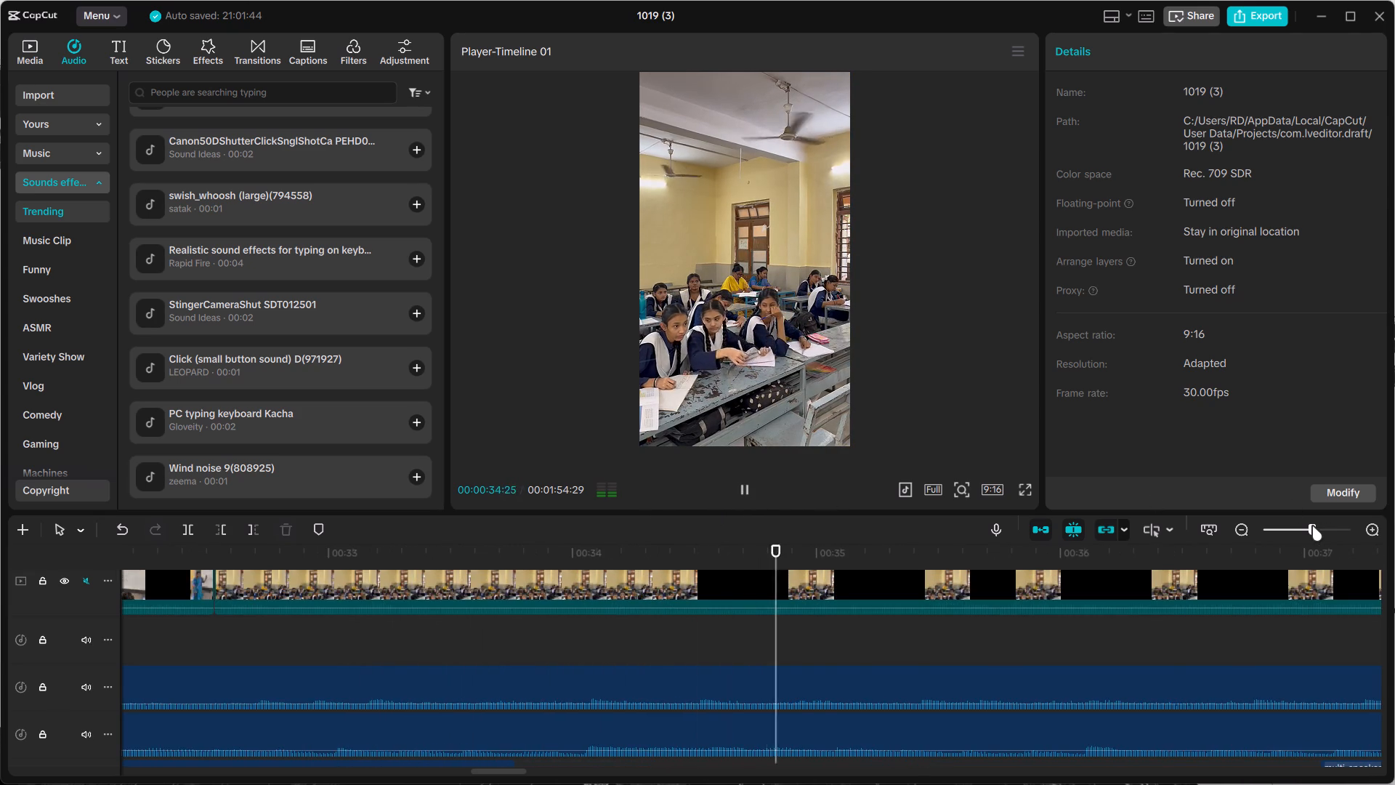
left_click_drag(1307, 526, 1287, 530)
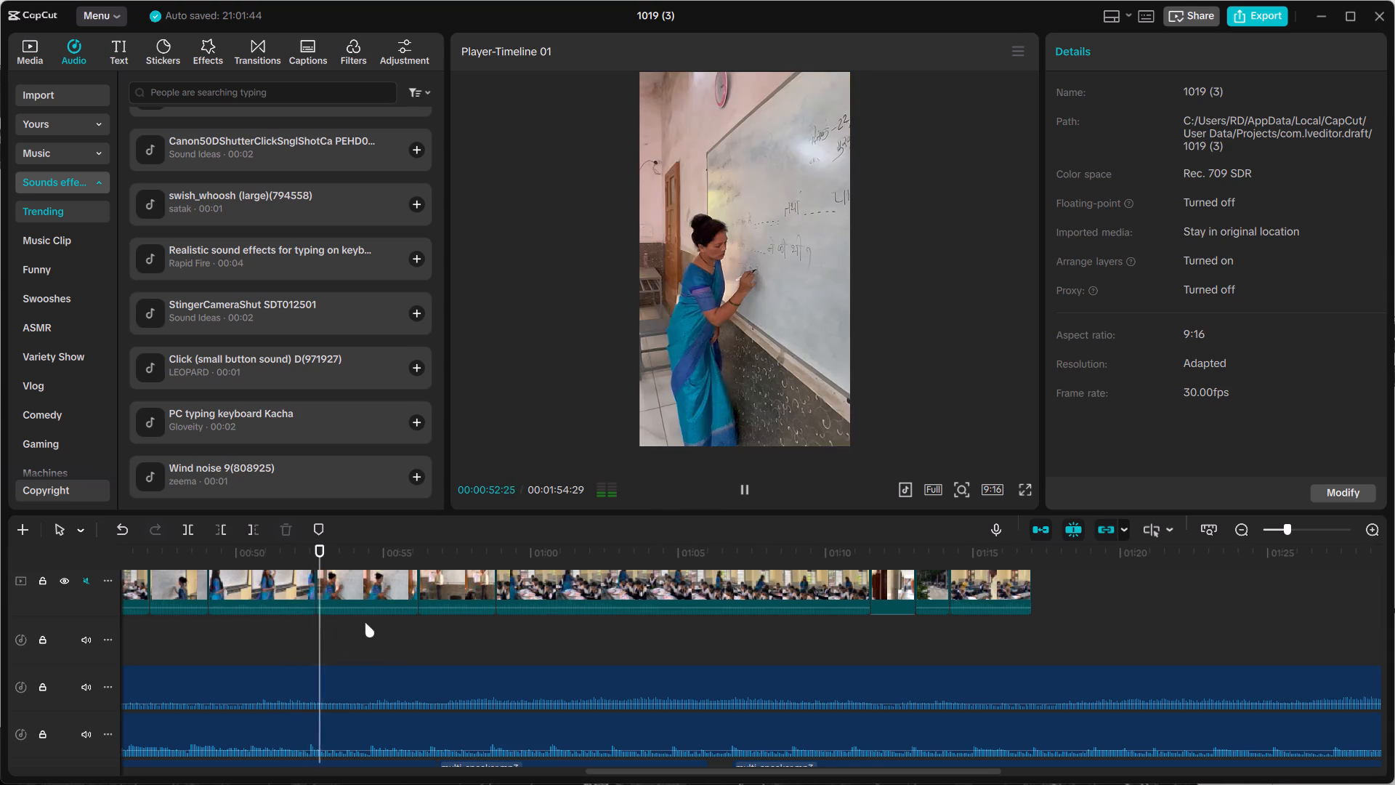
left_click(335, 629)
Park the playhead at about 6.4 s and browse the imported media, previewing IMG_1478.MOV, IMG_1479.MOV and IMG_1481 (1).MOV.
left_click_drag(334, 629, 0, 712)
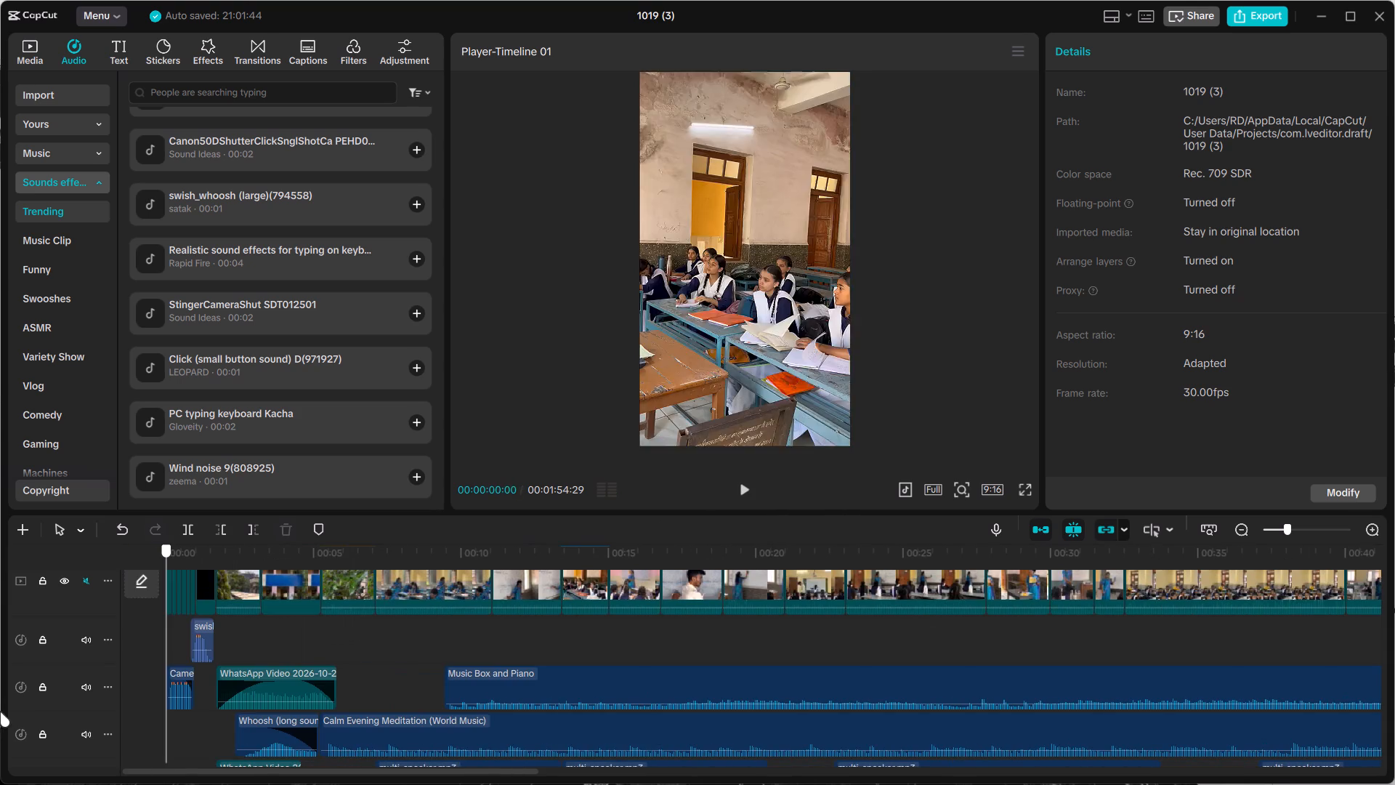
left_click_drag(0, 712, 355, 635)
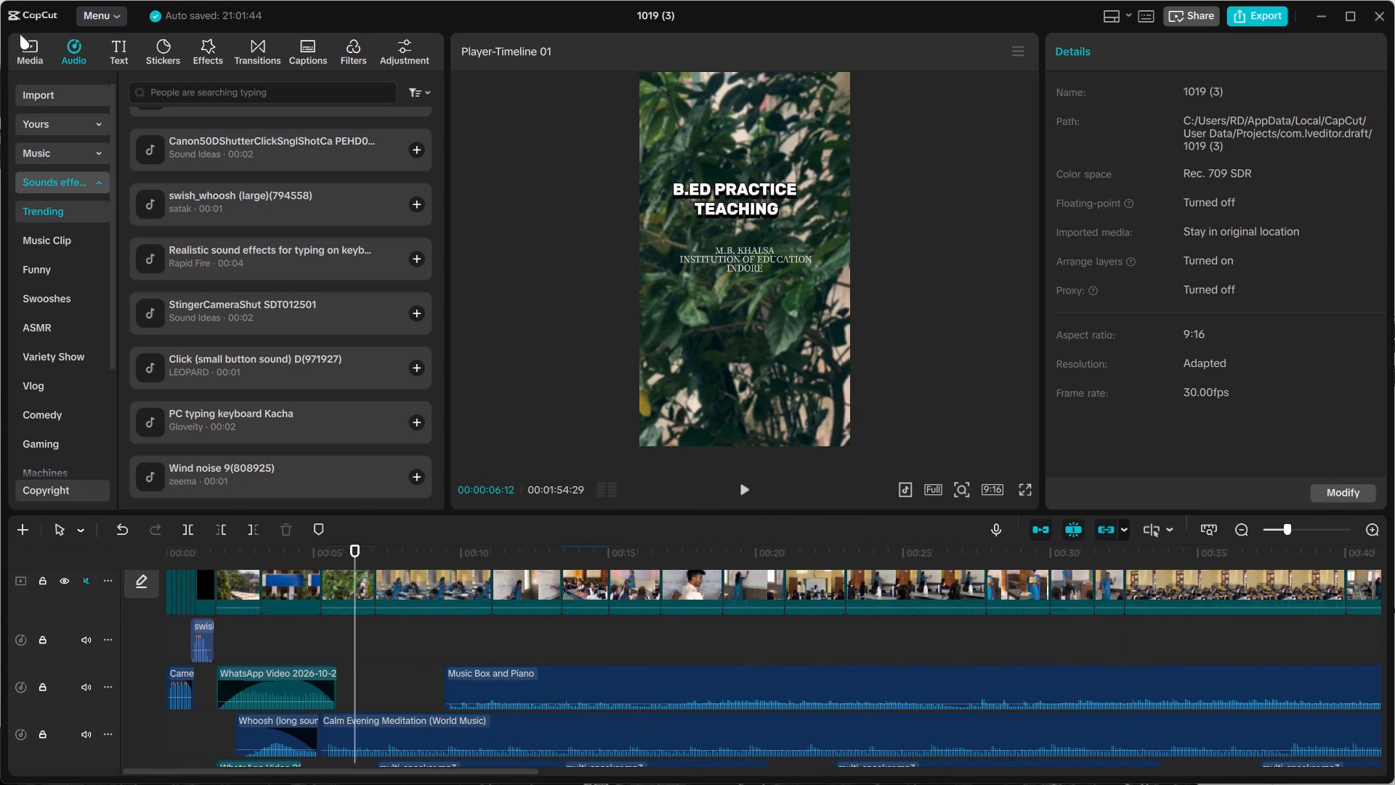
left_click(37, 44)
scroll(204, 238, "down", 1)
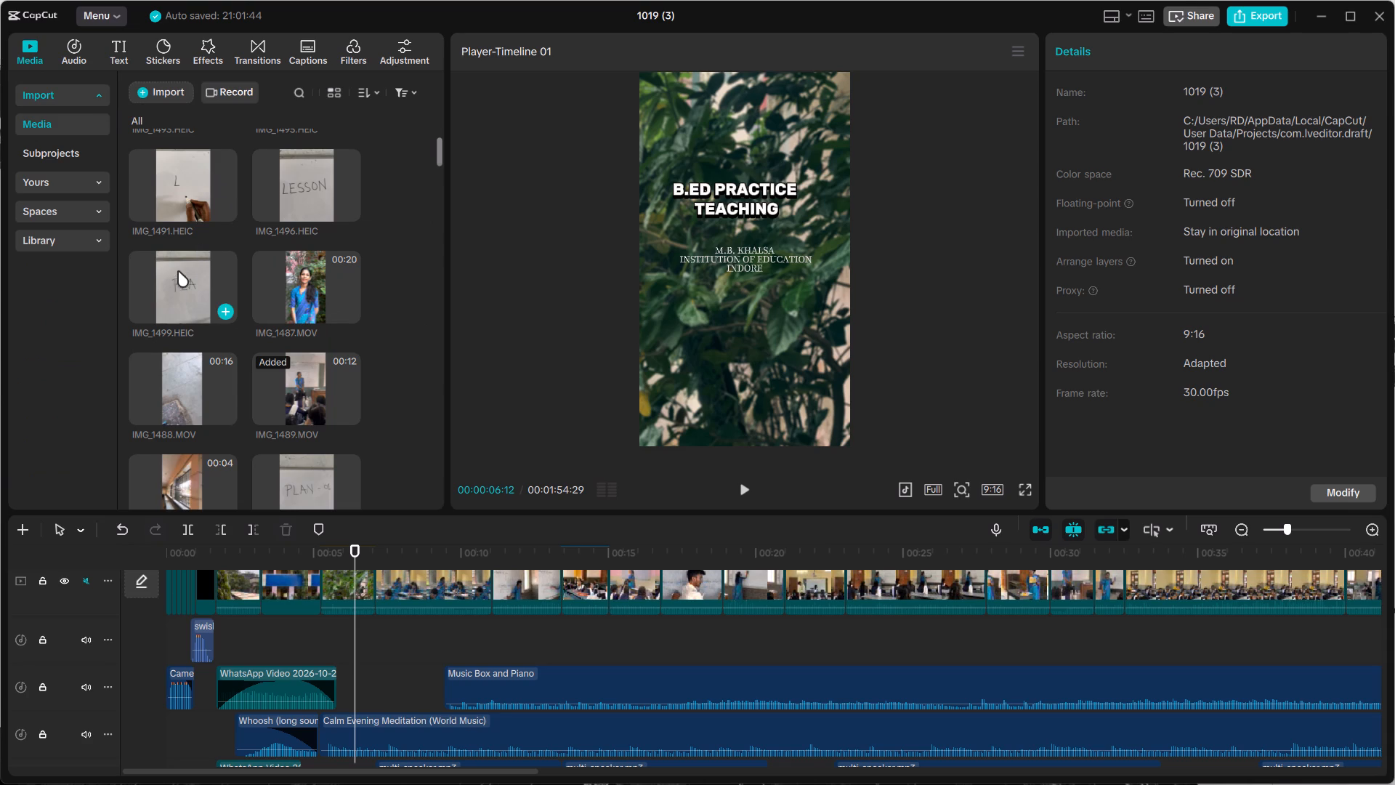
scroll(175, 277, "down", 1)
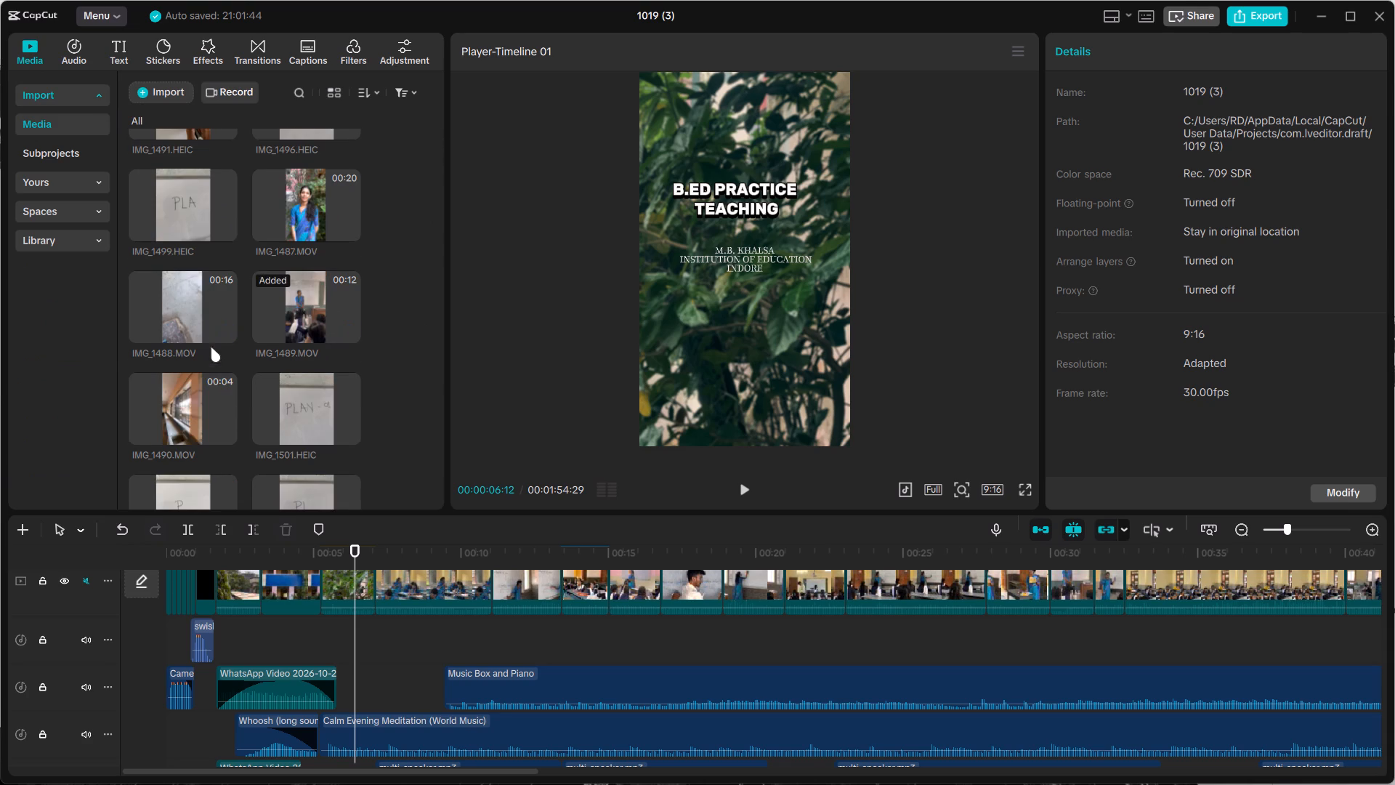
scroll(211, 347, "down", 8)
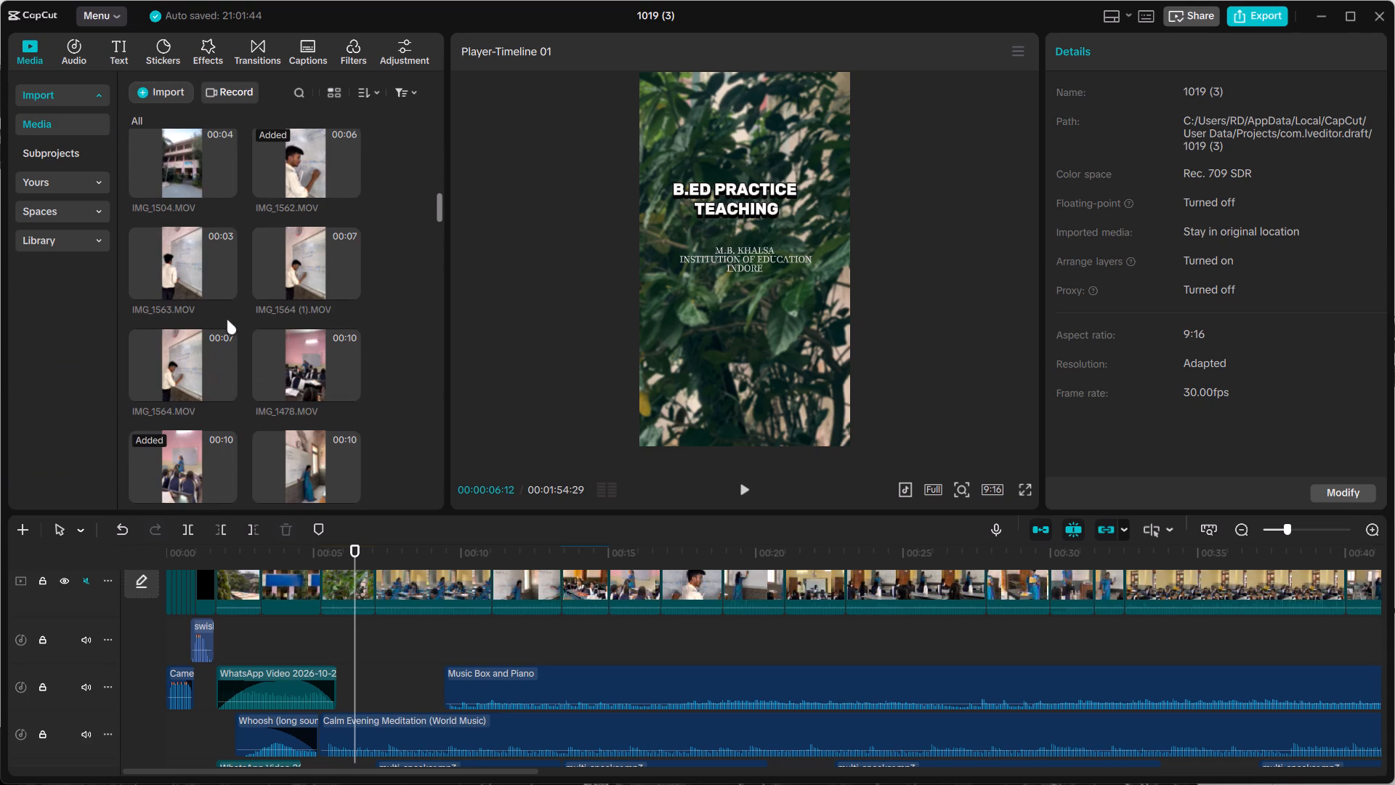
left_click(328, 371)
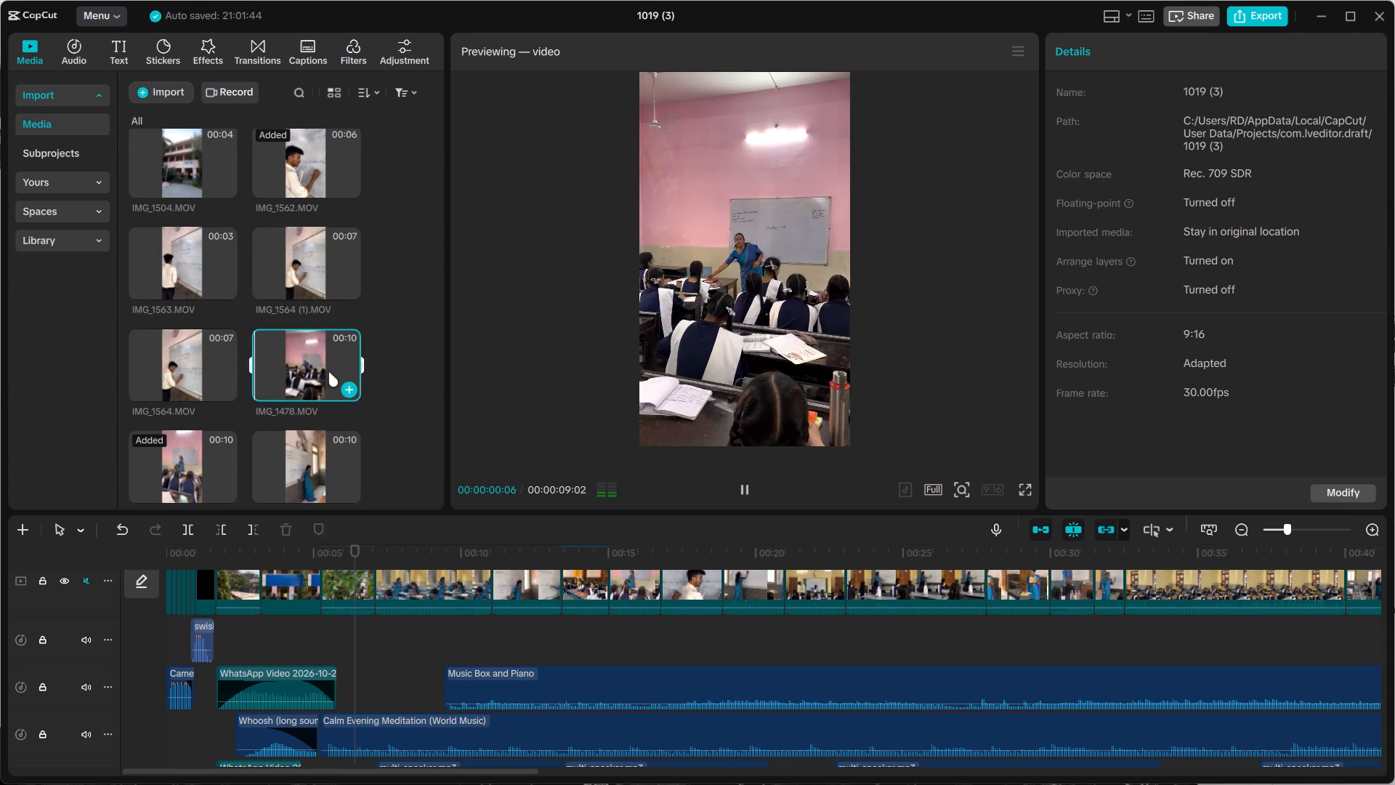
scroll(307, 374, "down", 1)
left_click(184, 382)
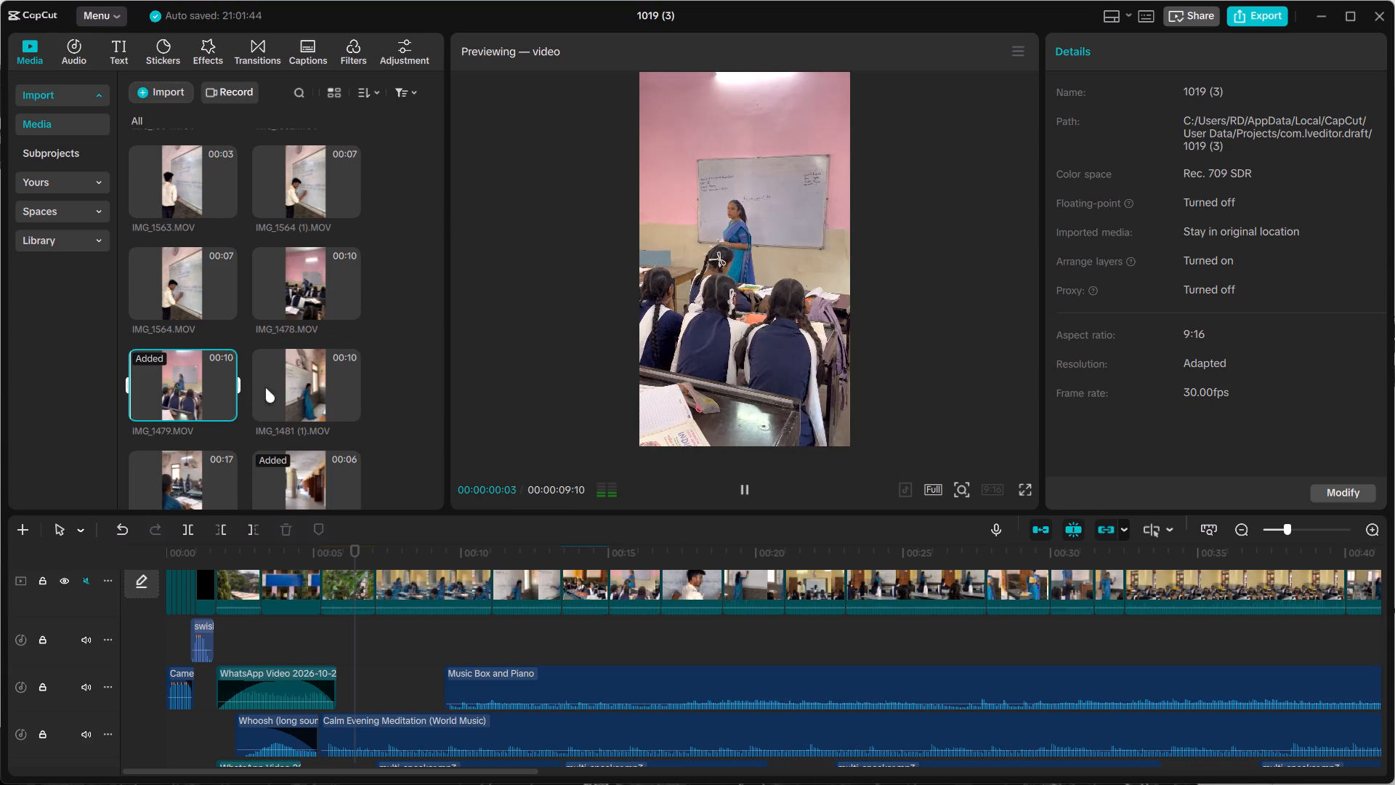
left_click(274, 388)
scroll(278, 367, "down", 5)
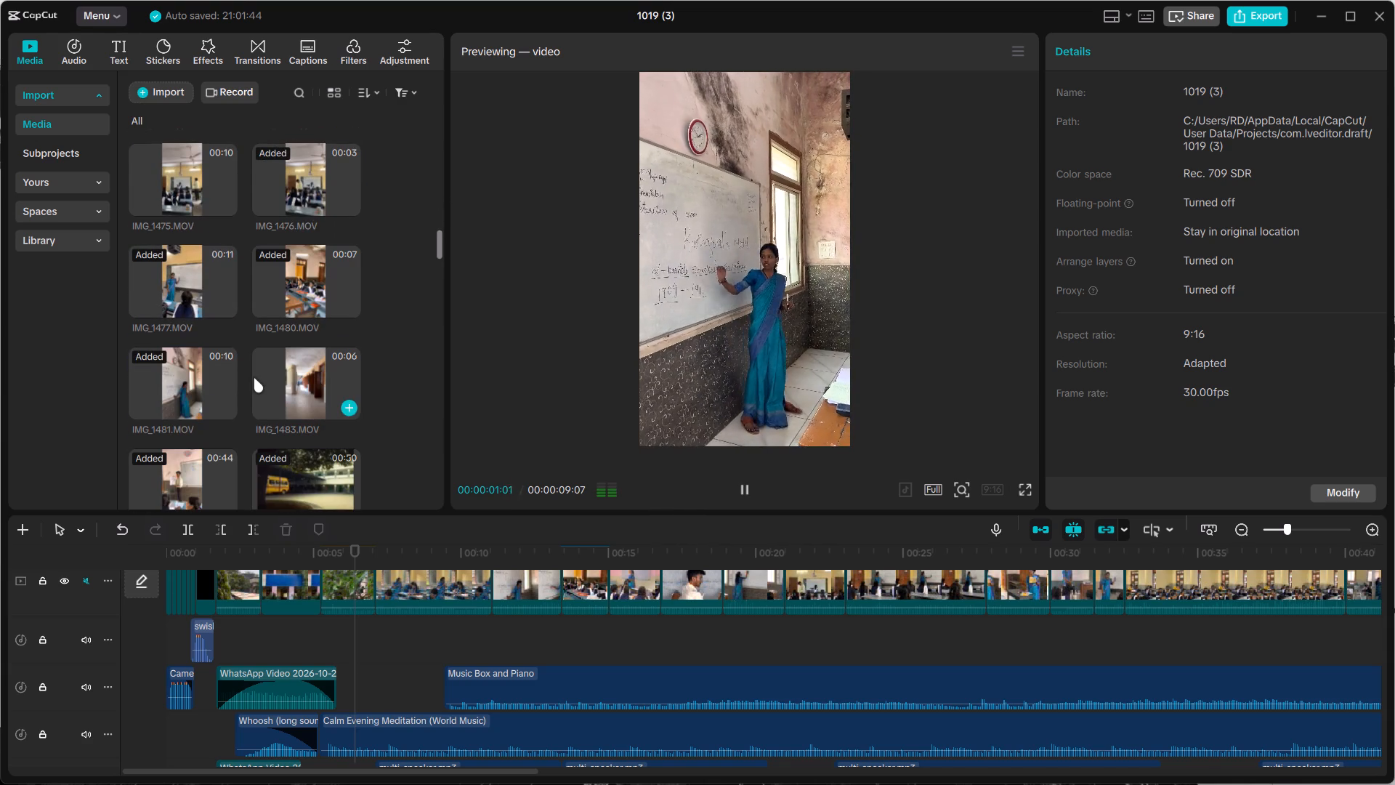
scroll(274, 363, "down", 8)
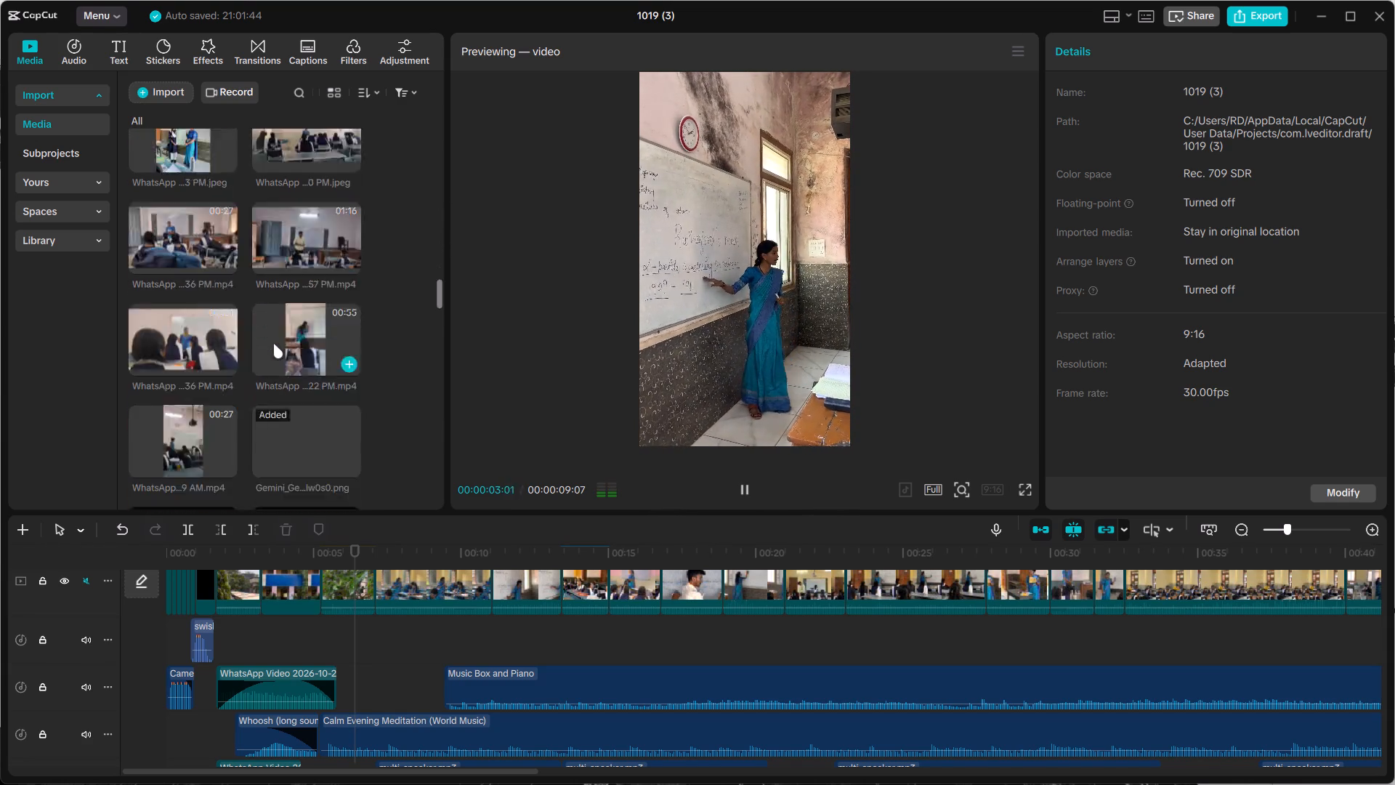
scroll(273, 343, "down", 20)
scroll(273, 343, "down", 8)
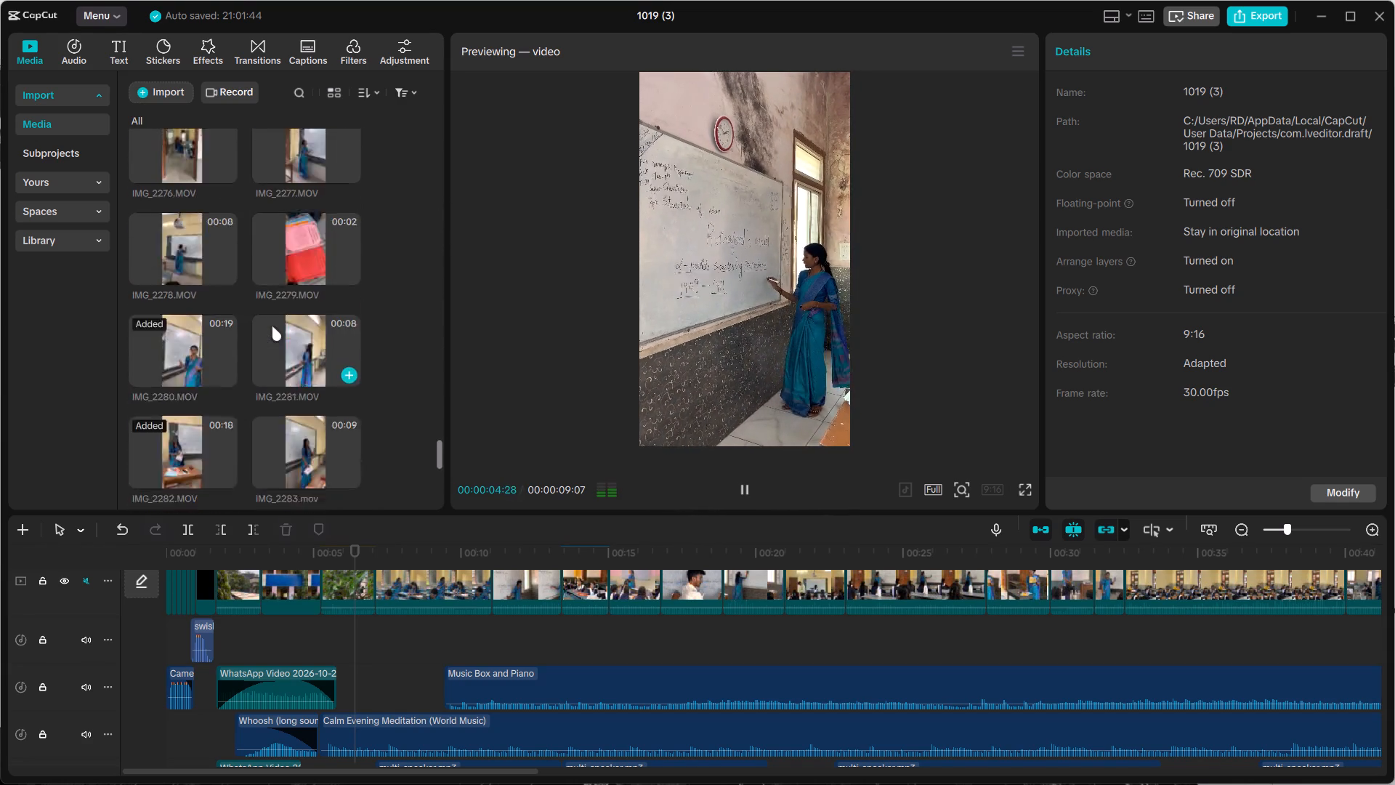
Preview multi-speaker (2).mp3 and multi-speaker (1).mp3, and add multi-speaker (1).mp3 to the timeline at about 6.4 s.
scroll(272, 326, "down", 12)
left_click(204, 432)
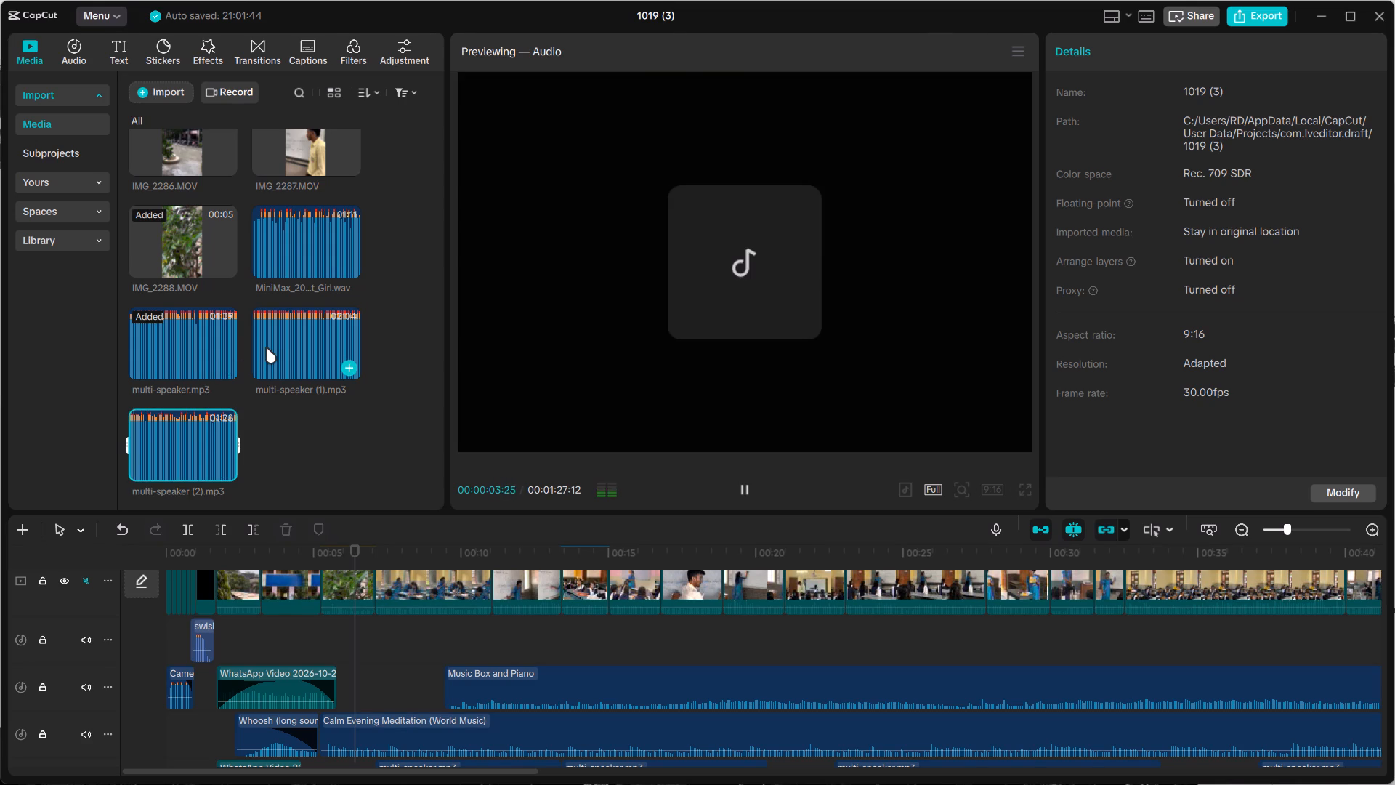
left_click(266, 347)
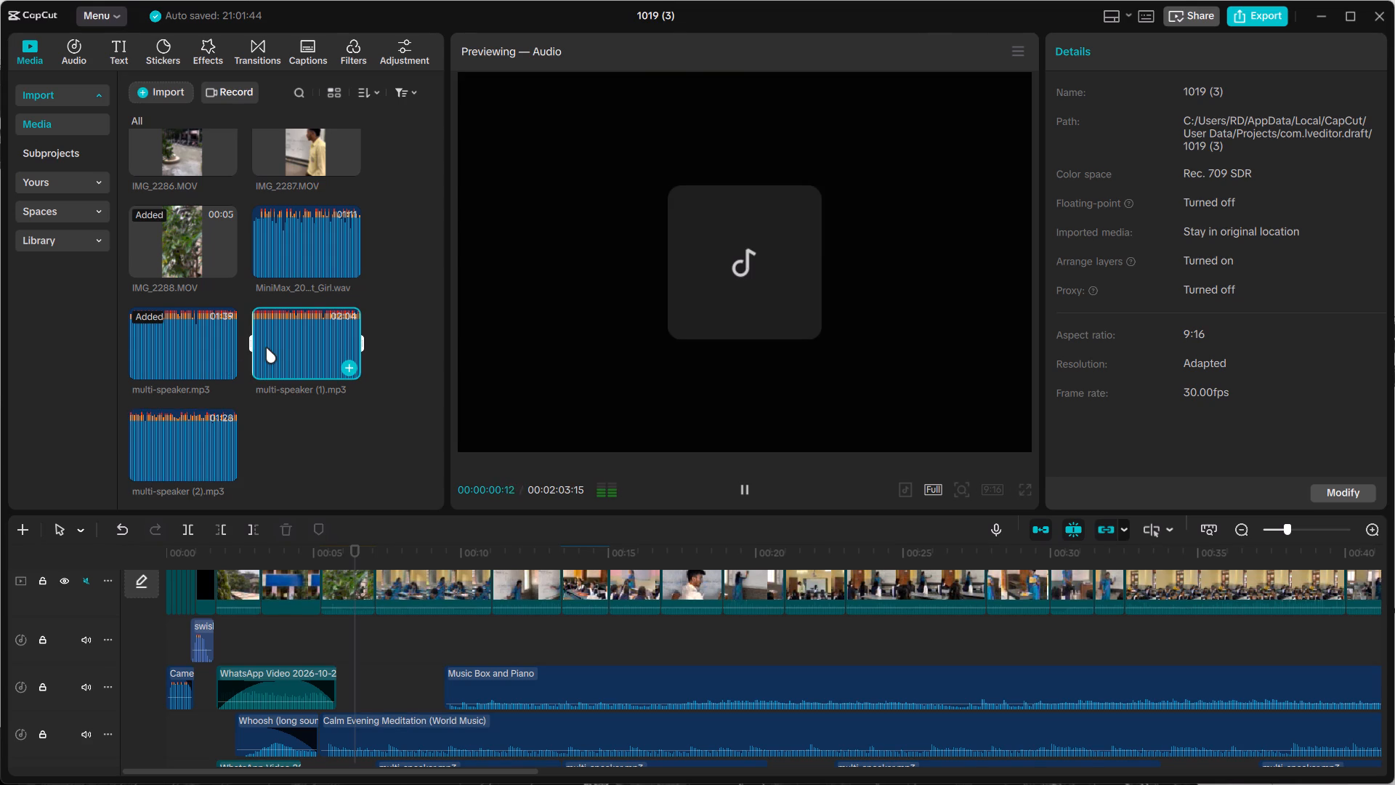
left_click(351, 367)
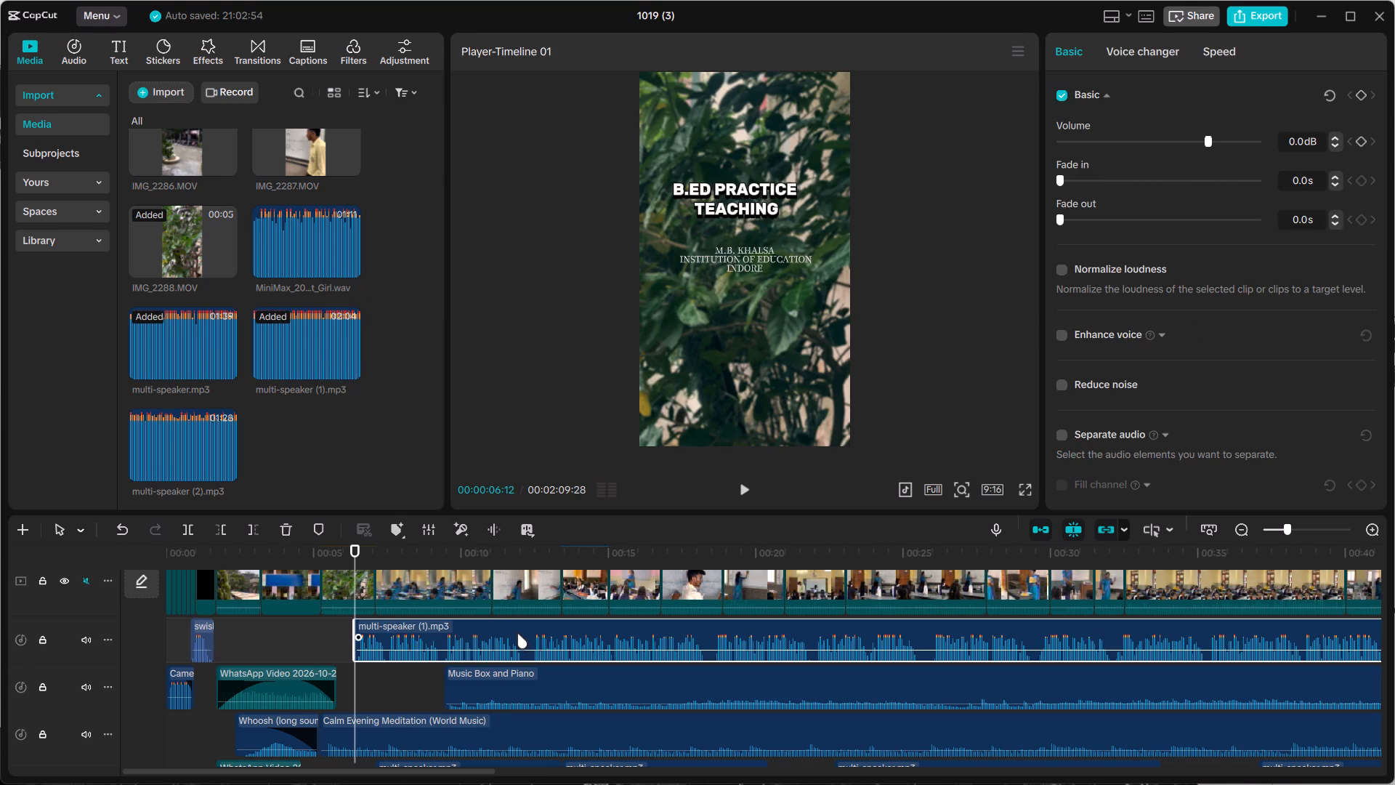
Move the multi-speaker (1).mp3 clip to a new audio track below the multi-speaker.mp3 clips, starting at about 6.8 s.
scroll(612, 557, "down", 2)
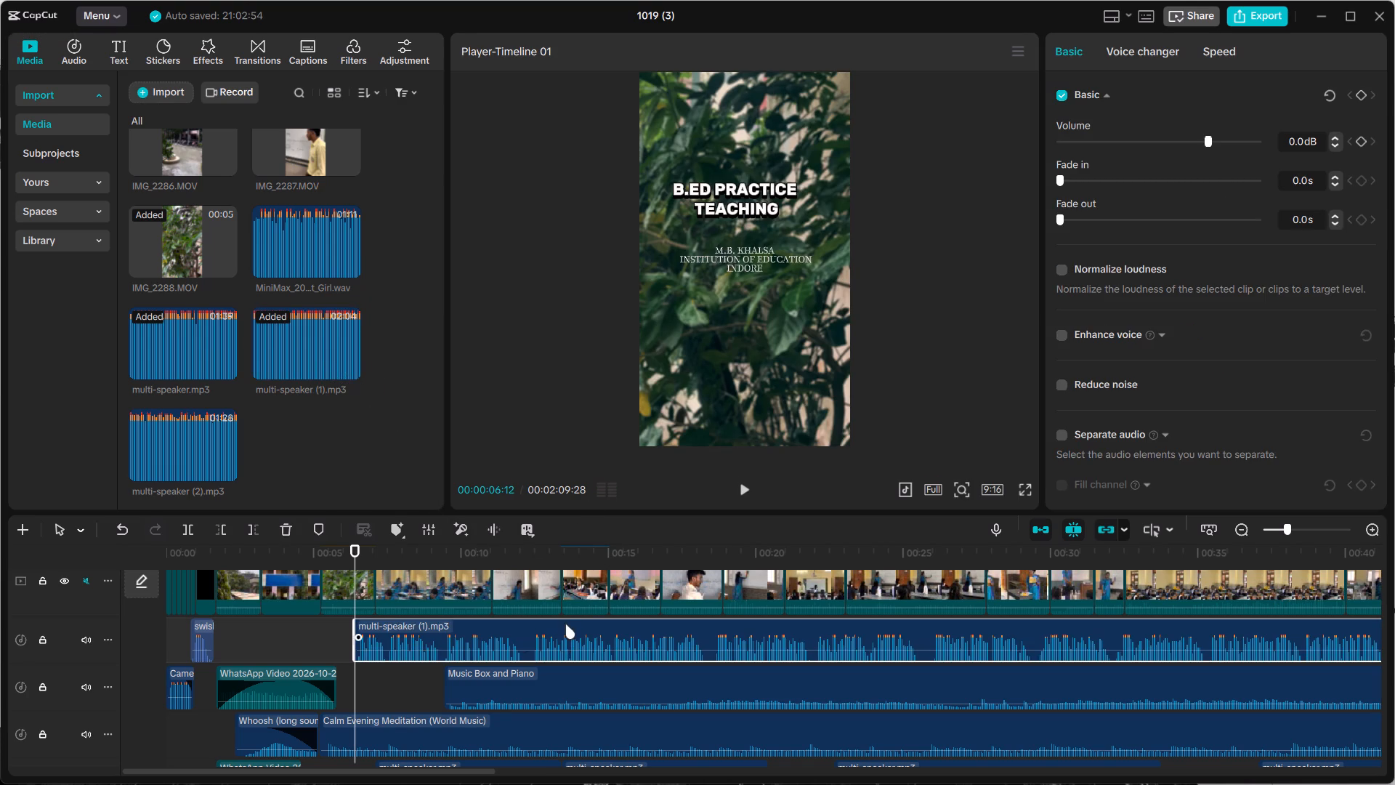
scroll(611, 542, "down", 6)
scroll(733, 499, "down", 1)
scroll(591, 658, "down", 3)
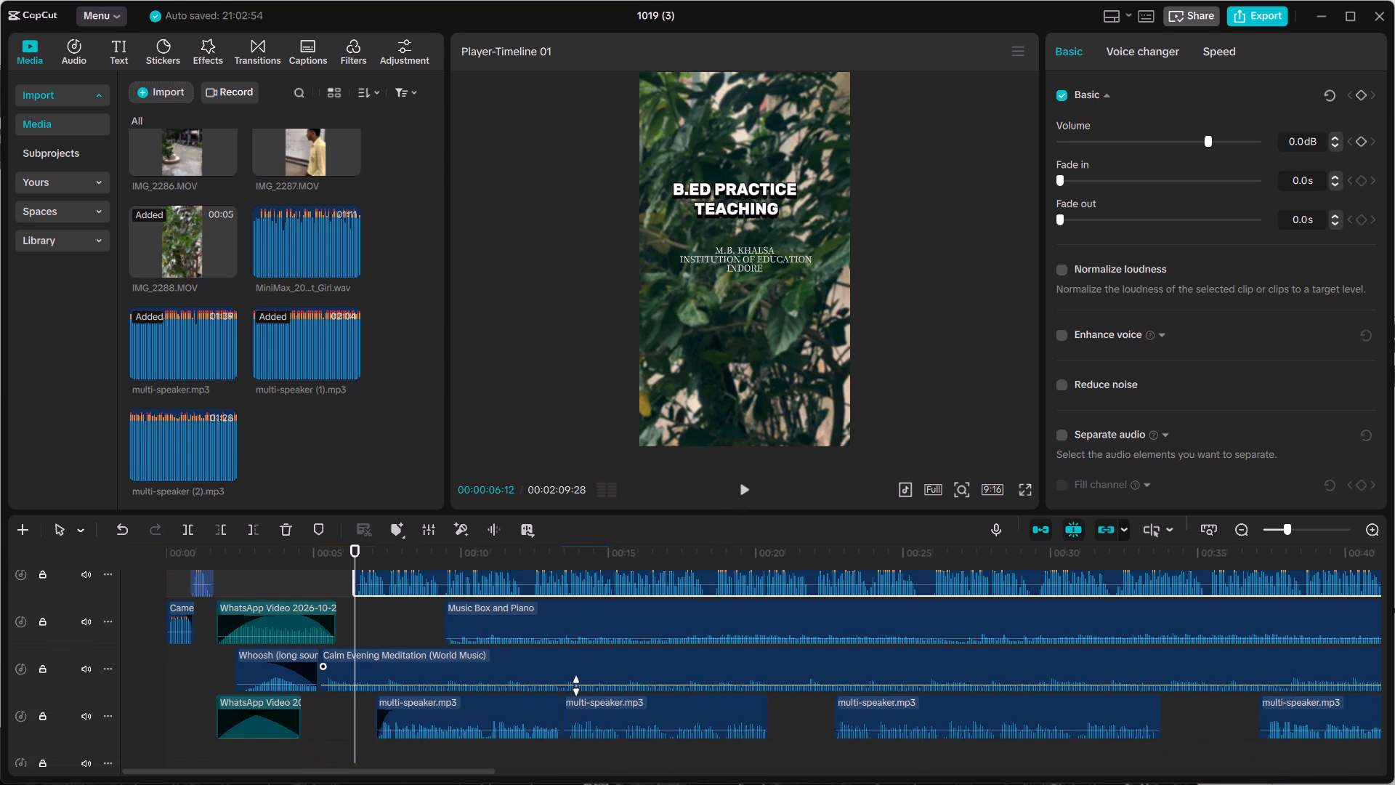
scroll(576, 683, "up", 1)
scroll(576, 683, "down", 1)
scroll(575, 672, "up", 1)
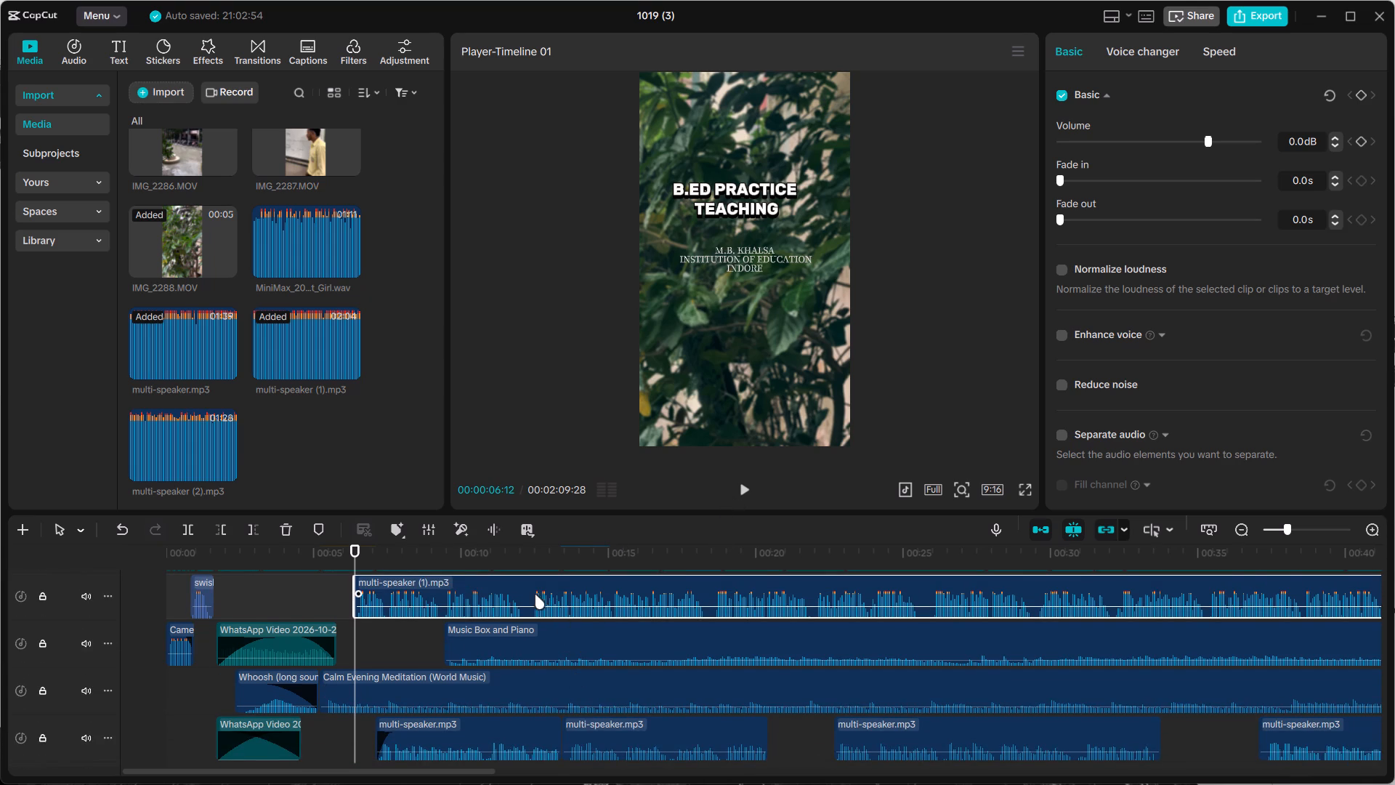
left_click_drag(527, 592, 538, 784)
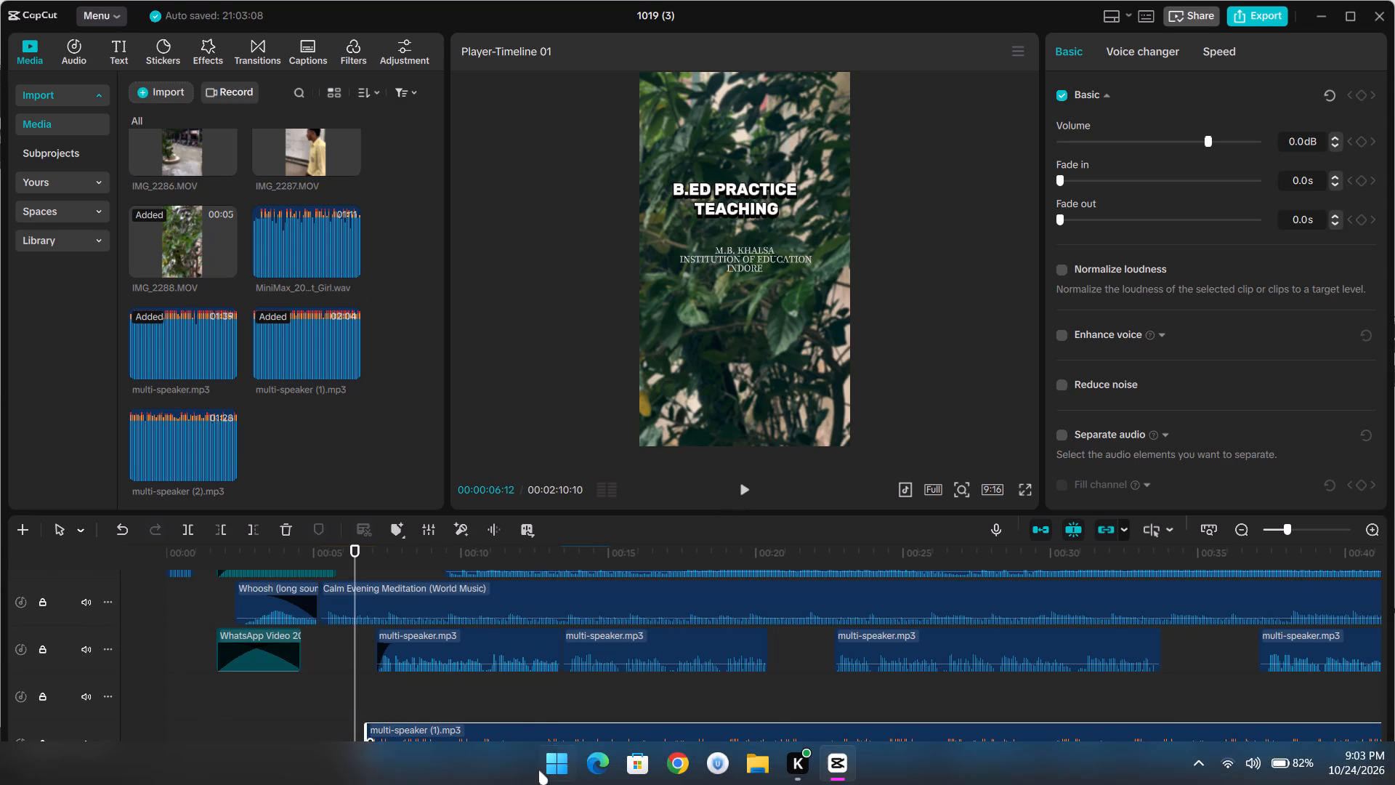
scroll(510, 672, "down", 1)
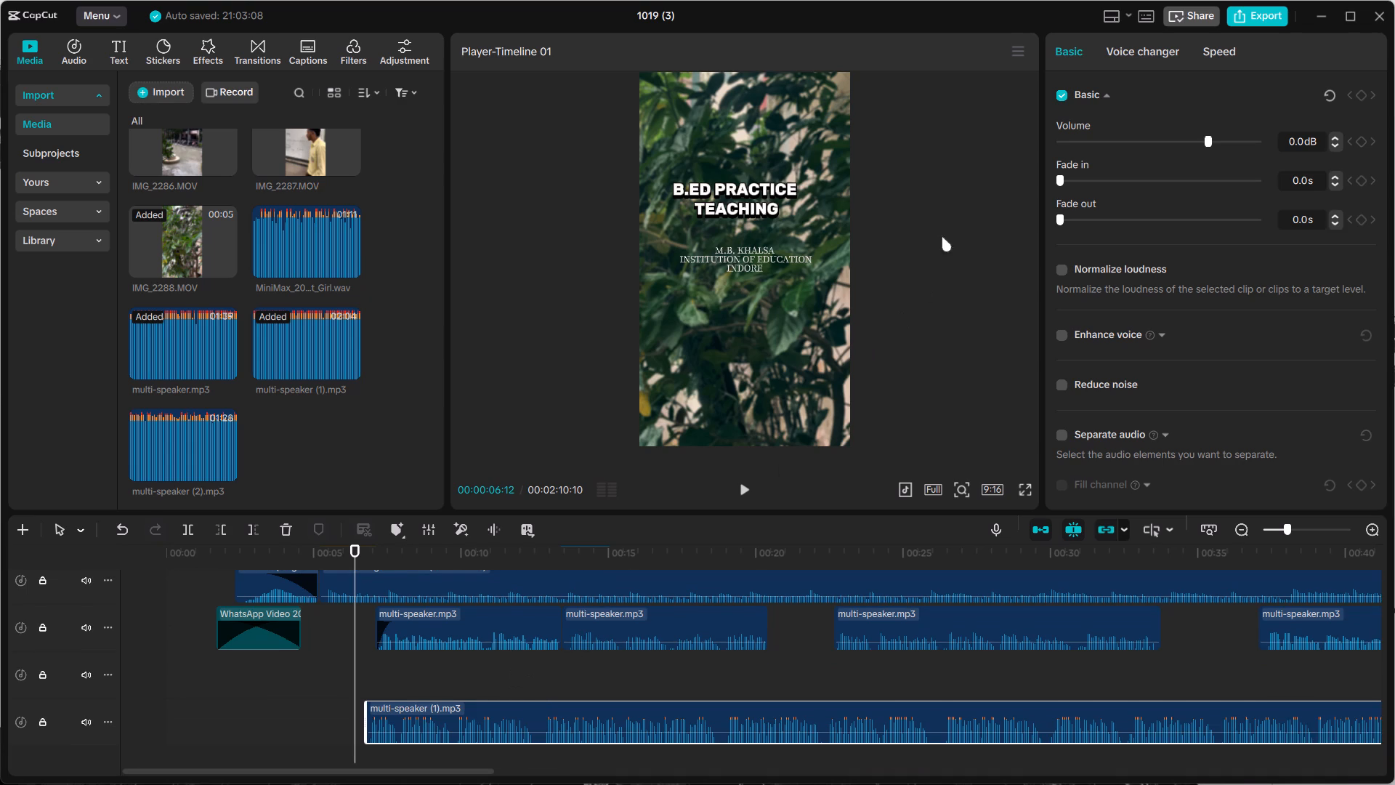
Turn on loudness normalization for the multi-speaker (1).mp3 clip.
left_click(1061, 273)
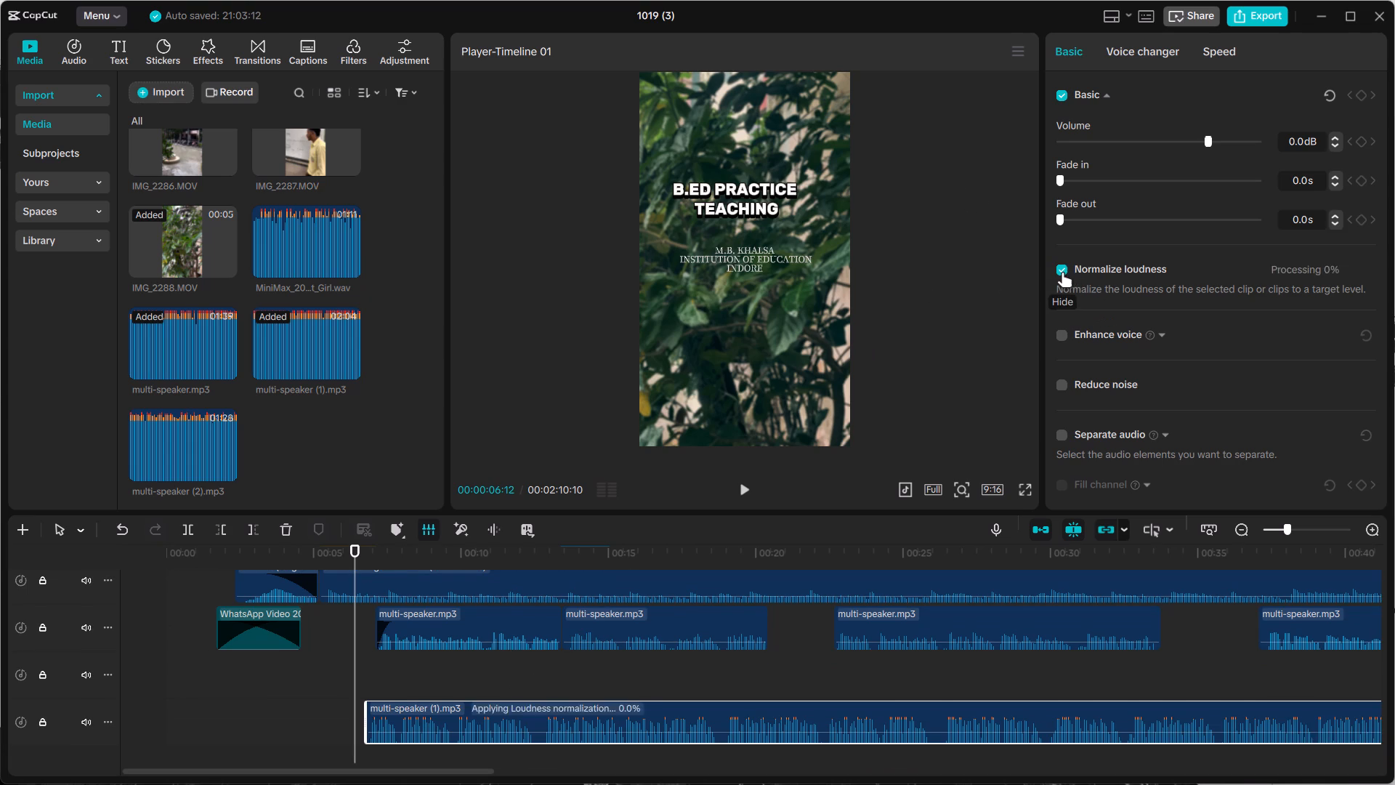
Play from about 6.4 s to about 14 s to compare the new voice-over with the existing one.
left_click(743, 491)
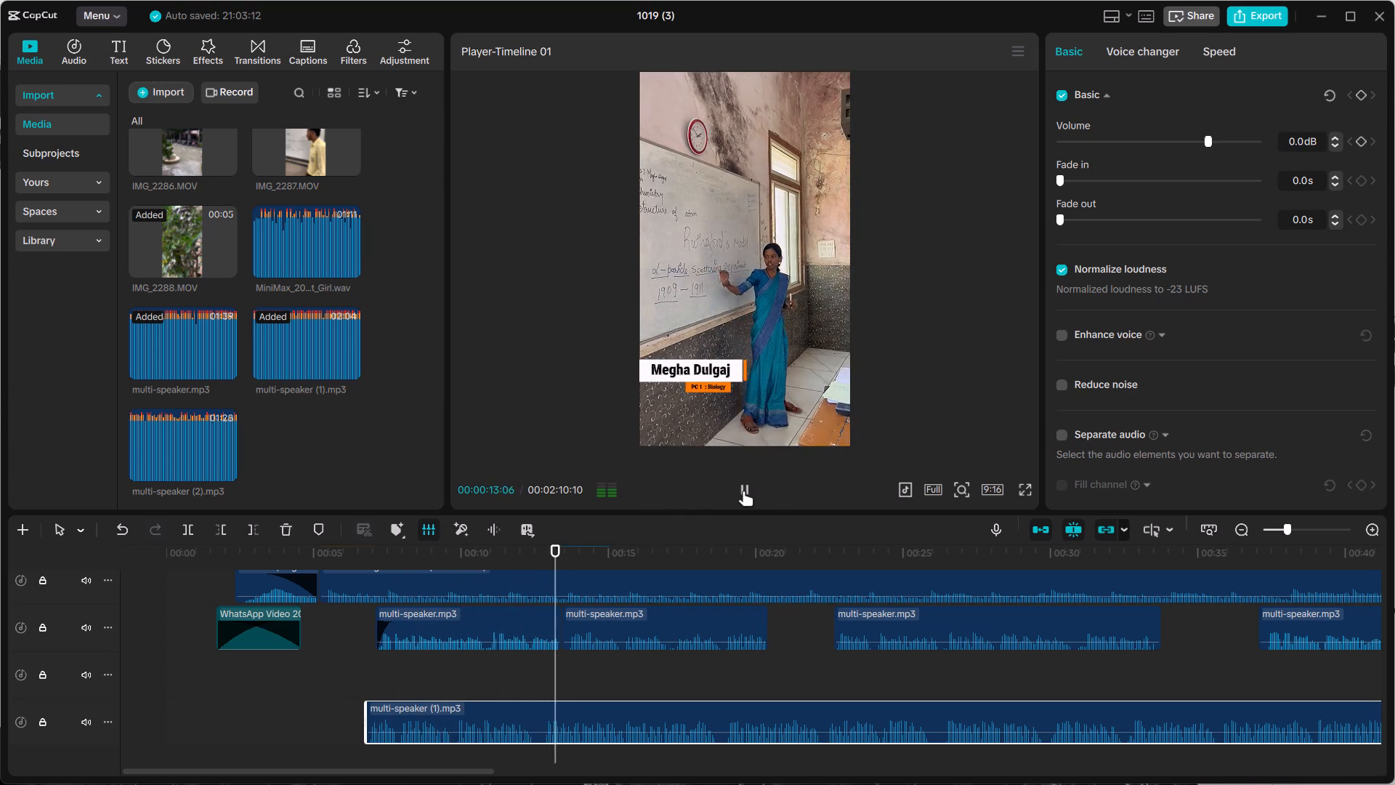
left_click(743, 491)
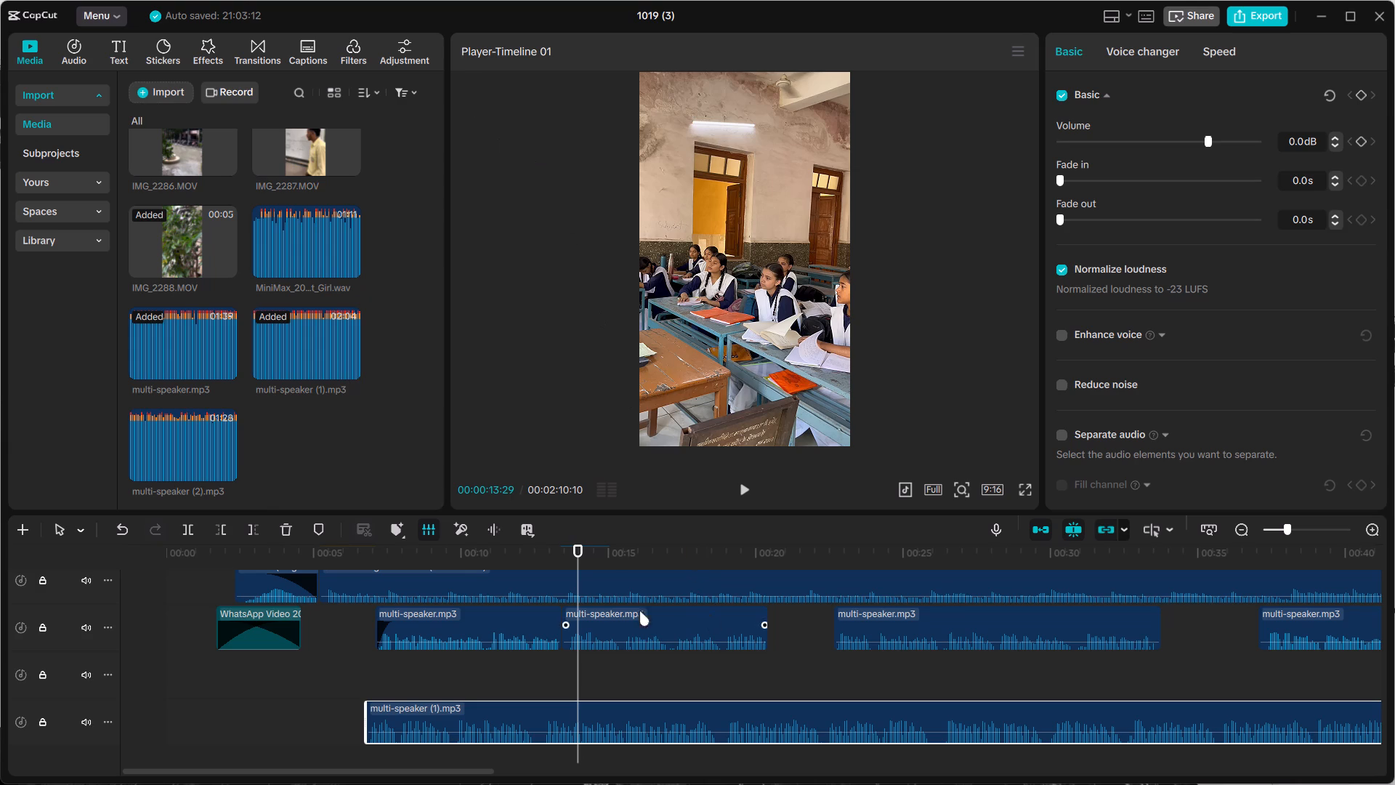
Scrub back and forth between about 14 s and 20.5 s to compare the shots with the voice-over.
left_click_drag(581, 551, 774, 582)
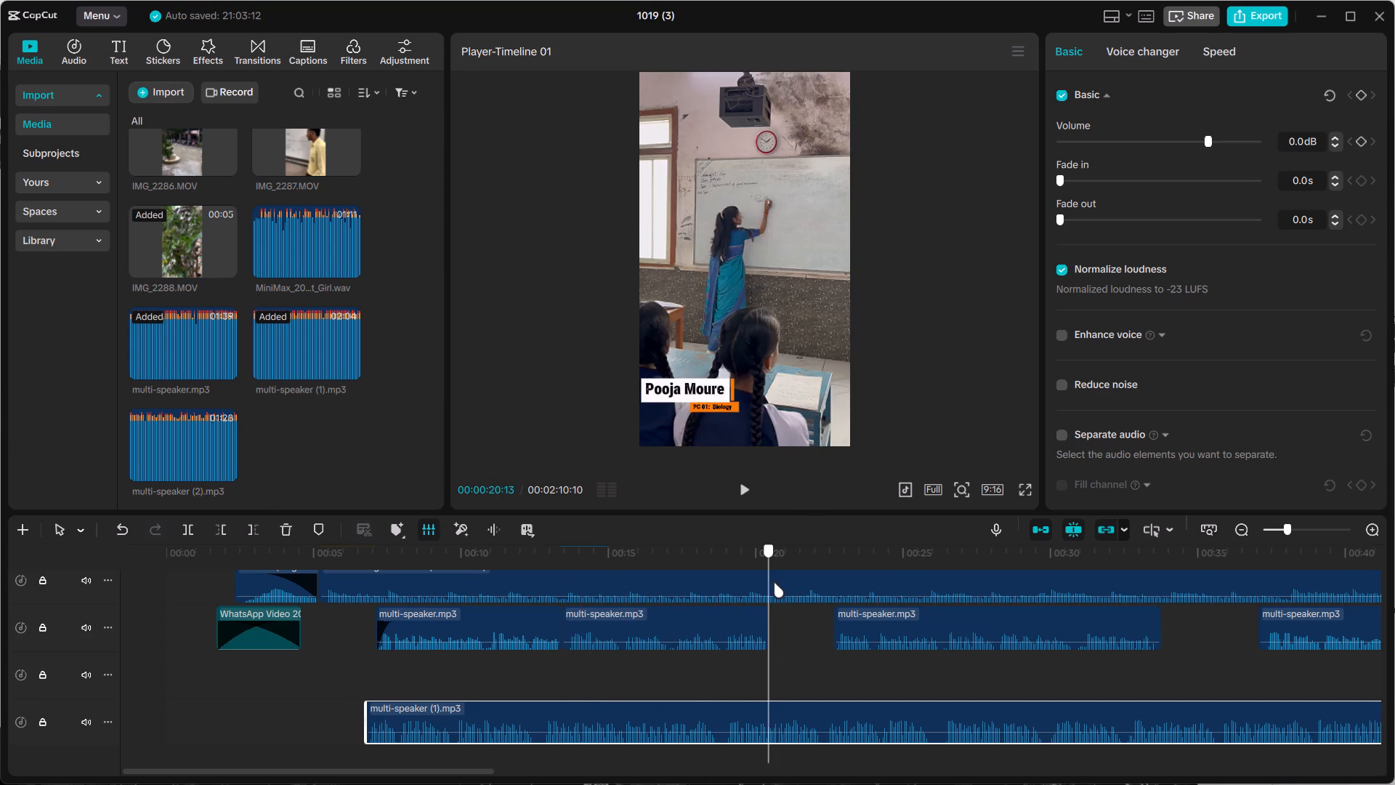
left_click_drag(774, 582, 775, 583)
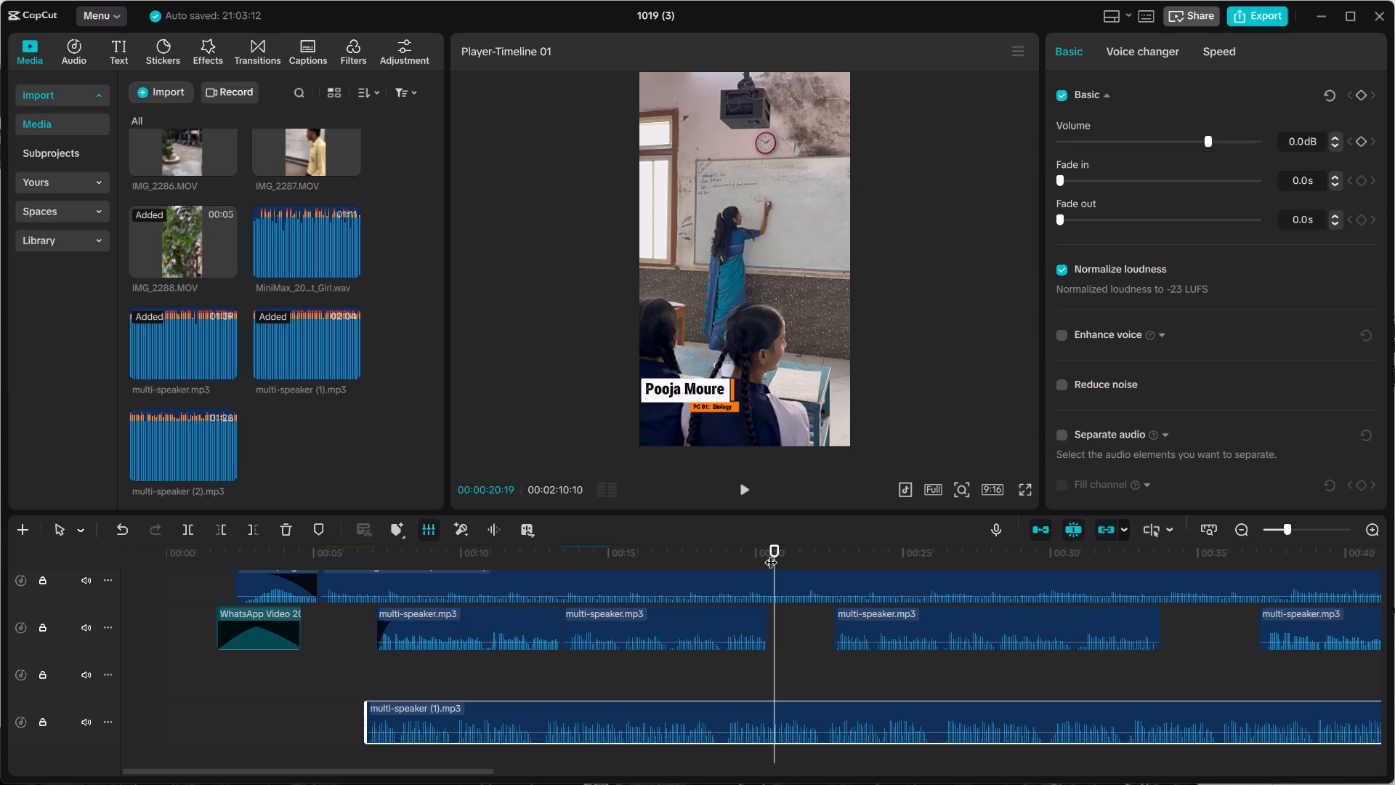
left_click_drag(774, 549, 770, 550)
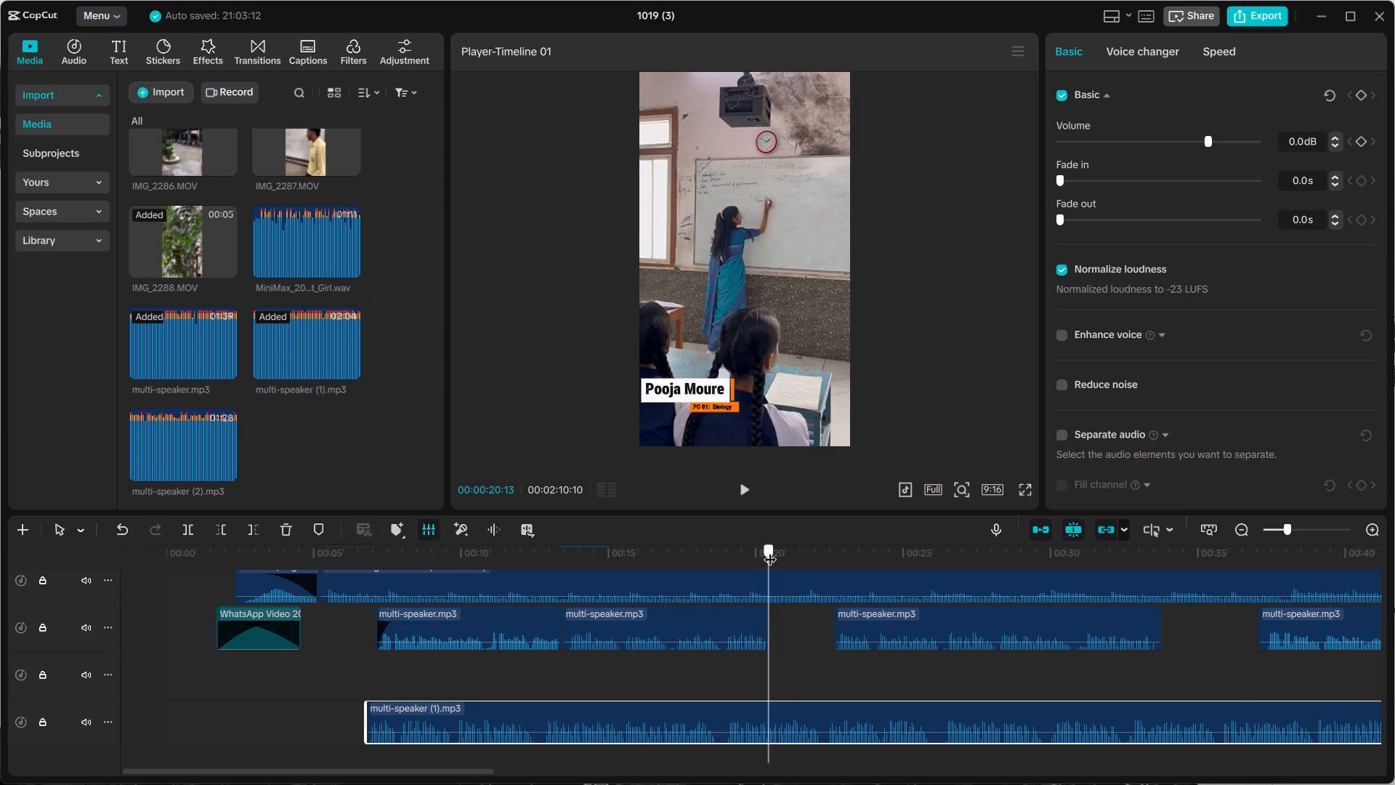
left_click_drag(770, 550, 768, 579)
left_click_drag(768, 579, 771, 581)
left_click_drag(768, 549, 753, 551)
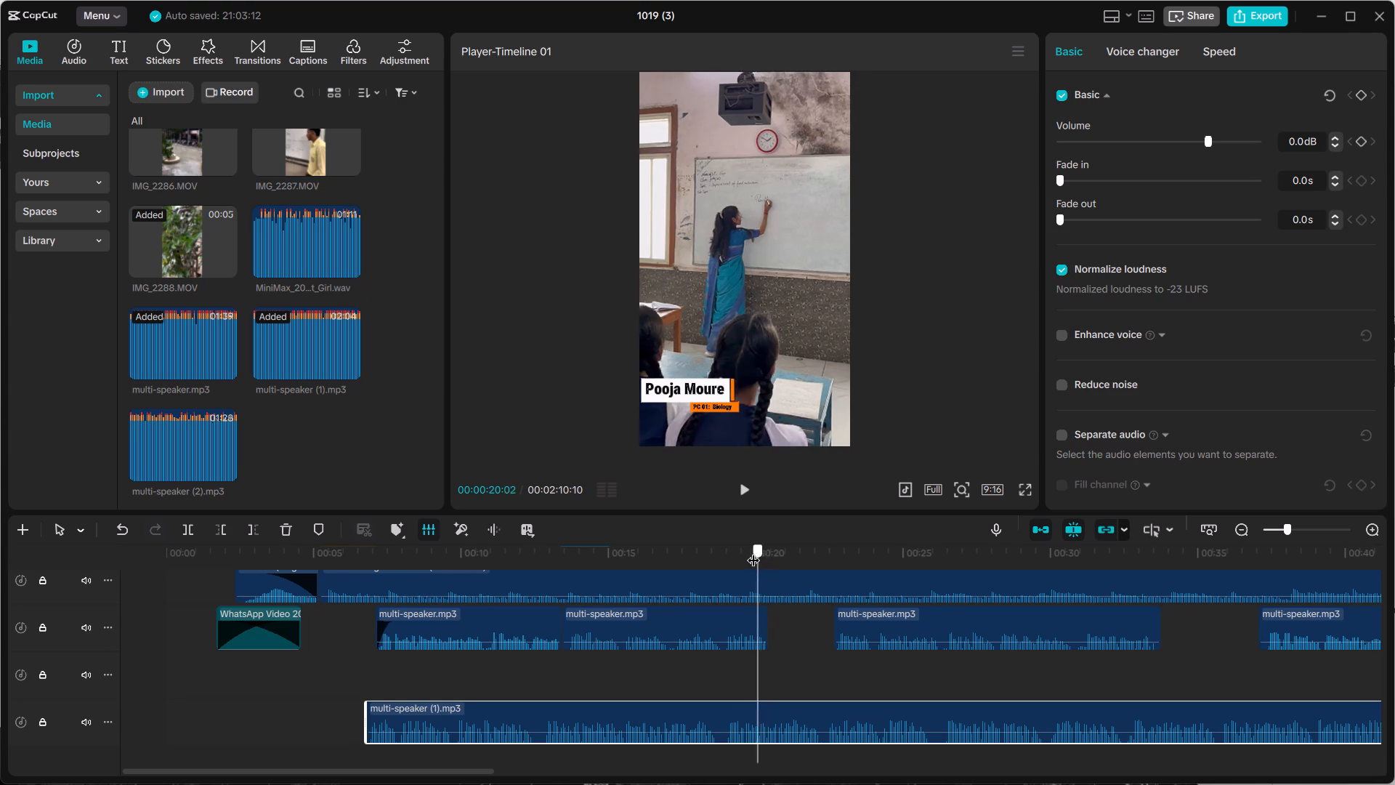
left_click_drag(753, 551, 765, 565)
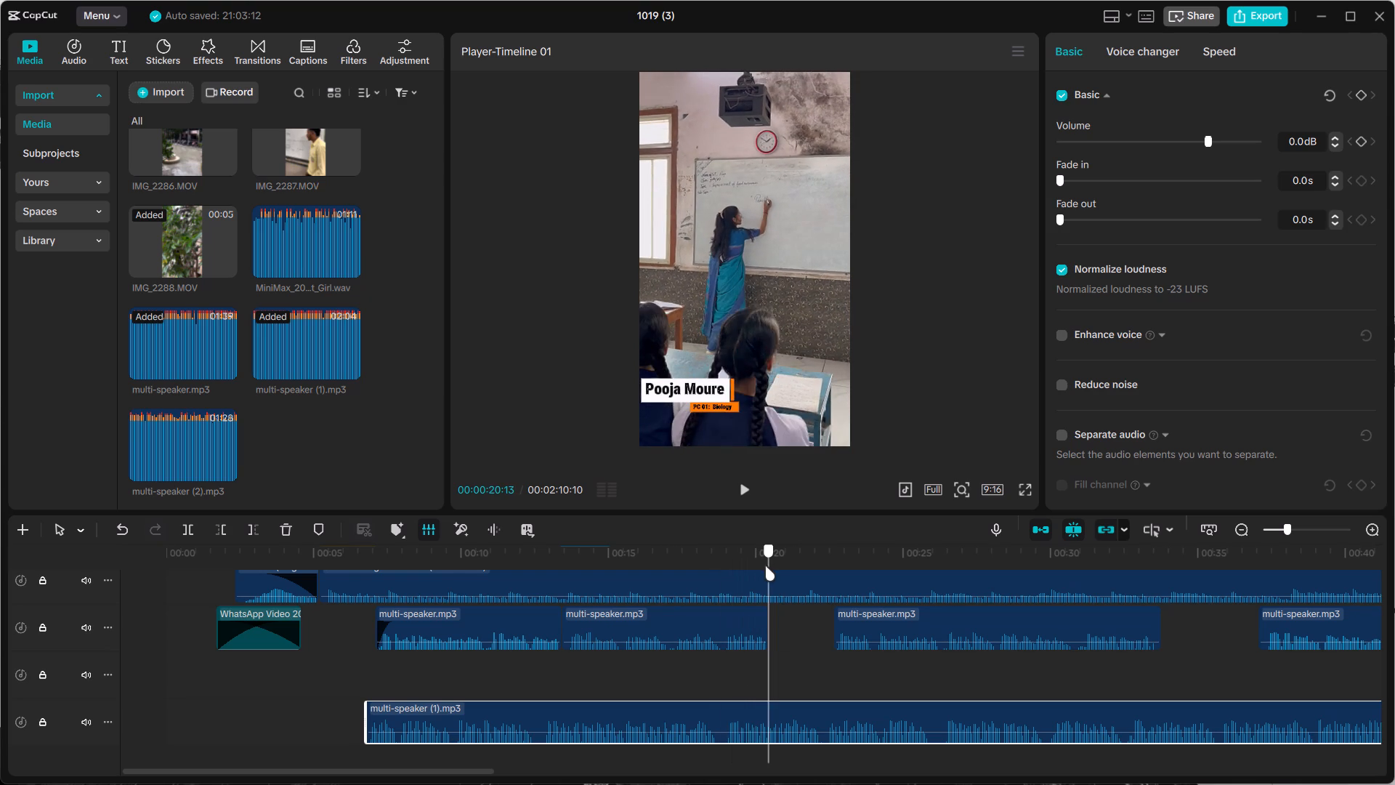
left_click_drag(765, 565, 720, 579)
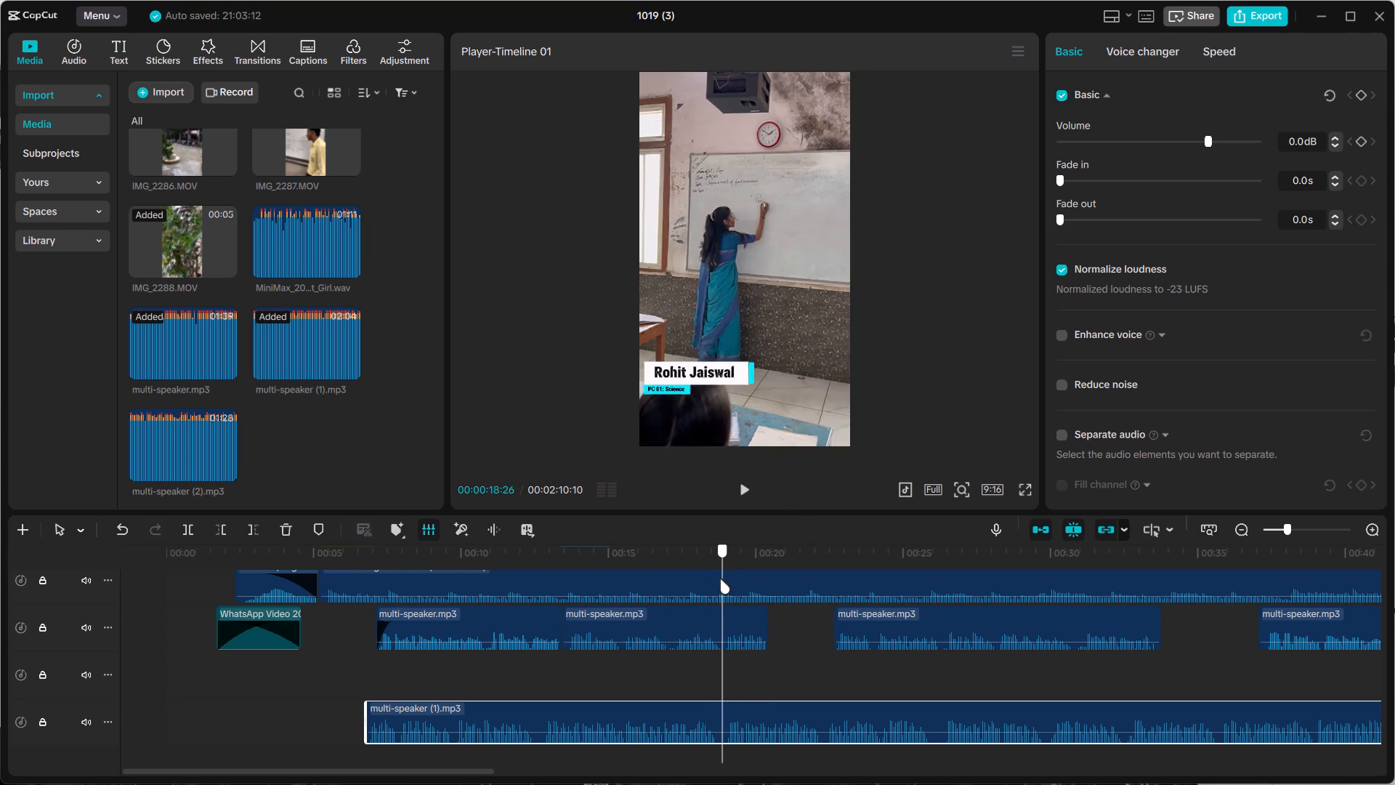
left_click_drag(720, 579, 765, 577)
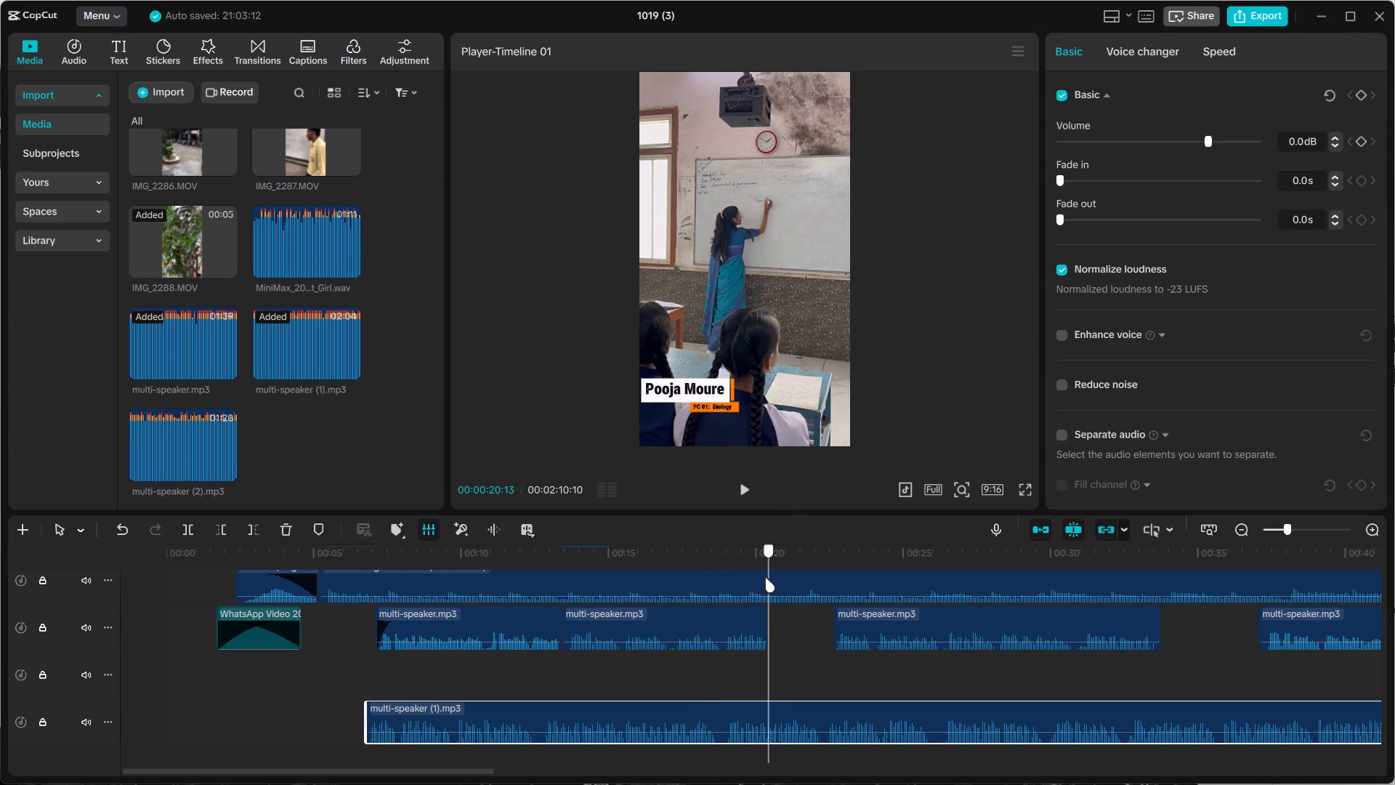
left_click_drag(765, 577, 719, 586)
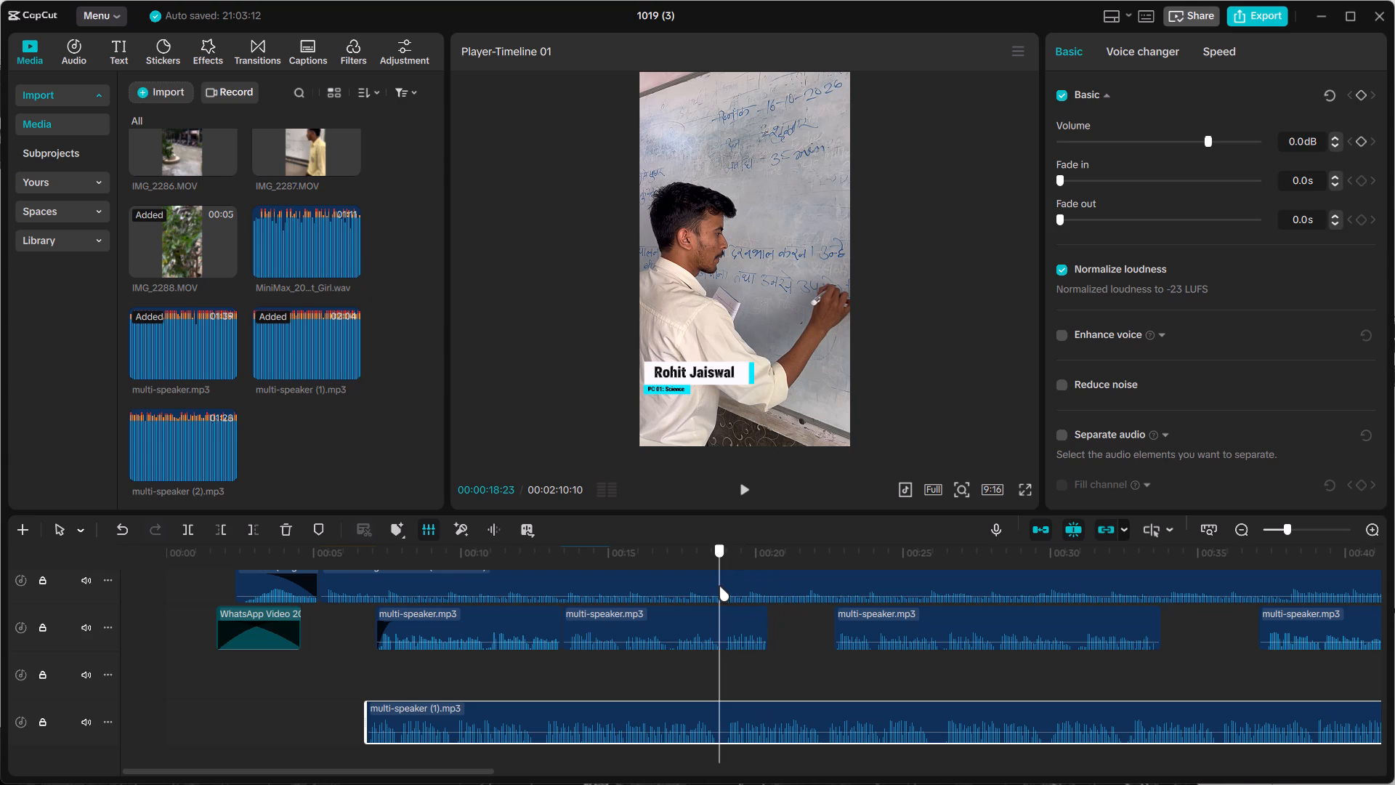
left_click_drag(719, 586, 593, 640)
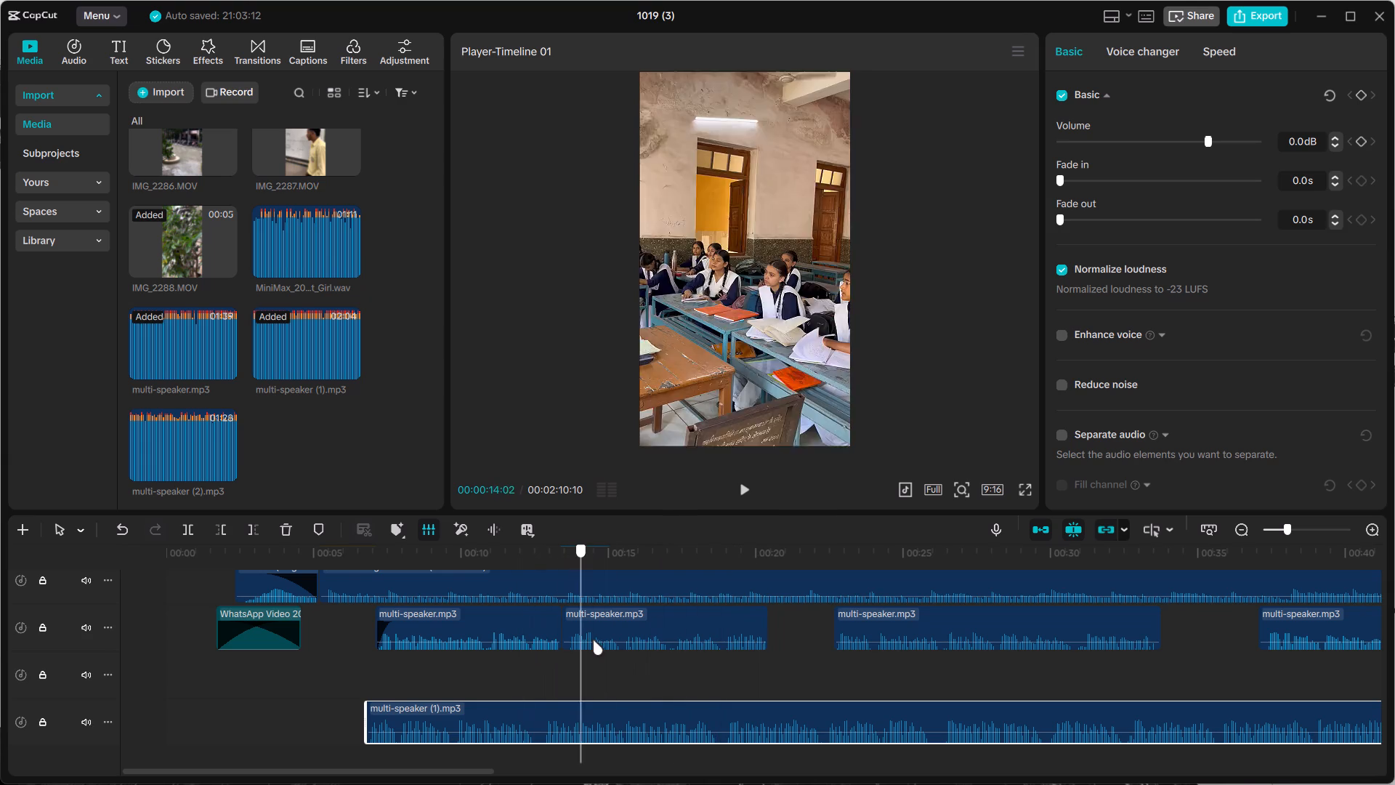
left_click_drag(593, 640, 609, 646)
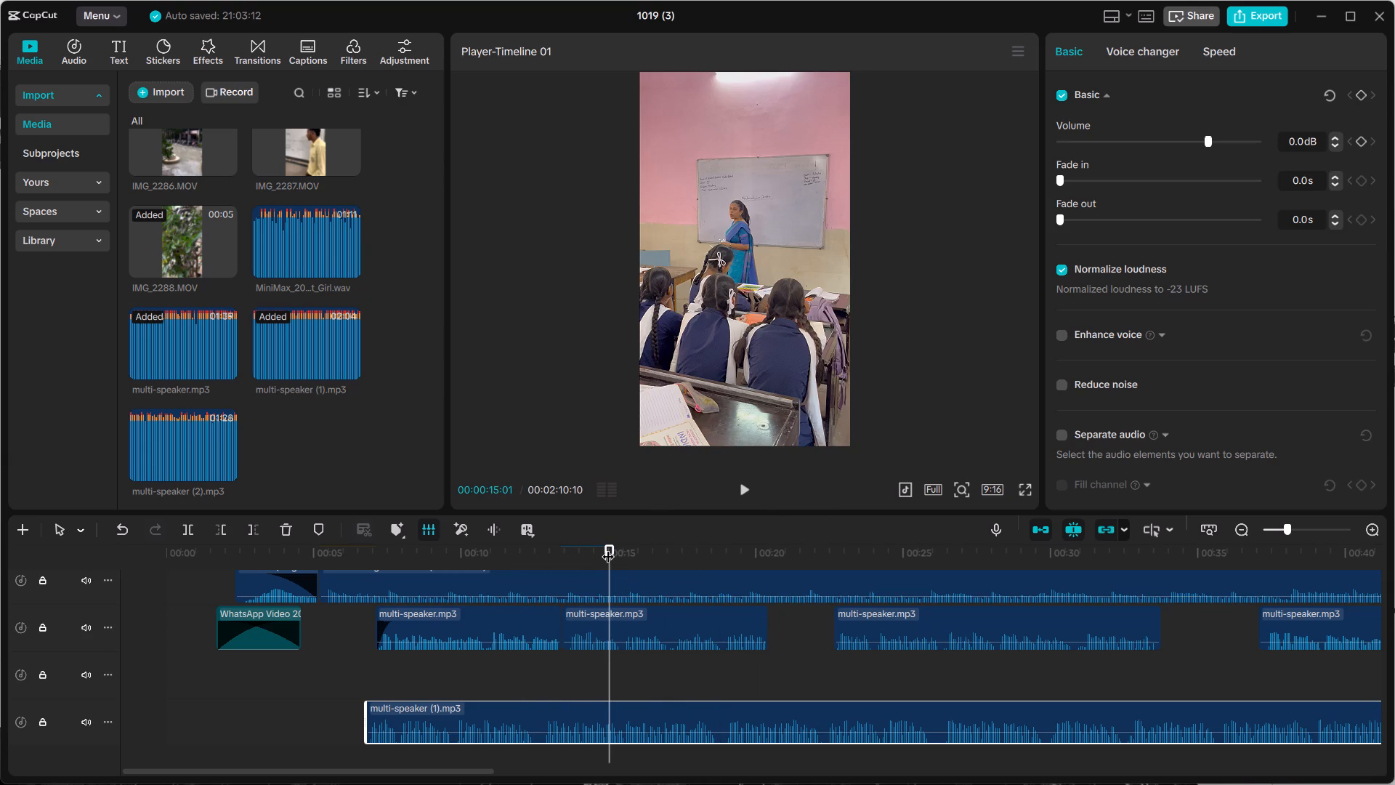
Listen from about 6.5 s and trim away the multi-speaker (1).mp3 clip's opening up to about 18.7 s.
left_click_drag(608, 547, 359, 620)
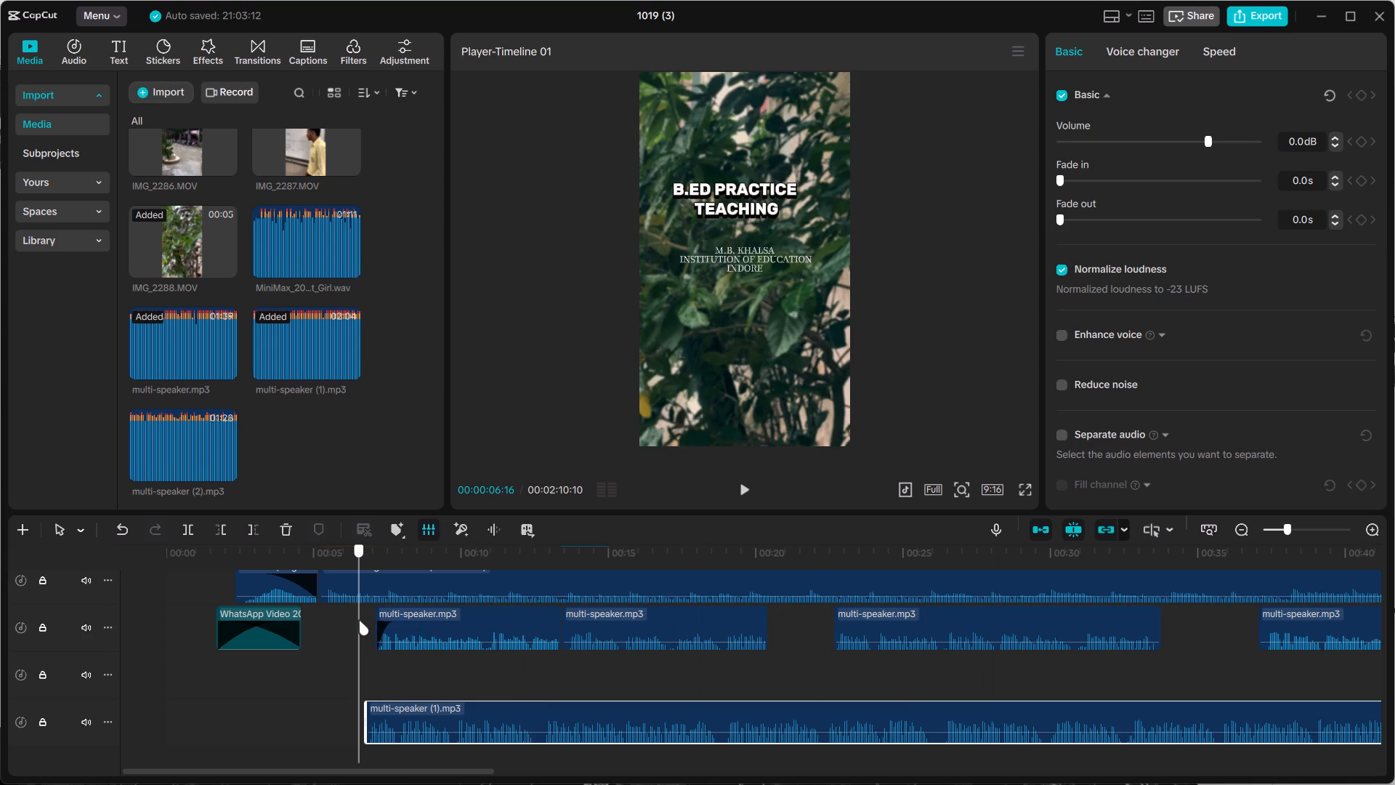
left_click_drag(359, 620, 369, 619)
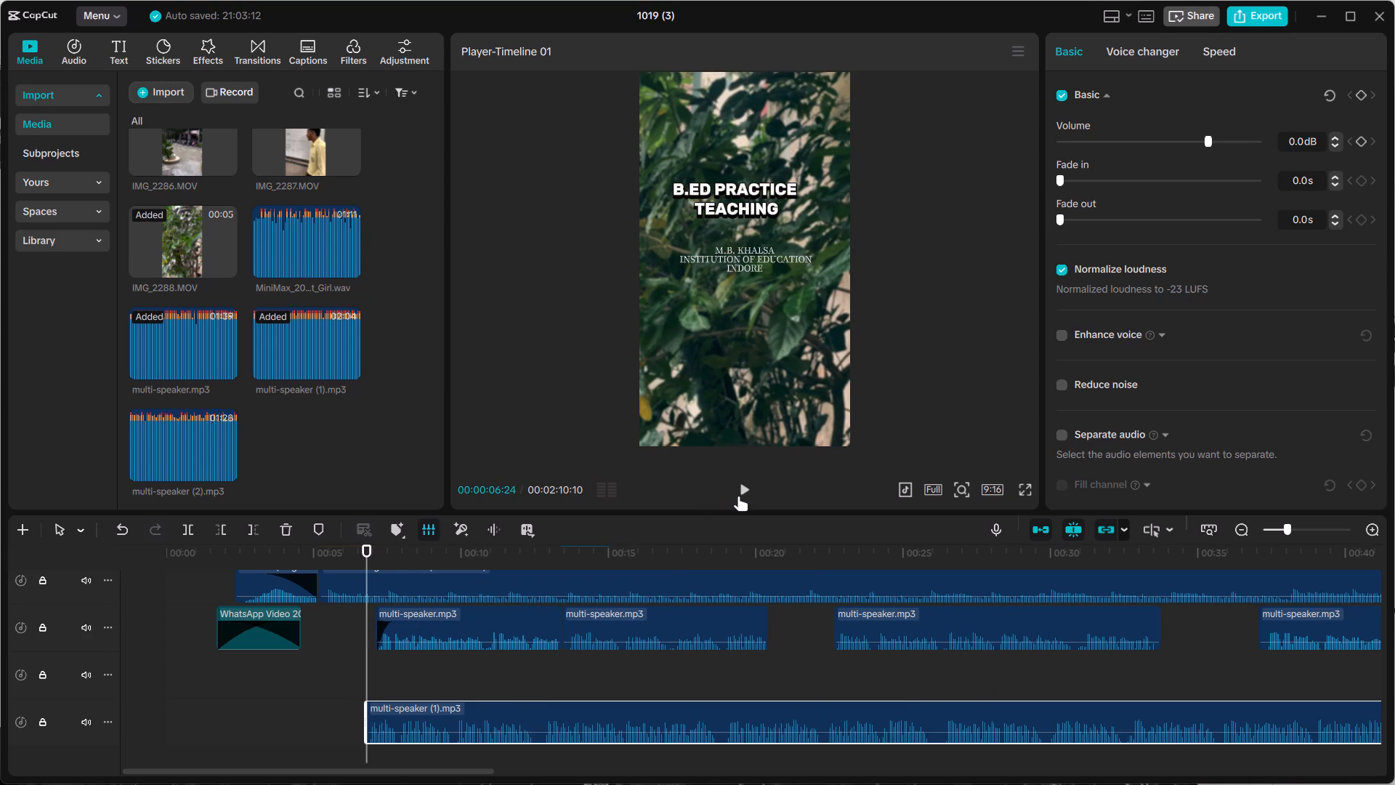
left_click(742, 492)
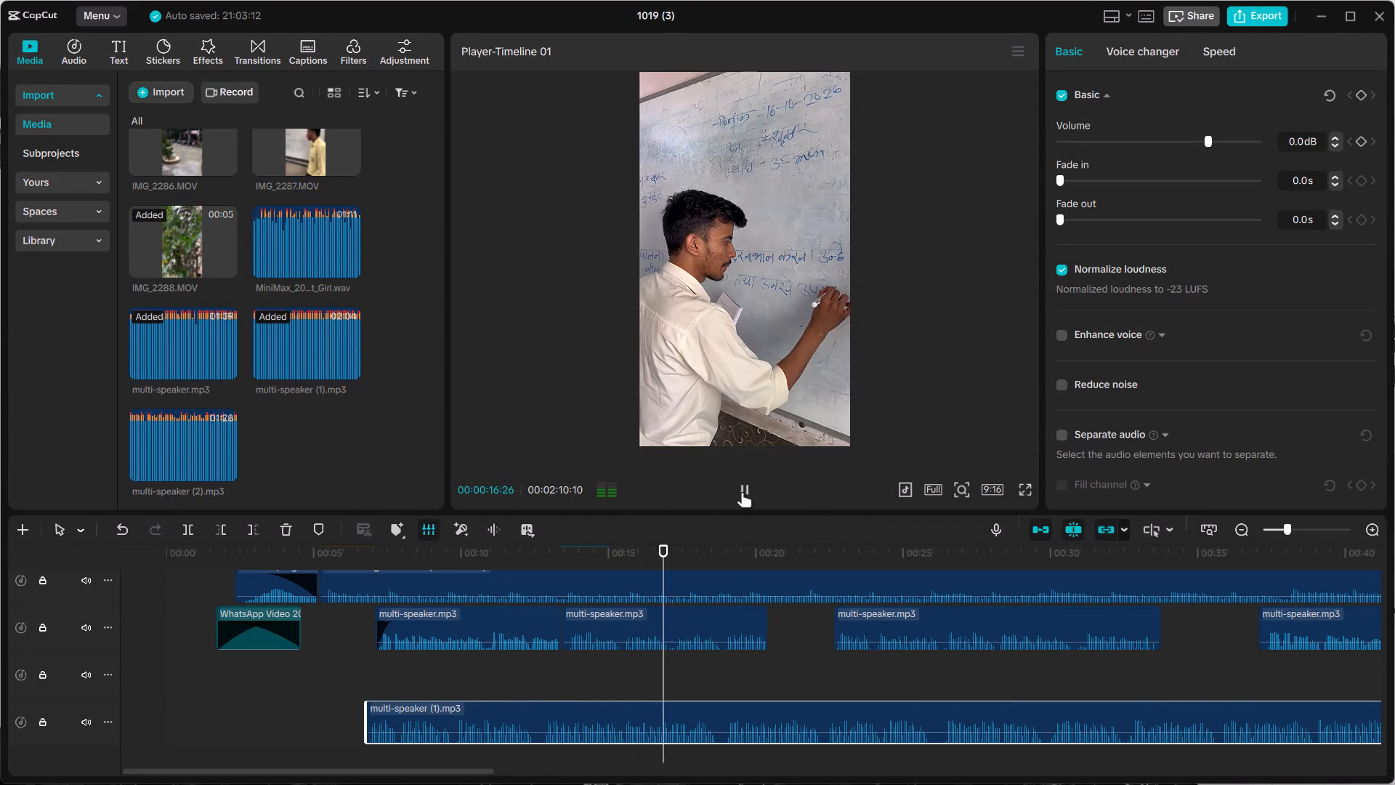
left_click(742, 492)
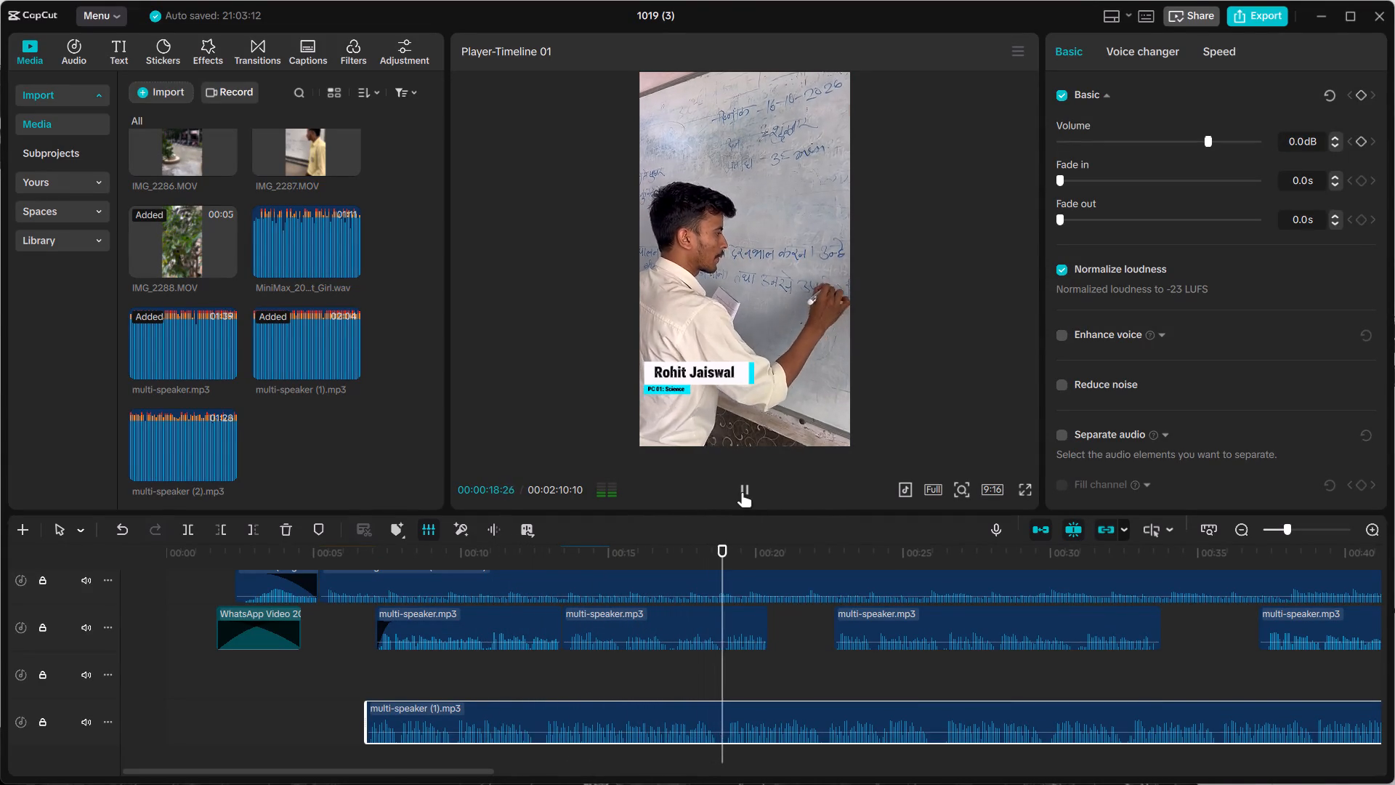
left_click_drag(727, 677, 718, 678)
left_click(684, 713)
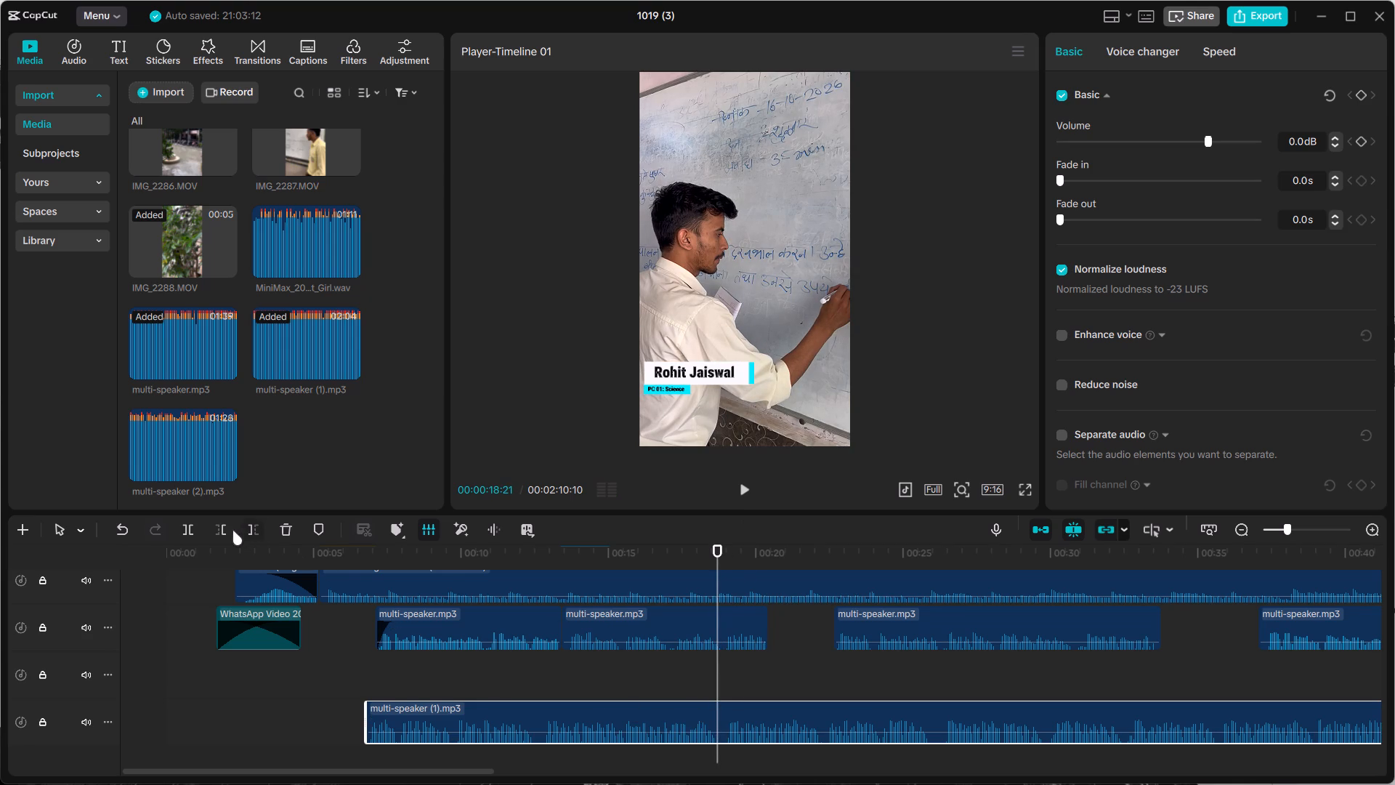
left_click(224, 530)
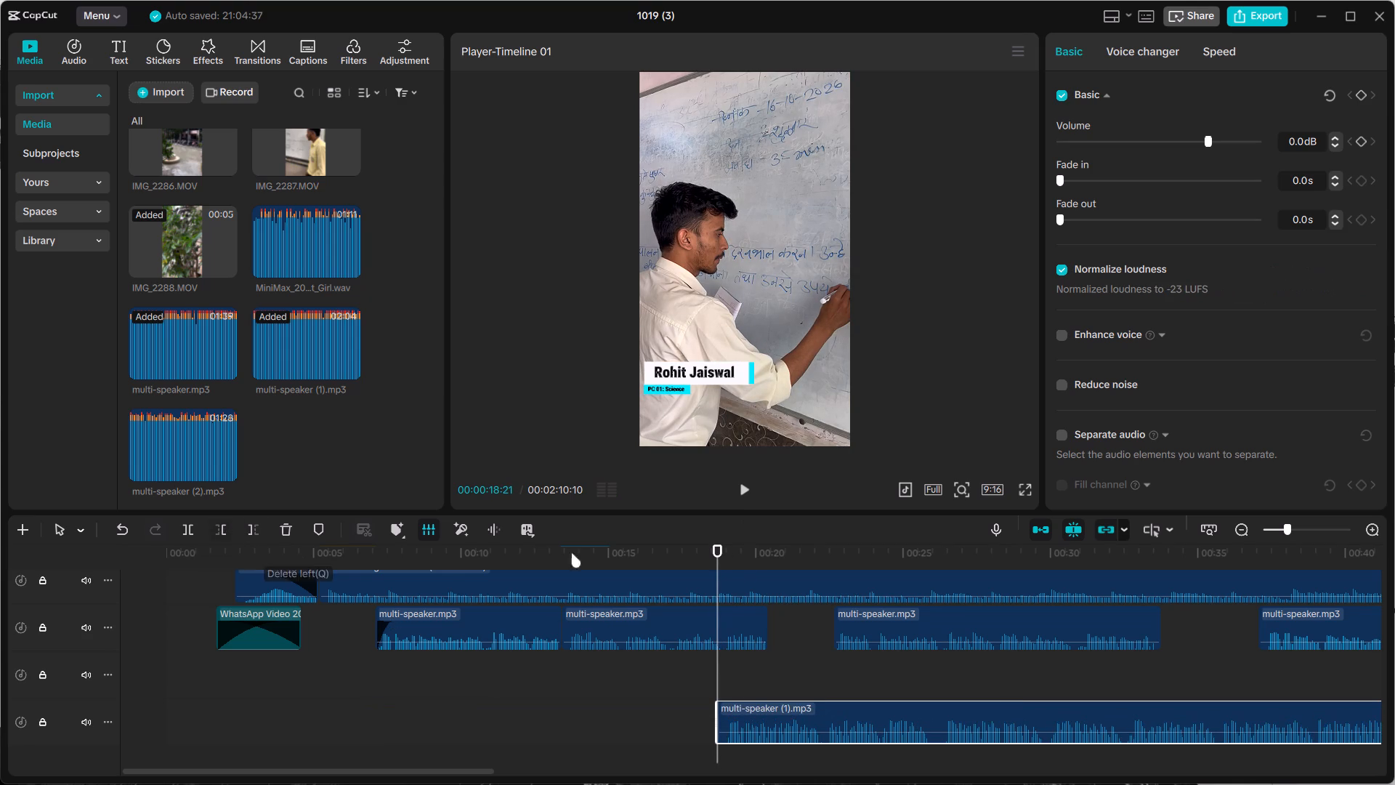
Listen through the trimmed multi-speaker (1).mp3 clip and split it at 42 s.
left_click(740, 480)
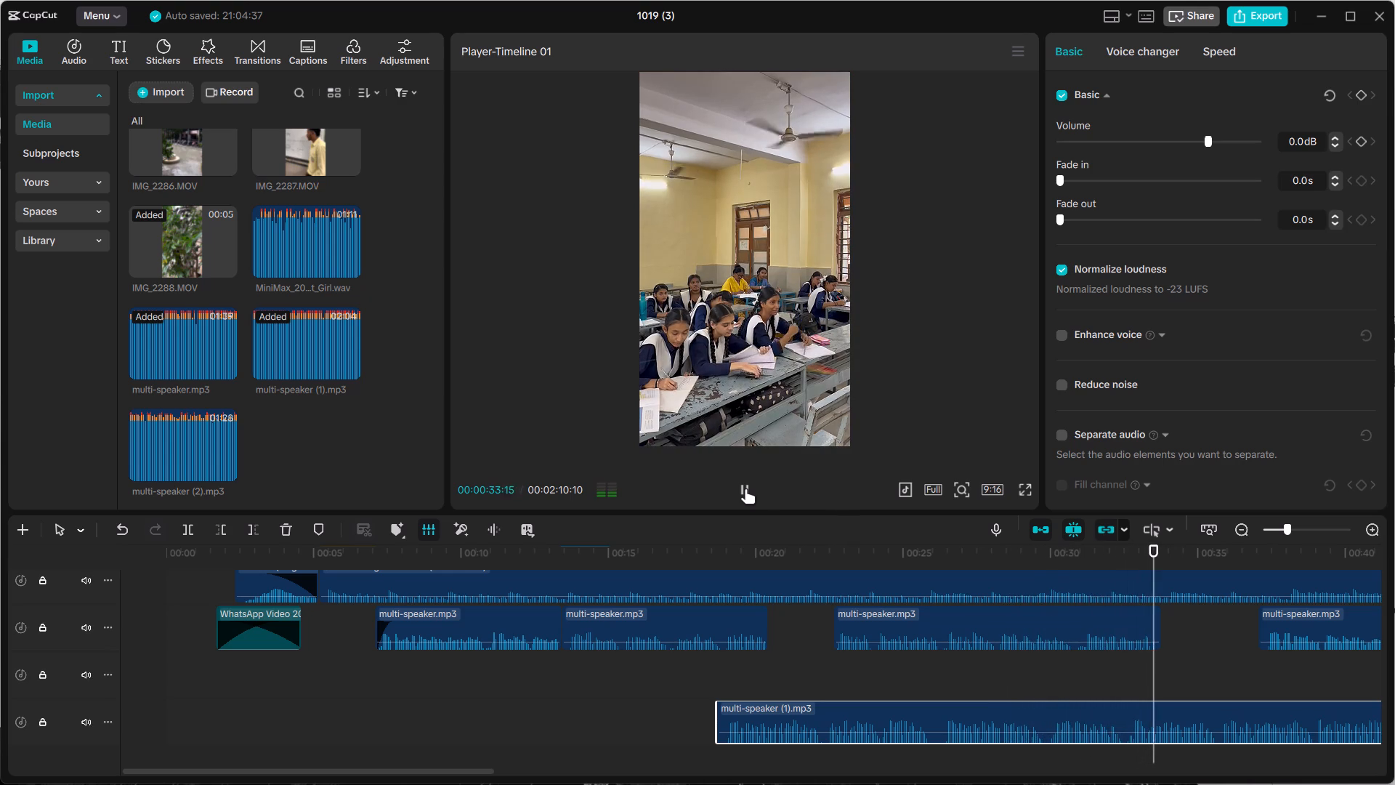
left_click(745, 488)
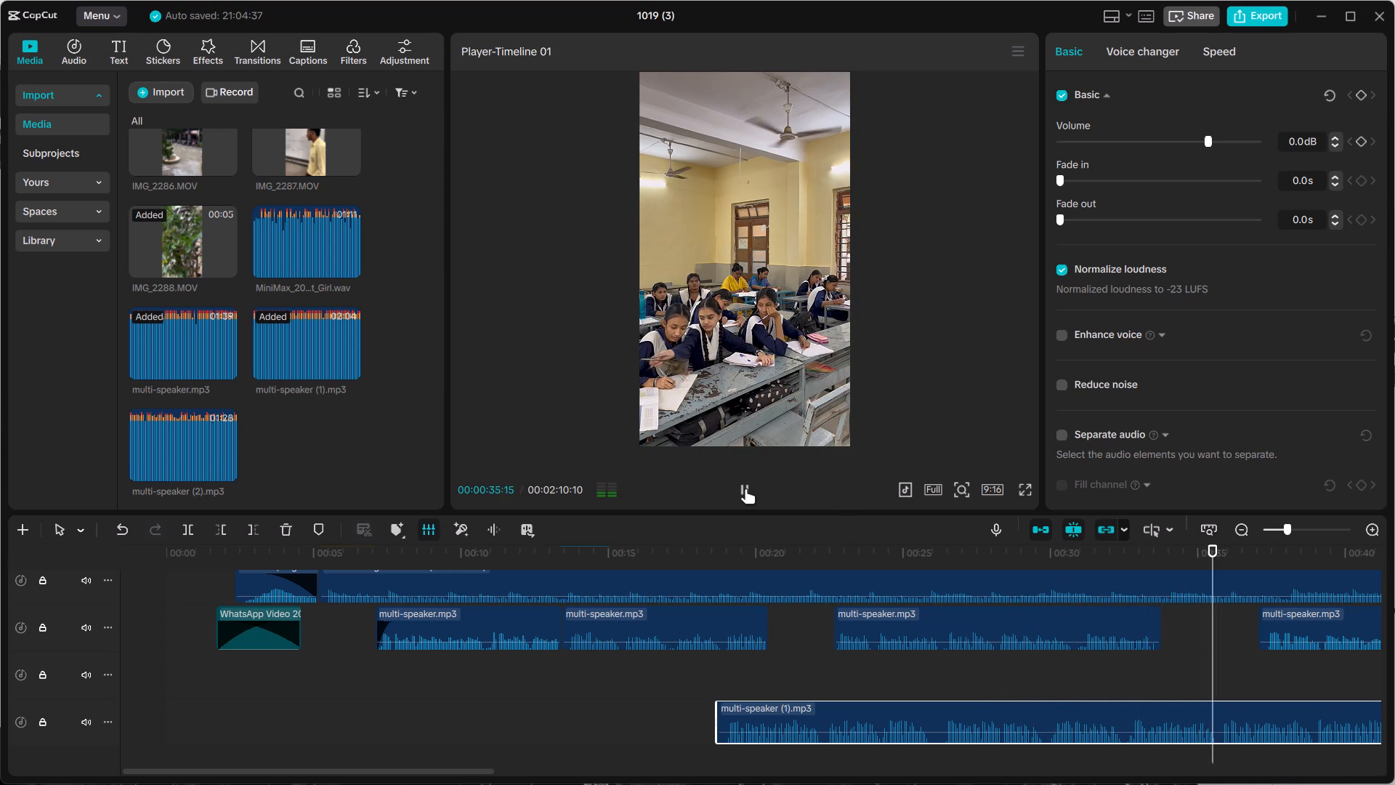
left_click_drag(1214, 549, 1394, 581)
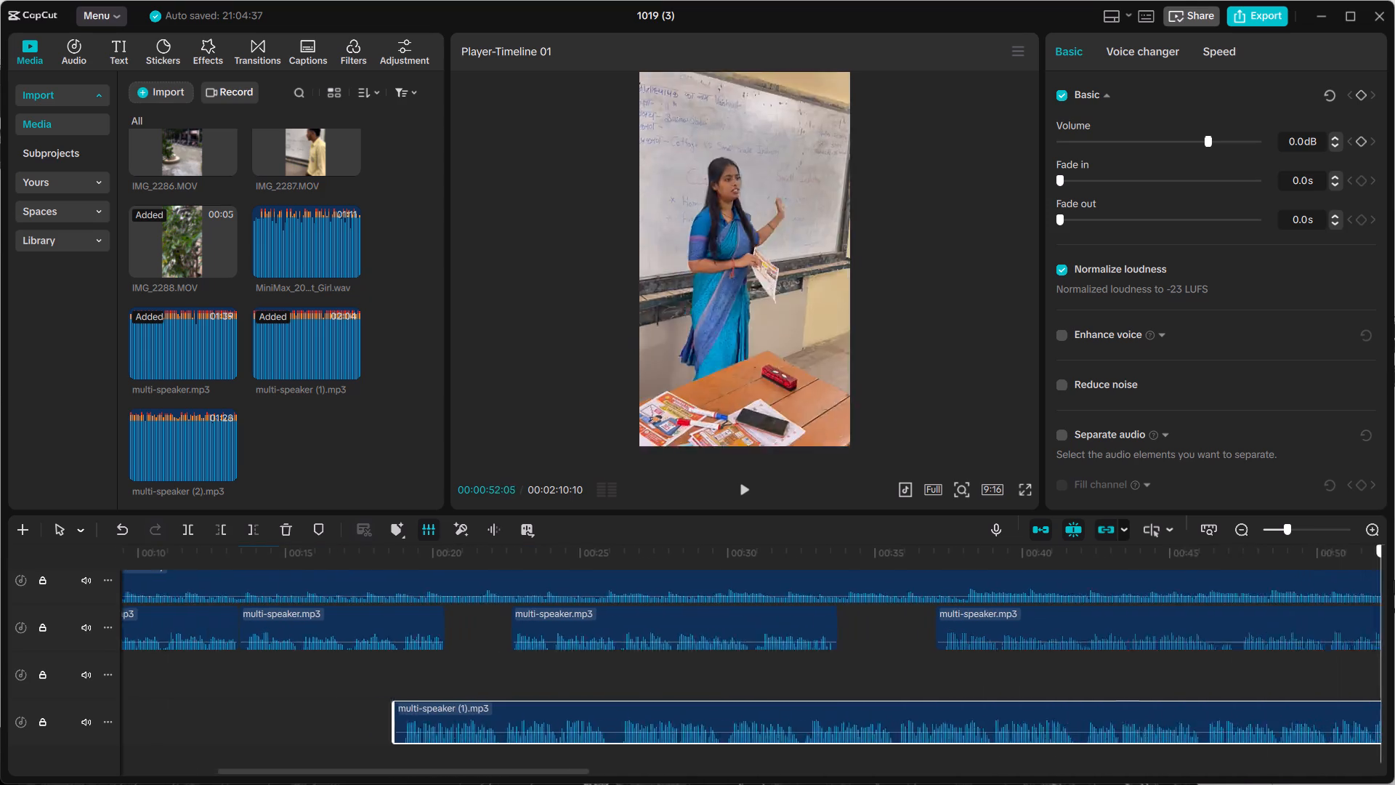
left_click_drag(1394, 581, 729, 576)
left_click(746, 490)
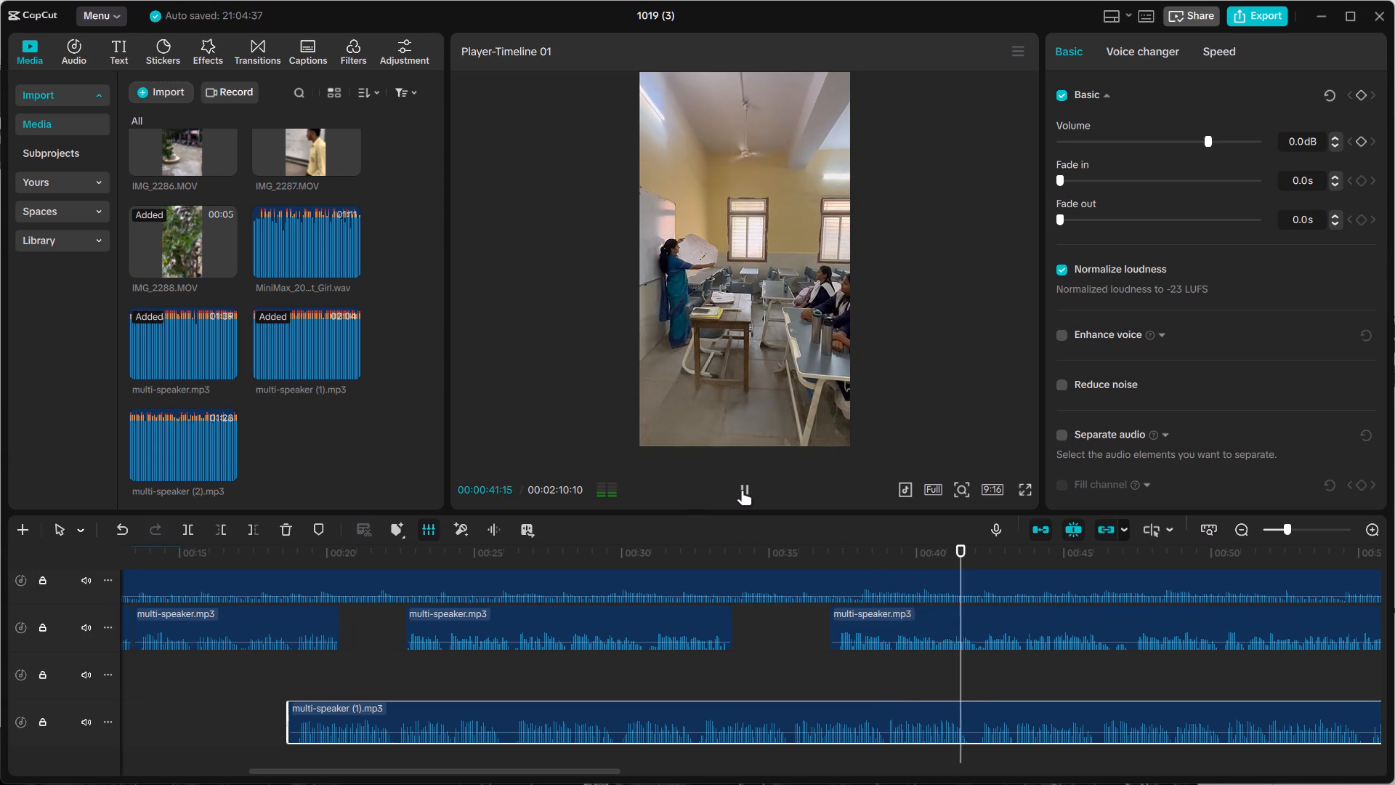
left_click(975, 678)
left_click(975, 678)
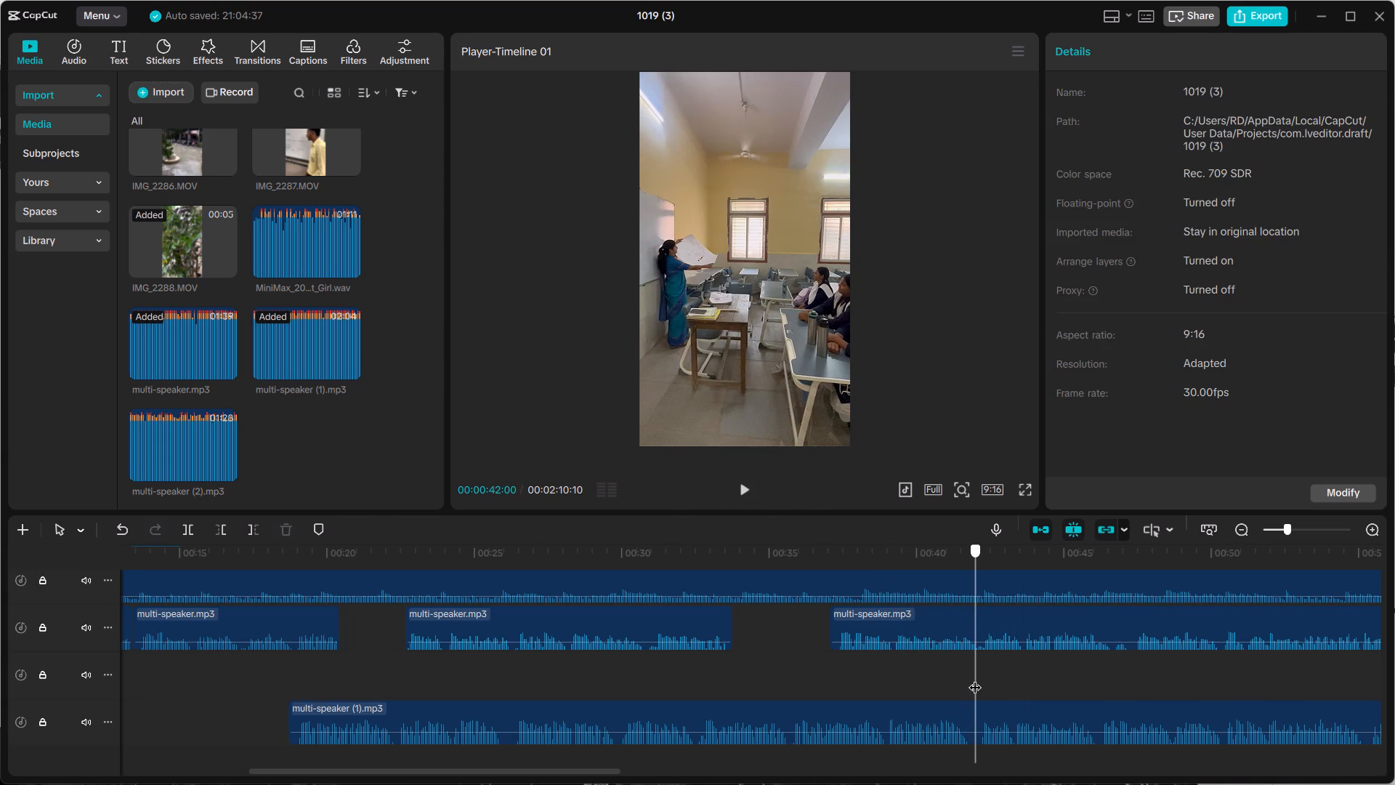
left_click(908, 709)
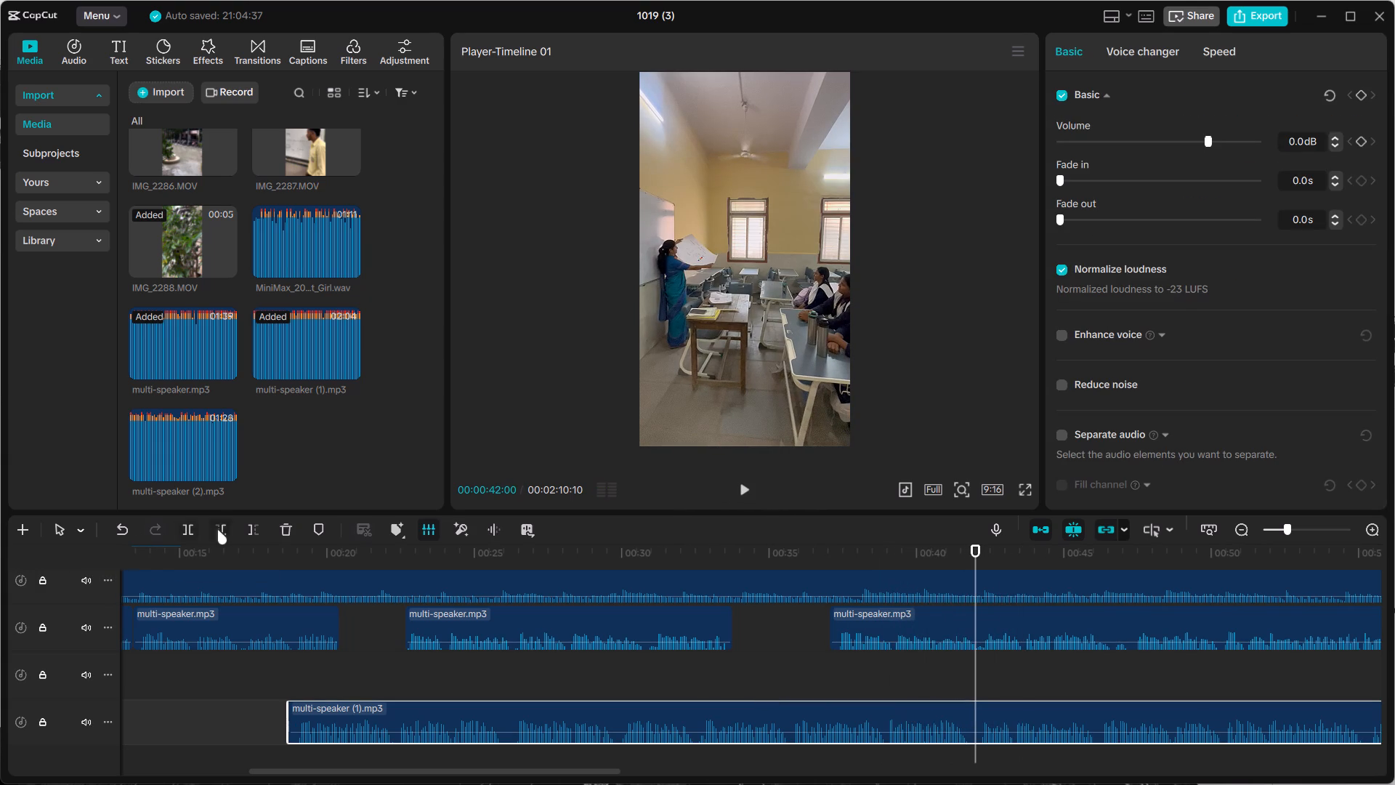
left_click(189, 526)
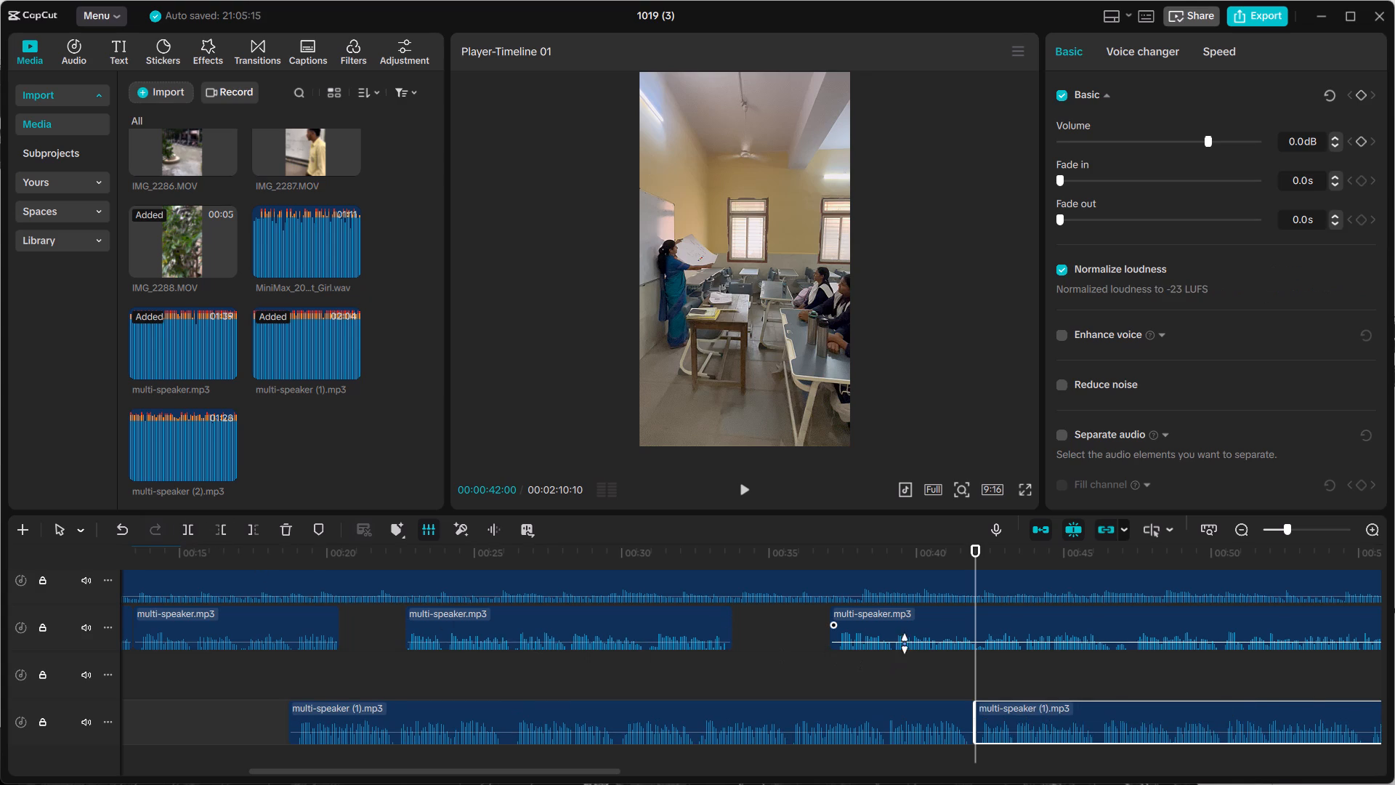
Move the last three multi-speaker.mp3 clips together later on their track, with the first starting at about 1:04.
left_click(1280, 527)
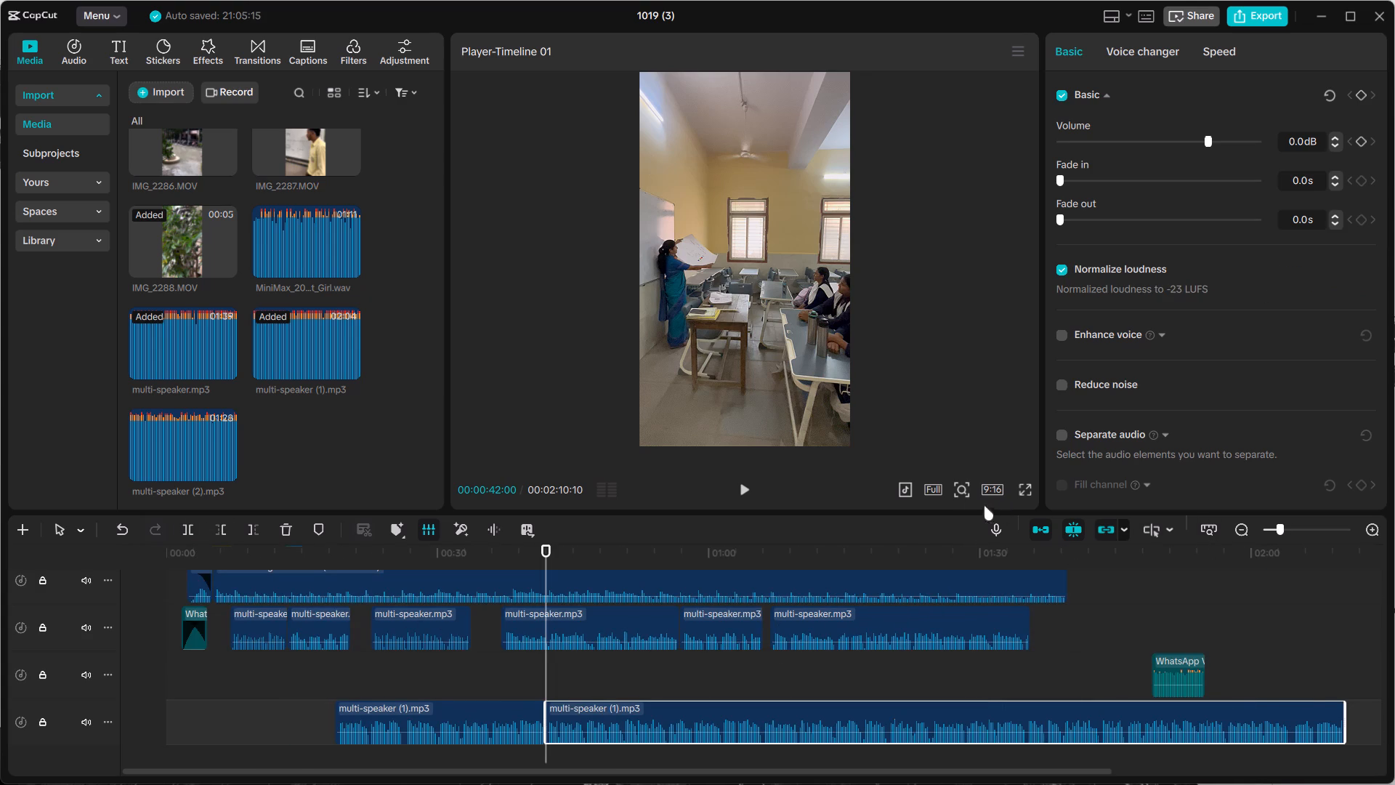
left_click_drag(899, 512, 865, 343)
left_click_drag(490, 597, 530, 613)
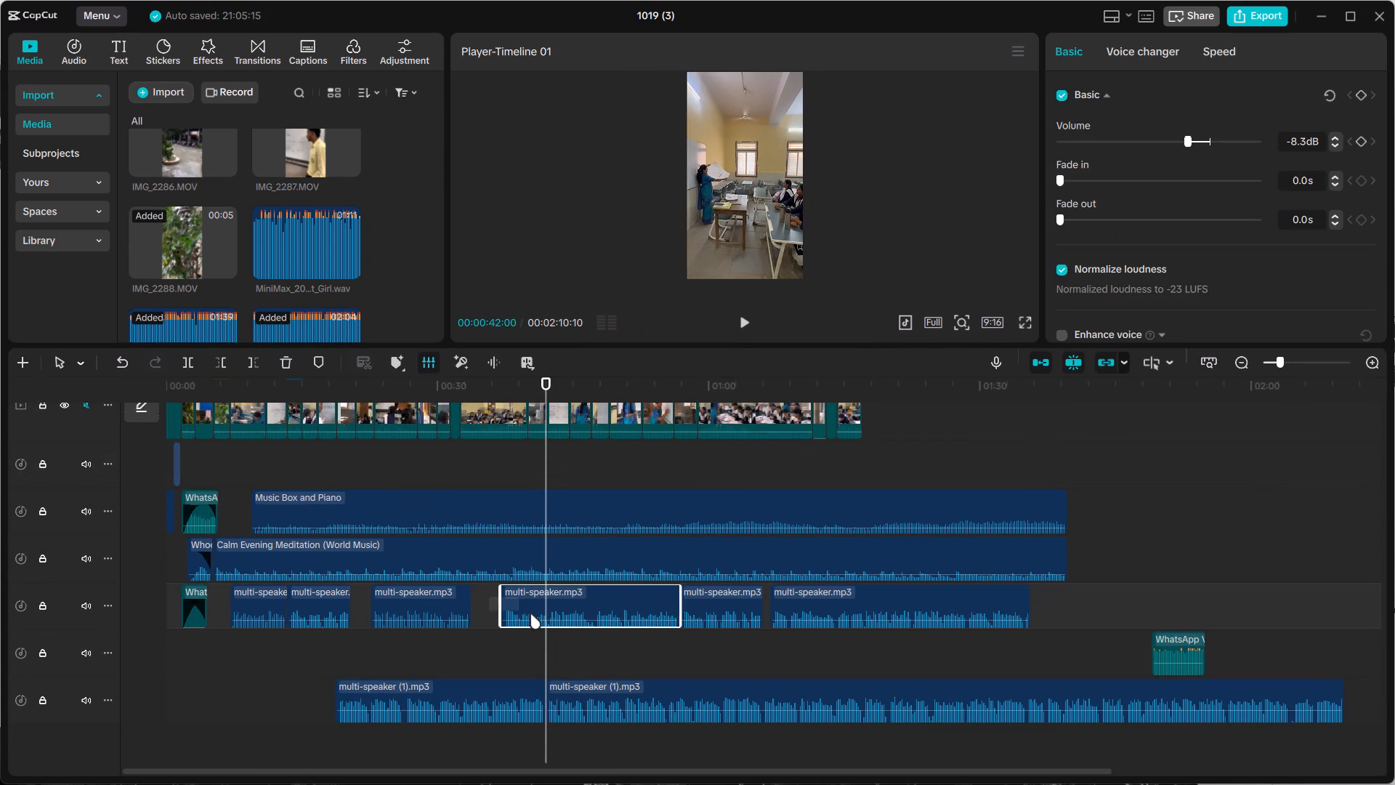
left_click_drag(530, 613, 918, 623)
left_click_drag(623, 606, 697, 610)
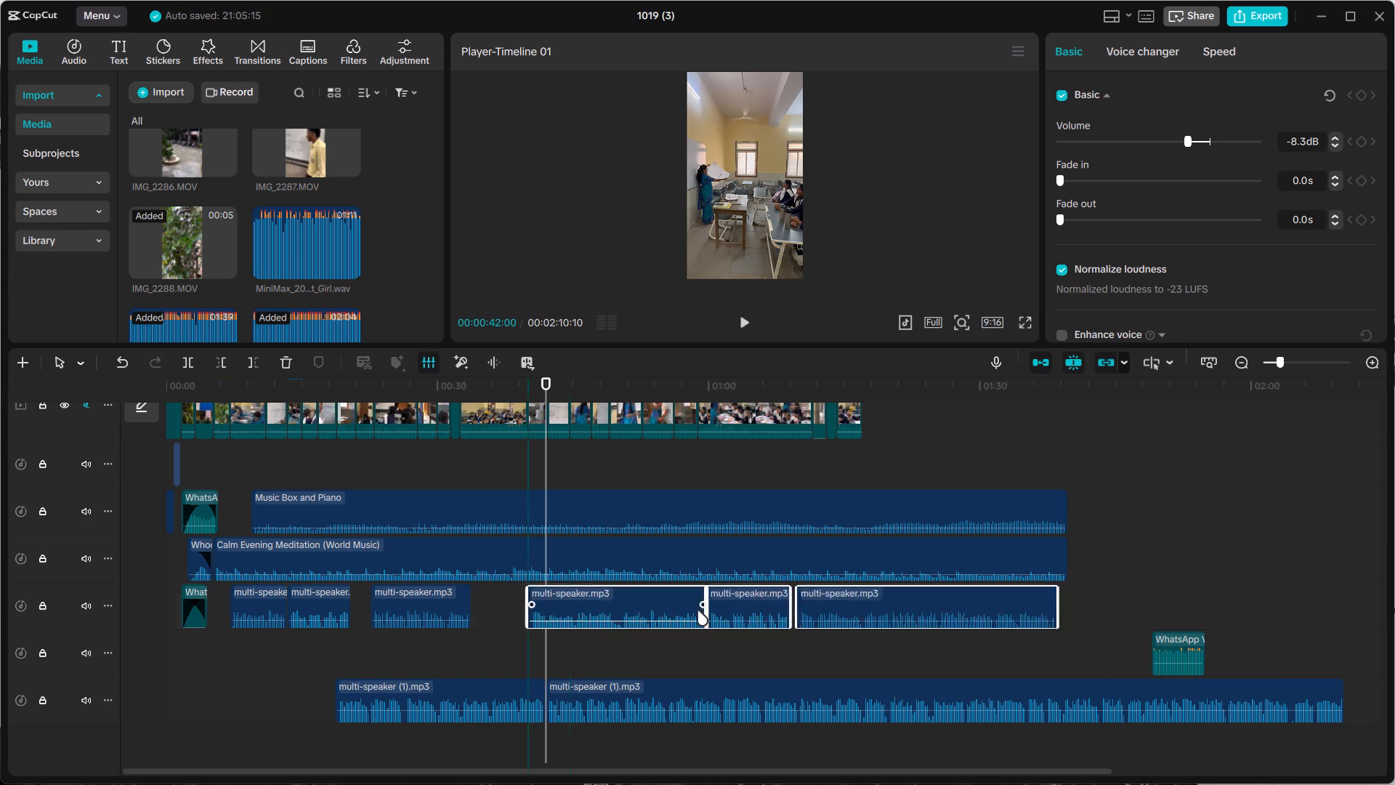
left_click_drag(697, 610, 865, 607)
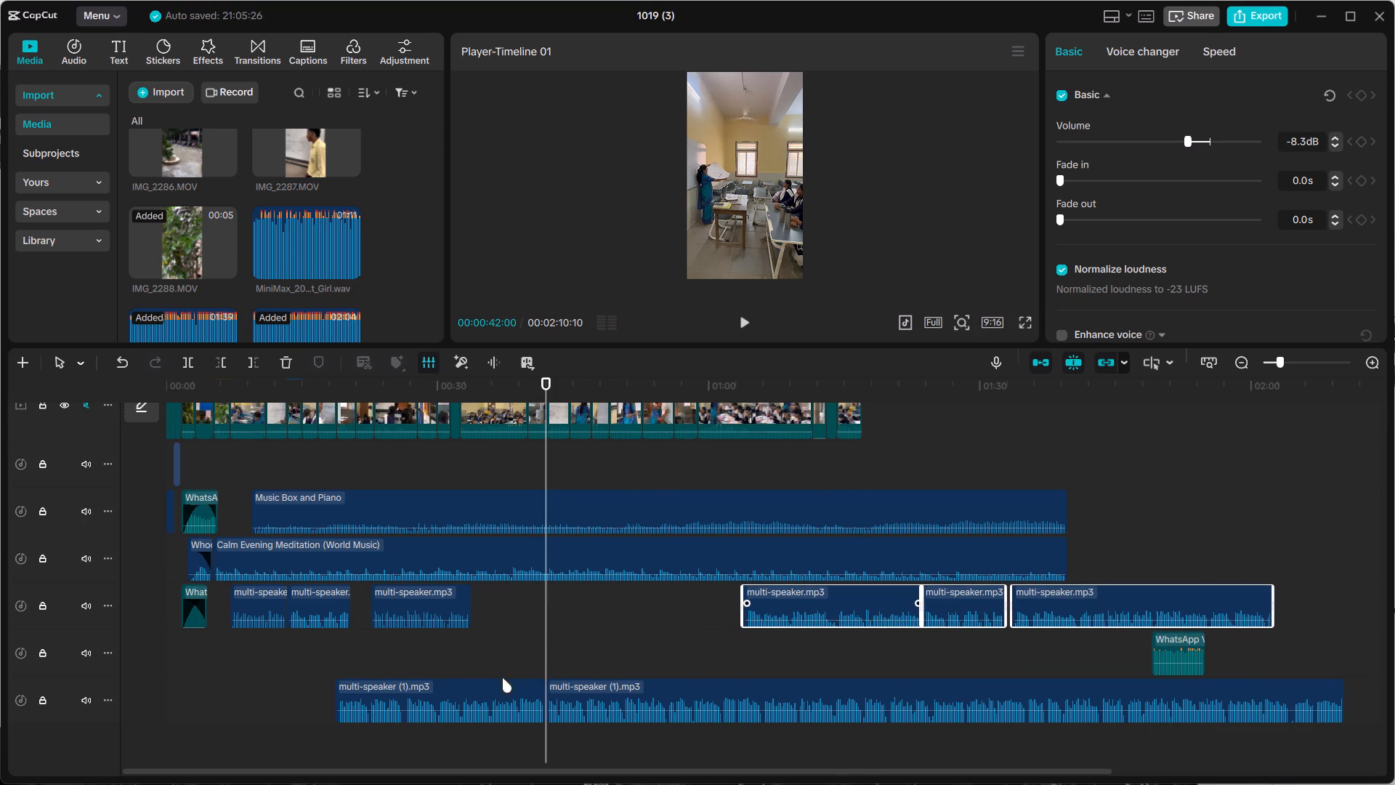
Move the first multi-speaker (1).mp3 piece into the gap on the multi-speaker.mp3 track, starting at about 34 s.
left_click(447, 664)
left_click(466, 694)
left_click_drag(467, 694, 468, 692)
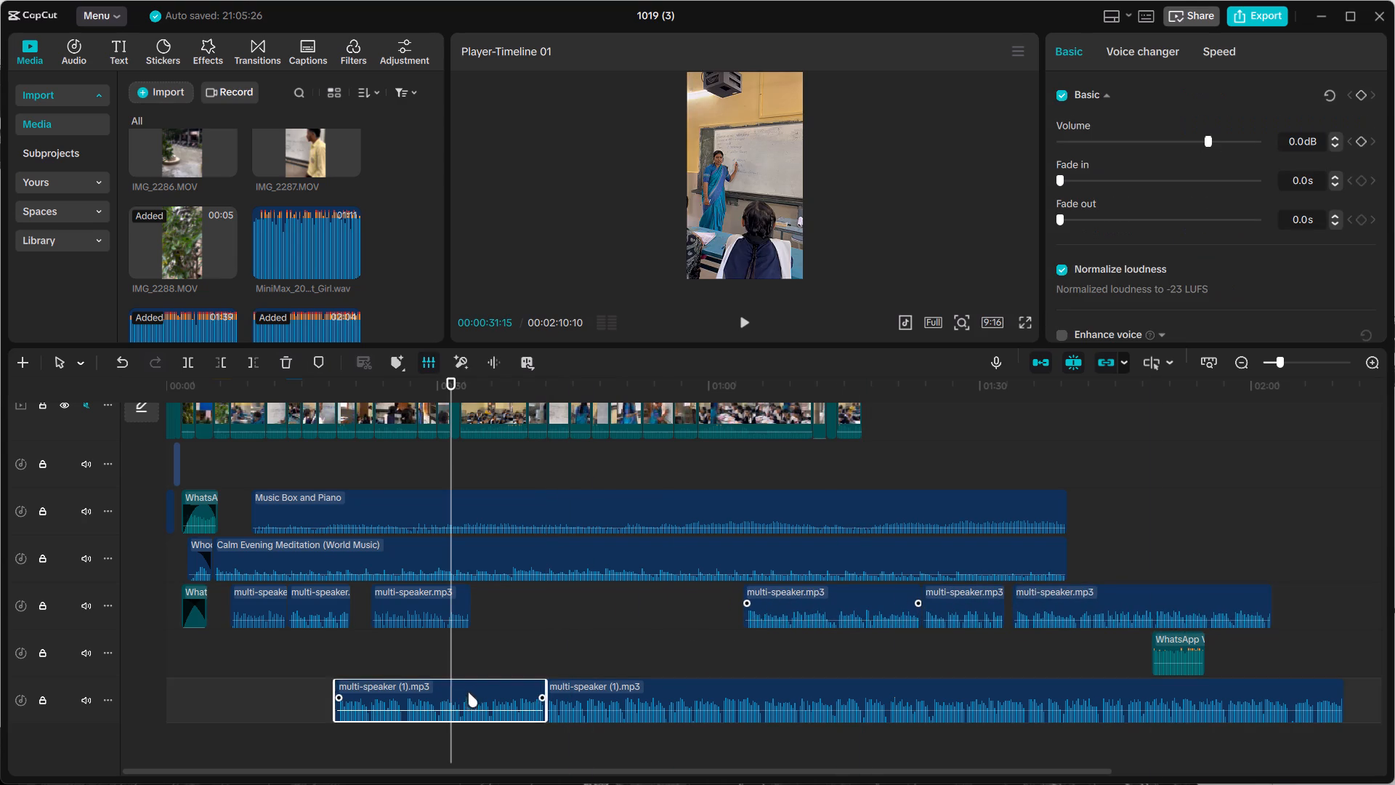
left_click_drag(468, 692, 604, 610)
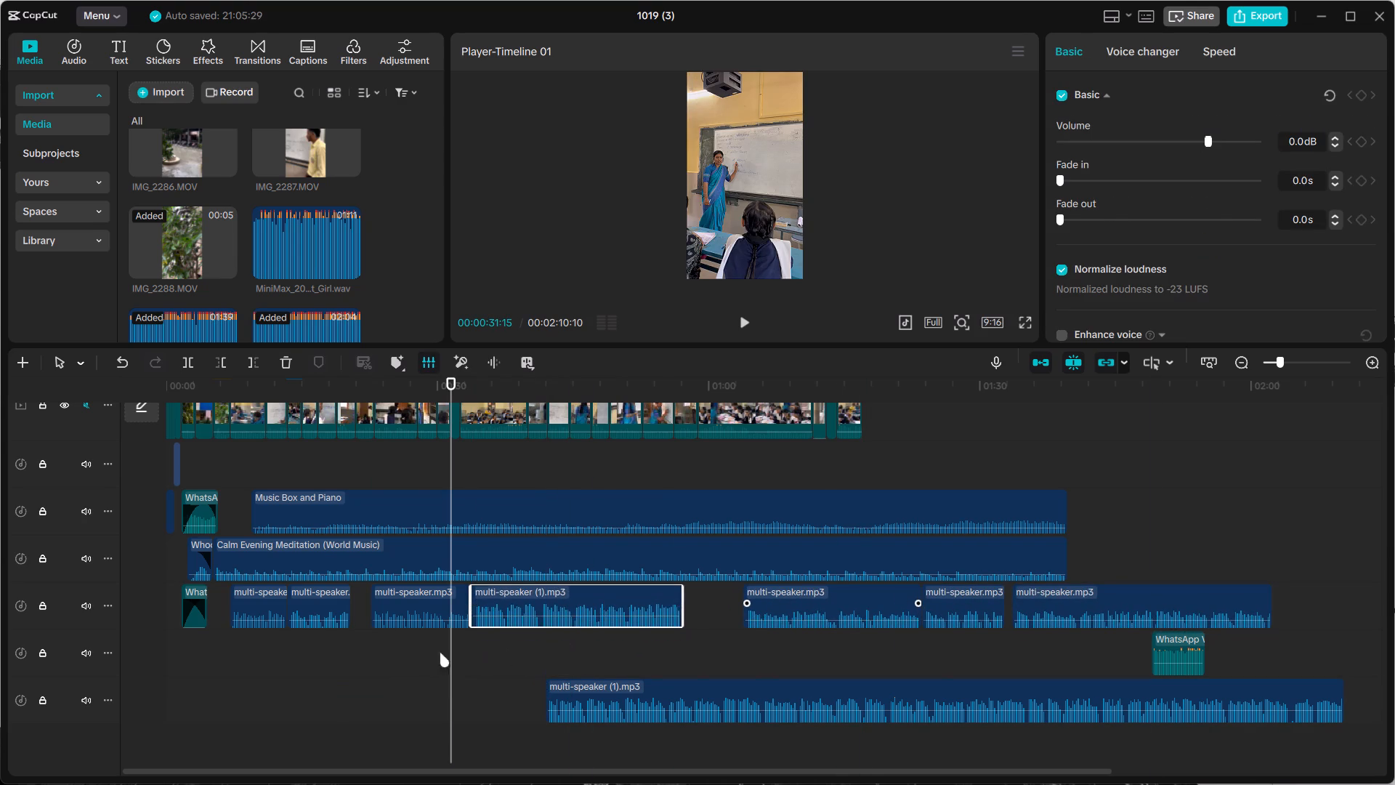
Move the remaining multi-speaker (1).mp3 piece later on its own track, starting at about 1:11.
left_click(417, 654)
left_click(745, 322)
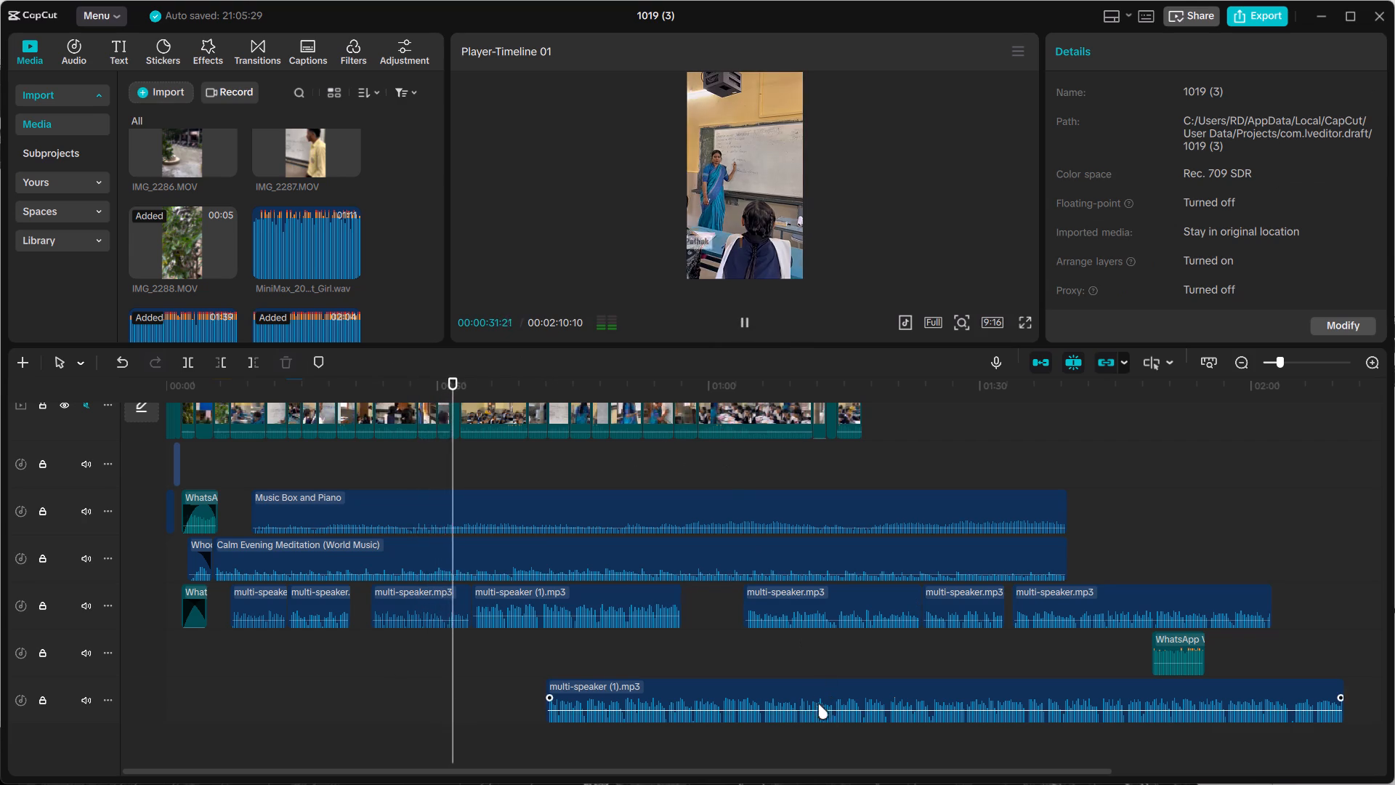
left_click_drag(807, 693, 1074, 701)
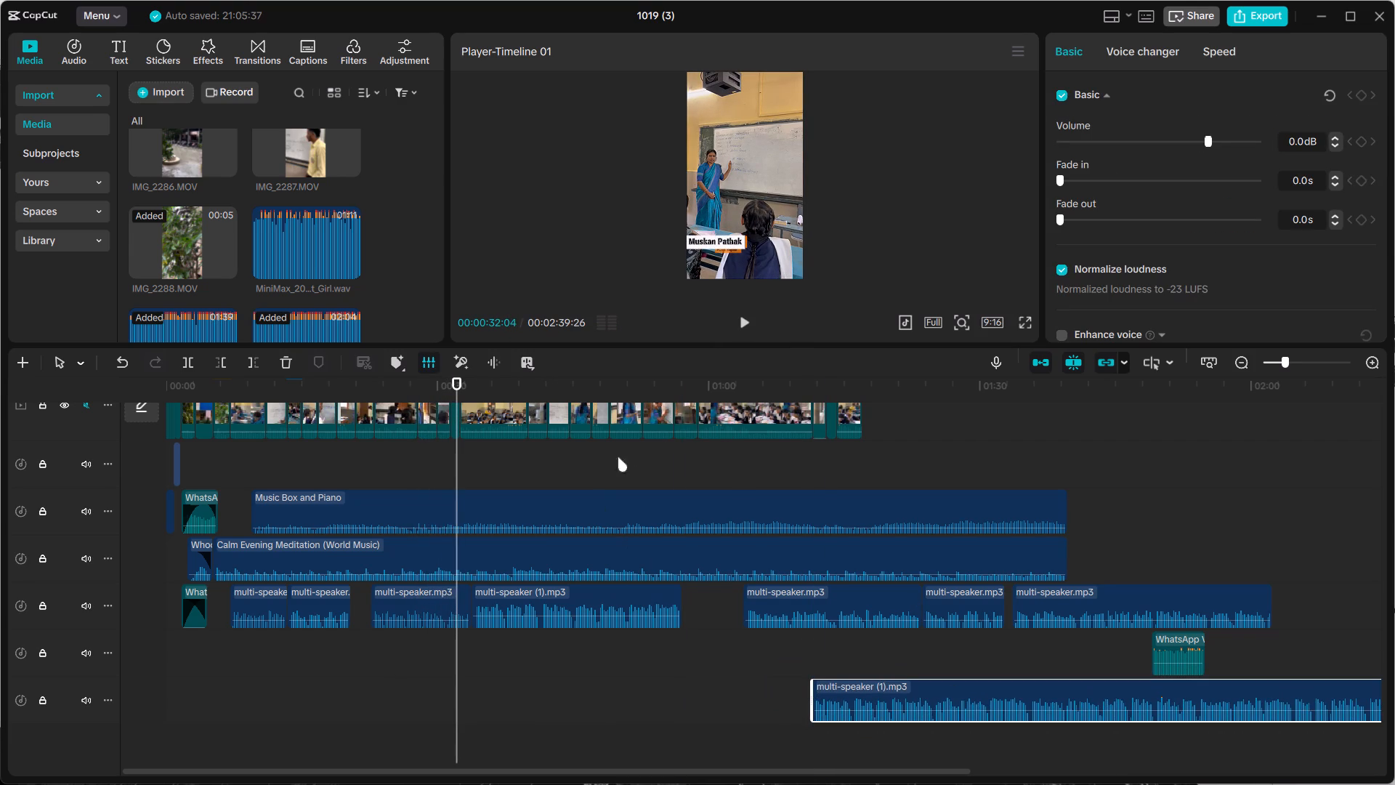
Play the section from about 32 s and lower the first multi-speaker (1).mp3 piece's volume to -6.2 dB.
left_click(743, 320)
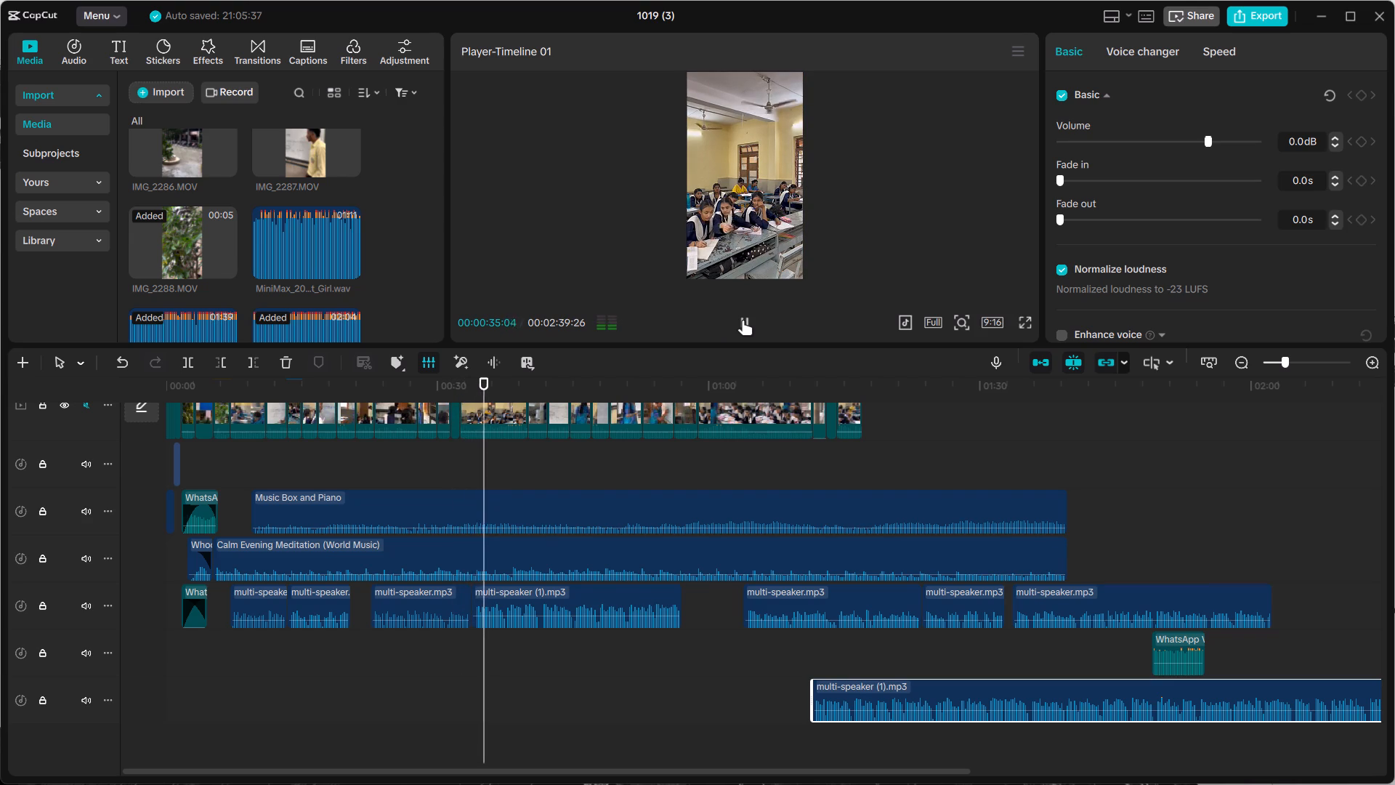
scroll(658, 438, "up", 3)
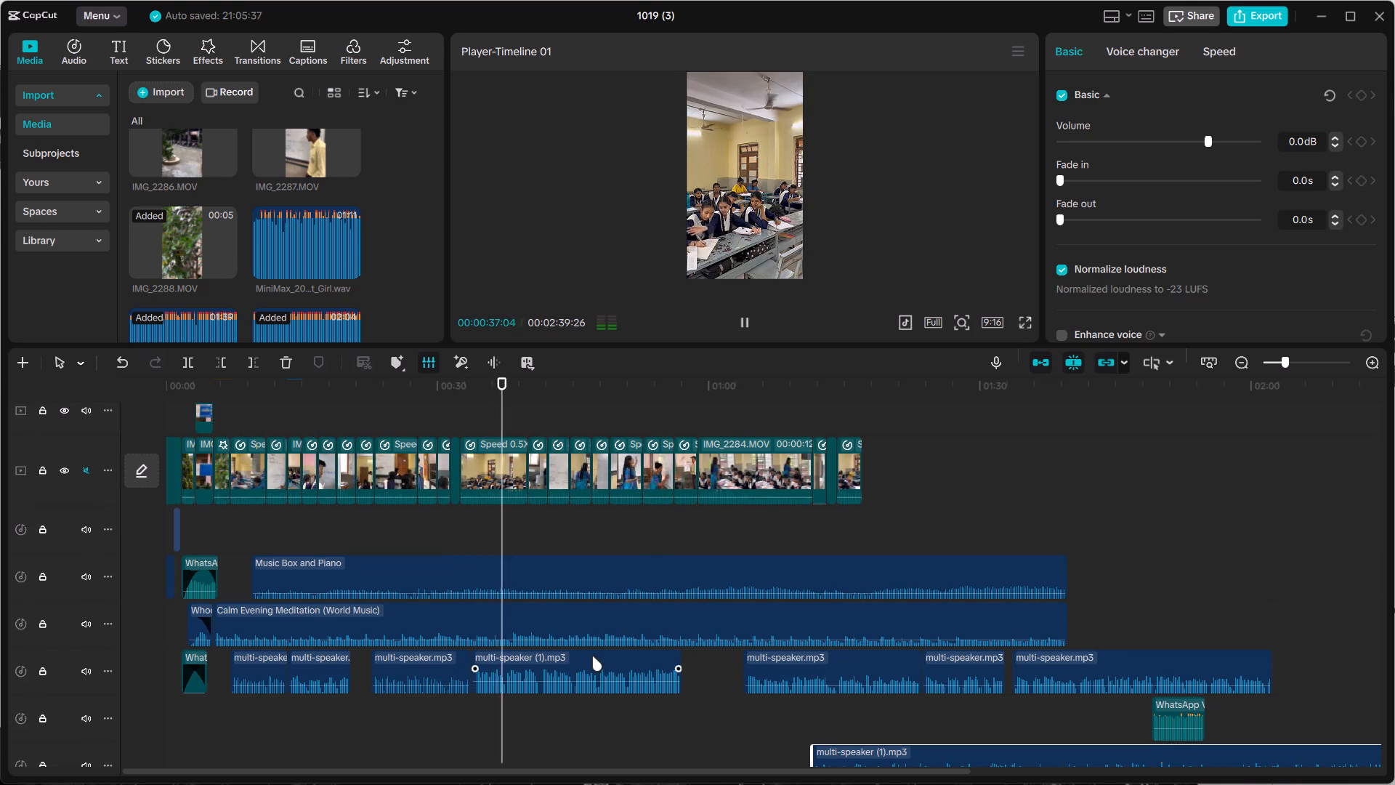
left_click(592, 656)
left_click(1192, 138)
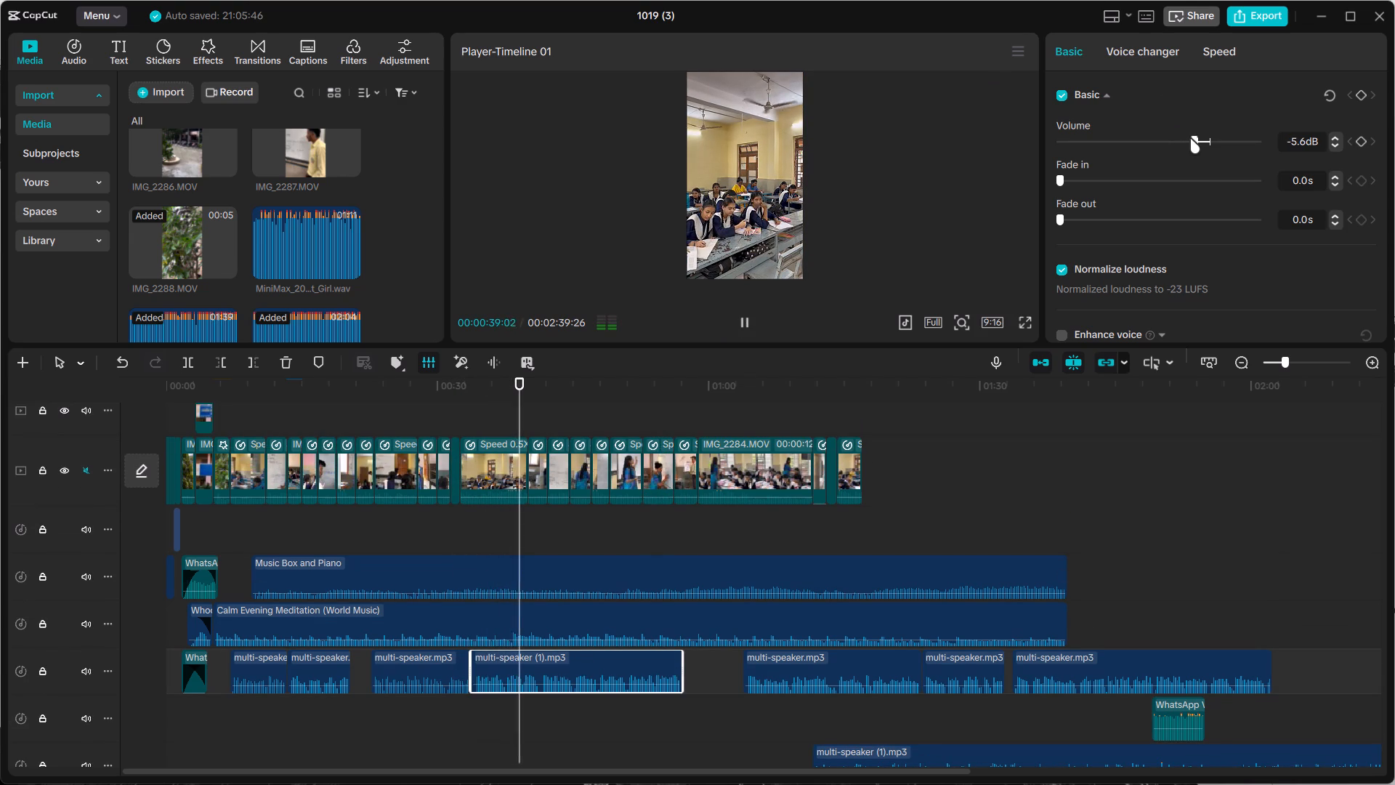
left_click(1183, 138)
left_click(1186, 138)
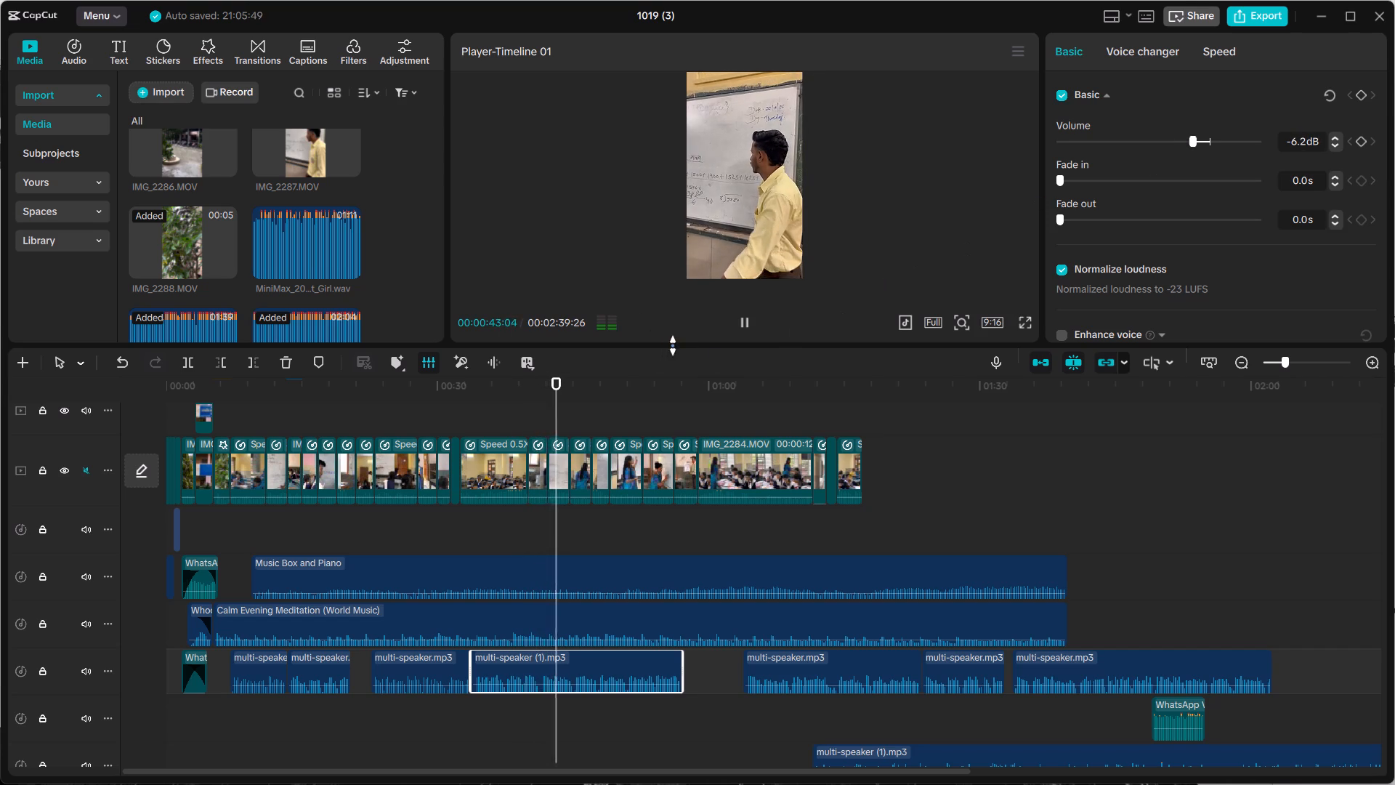
Adjust the Calm Evening Meditation (World Music) clip's volume during playback, settling on -17.1 dB.
left_click(693, 569)
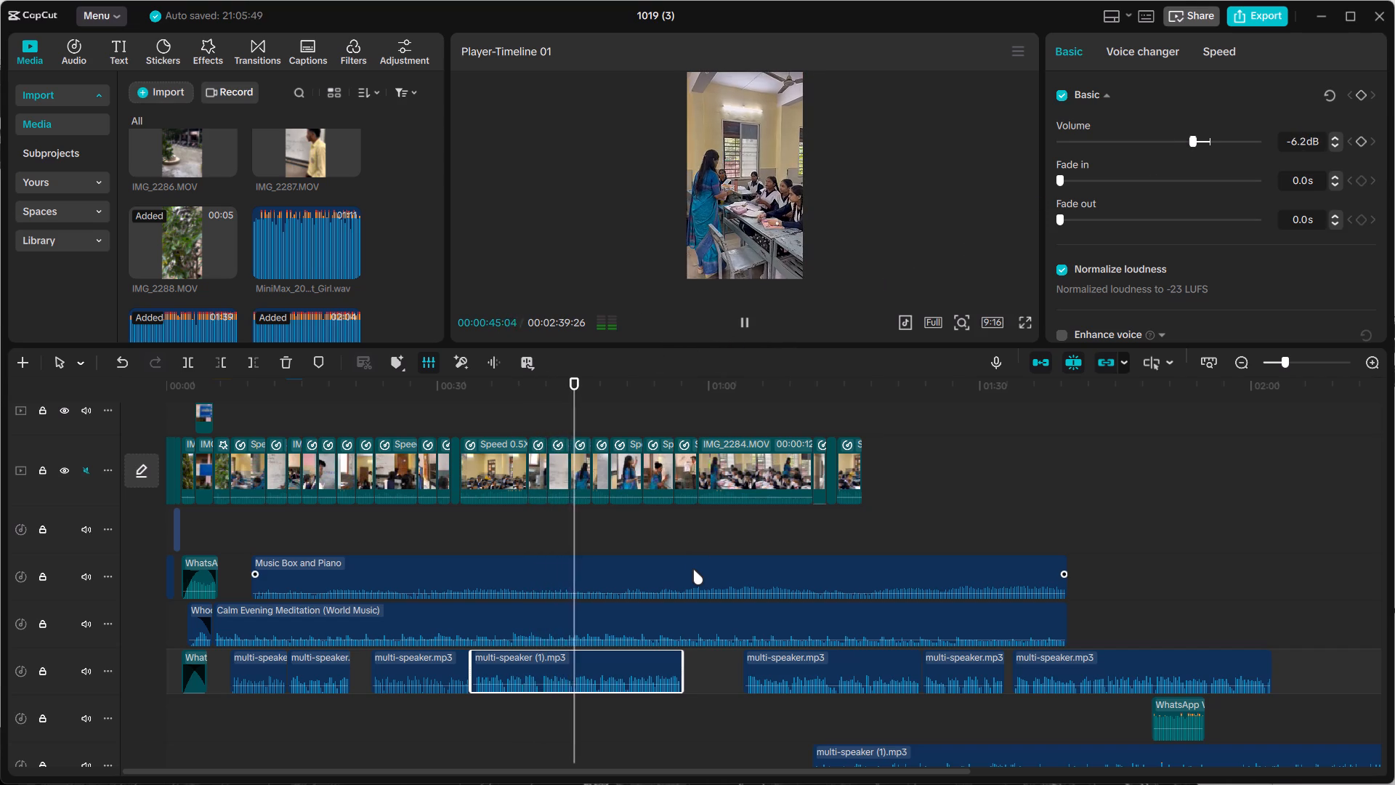
left_click(697, 618)
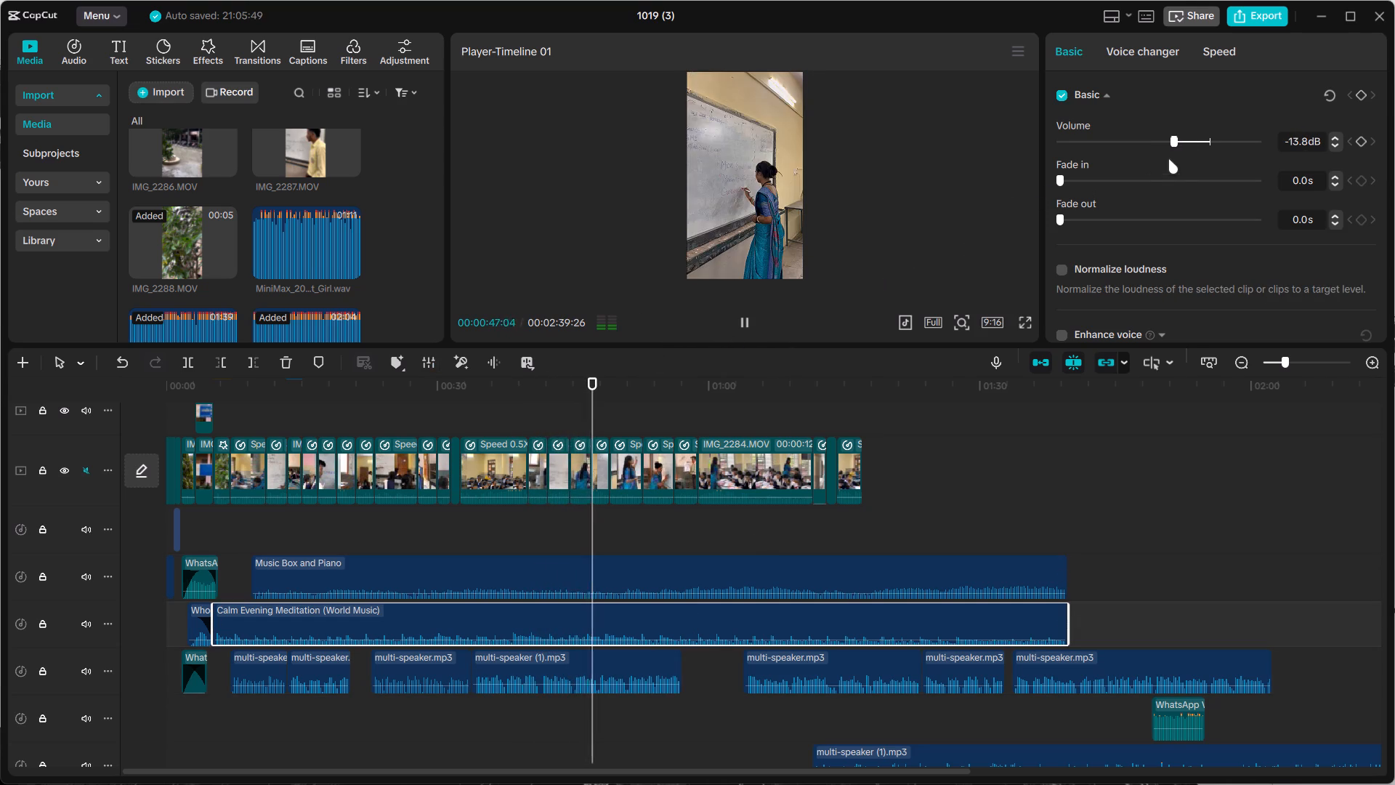
left_click(1160, 137)
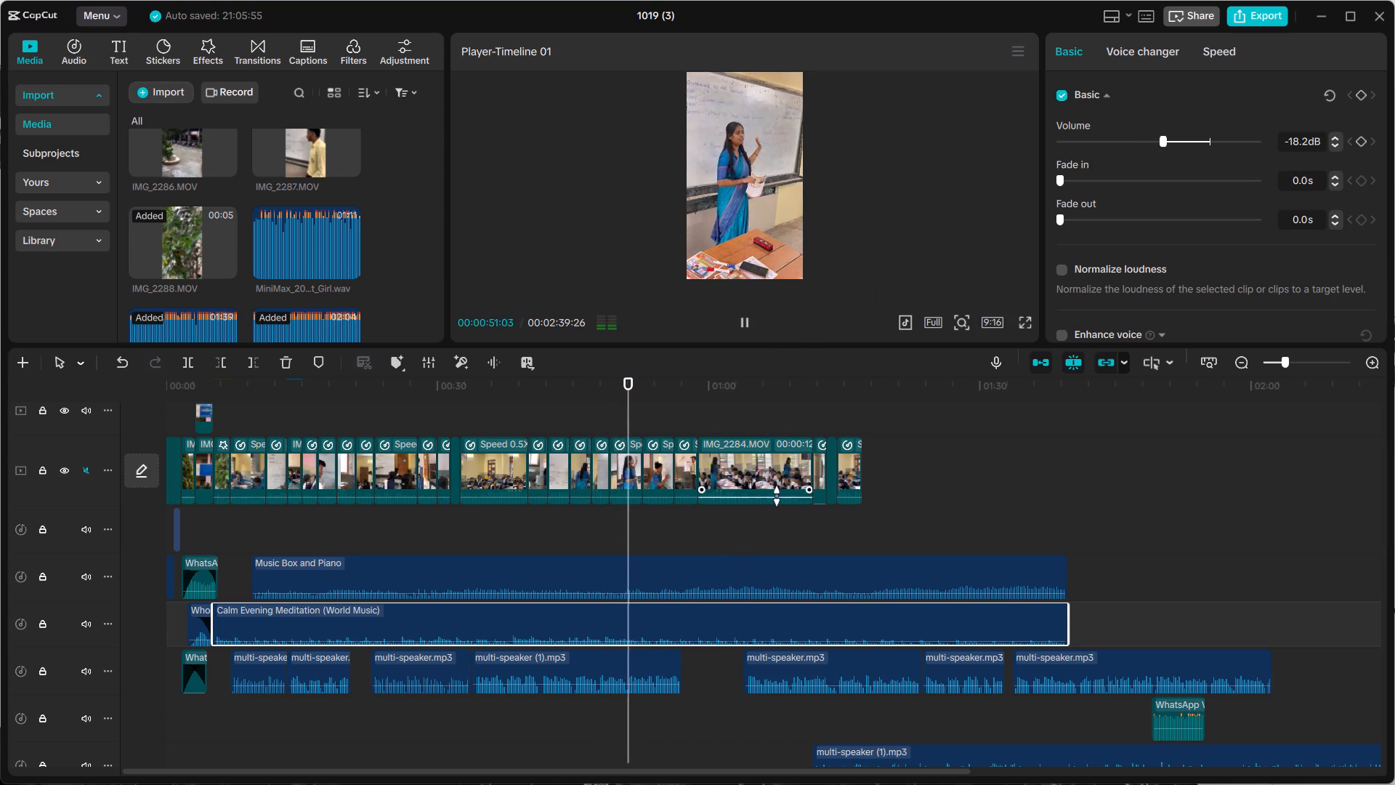
left_click_drag(1120, 143, 1069, 152)
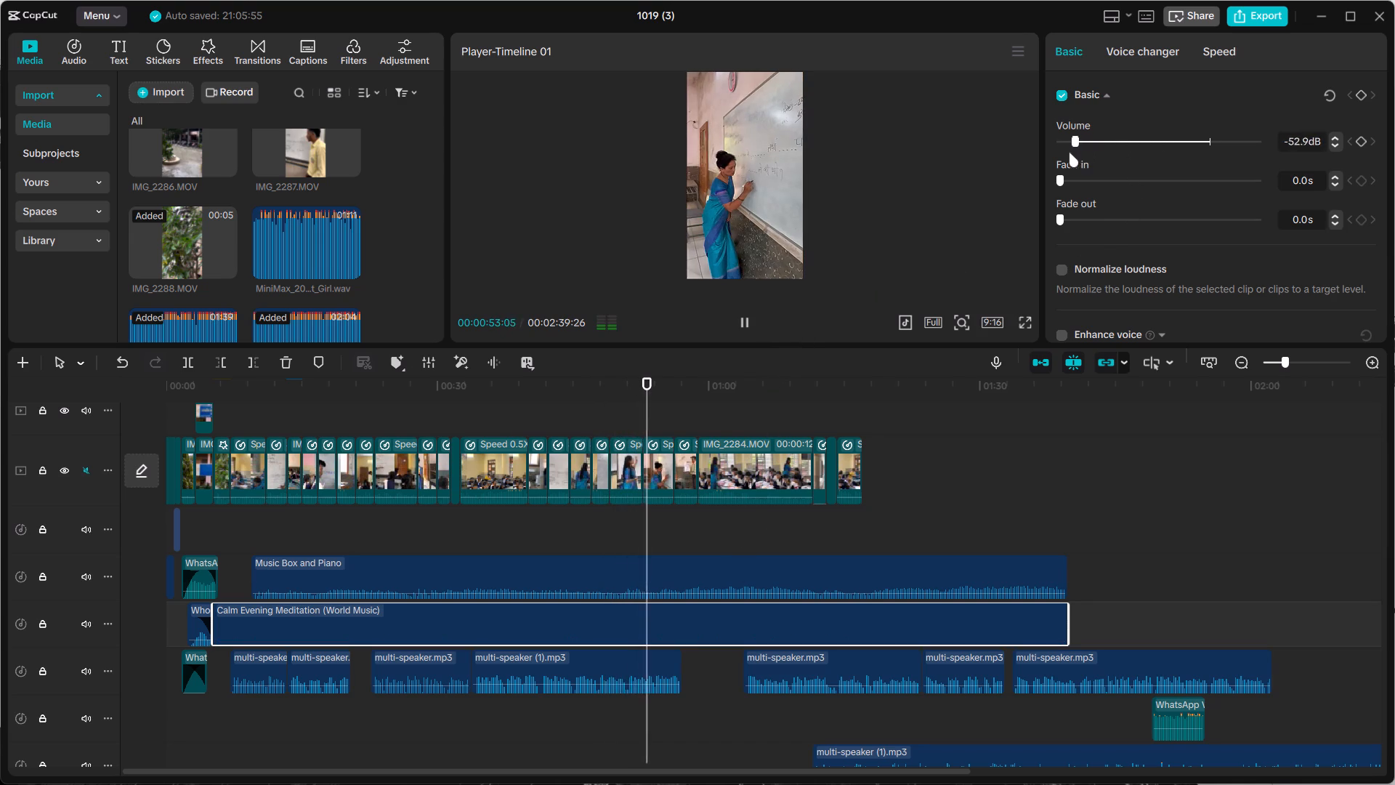
left_click_drag(1069, 152, 1064, 151)
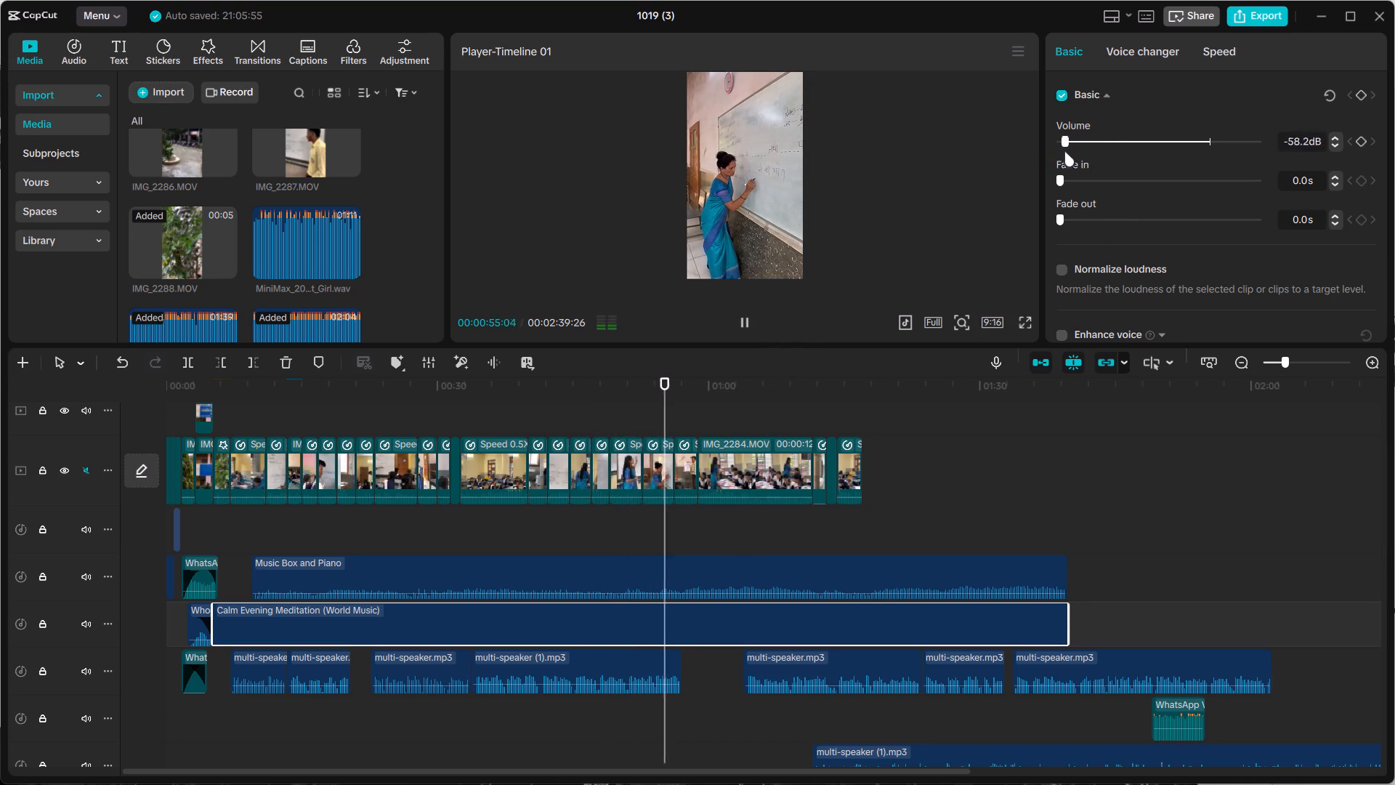
left_click_drag(1064, 151, 1140, 157)
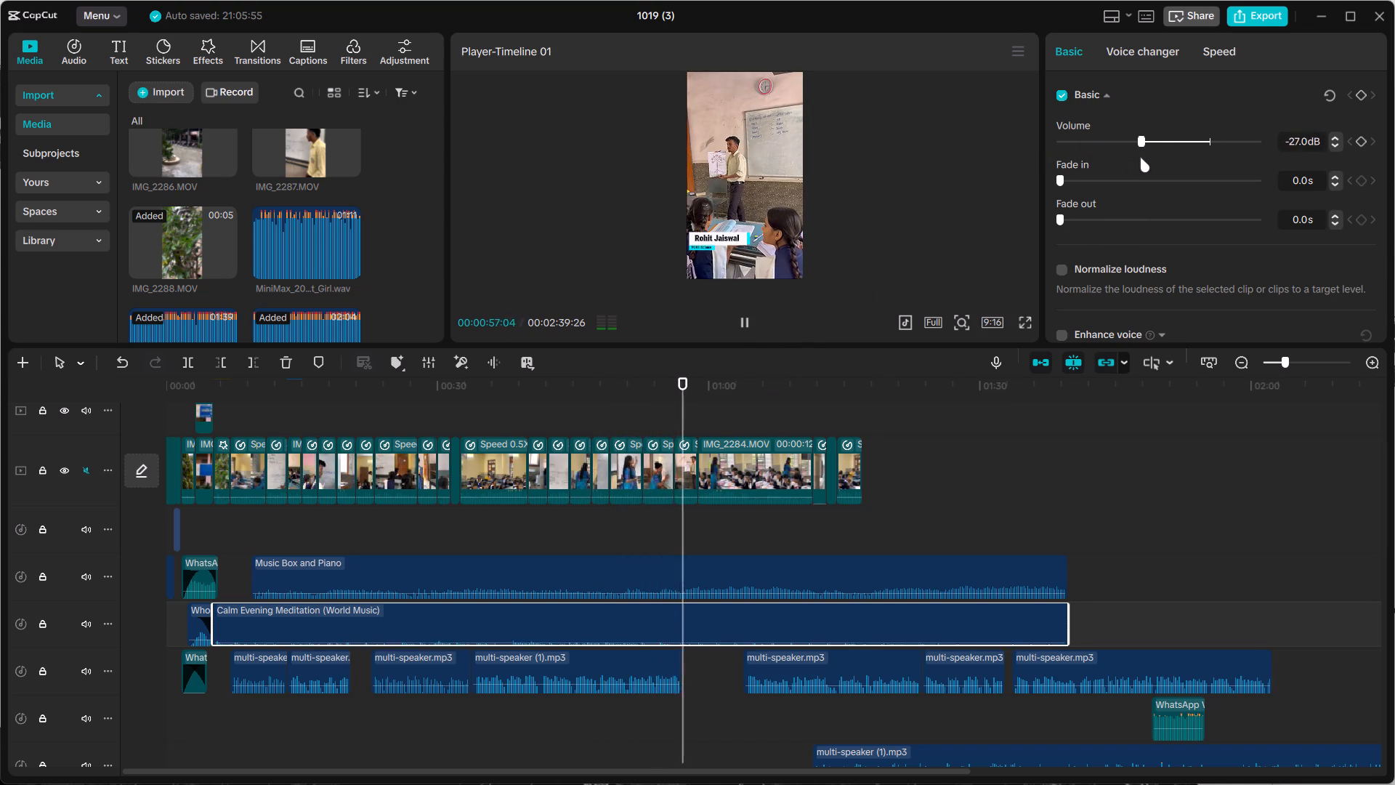
left_click_drag(1140, 157, 1168, 152)
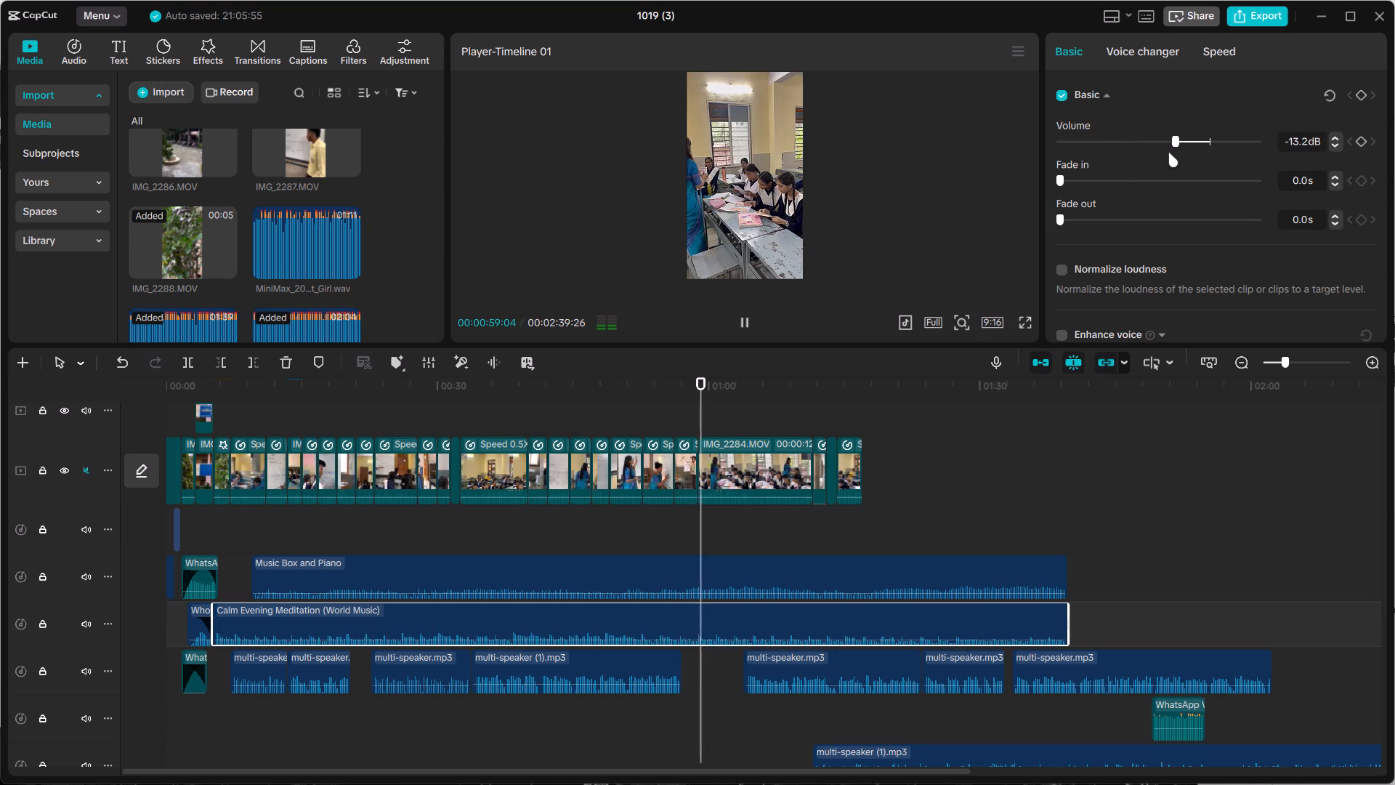
left_click_drag(1168, 152, 1162, 153)
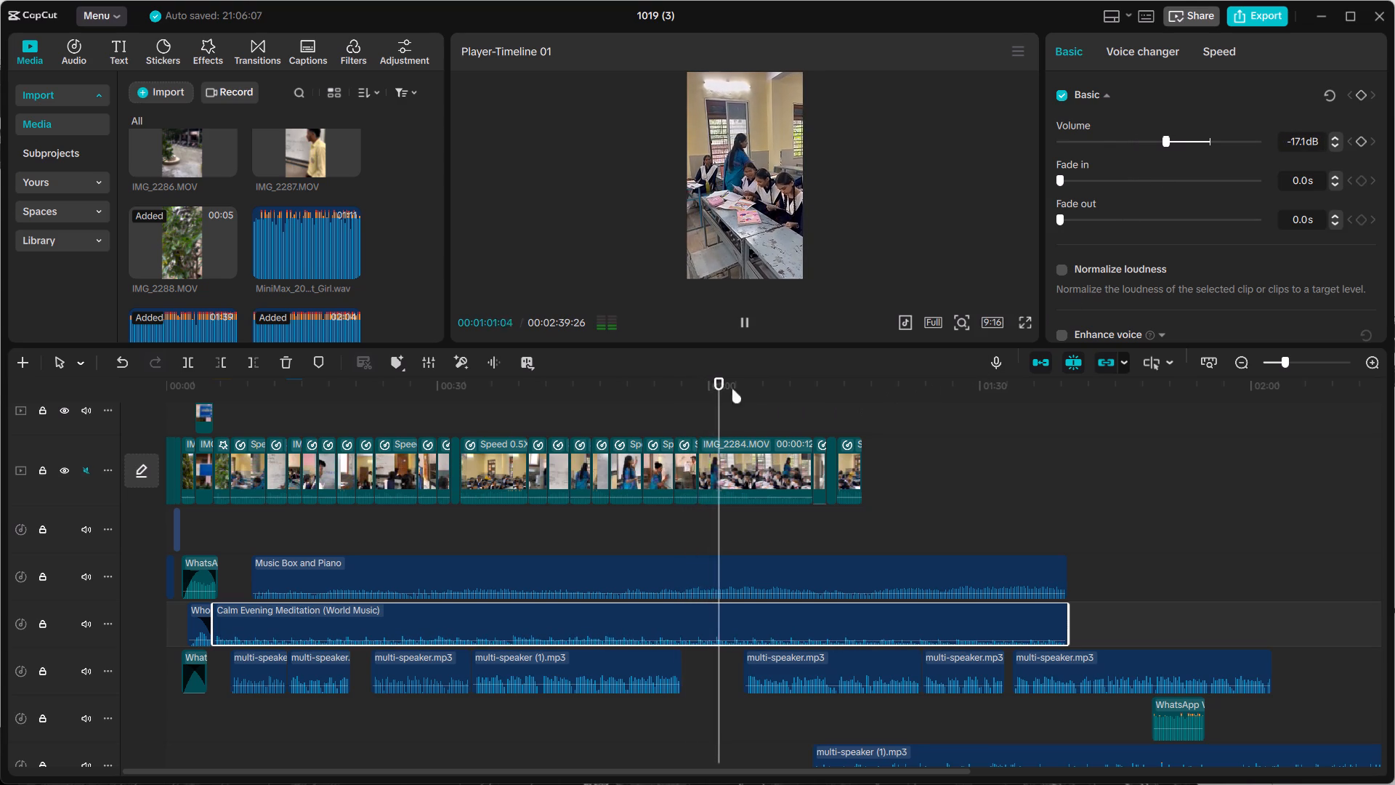
Replay the end of the multi-speaker (1).mp3 piece and move the following multi-speaker.mp3 clip earlier, starting at about 59 s.
left_click_drag(721, 383, 644, 389)
left_click(745, 327)
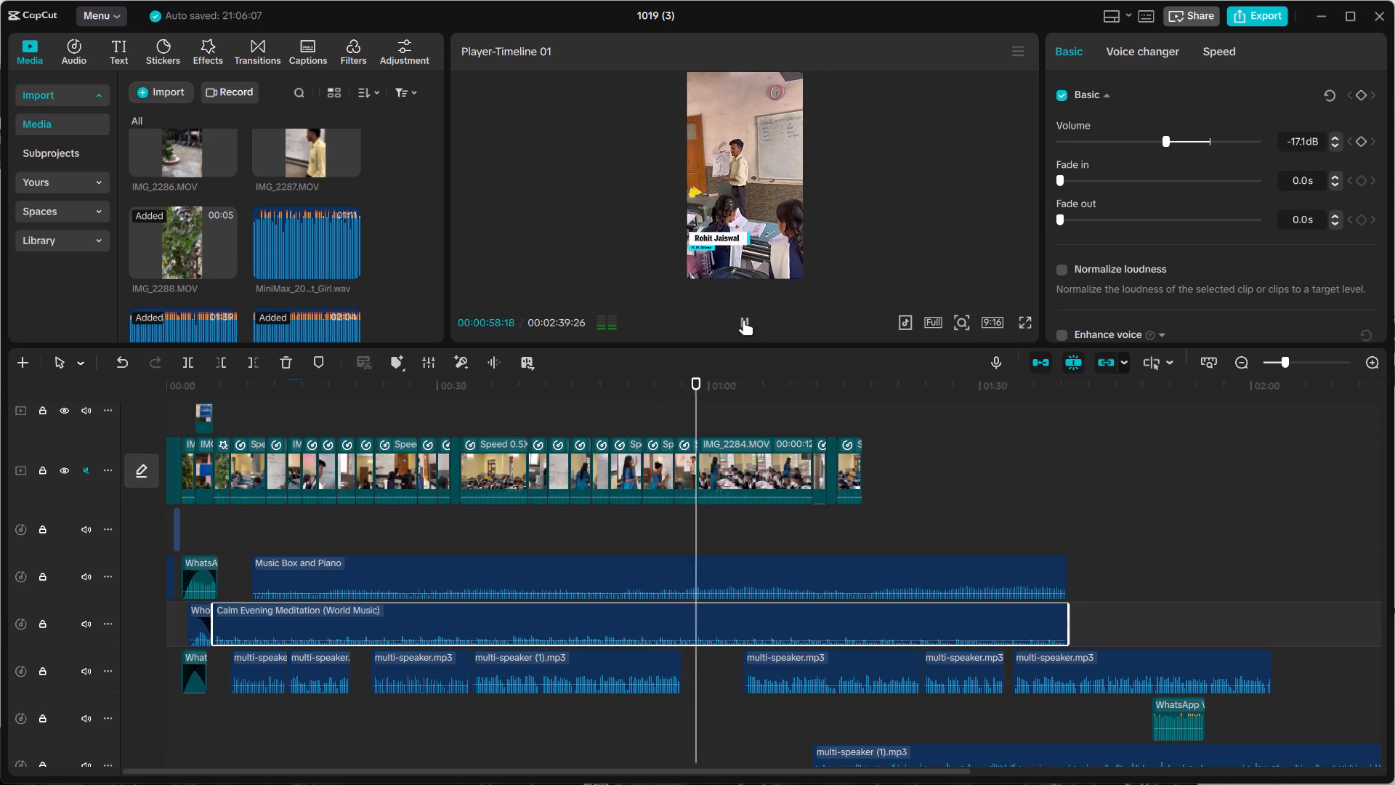
left_click(743, 320)
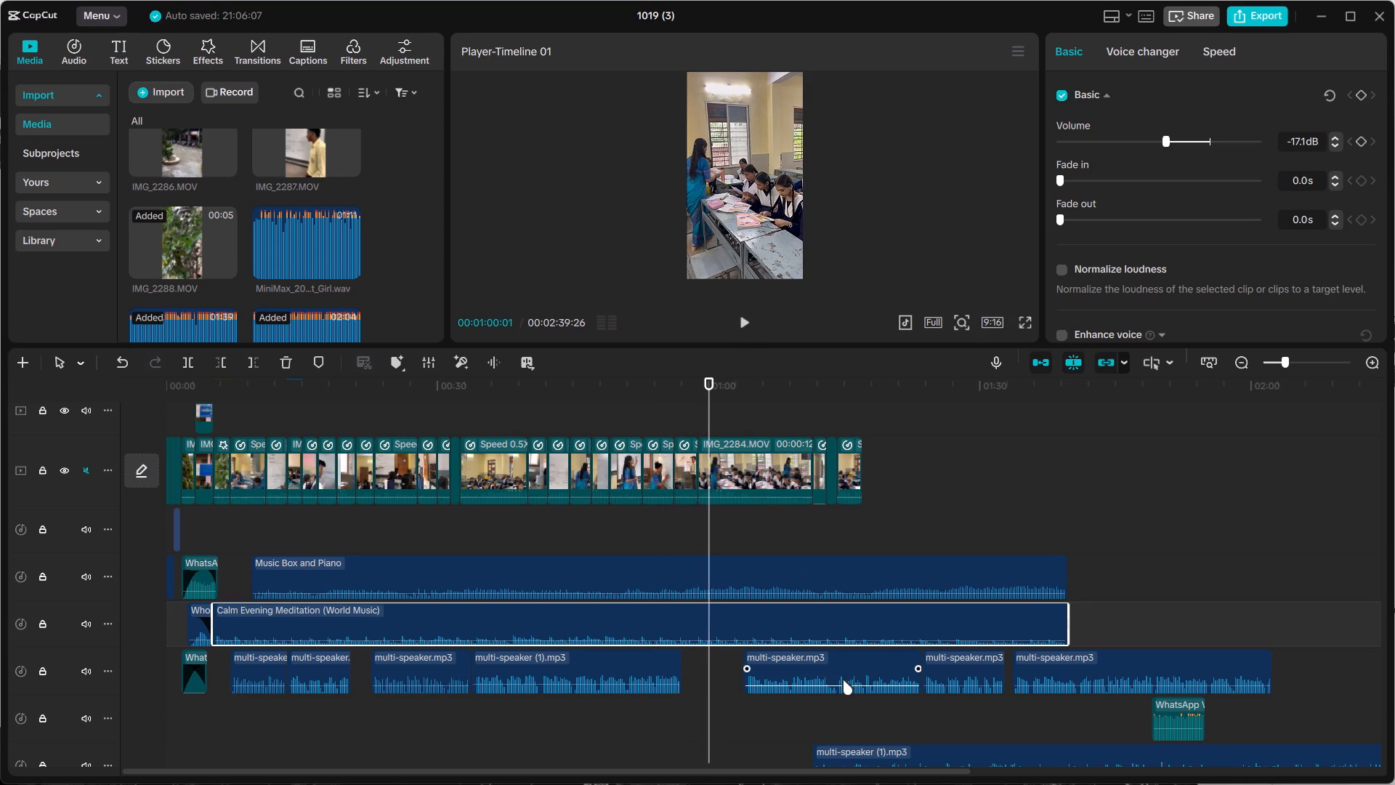
left_click(842, 669)
left_click_drag(839, 664, 794, 671)
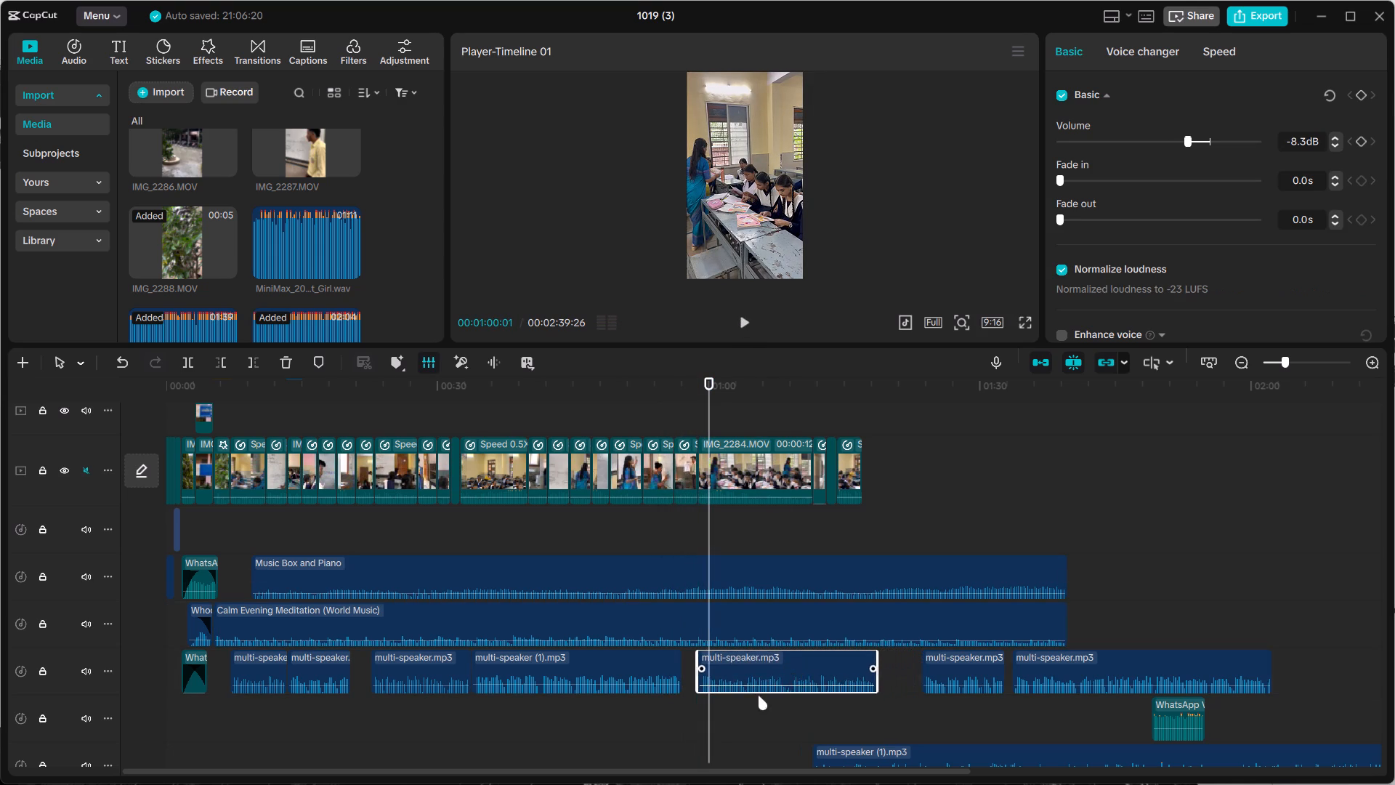
Listen to the voice-over around the multi-speaker (1).mp3 piece and the moved multi-speaker.mp3 clip up to the video's end.
left_click(690, 712)
left_click(742, 307)
left_click(742, 319)
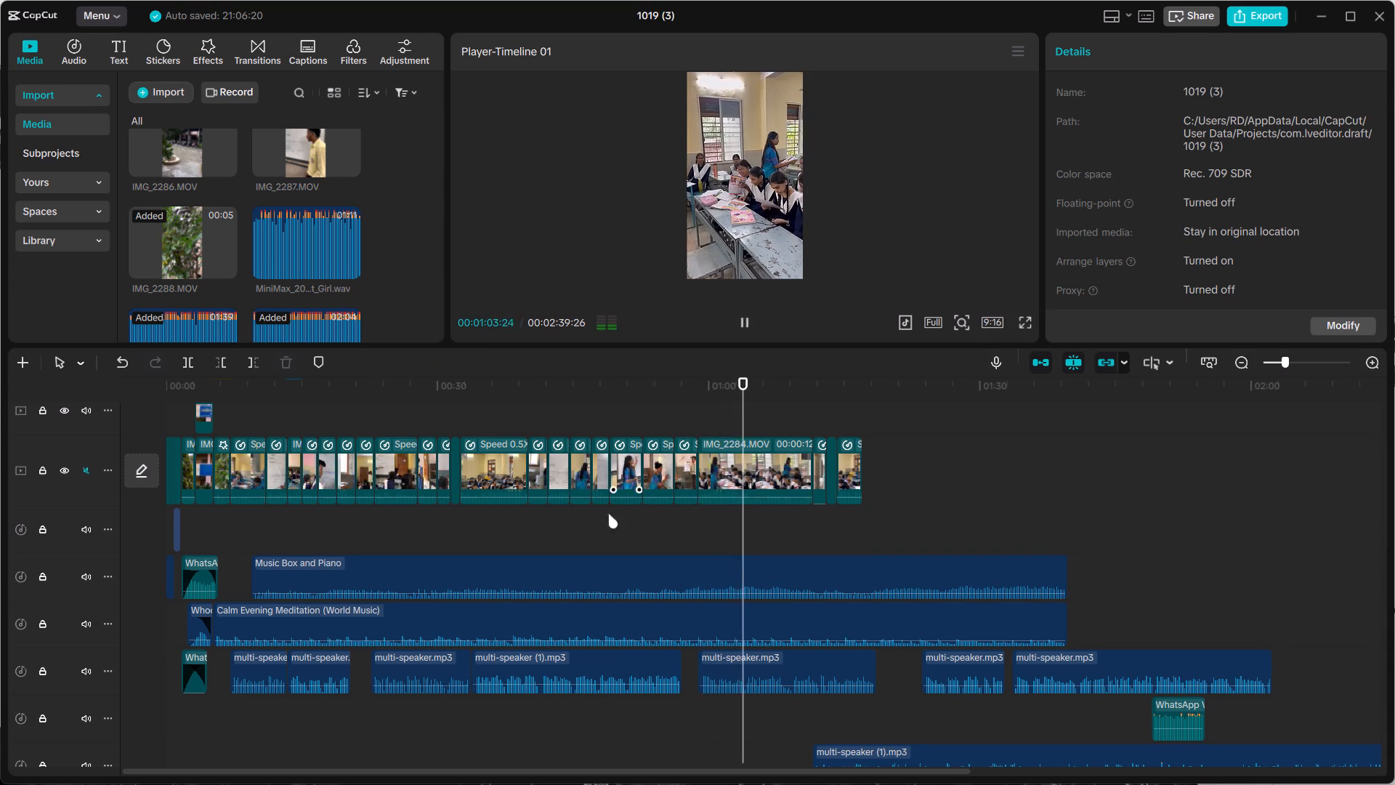
left_click(538, 546)
left_click_drag(527, 539, 463, 552)
left_click(472, 541)
left_click(756, 321)
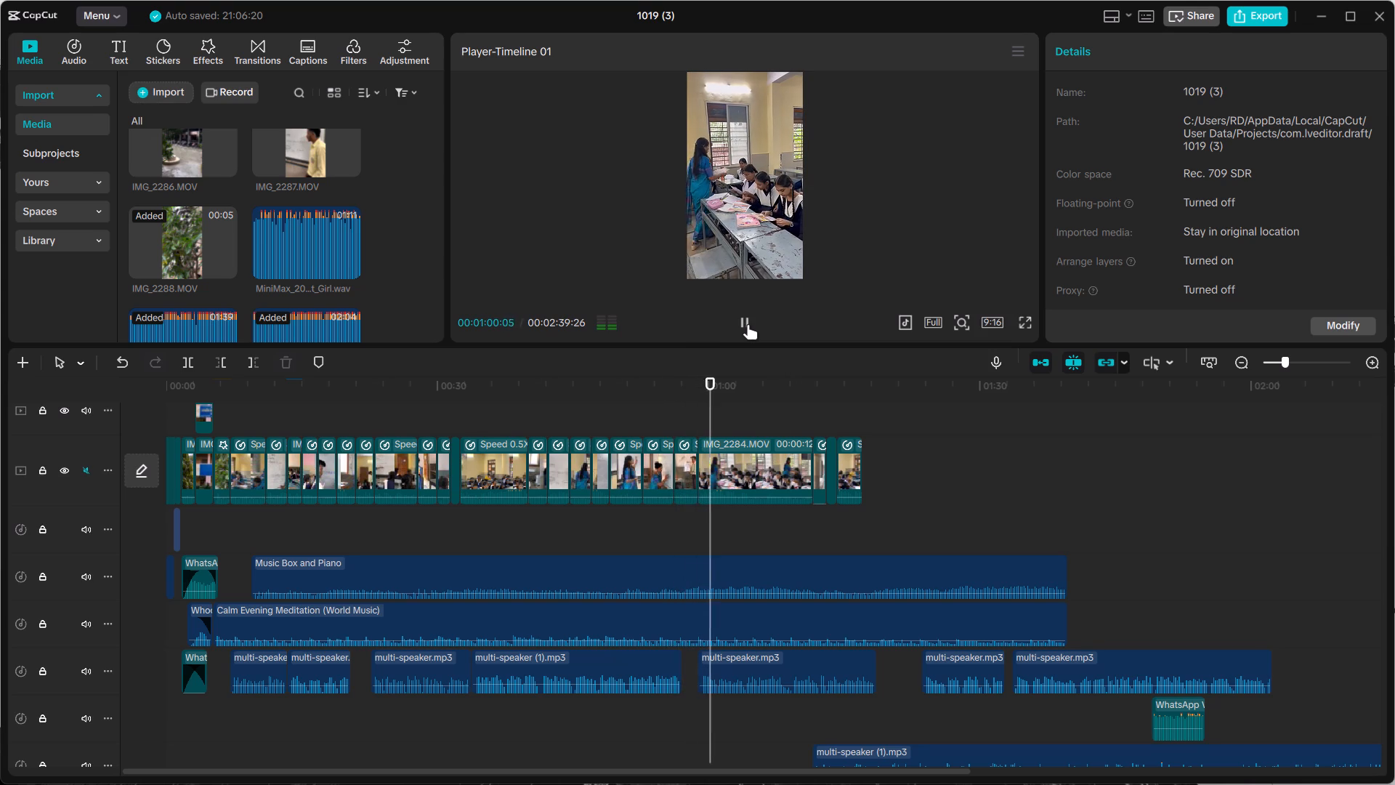
left_click(659, 666)
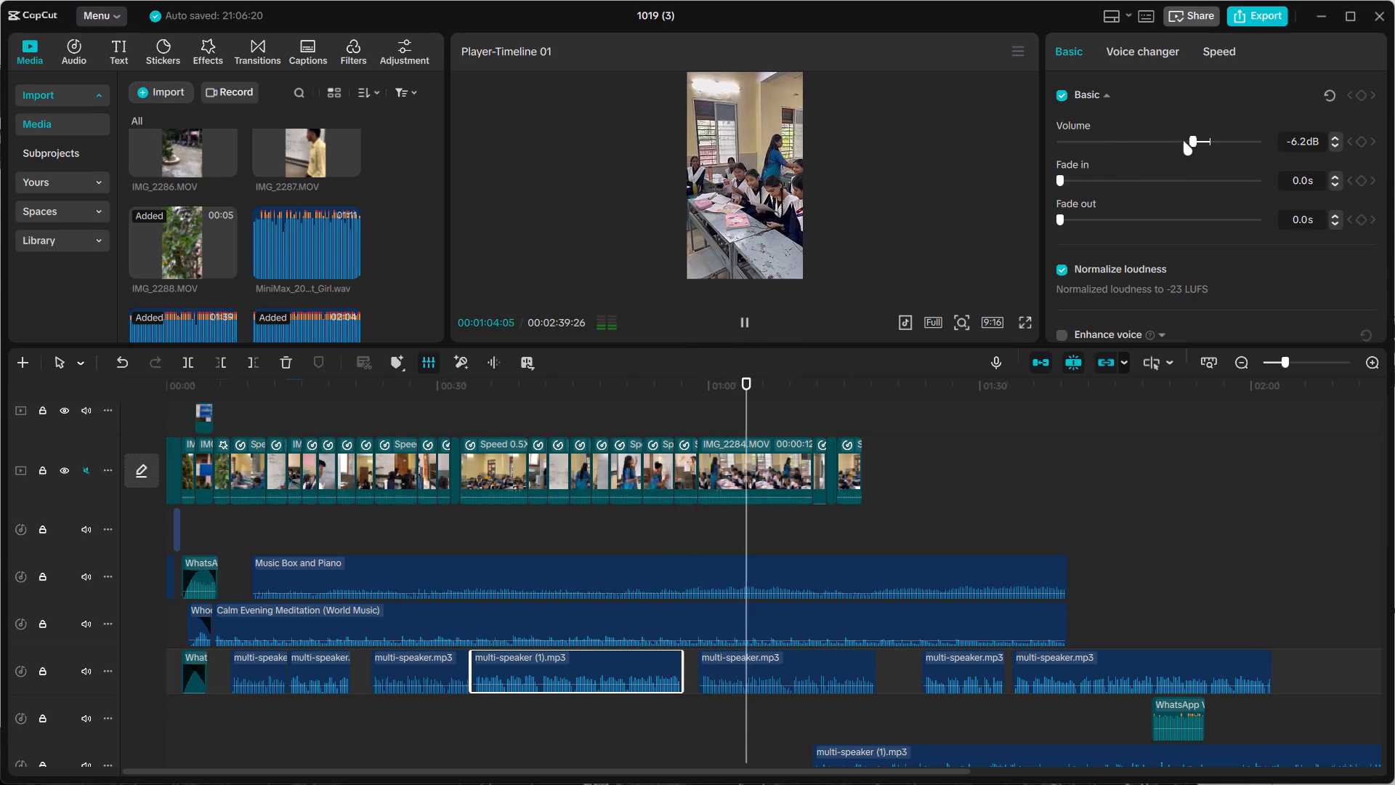
scroll(881, 410, "down", 1)
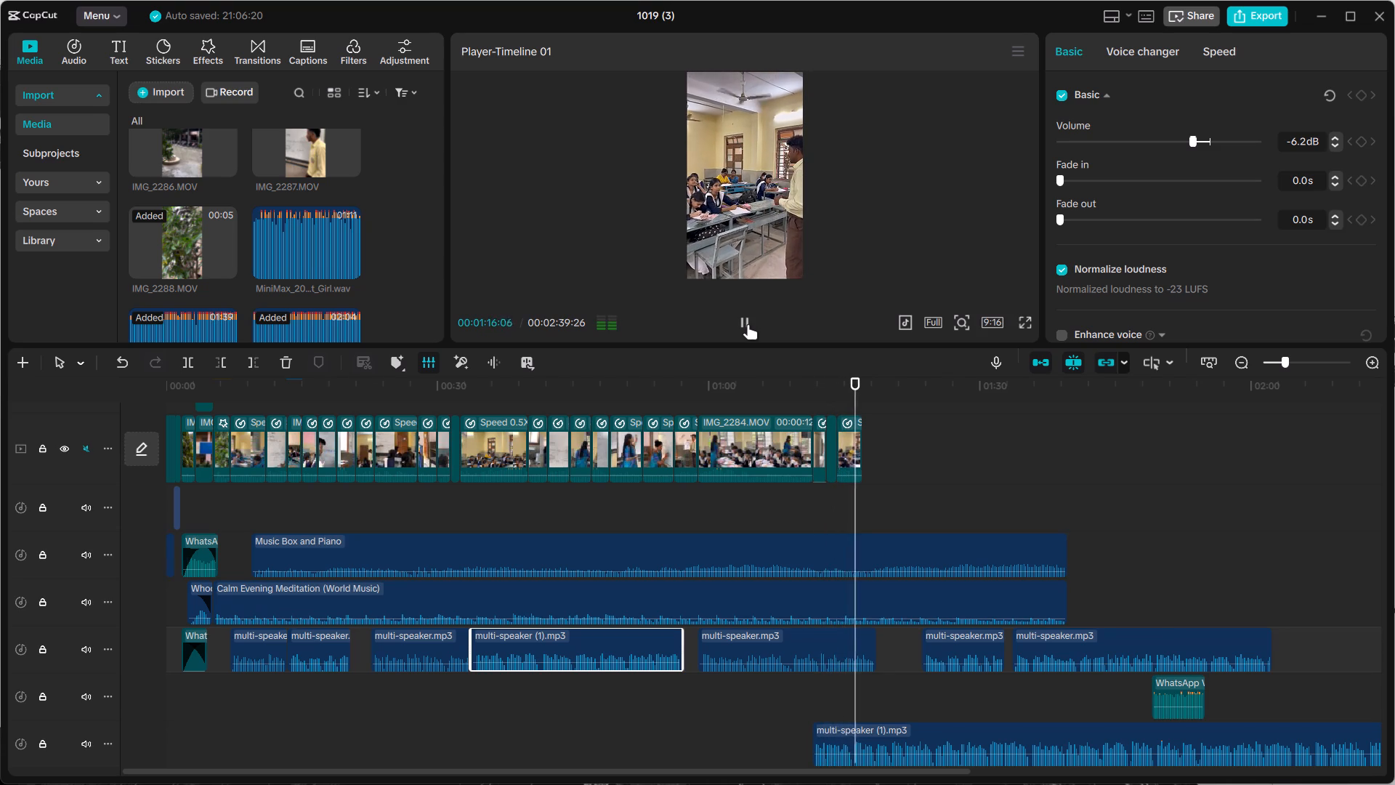
left_click(748, 324)
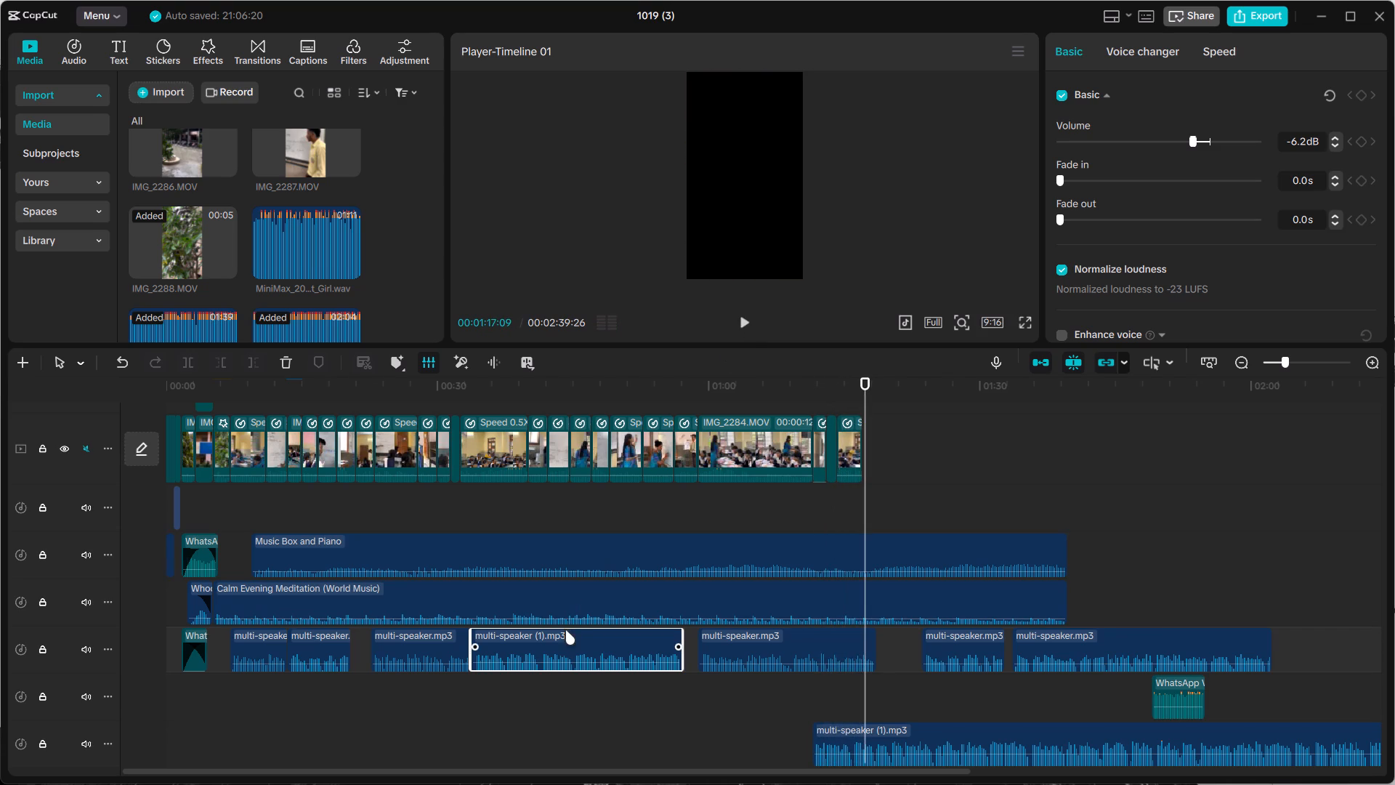
Move the remaining multi-speaker (1).mp3 piece earlier on its own track, starting at about 34 s.
left_click(563, 643)
left_click_drag(937, 732, 600, 696)
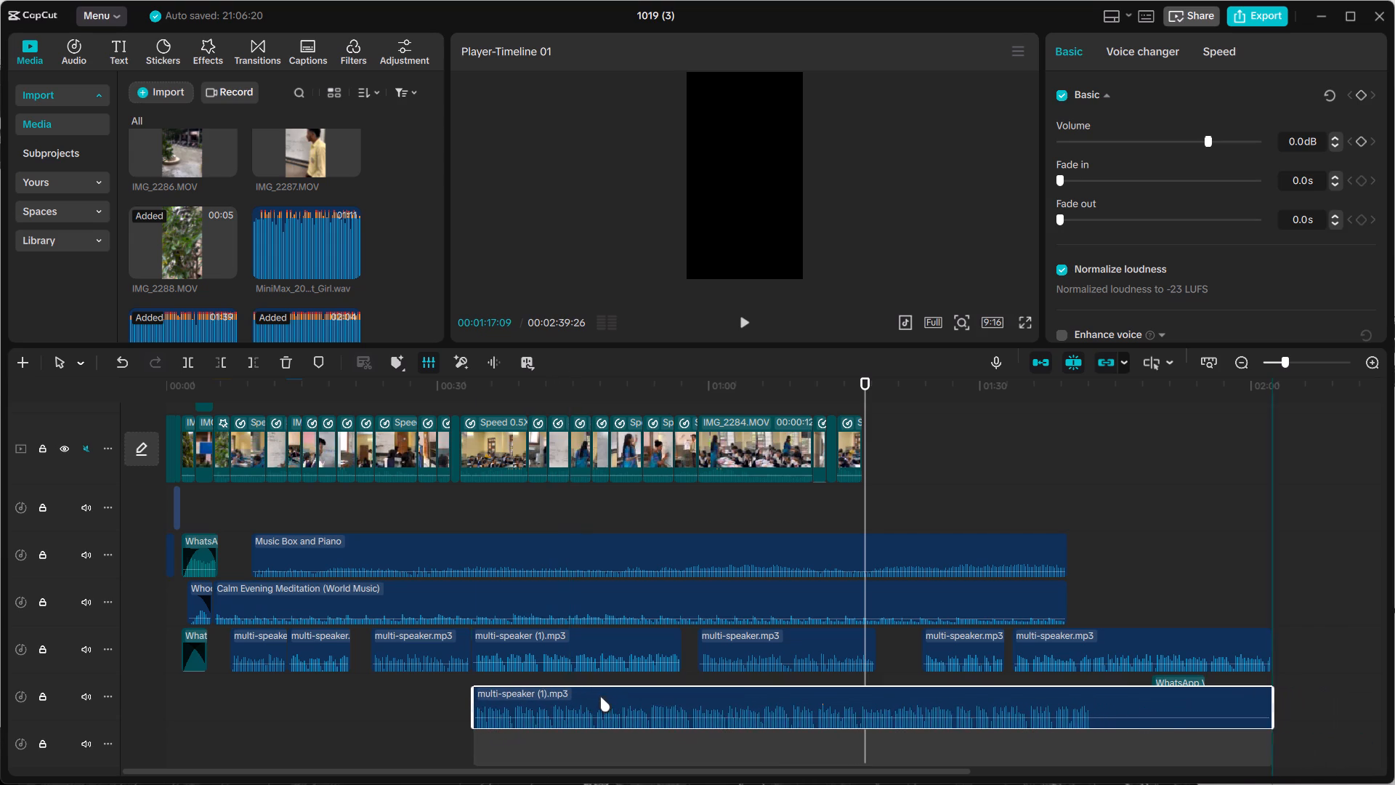
left_click_drag(600, 696, 601, 693)
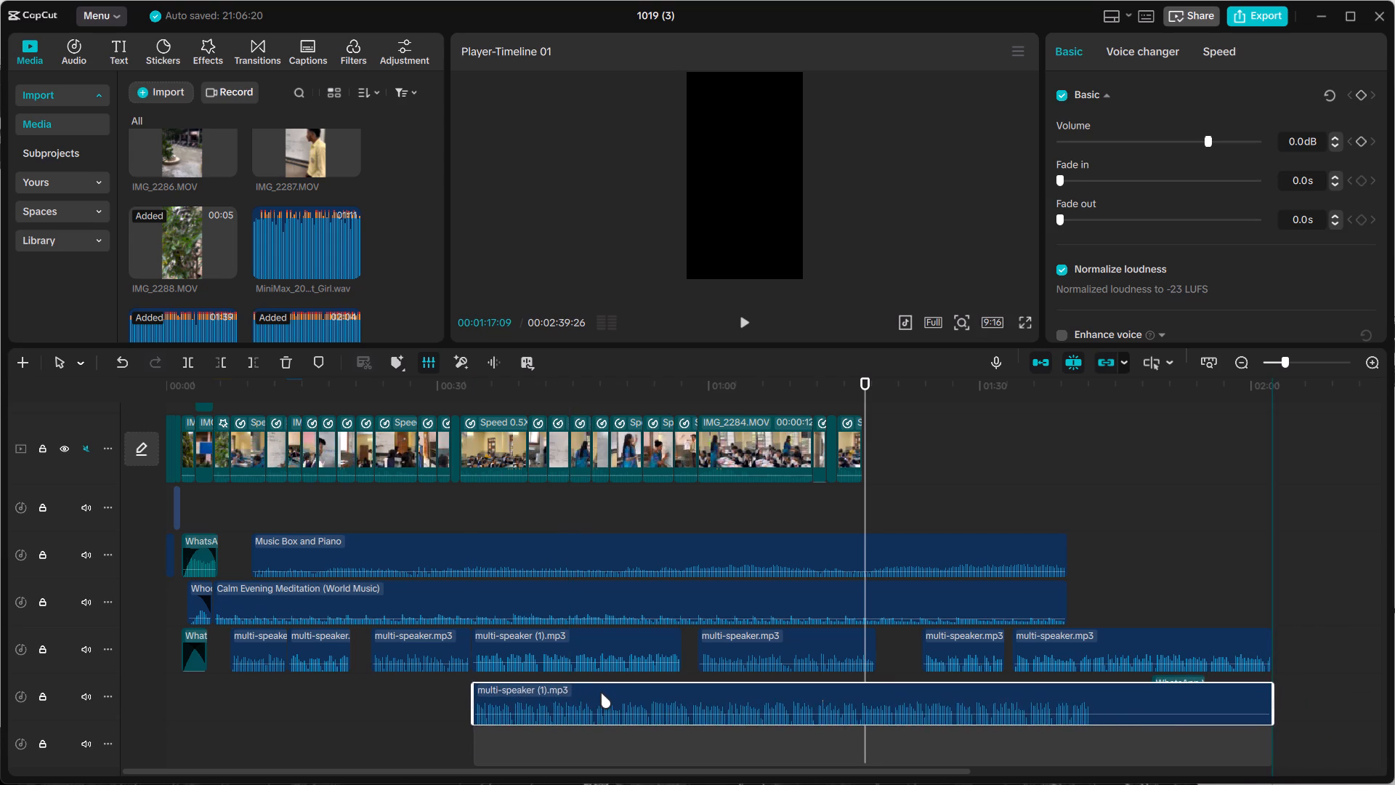
left_click_drag(601, 693, 601, 692)
Listen through the remaining multi-speaker (1).mp3 piece from about 34 s and trim away its part before about 47 s.
left_click(466, 700)
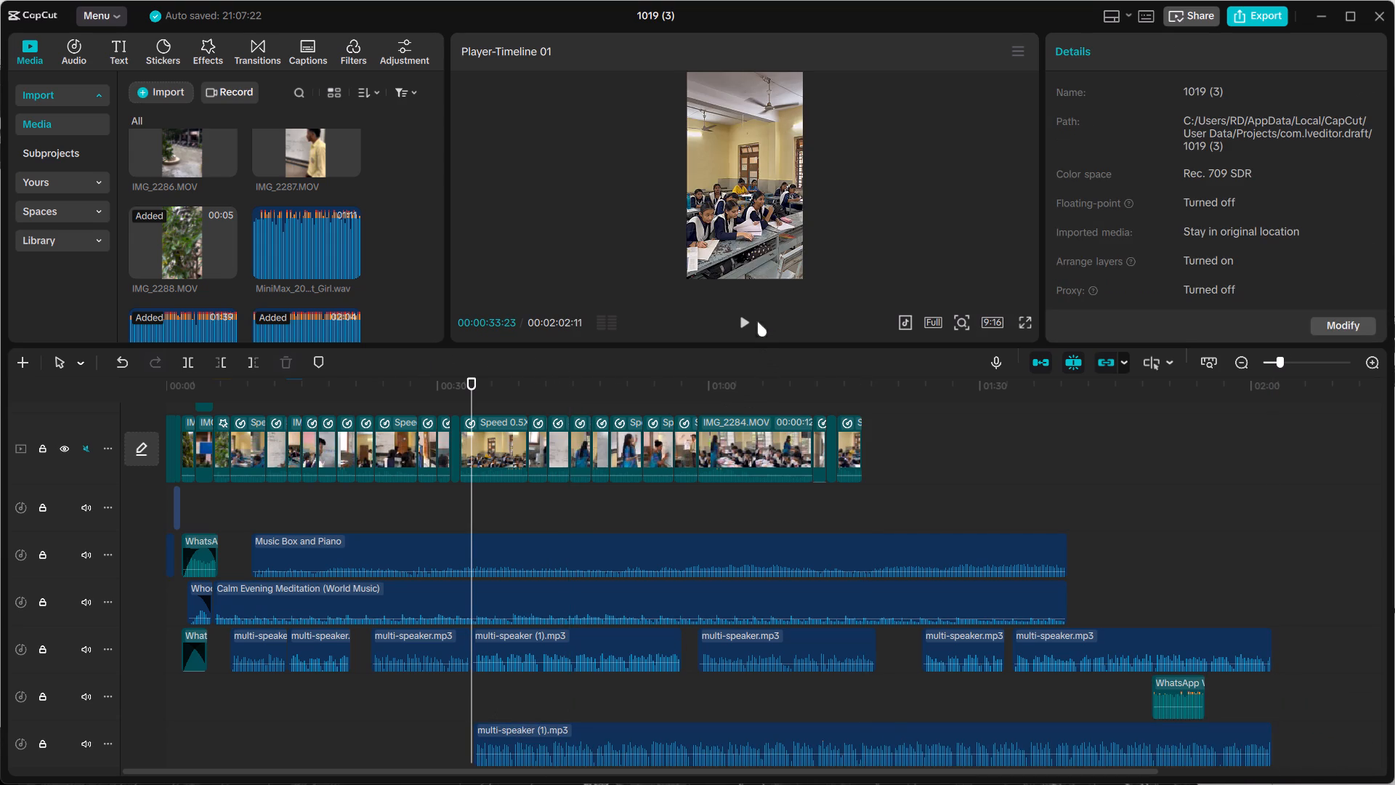
left_click(736, 318)
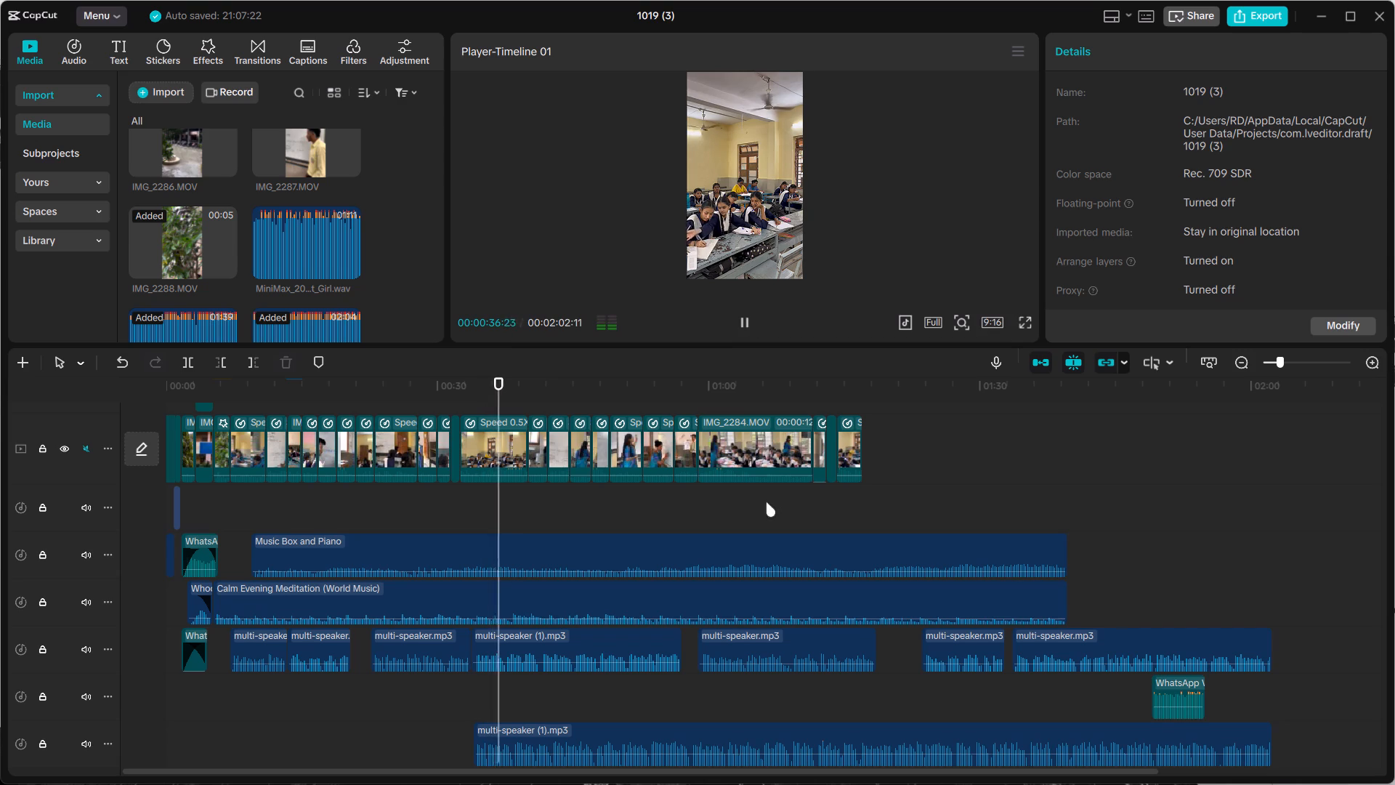
scroll(735, 489, "down", 3)
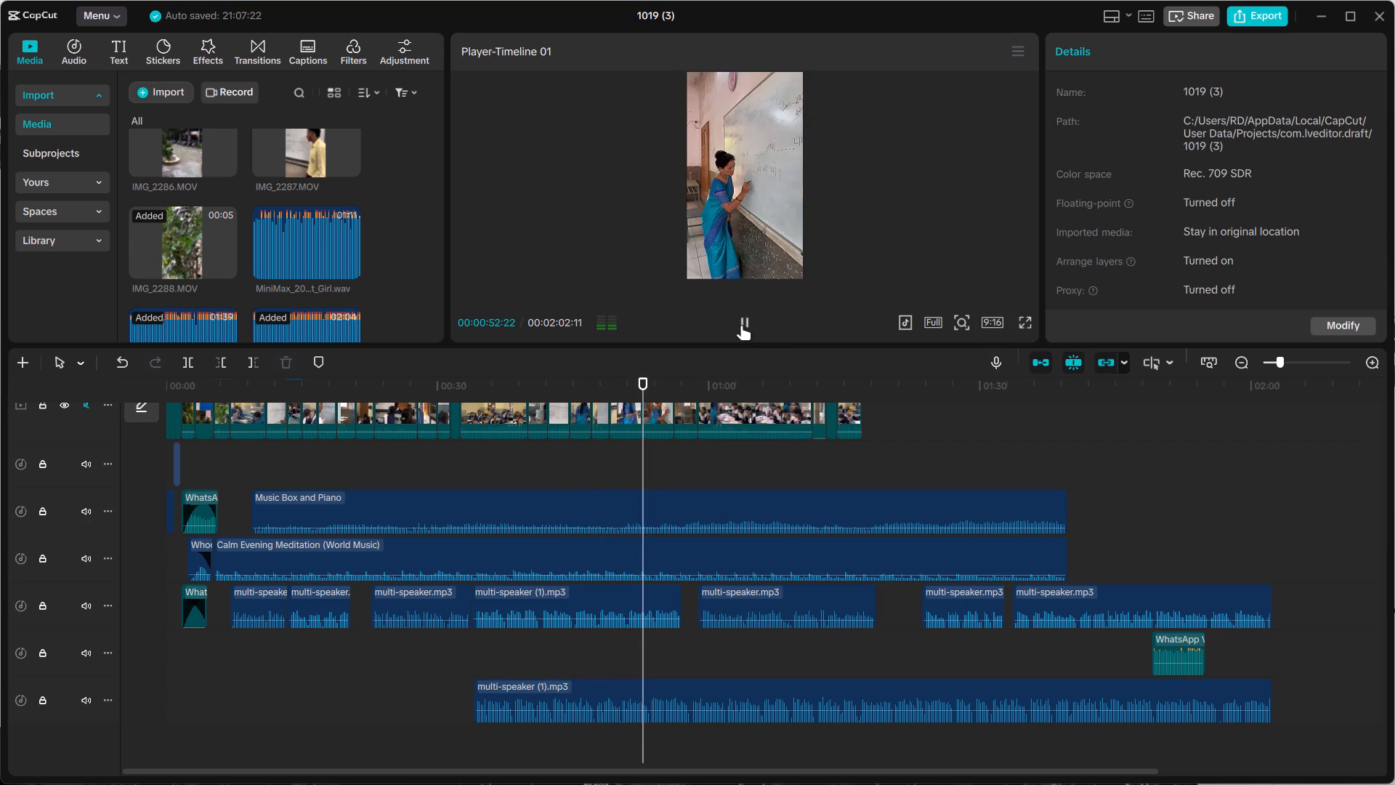
left_click(741, 325)
left_click_drag(642, 479, 599, 481)
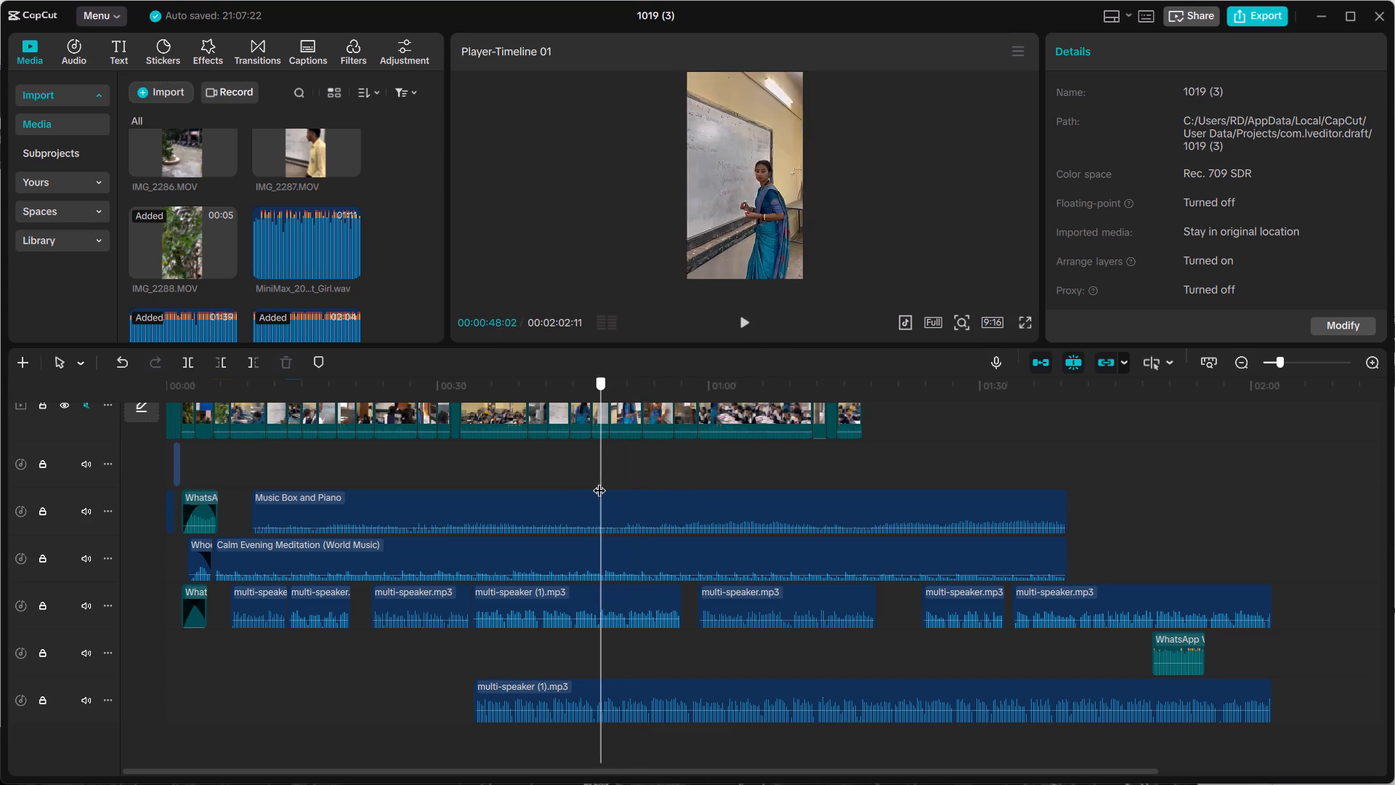
left_click_drag(599, 481, 575, 470)
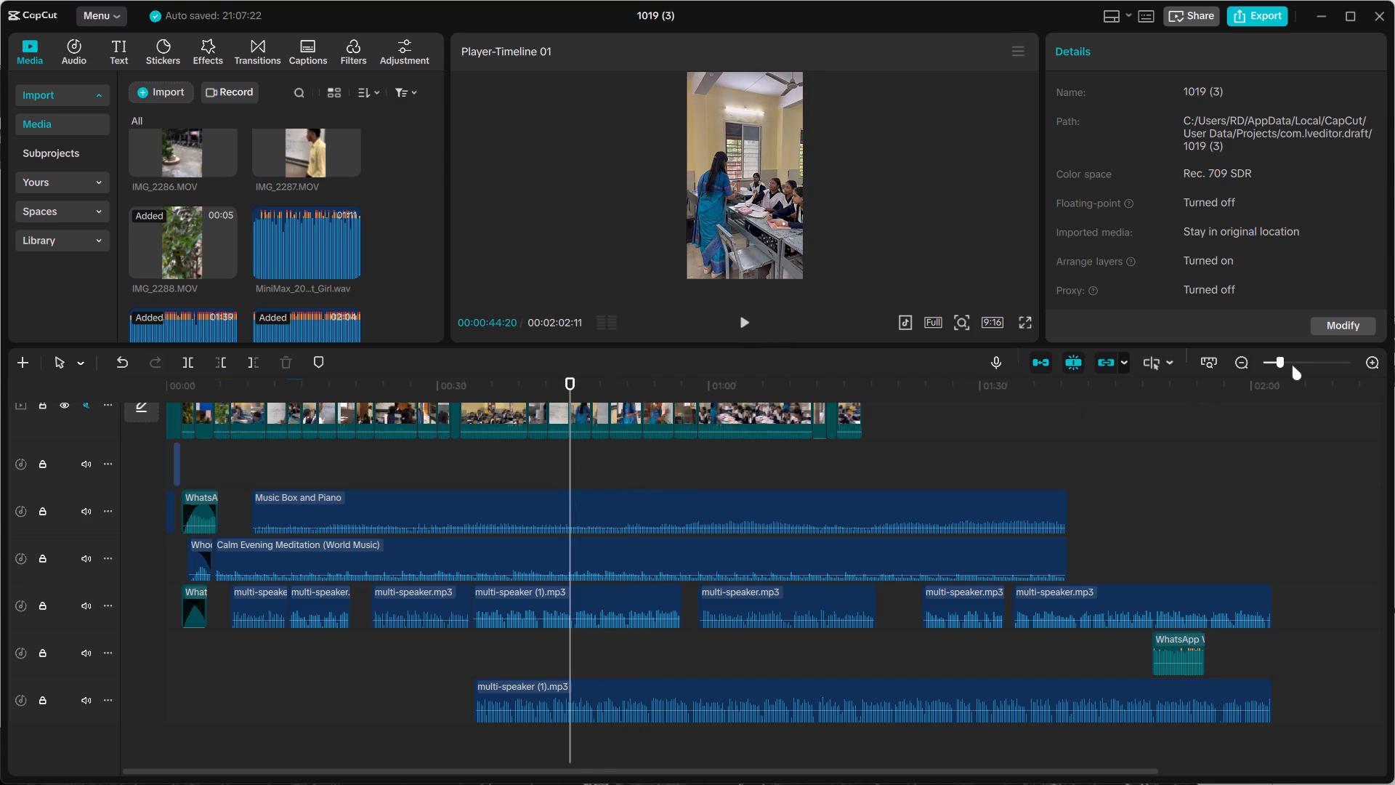
left_click(1305, 363)
left_click_drag(1305, 363, 1295, 364)
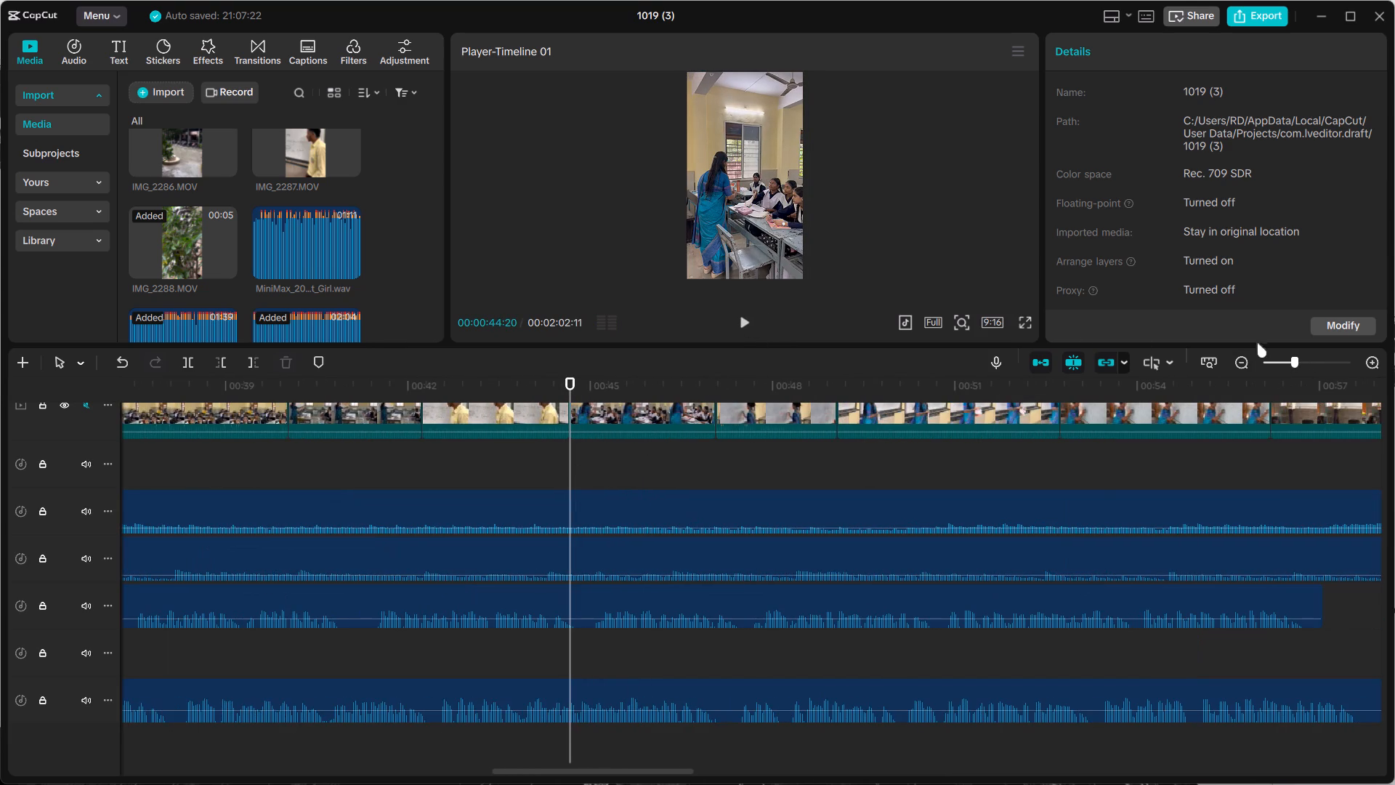
left_click(742, 323)
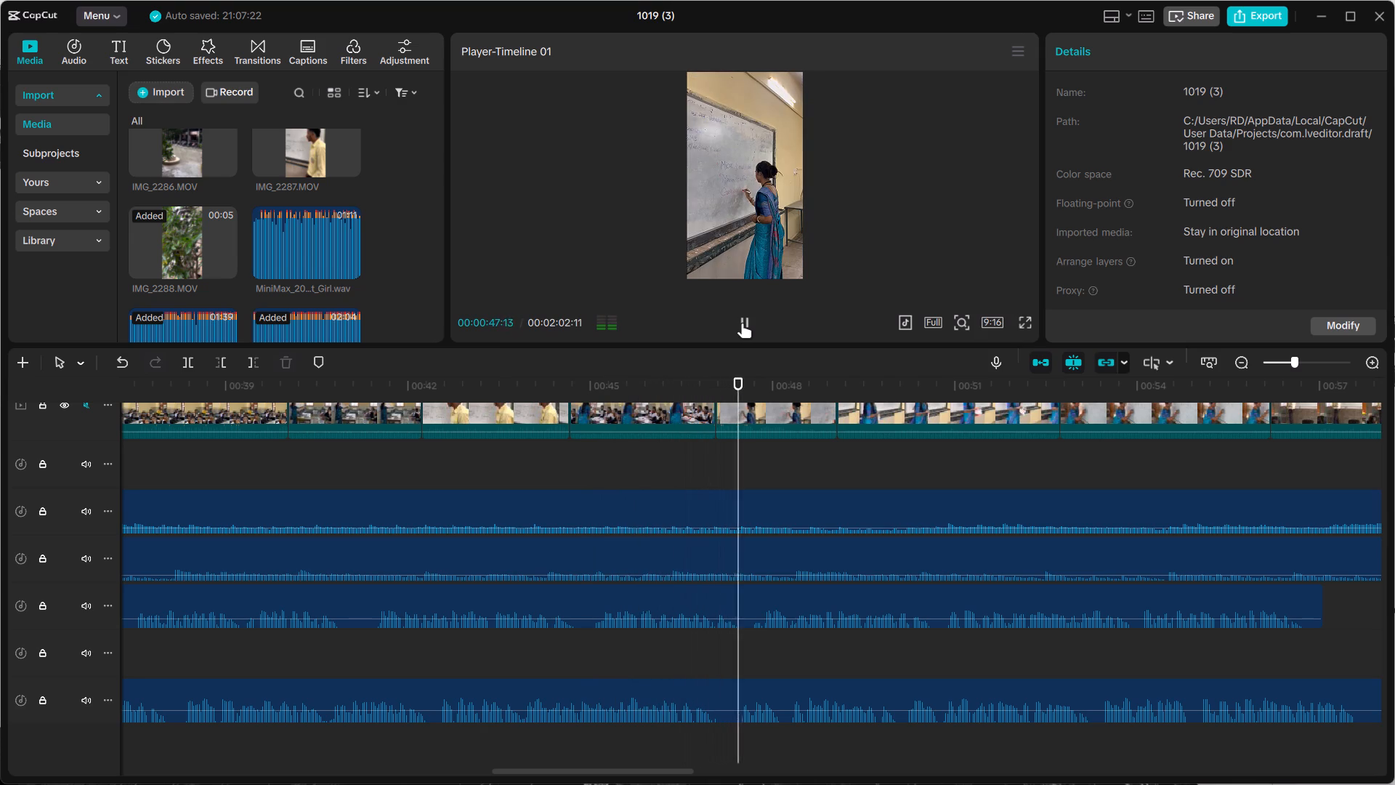
left_click(742, 323)
left_click_drag(775, 463, 762, 466)
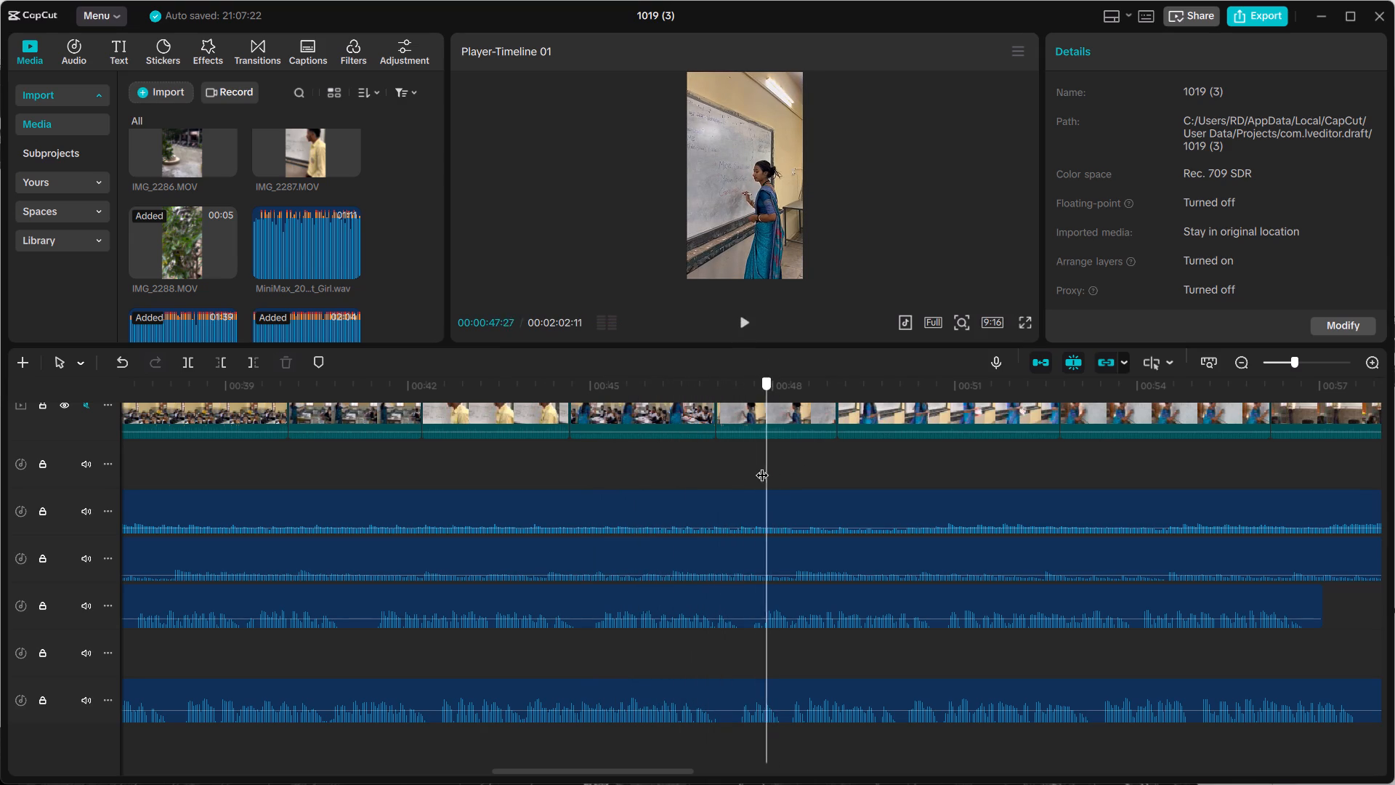
left_click_drag(762, 466, 727, 467)
left_click(471, 701)
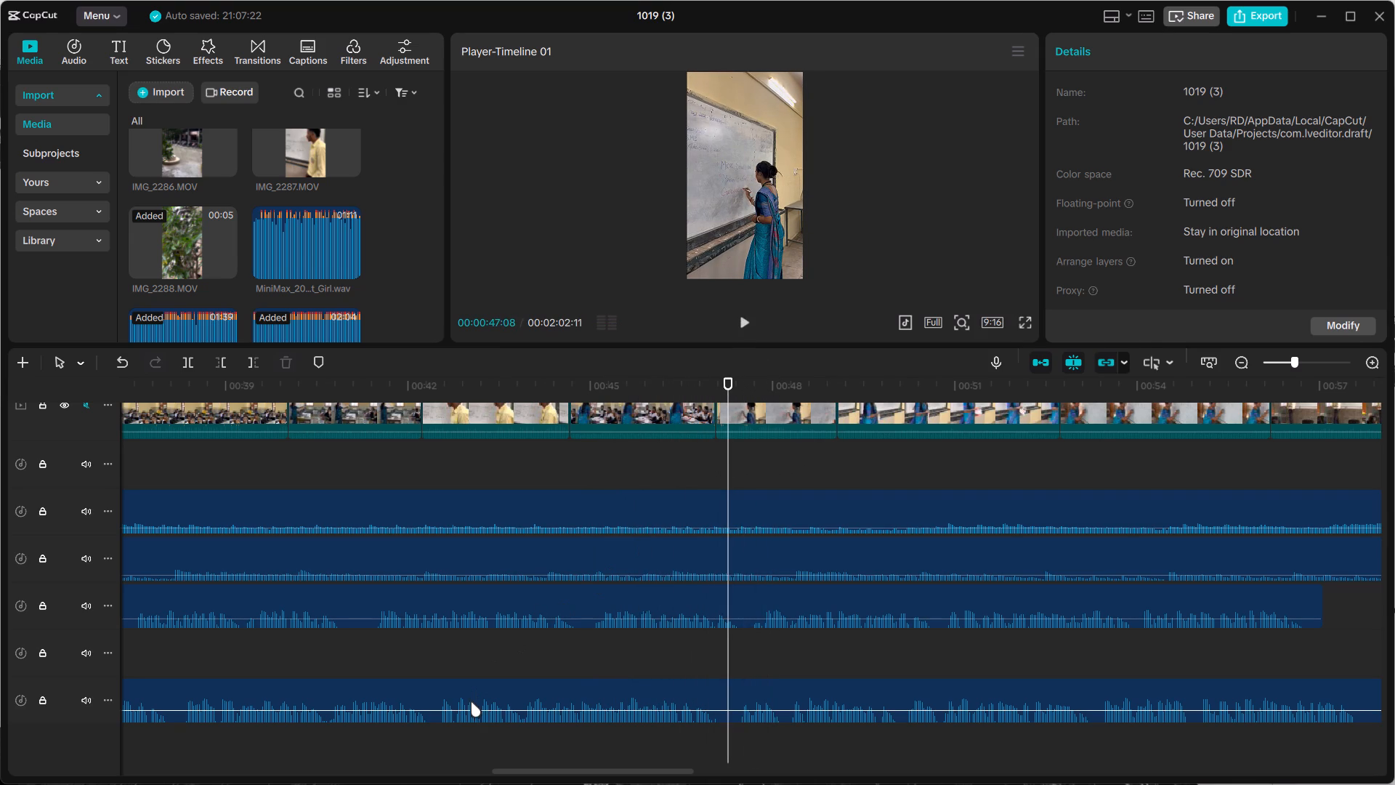
left_click(220, 366)
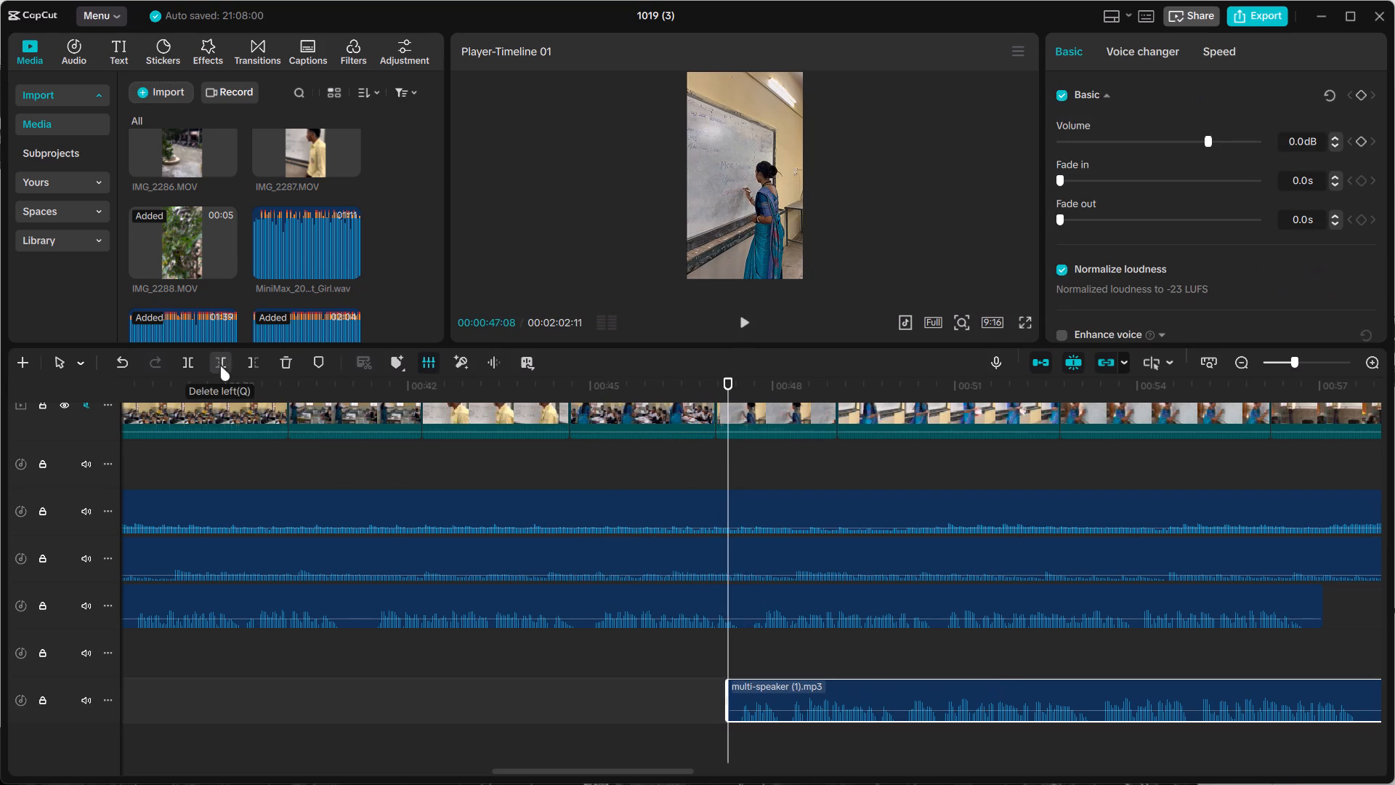
Replay the multi-speaker (1).mp3 piece from about 47 s and move it later, starting at about 57 s where the previous voice-over piece ends.
double_click(1284, 358)
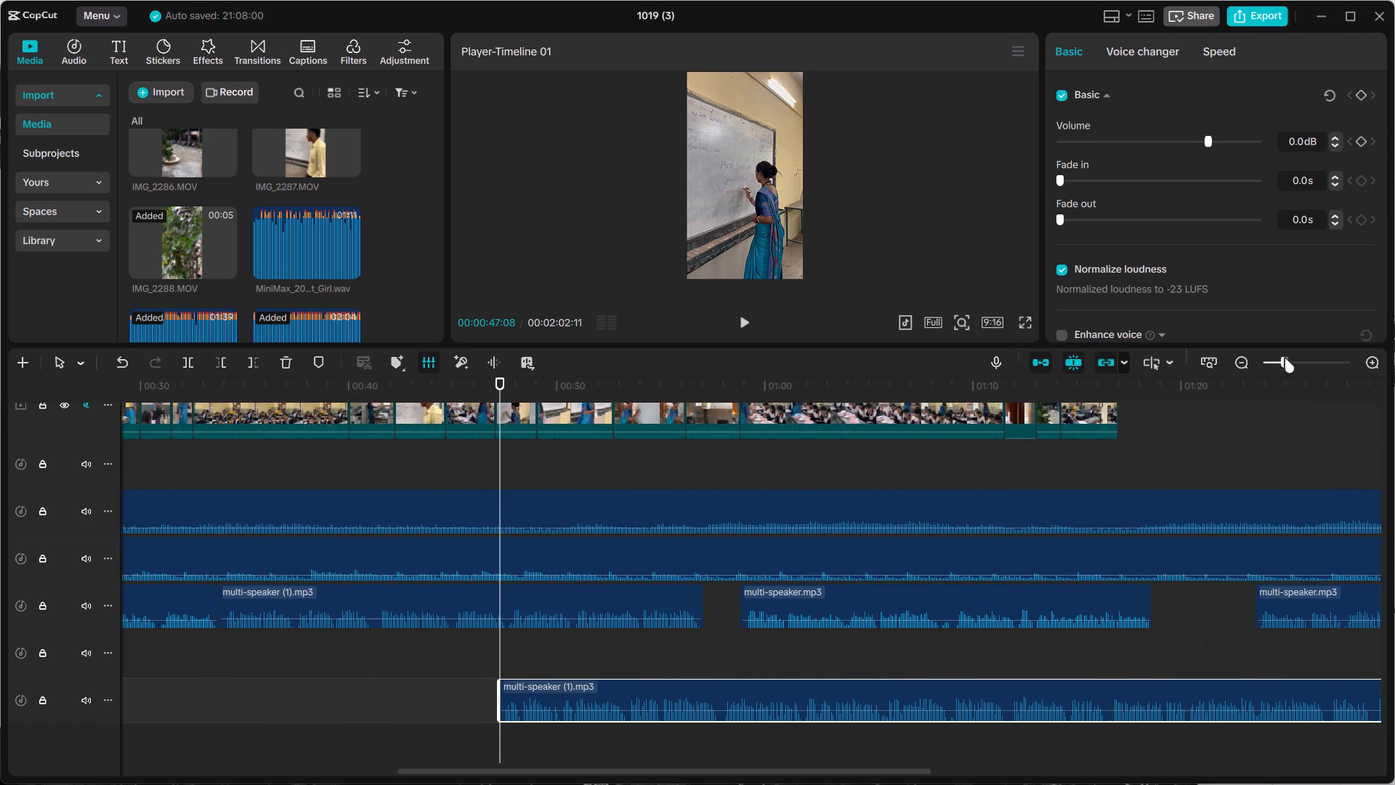
left_click(910, 603)
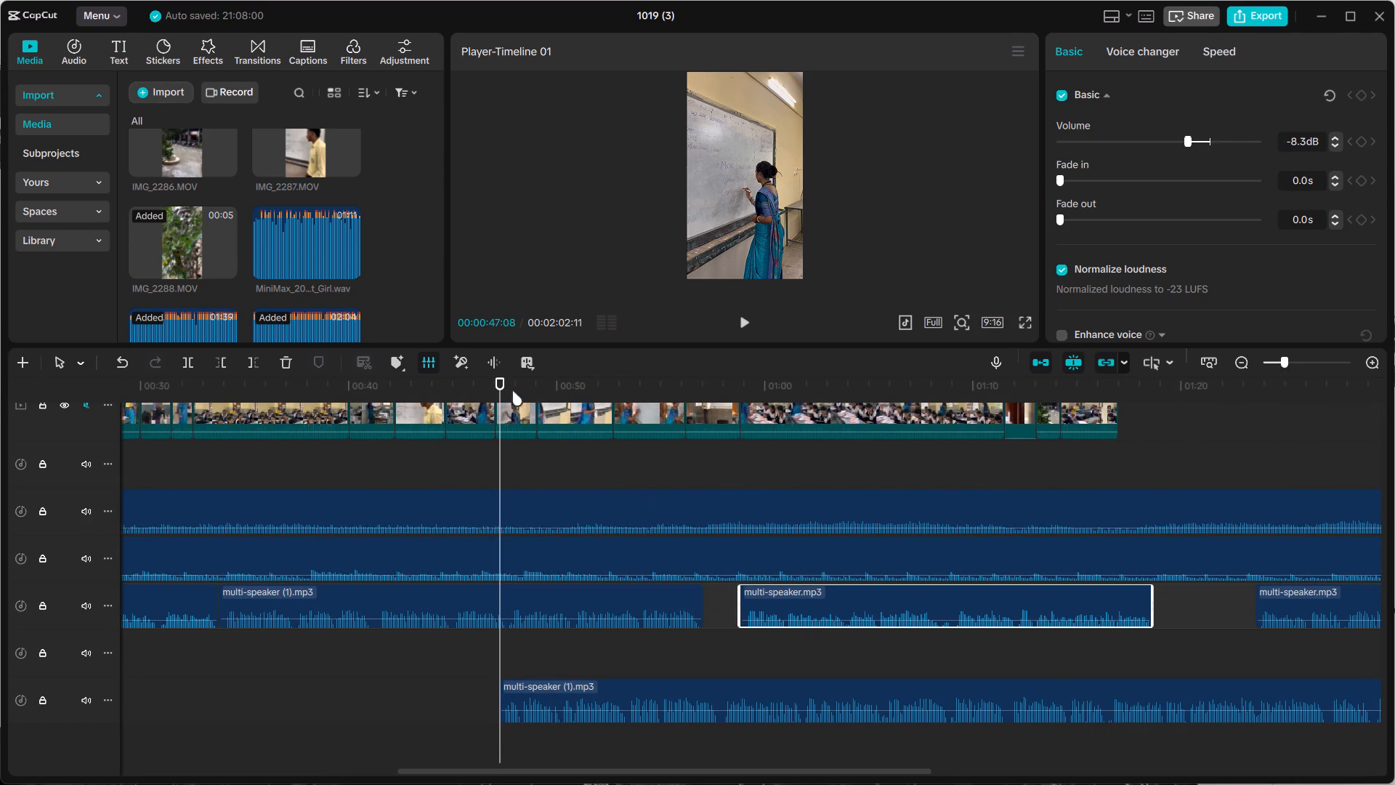
left_click_drag(504, 384, 529, 436)
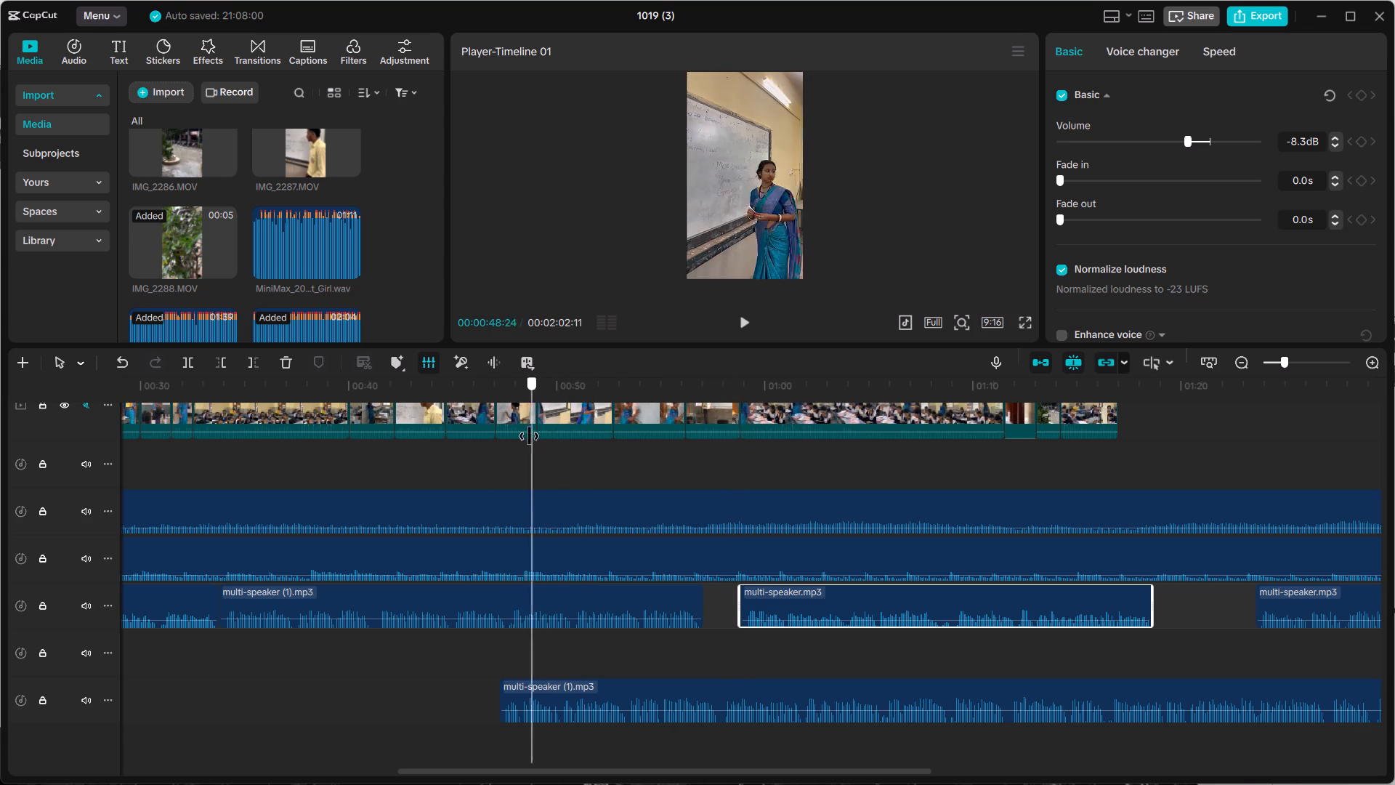
left_click_drag(529, 436, 504, 440)
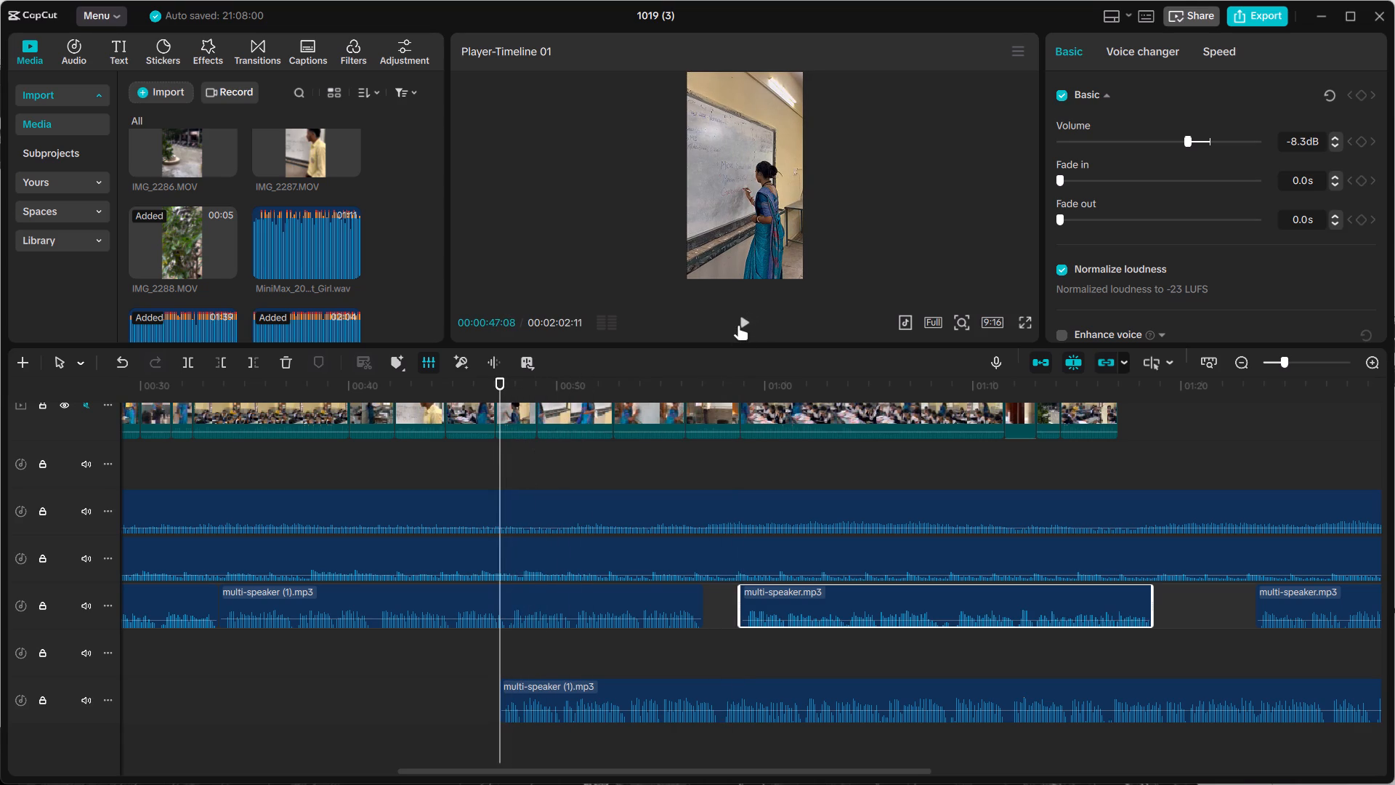
left_click(738, 325)
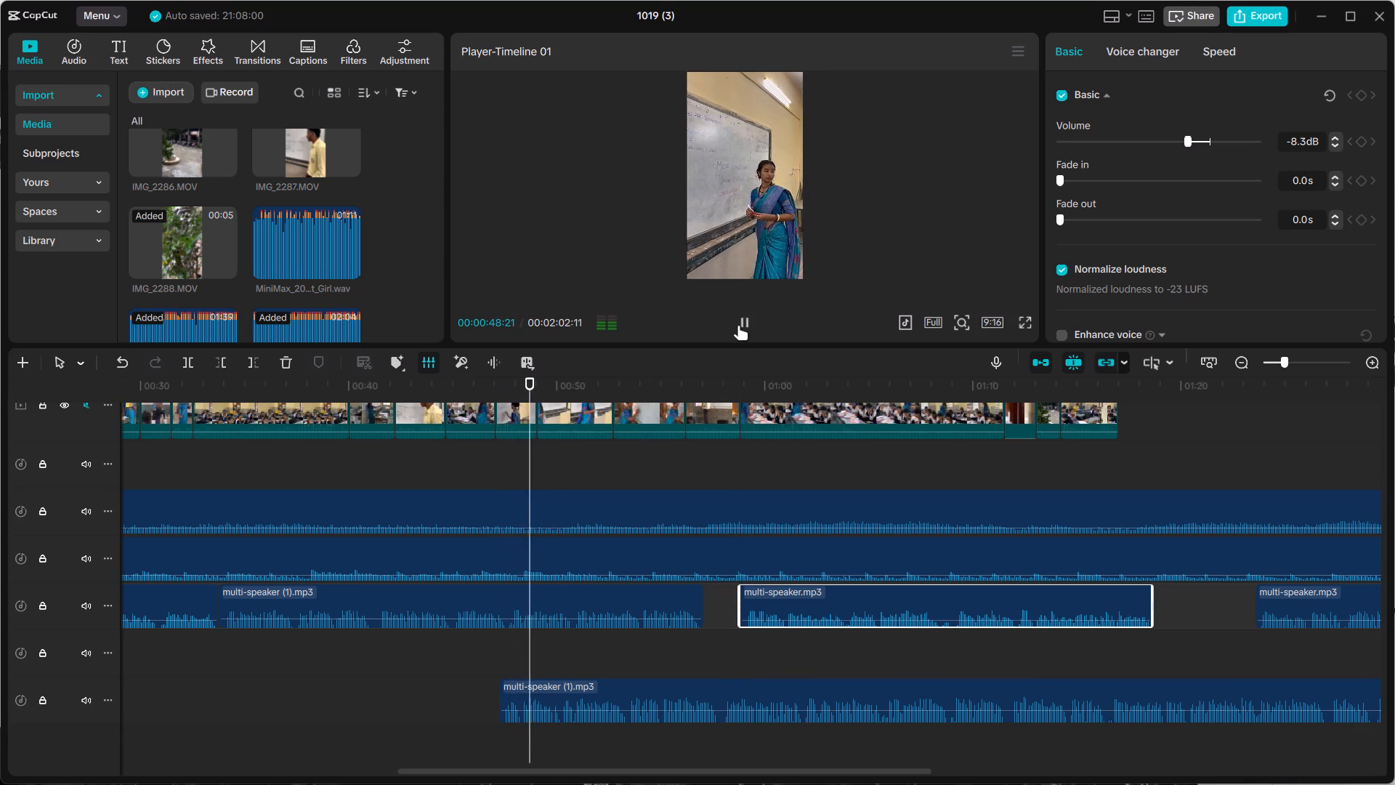
left_click(738, 325)
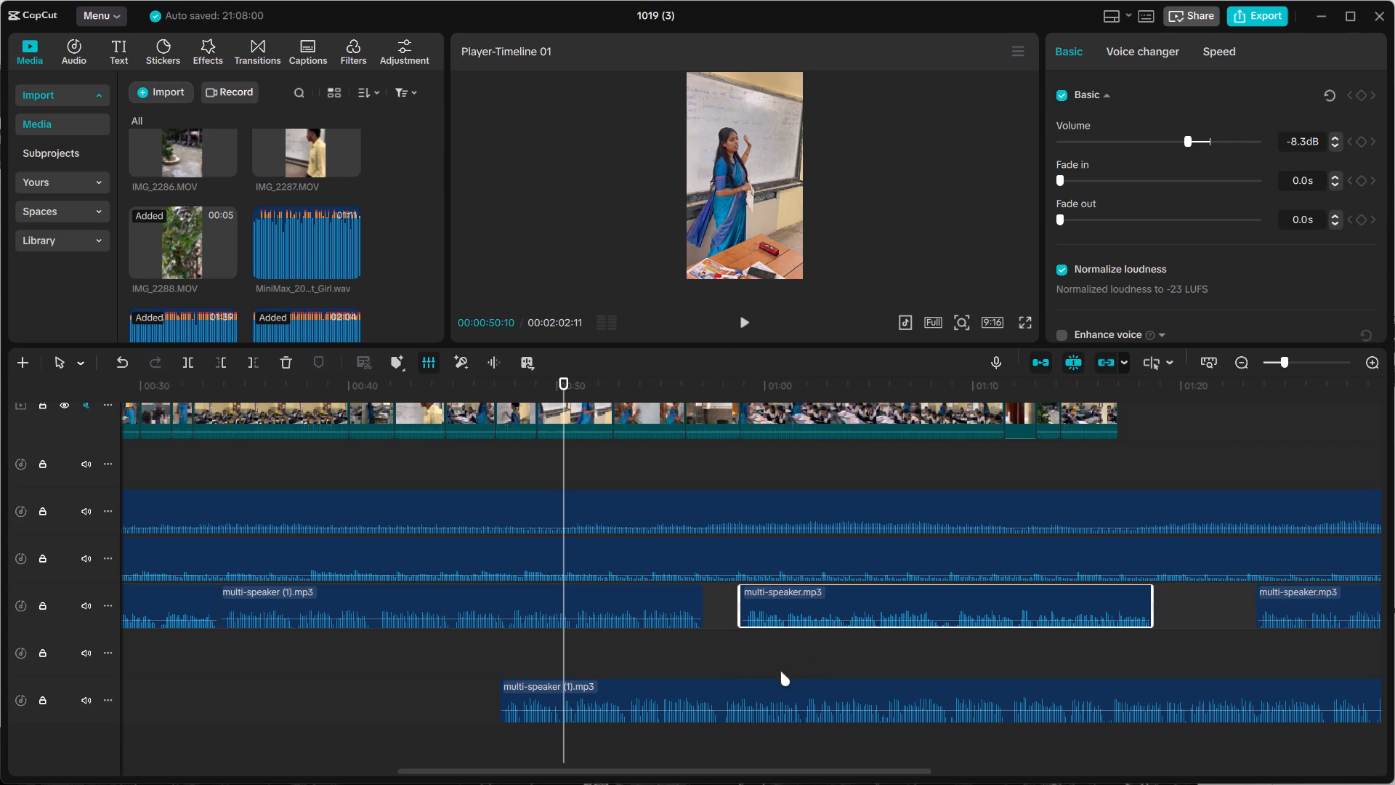
left_click(726, 687)
left_click_drag(726, 687, 918, 655)
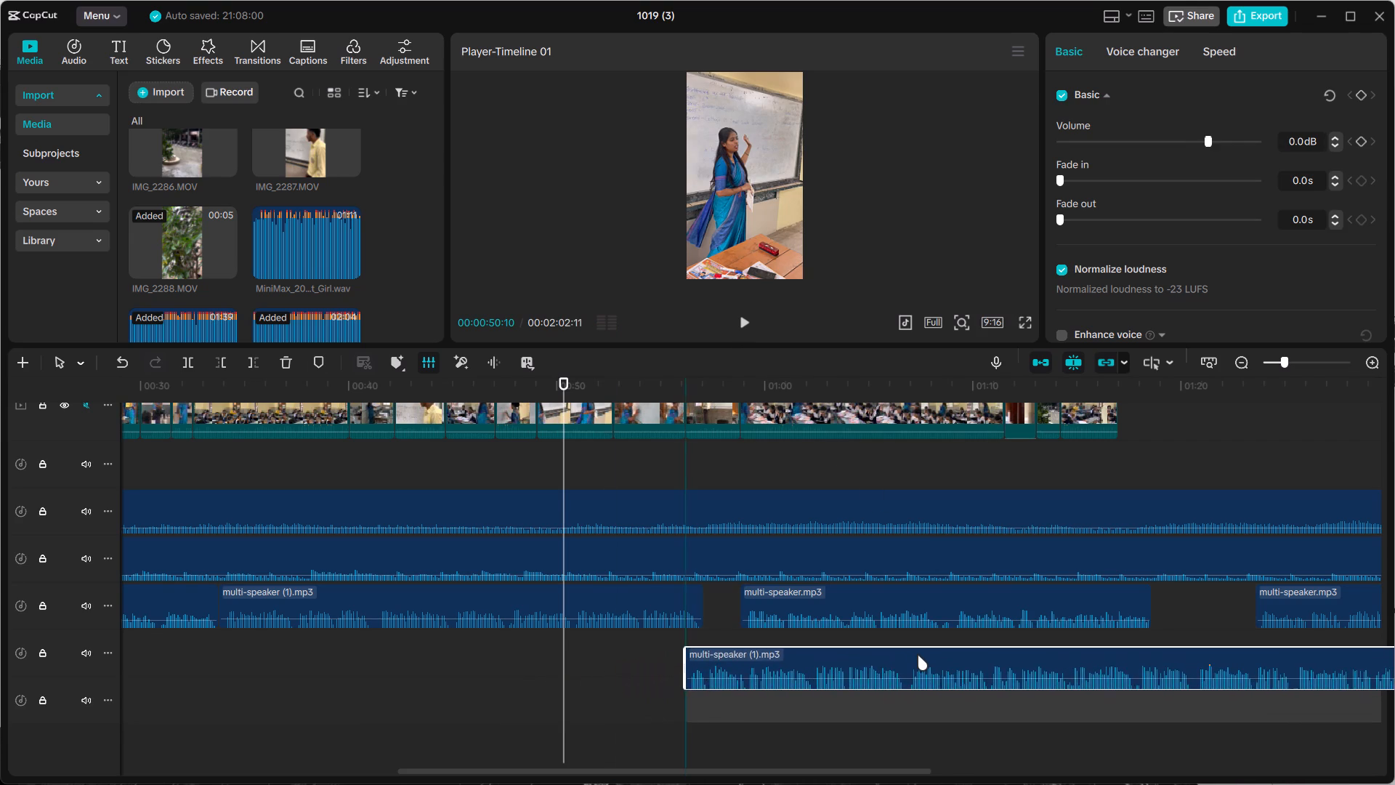
left_click_drag(918, 655, 933, 656)
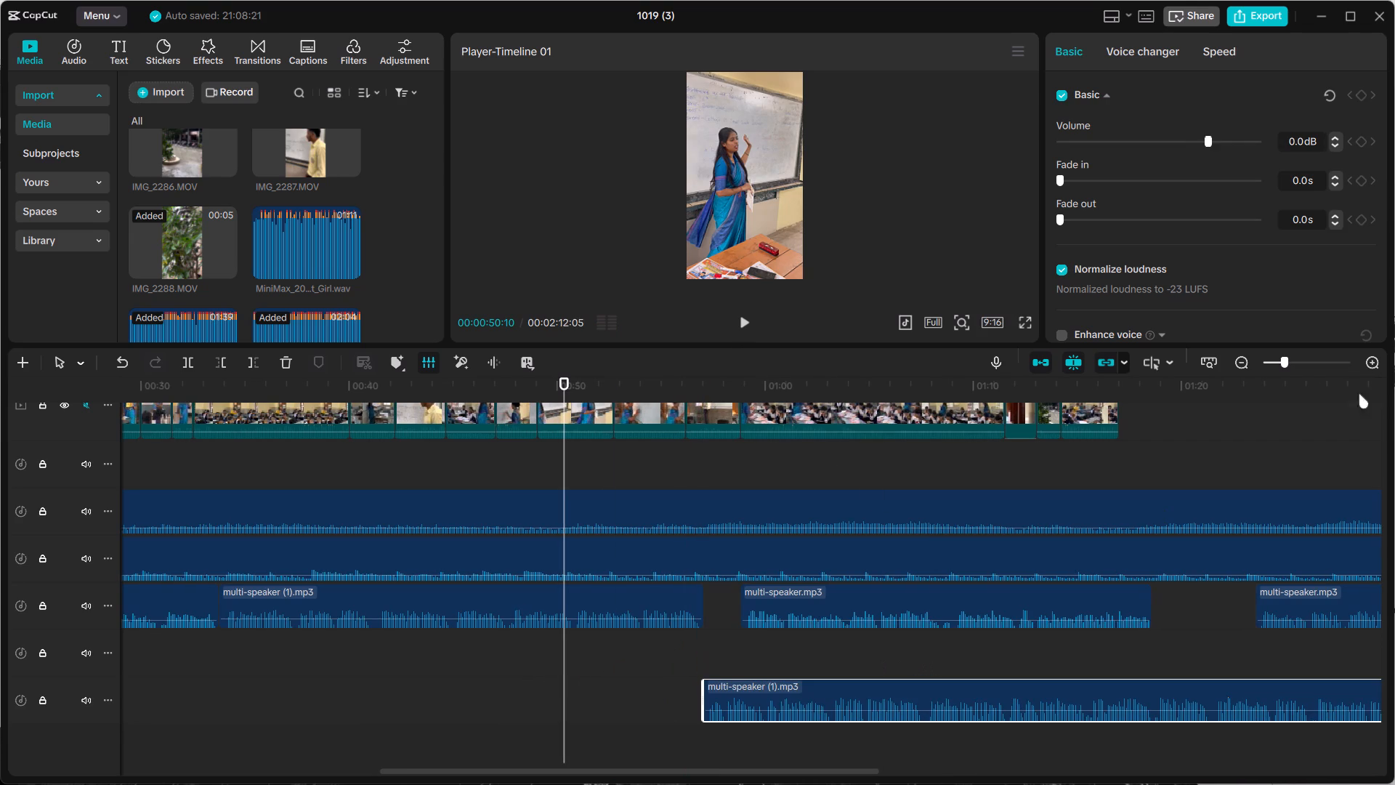
Listen through the multi-speaker (1).mp3 piece from about 56 s and trim away its part before about 1:18, where the multi-speaker.mp3 clip ends.
left_click_drag(565, 382, 1291, 390)
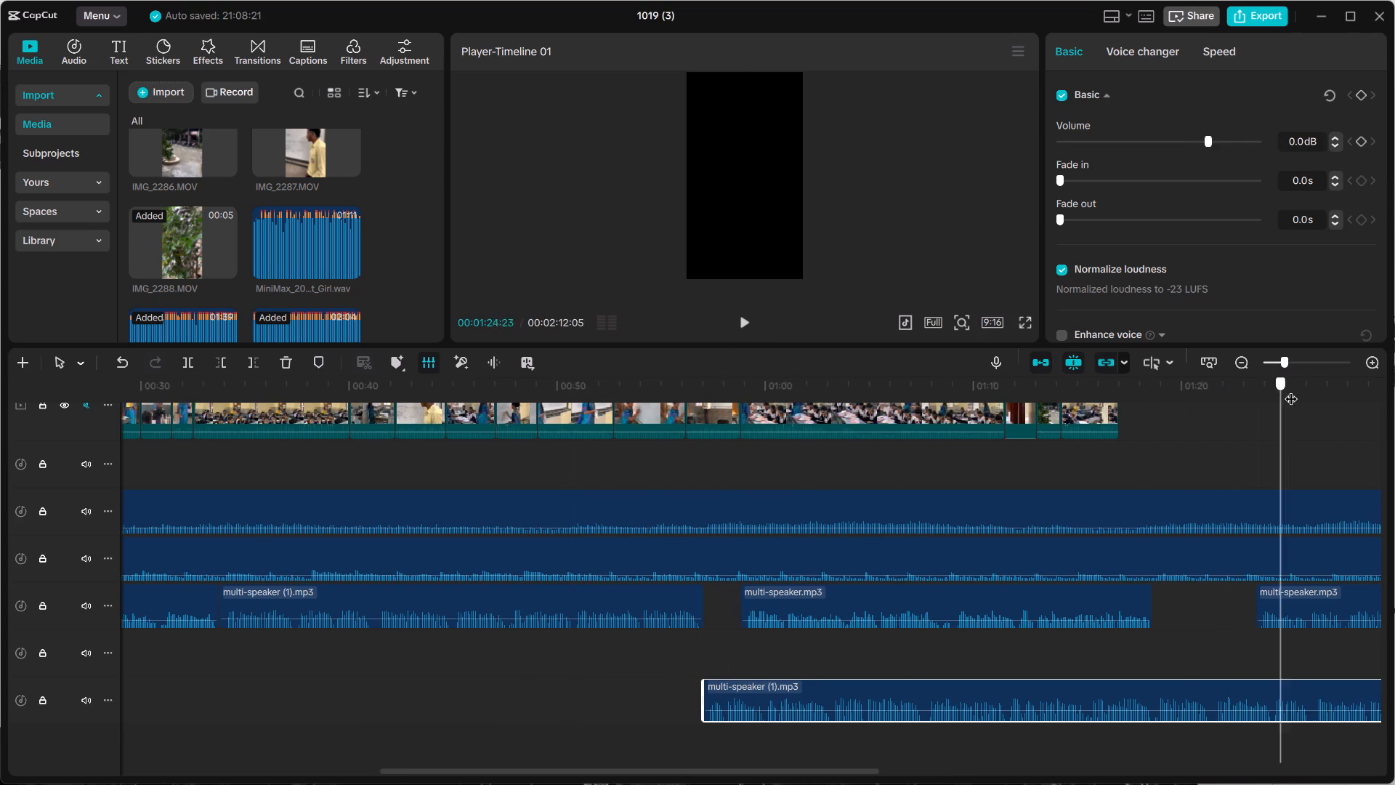
left_click_drag(1291, 390, 454, 427)
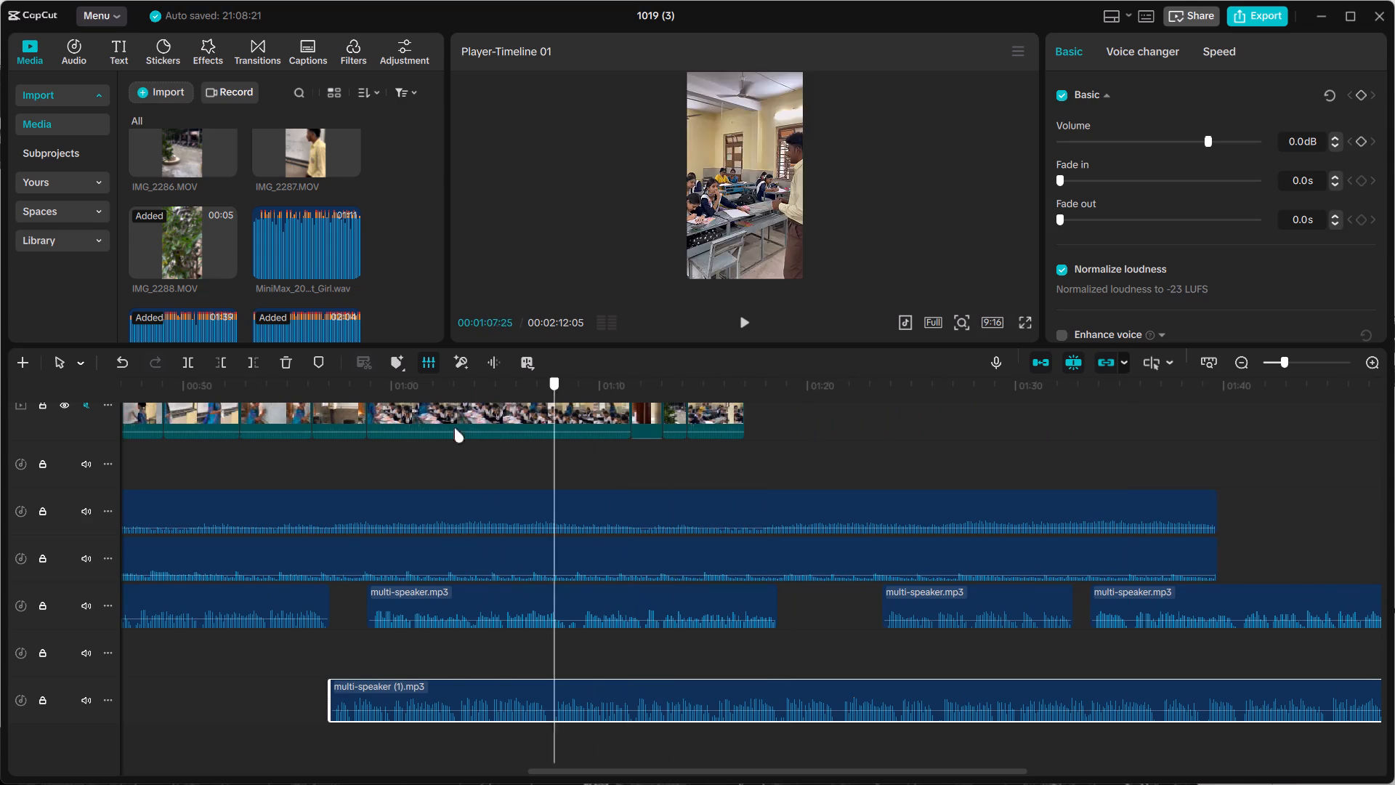
left_click_drag(454, 427, 308, 428)
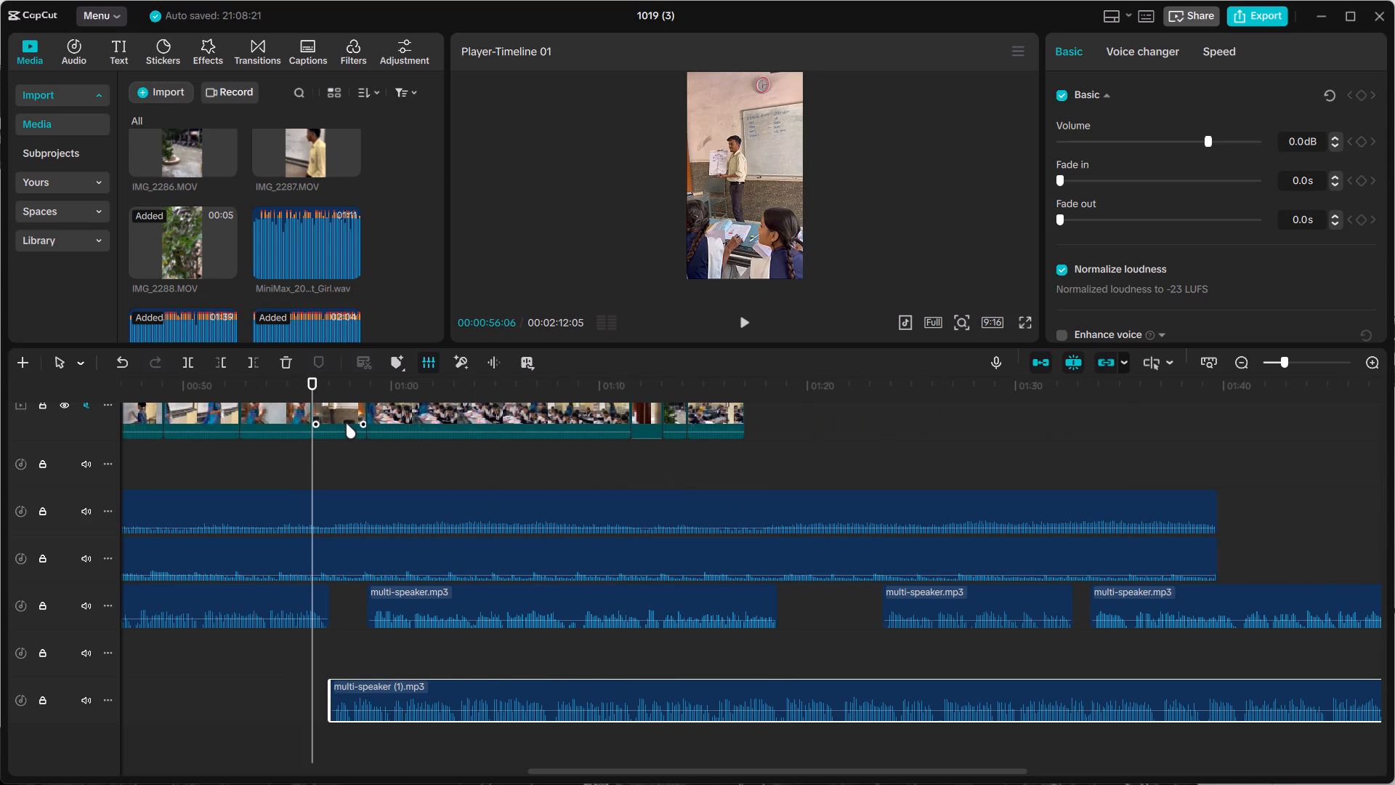
left_click(745, 324)
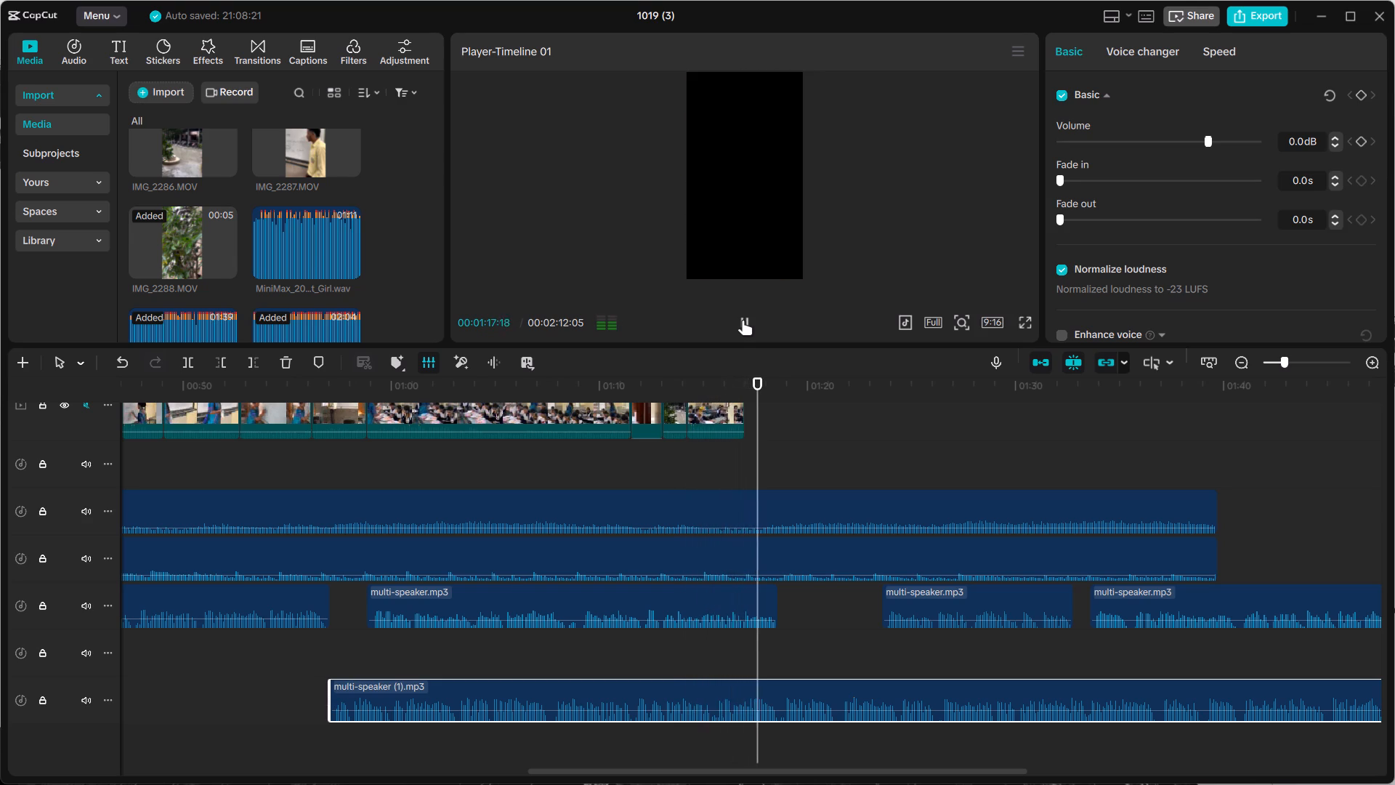
left_click(743, 320)
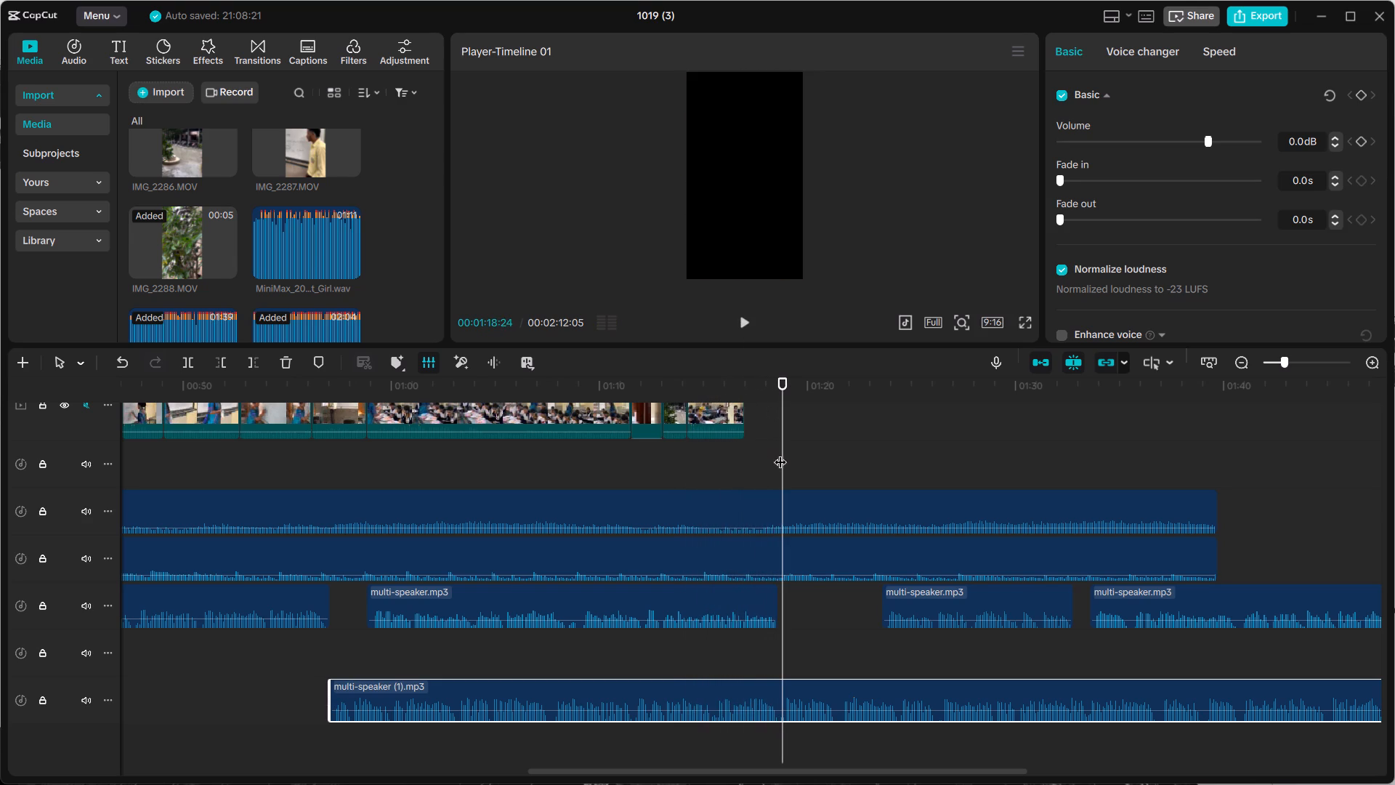
left_click_drag(788, 457, 780, 459)
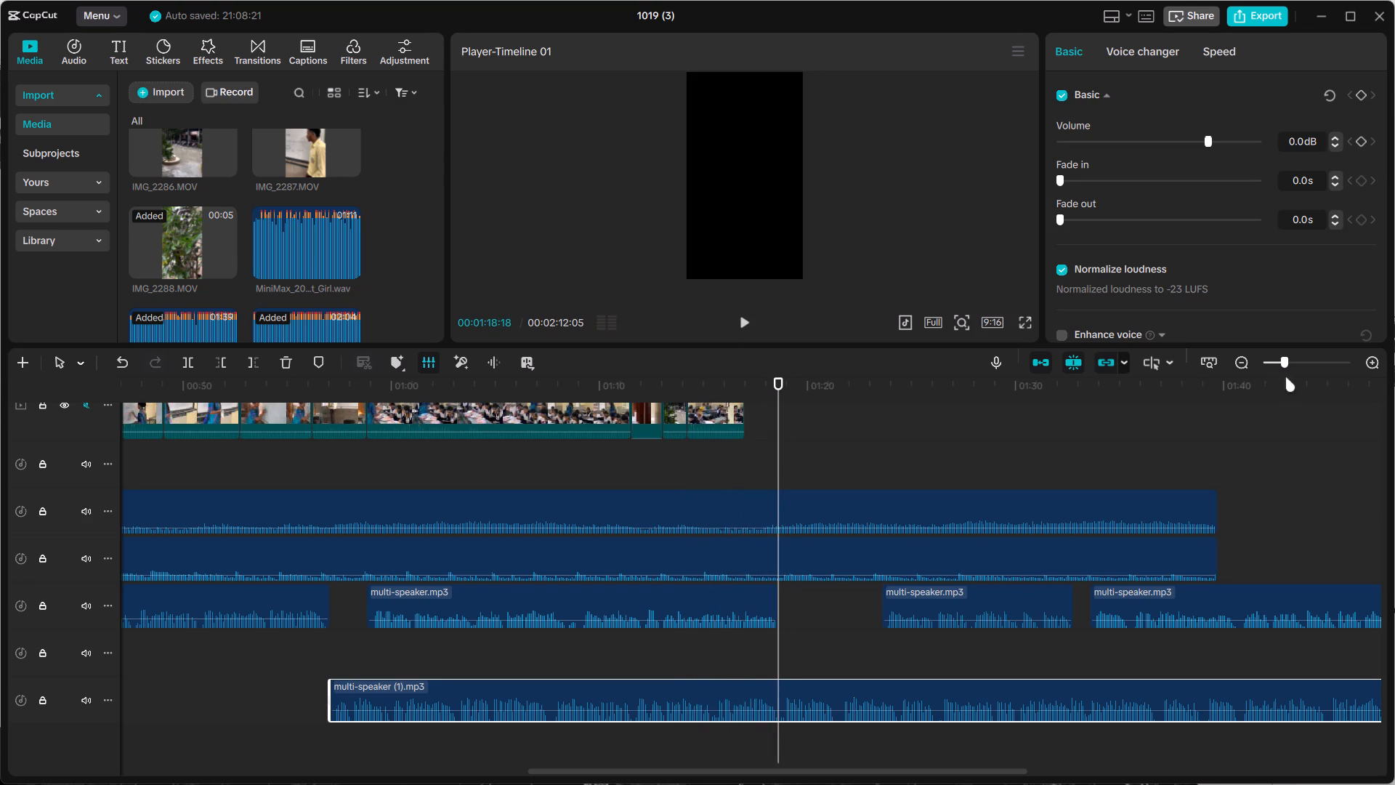
left_click(1304, 366)
left_click_drag(772, 647, 748, 631)
left_click(745, 322)
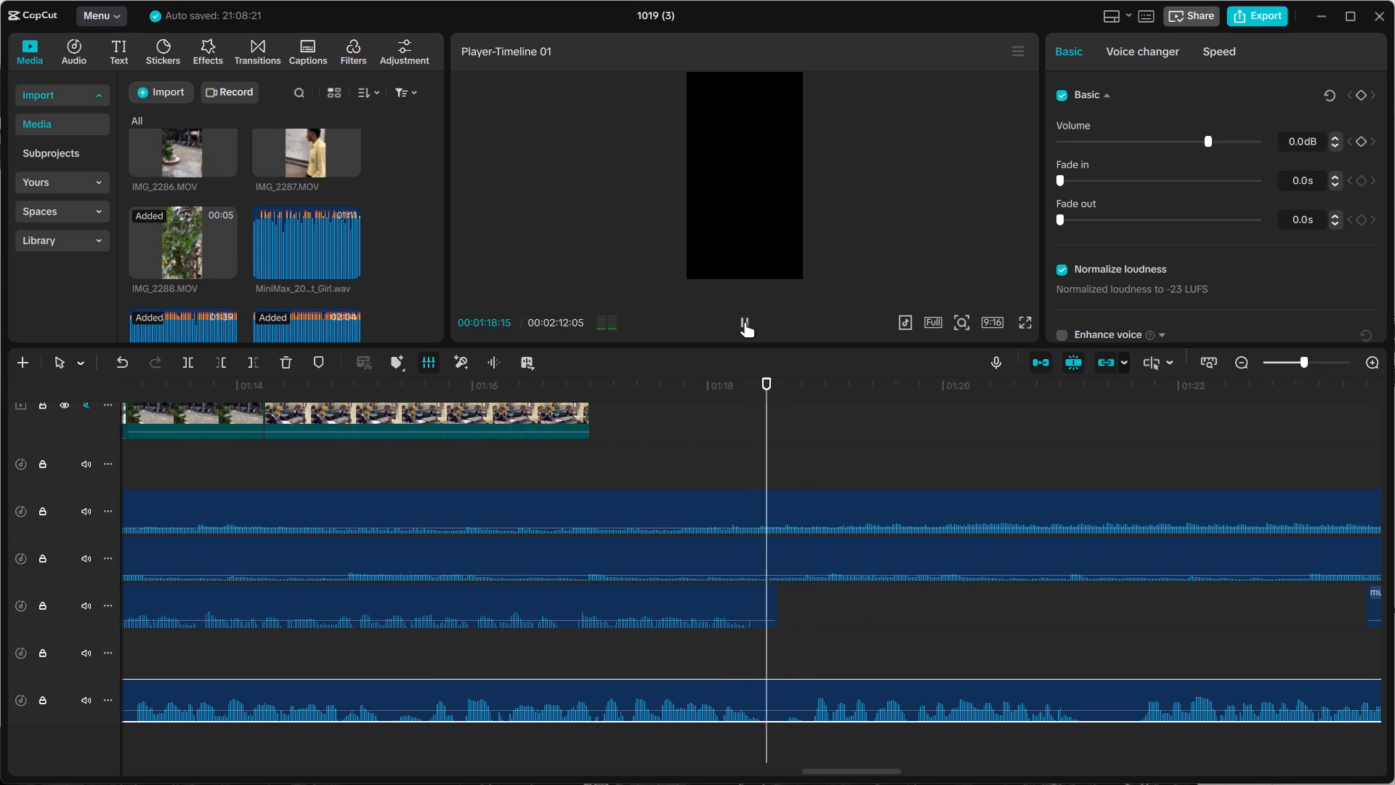
left_click(745, 322)
left_click_drag(805, 451, 780, 455)
left_click(644, 686)
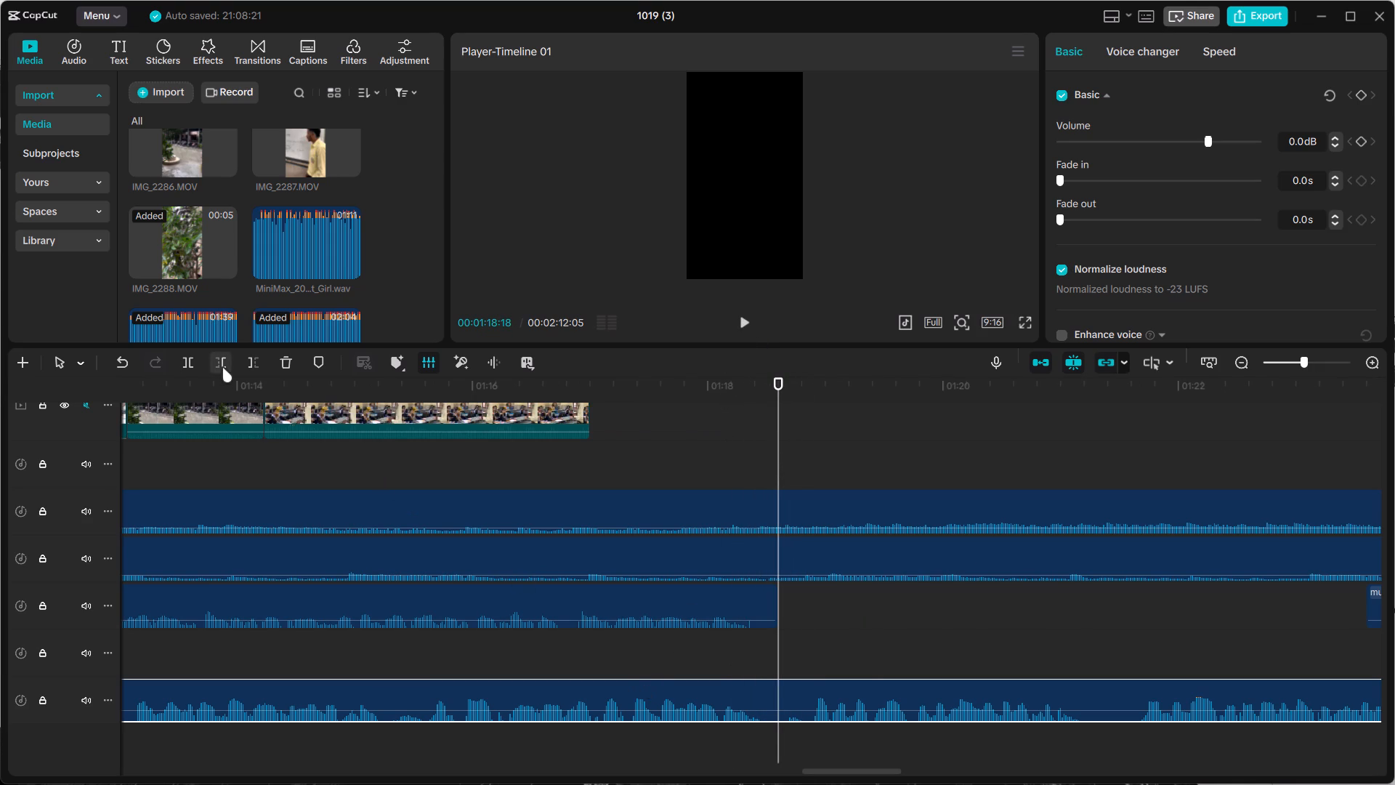
left_click(222, 364)
Listen to the start of the trimmed multi-speaker (1).mp3 piece from about 1:17 and trim away its part before about 1:21.
left_click(647, 469)
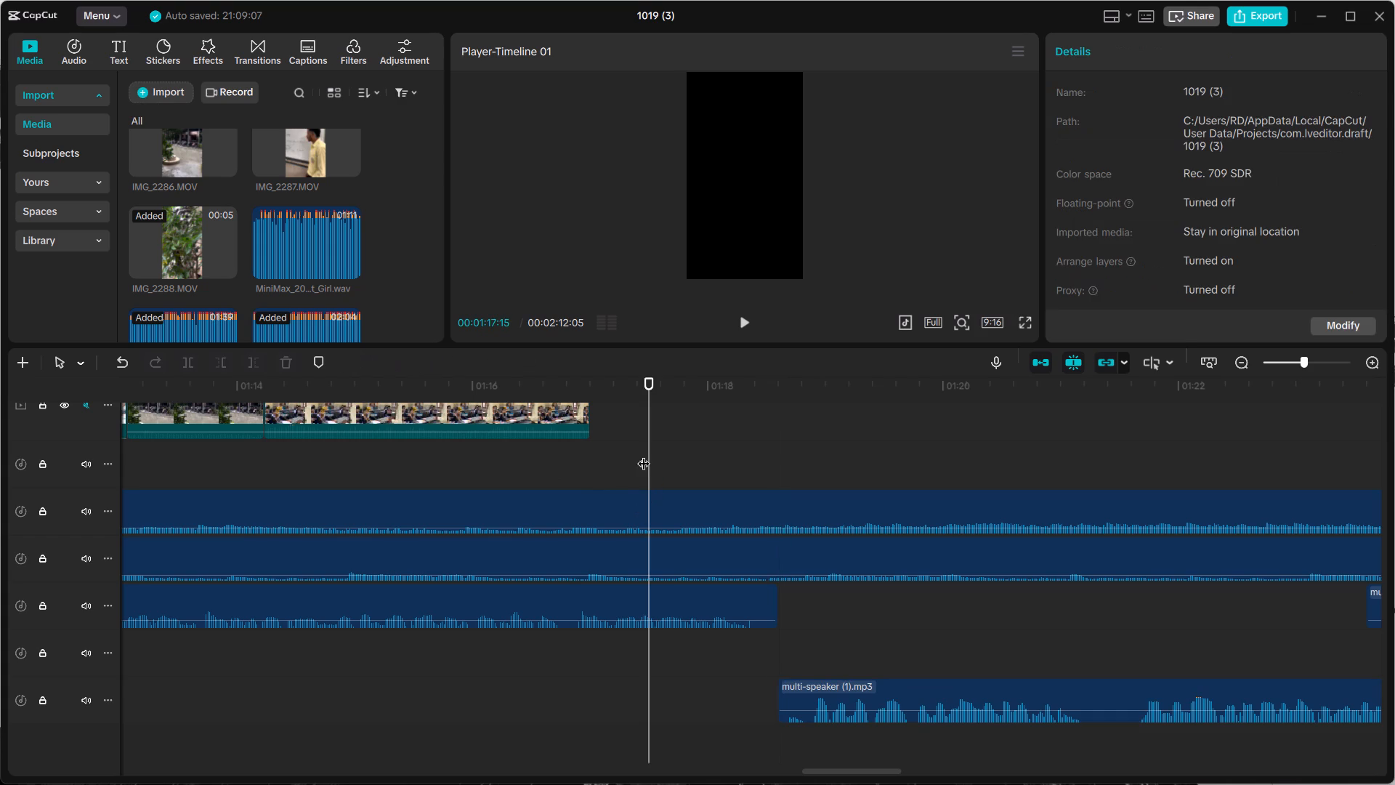
left_click(738, 320)
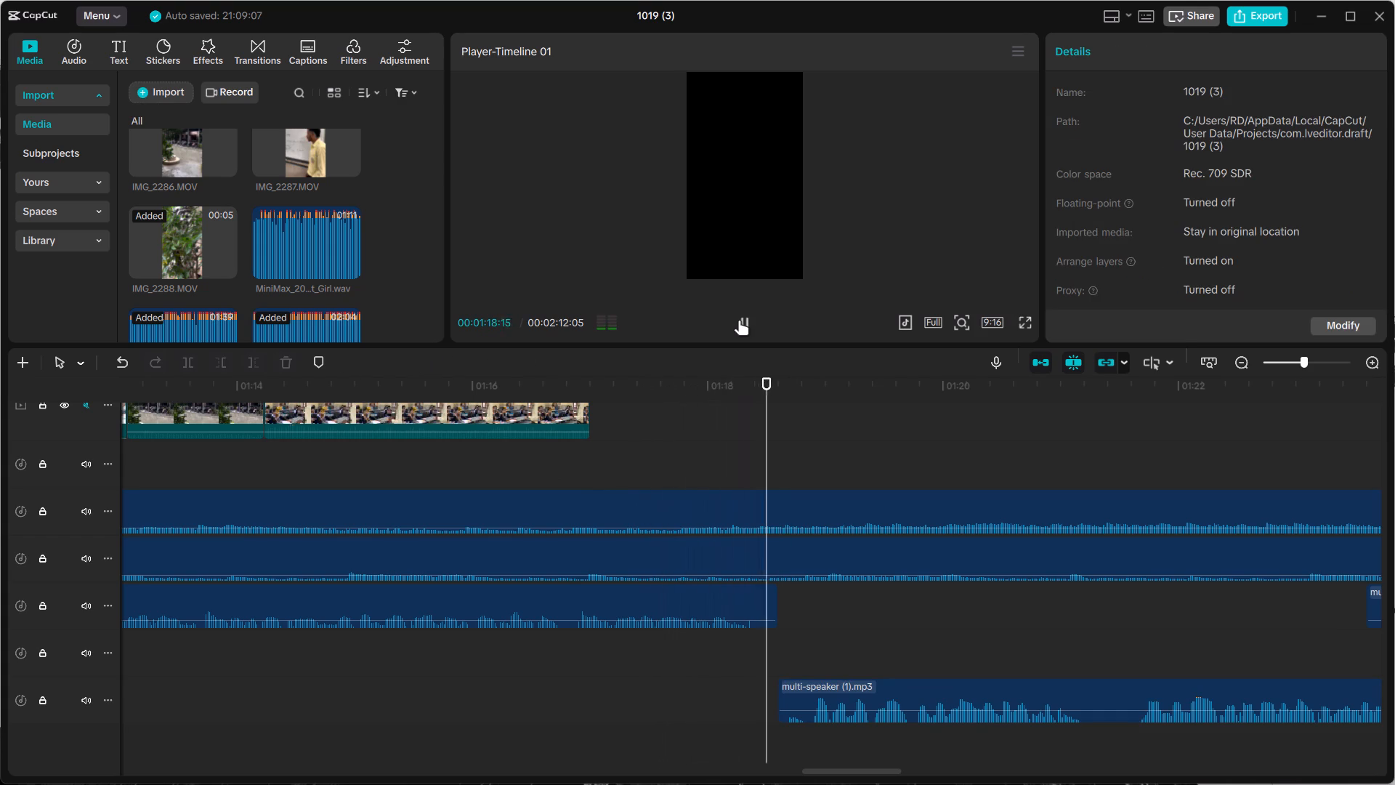
left_click(1295, 362)
left_click_drag(710, 680, 709, 675)
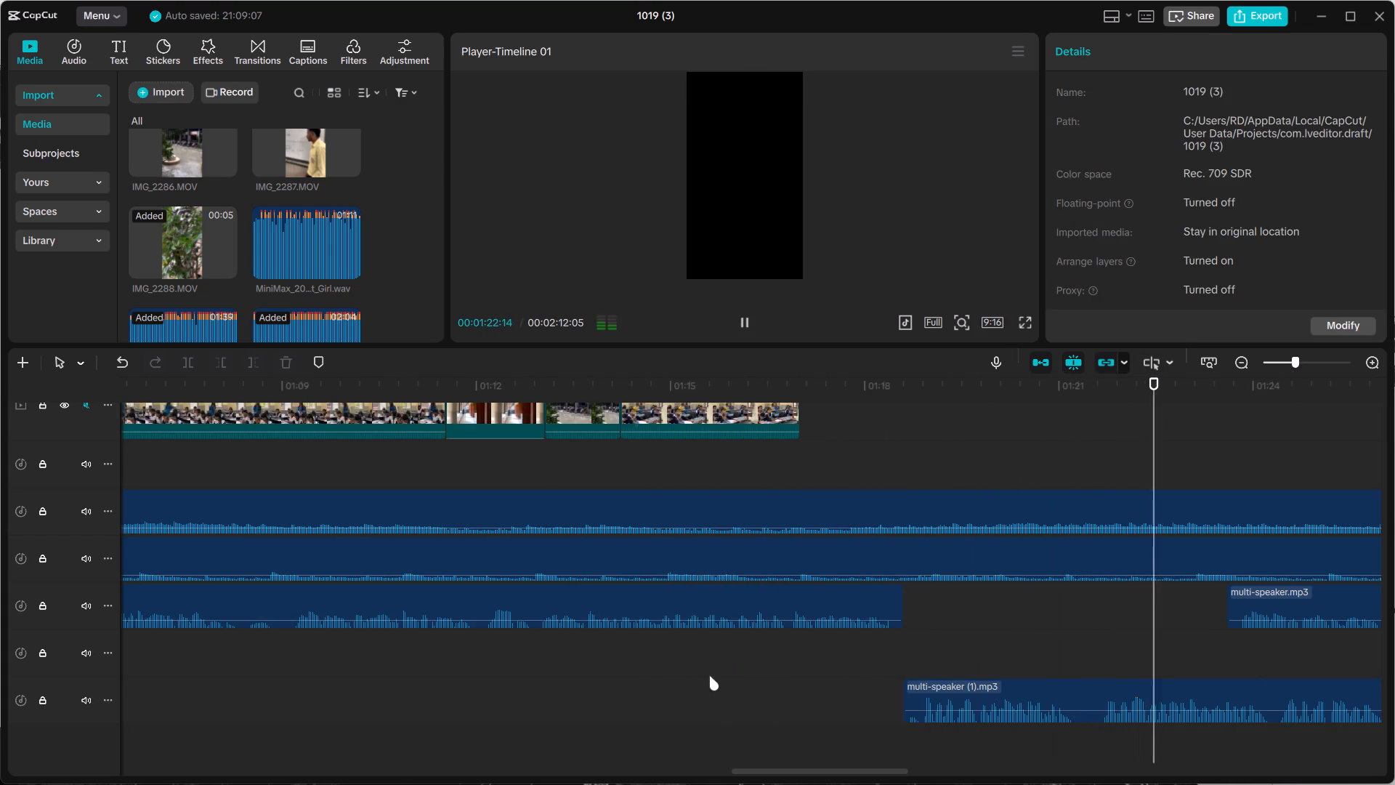
left_click_drag(709, 675, 710, 667)
left_click(750, 320)
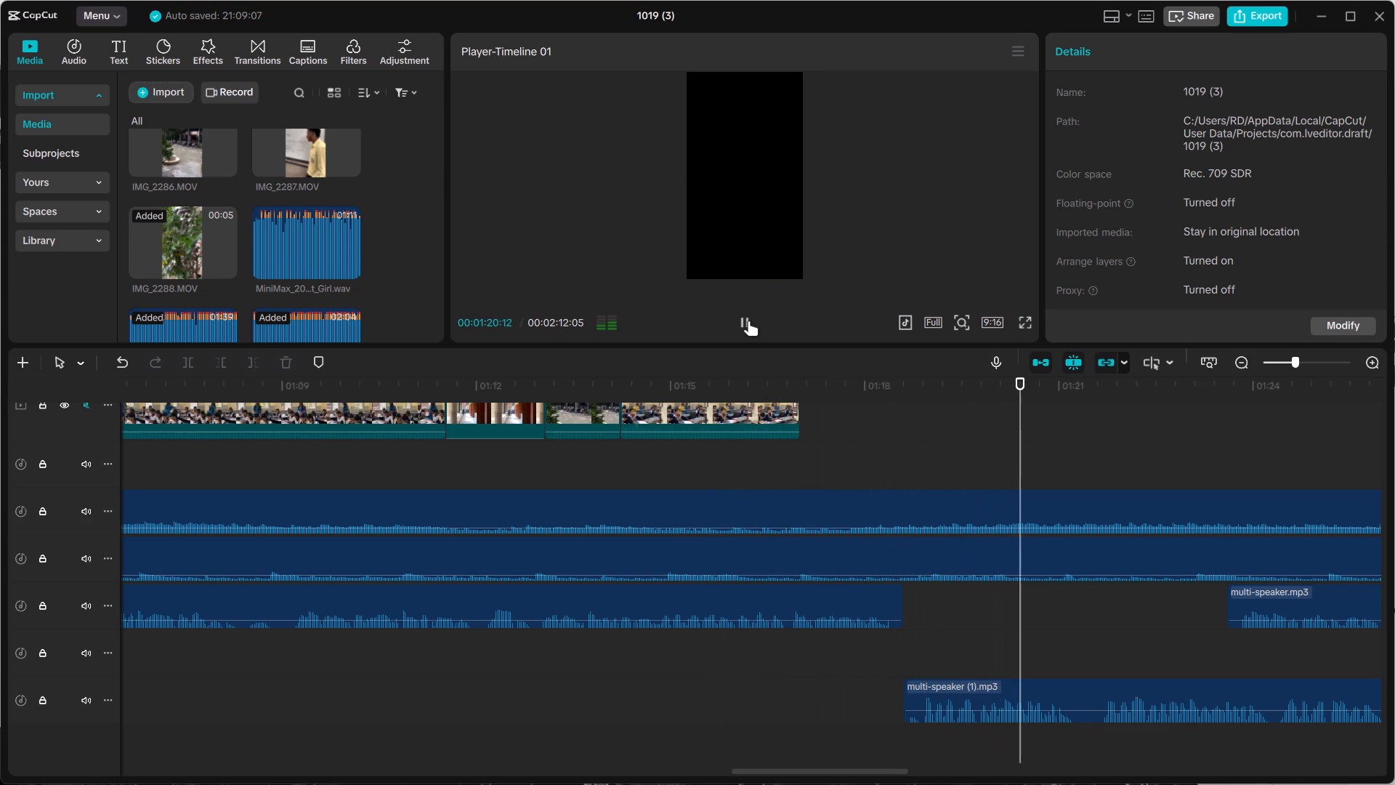
left_click(746, 321)
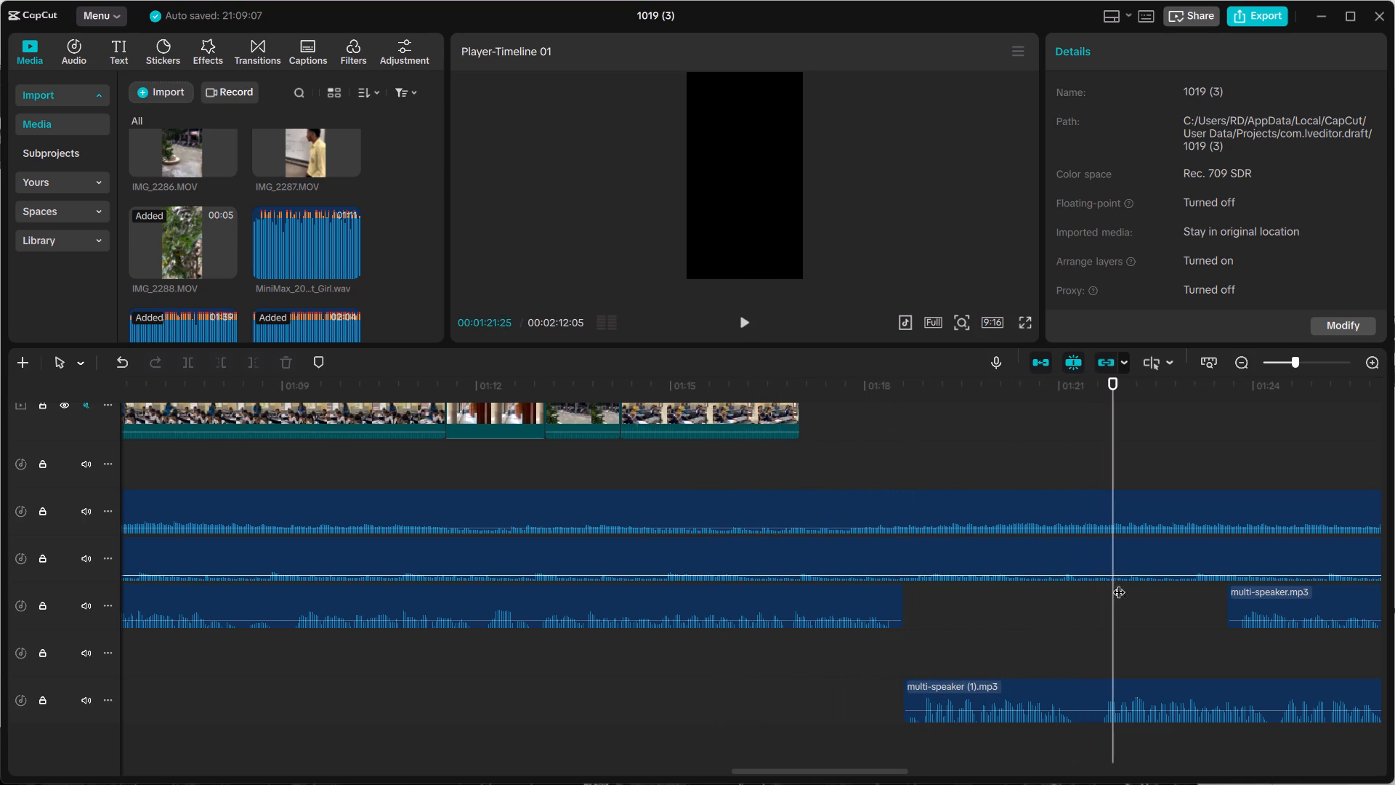
left_click_drag(1106, 602, 1088, 605)
left_click_drag(1106, 613, 1090, 616)
left_click(1086, 621)
left_click(1085, 621)
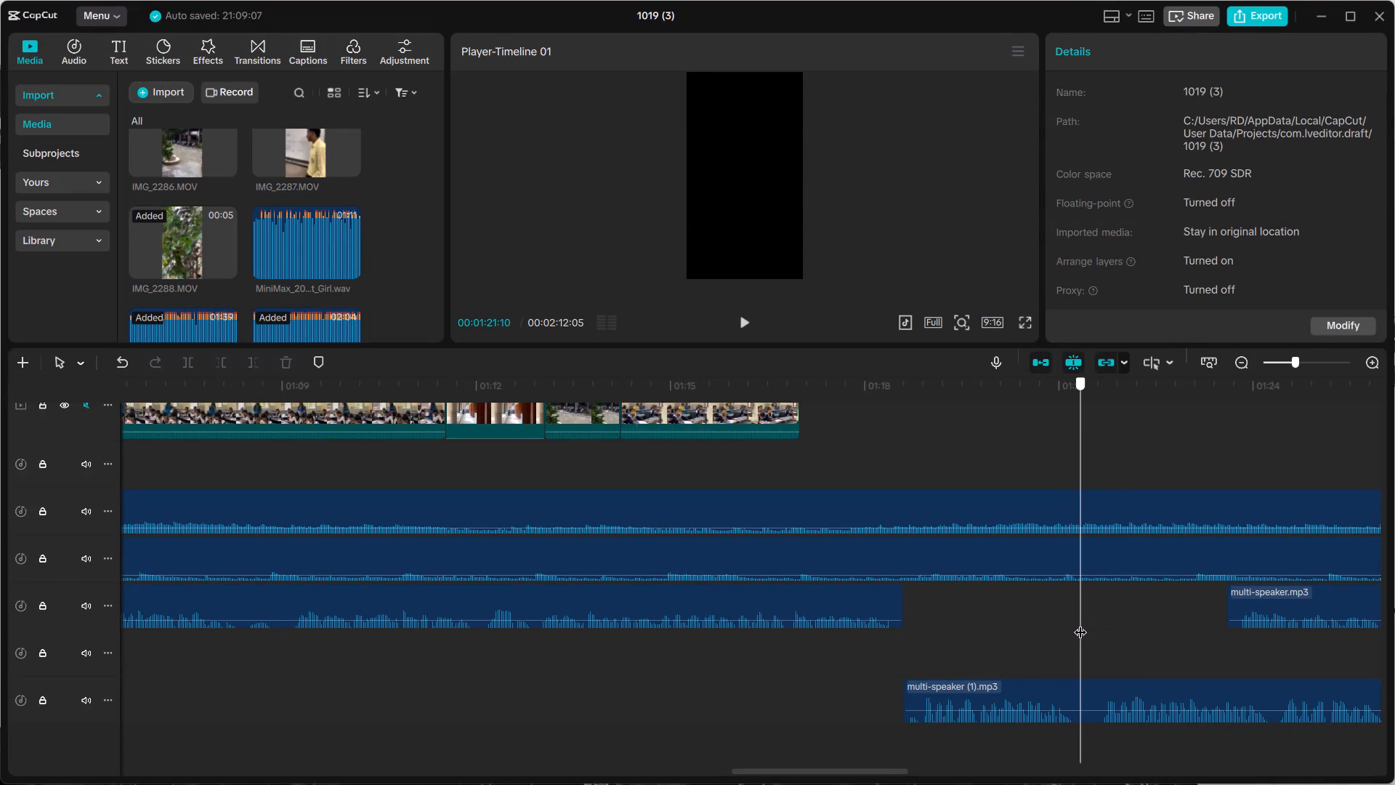
left_click(1030, 700)
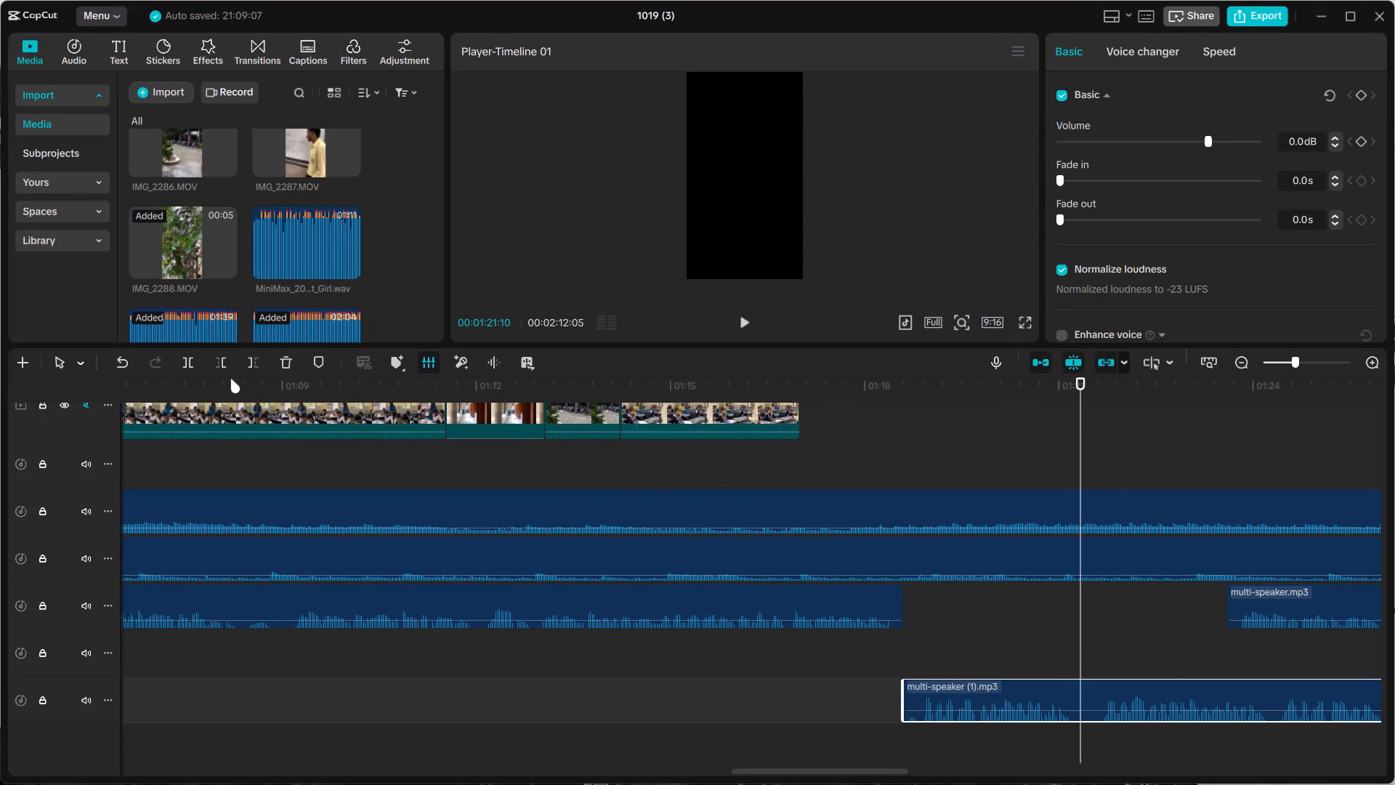
left_click(224, 368)
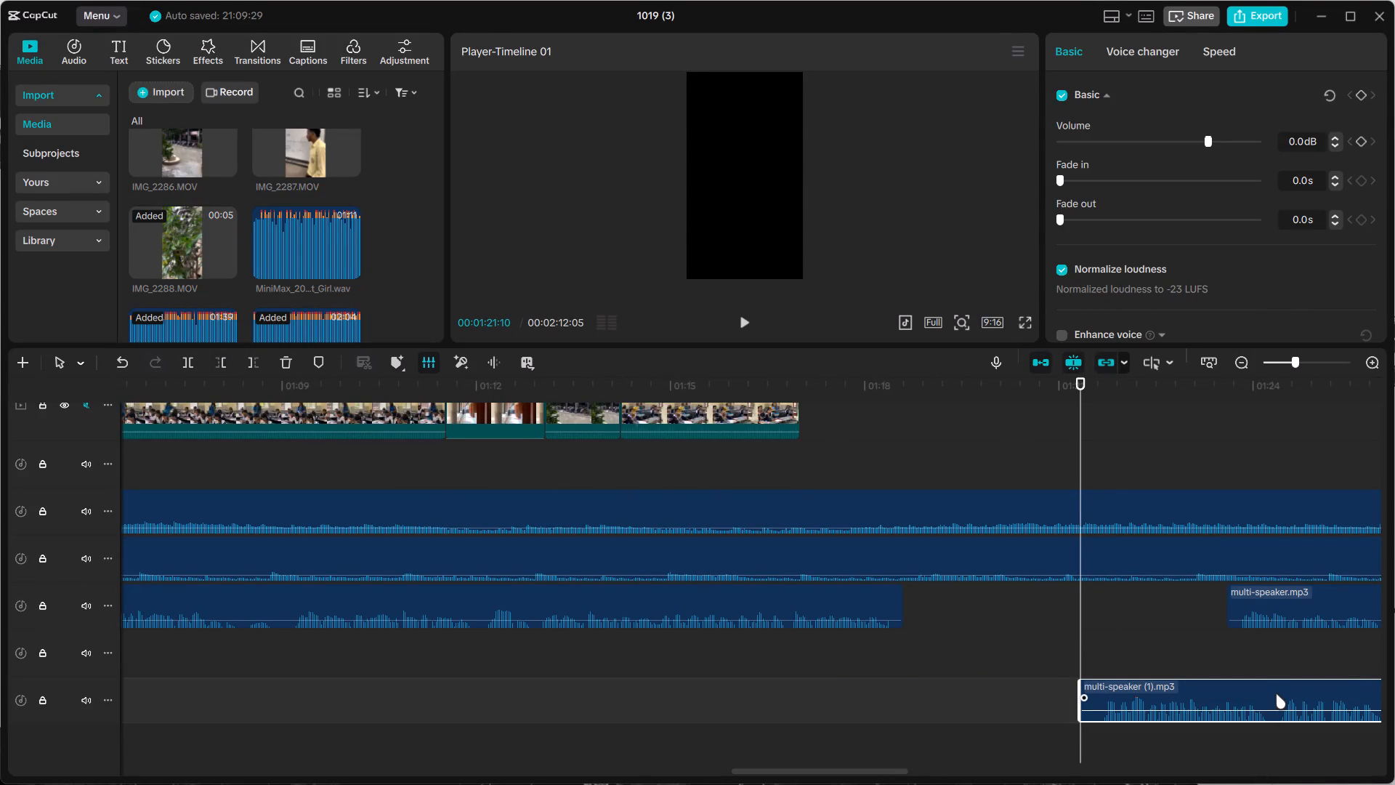
Move the trimmed multi-speaker (1).mp3 piece earlier, starting at about 1:18, and play the voice-over across the join.
left_click_drag(1276, 693, 1099, 676)
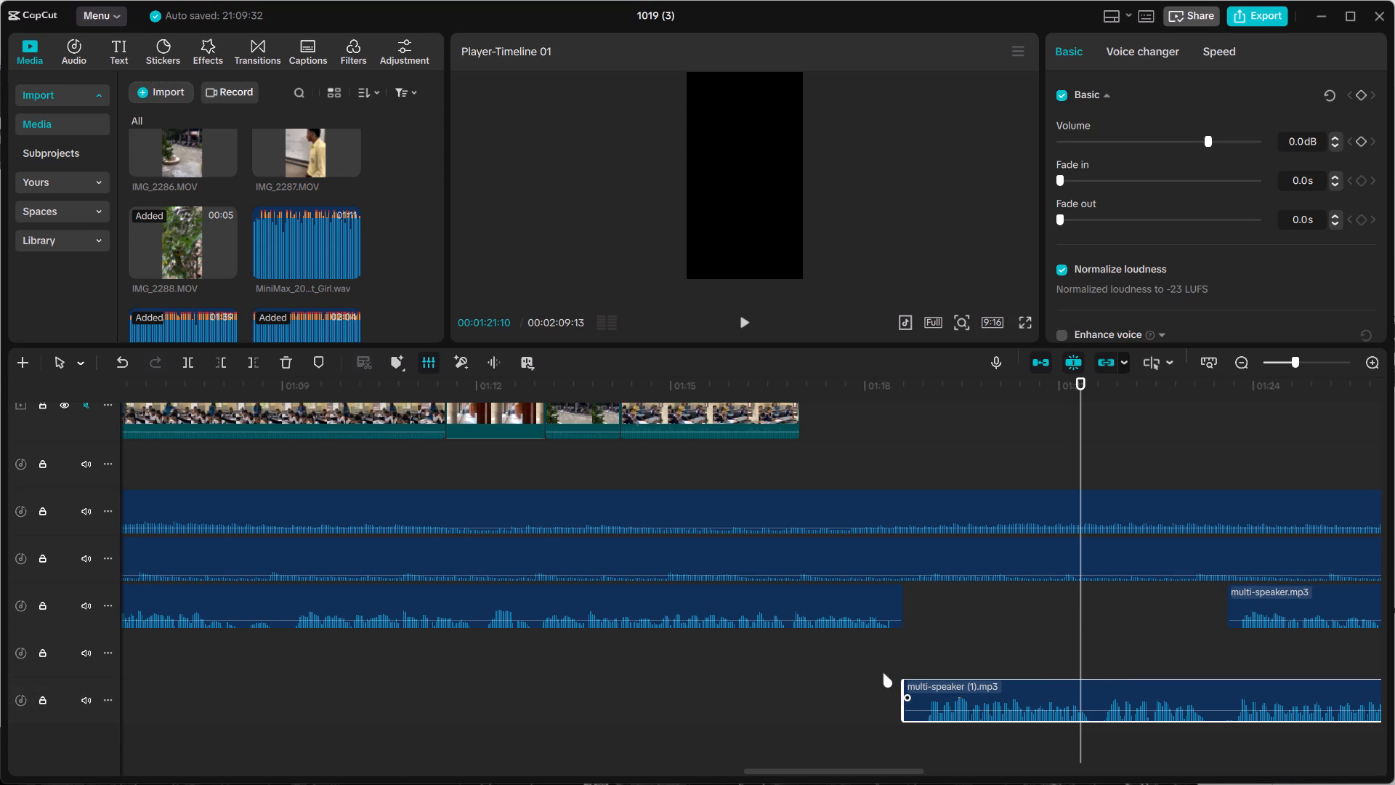
left_click(883, 672)
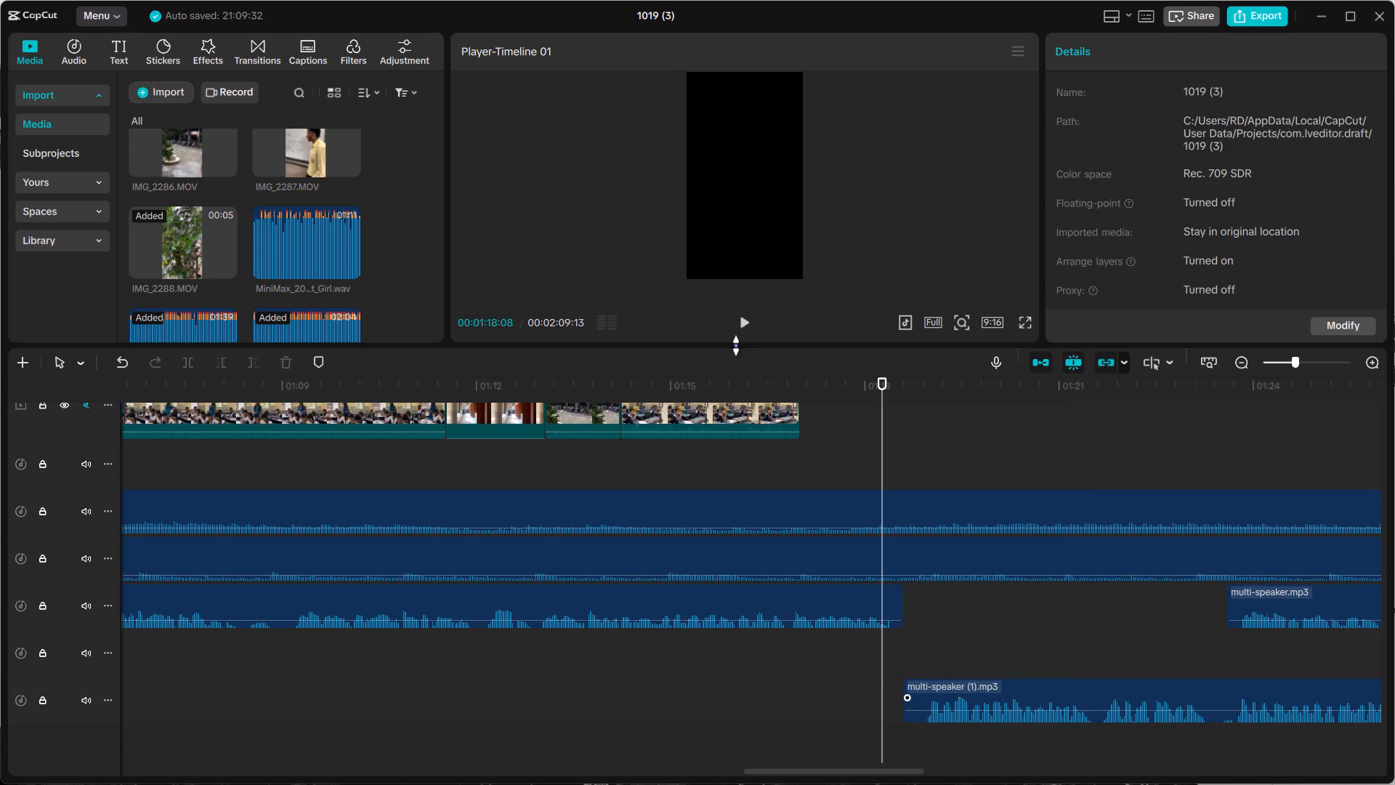
left_click(737, 321)
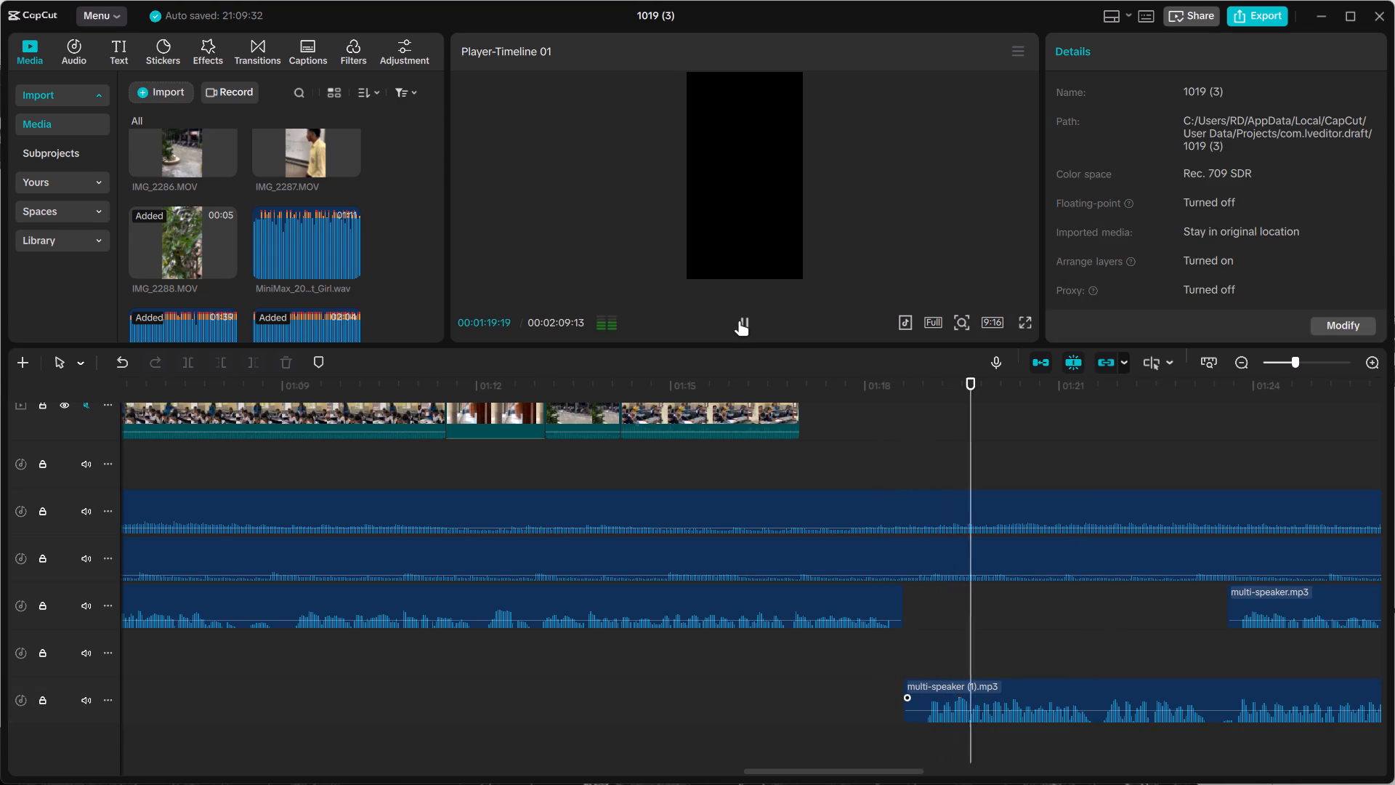
left_click(1287, 359)
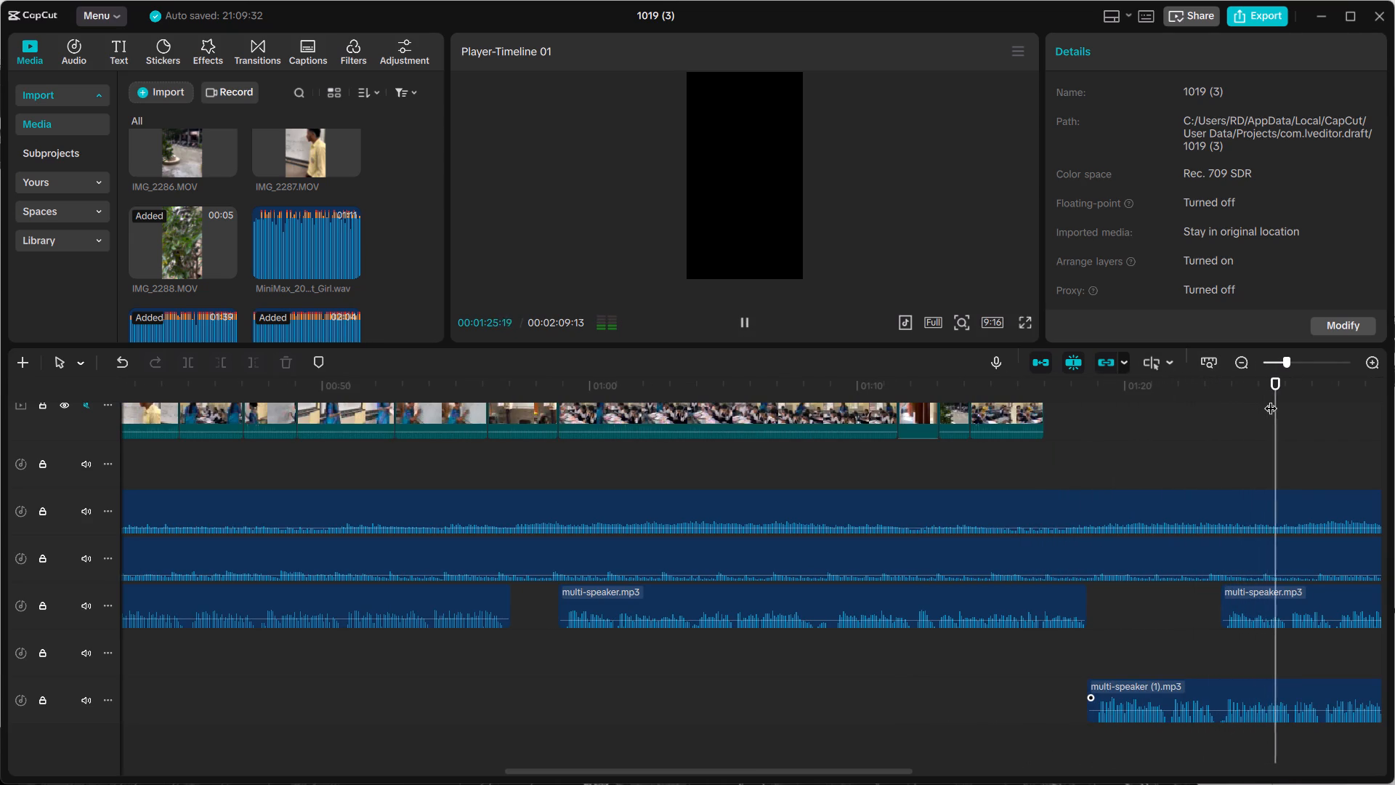
Mute the multi-speaker (1).mp3 track and listen to the short multi-speaker.mp3 clip from about 1:23 to 1:32.
left_click_drag(1271, 399, 626, 431)
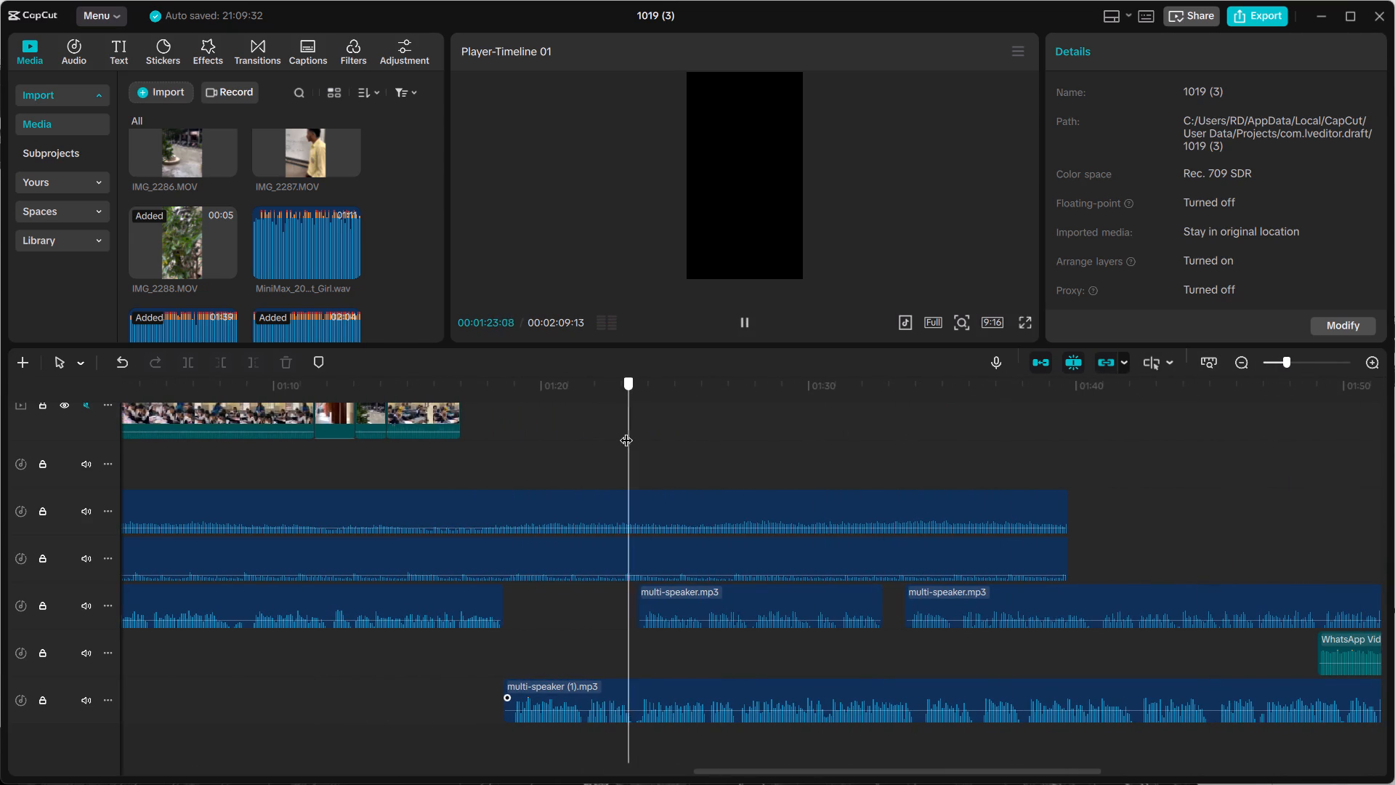
left_click_drag(626, 431, 624, 431)
left_click(804, 605)
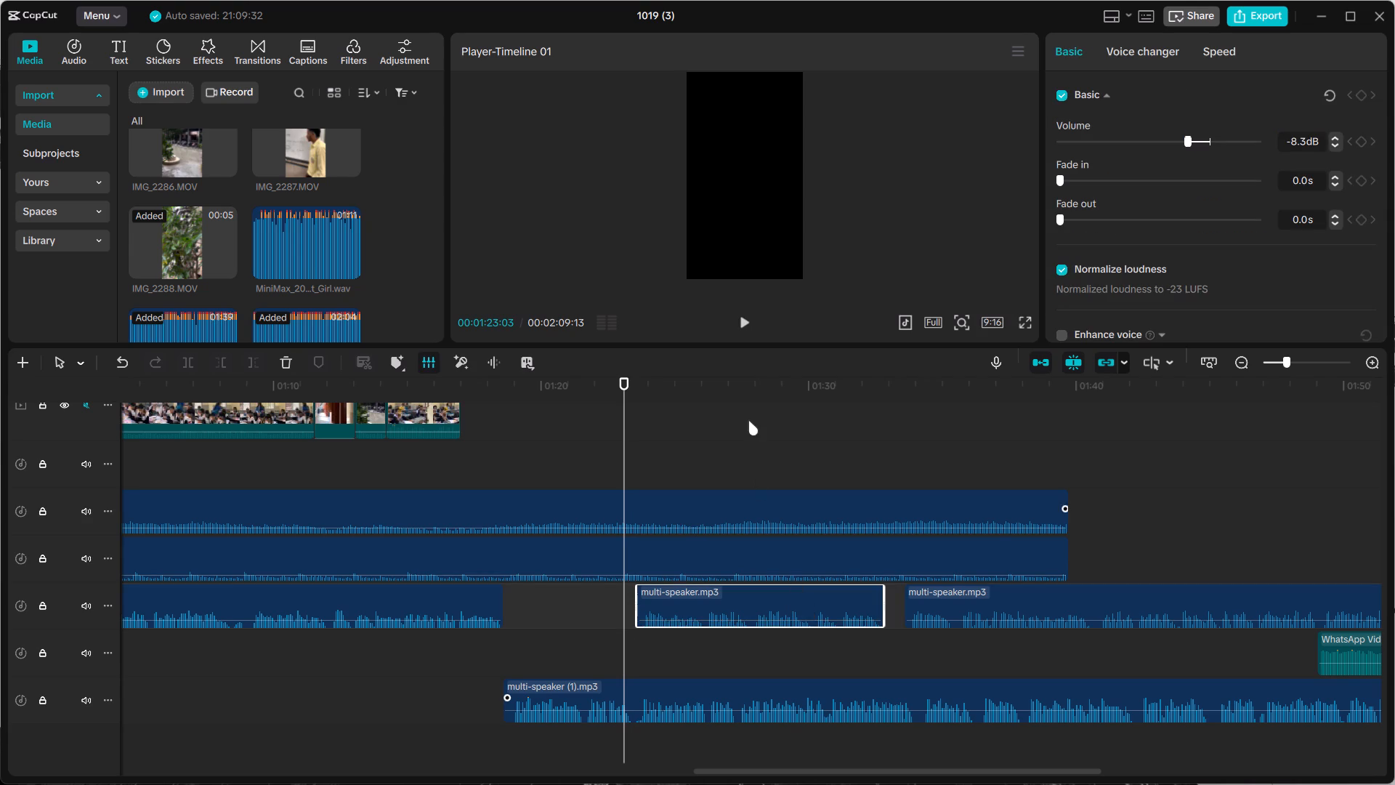
left_click(92, 698)
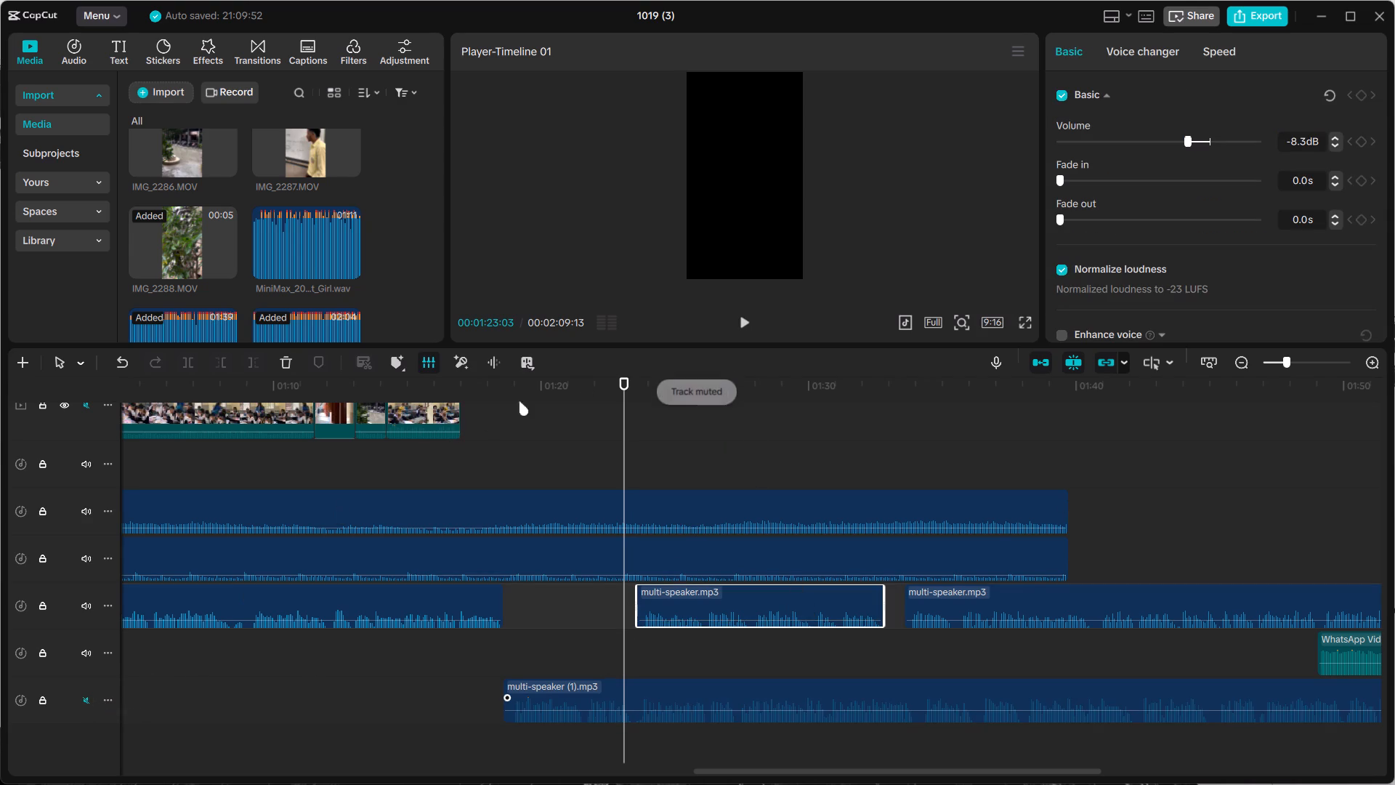
left_click(747, 320)
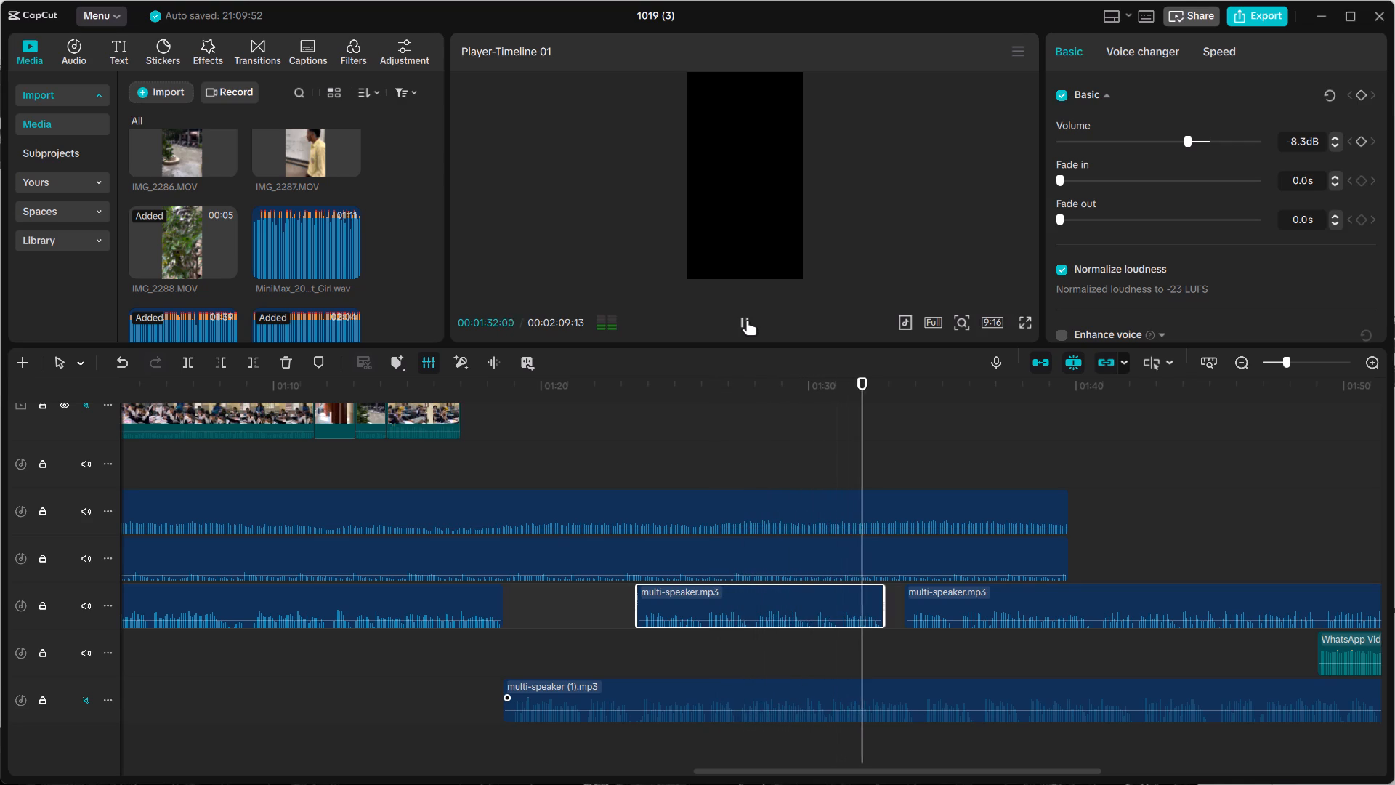
left_click(747, 320)
Unmute the multi-speaker (1).mp3 track, mute the multi-speaker.mp3 track and play the voice-over from about 1:18.
left_click(81, 706)
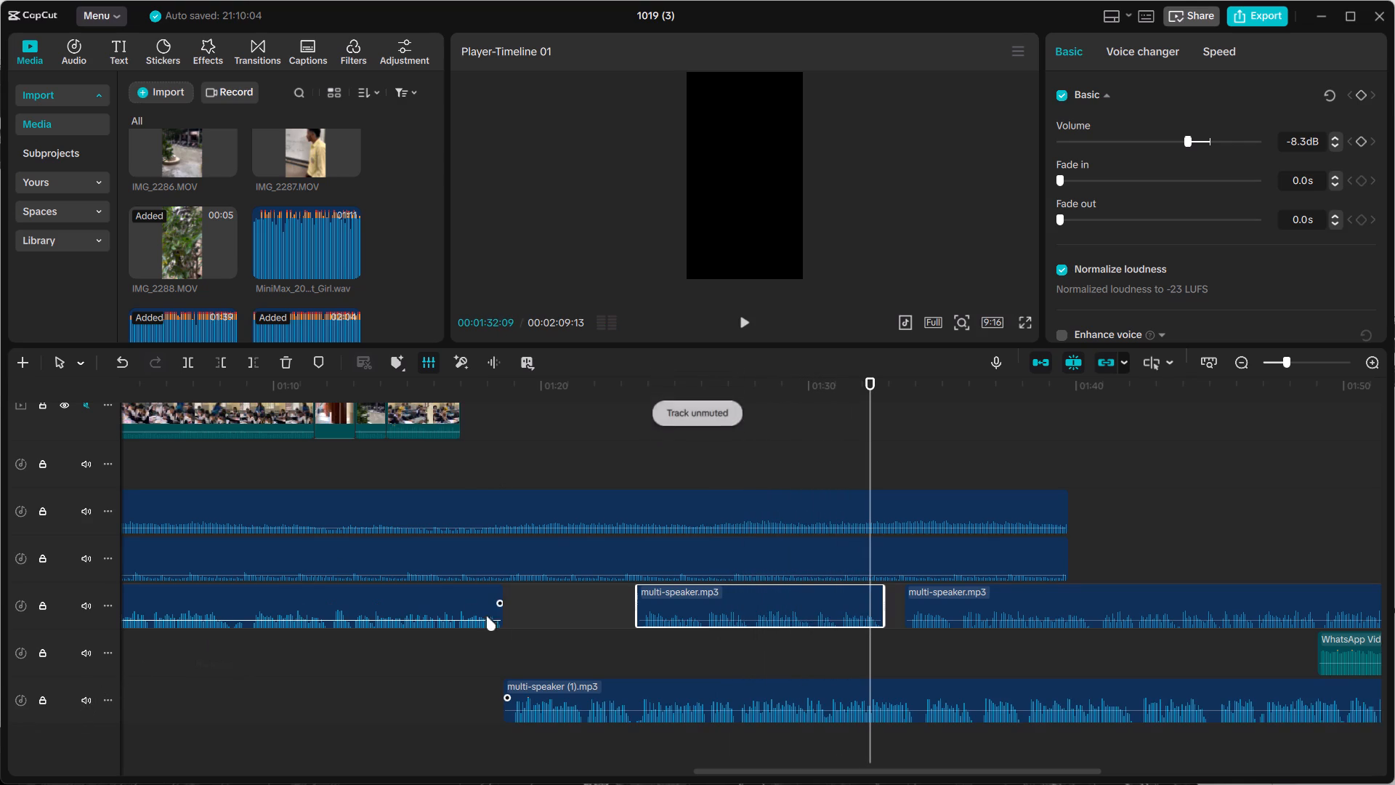
left_click(84, 606)
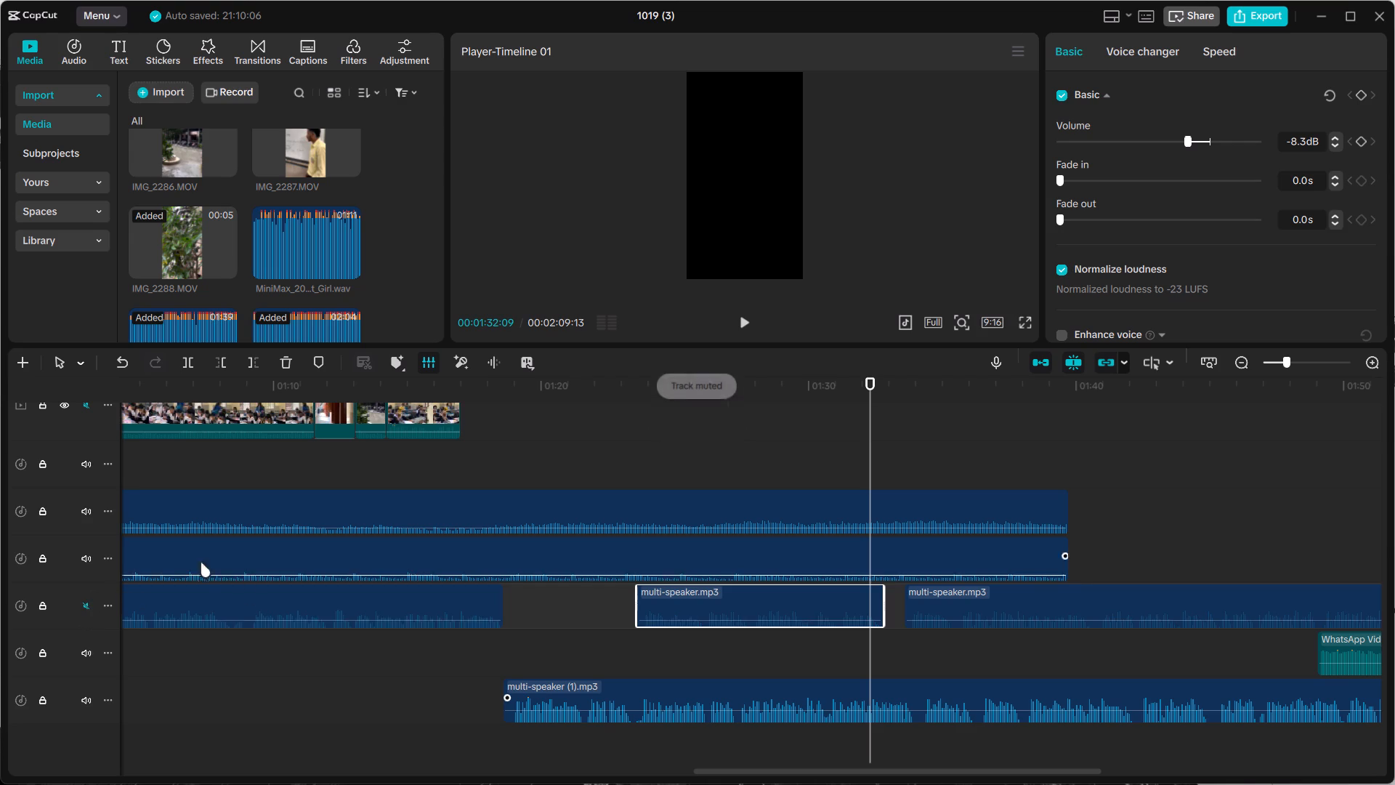
left_click(482, 681)
left_click(745, 327)
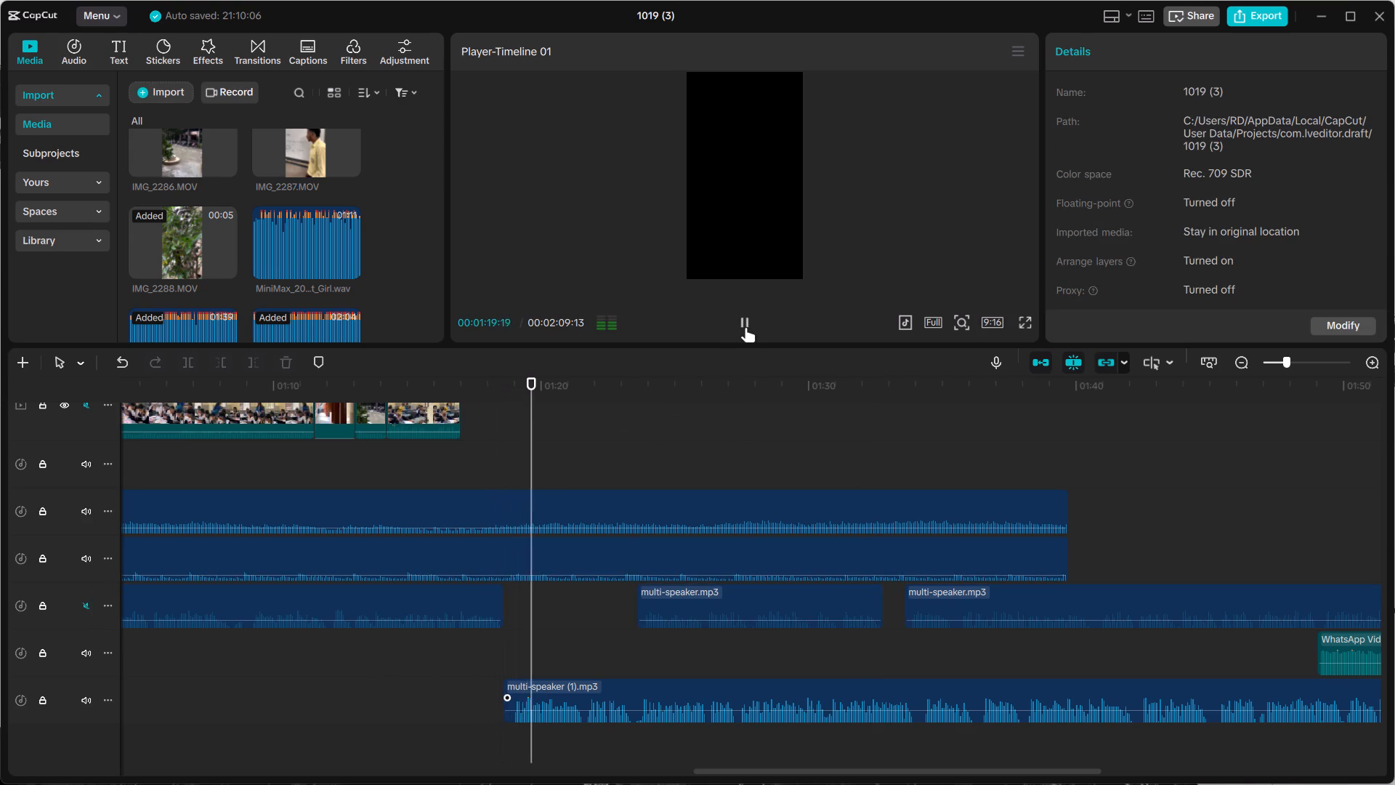
Lower the volume of the multi-speaker (1).mp3 piece starting at about 1:18 to -5.6 dB.
left_click(756, 688)
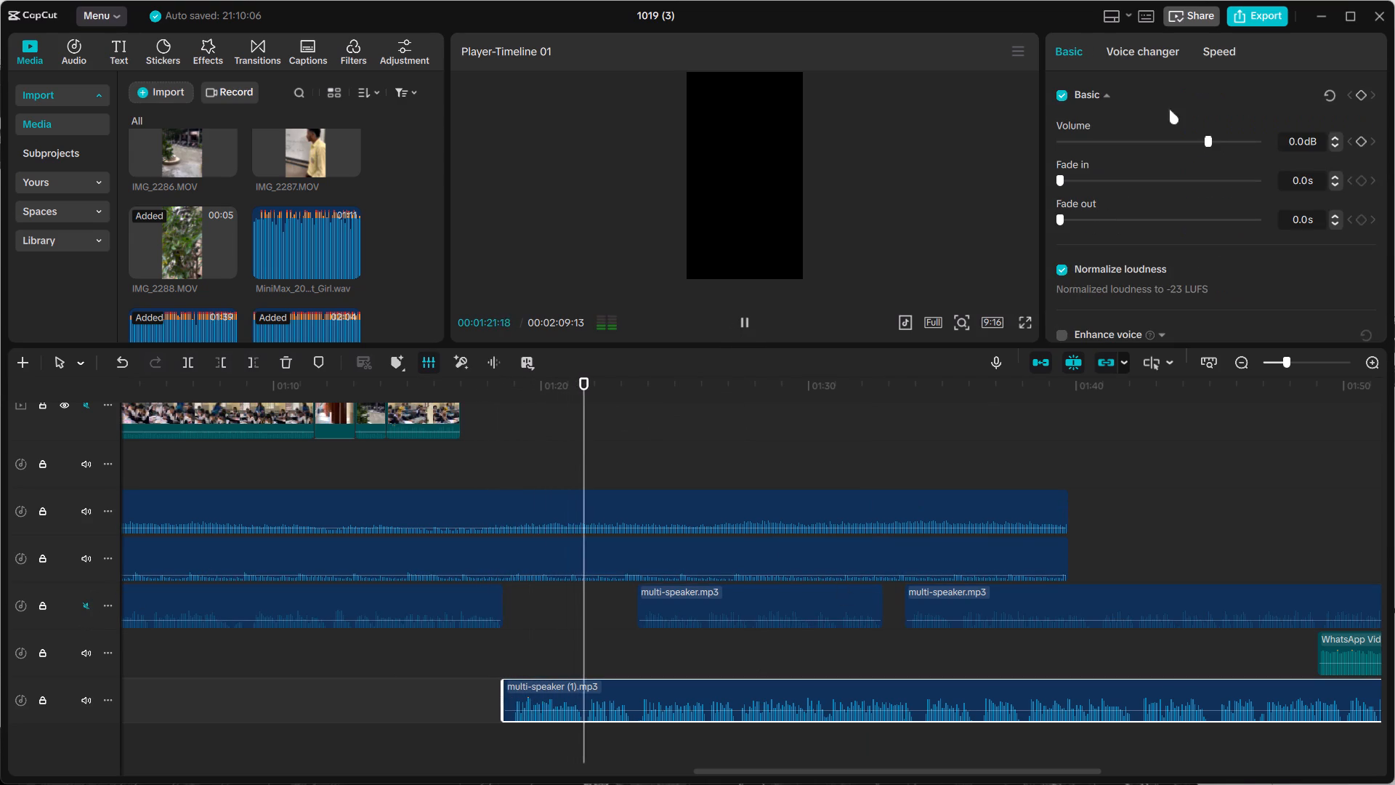
left_click(1189, 141)
left_click_drag(1184, 143, 1191, 143)
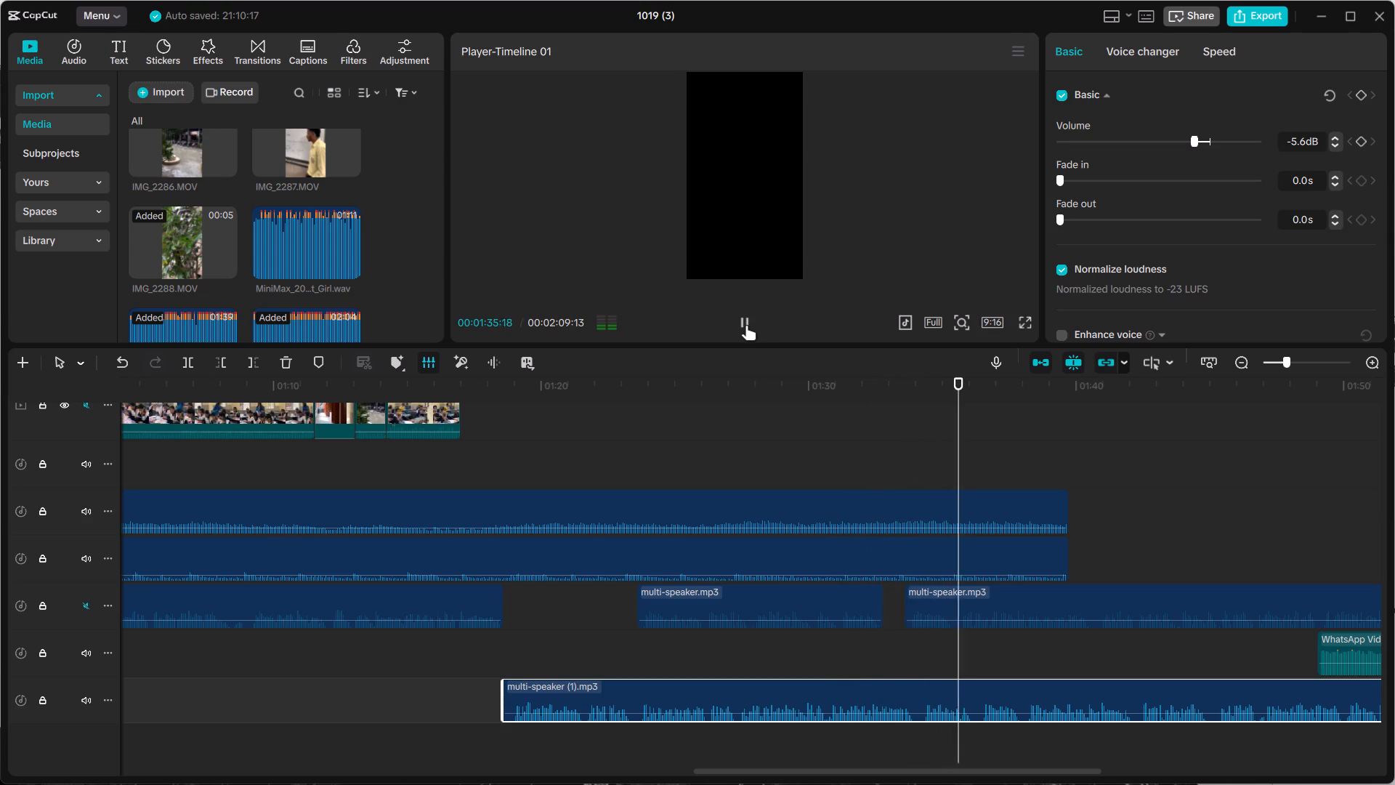
Listen to the multi-speaker (1).mp3 voice-over from about 1:32 to 1:47, pausing to check its passages.
left_click(746, 325)
left_click_drag(981, 451, 860, 410)
left_click(744, 323)
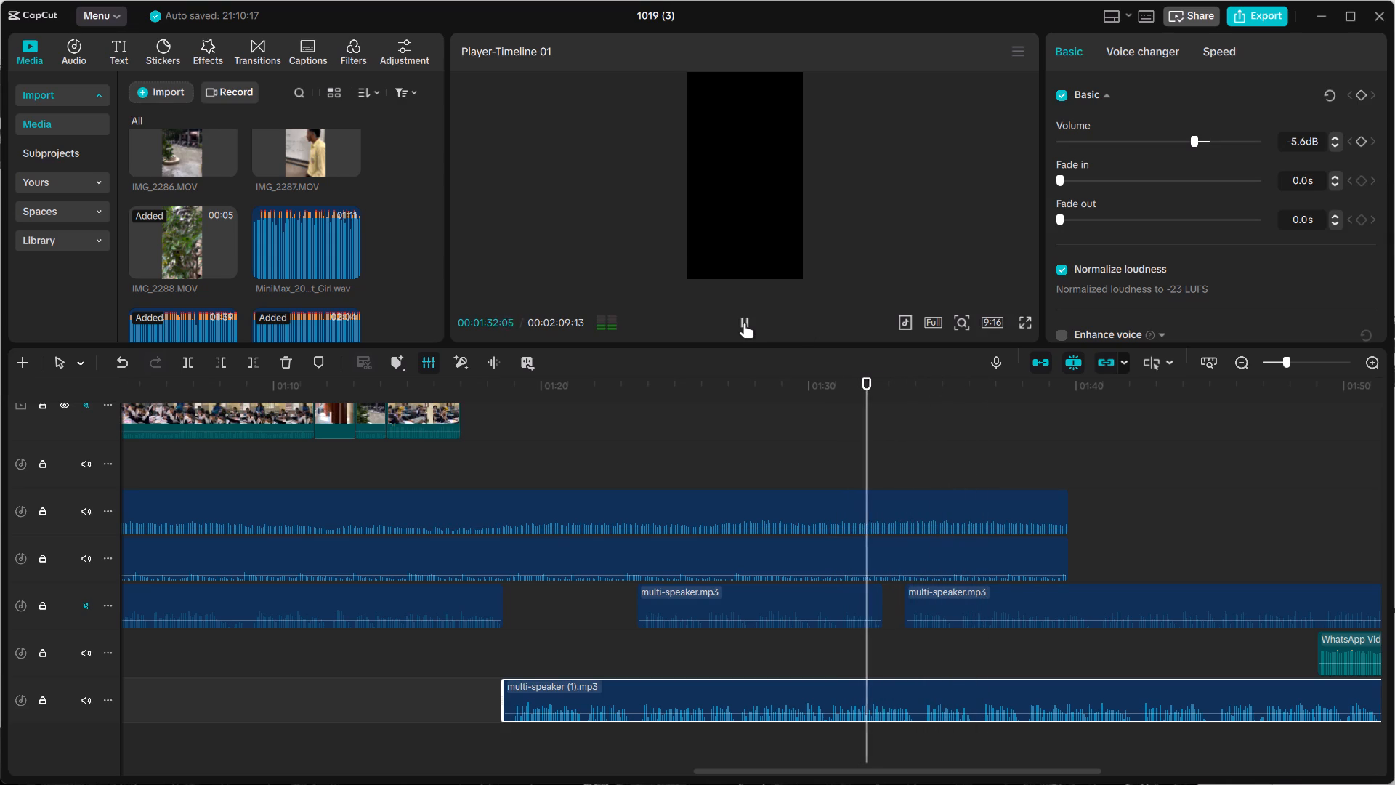
left_click(744, 323)
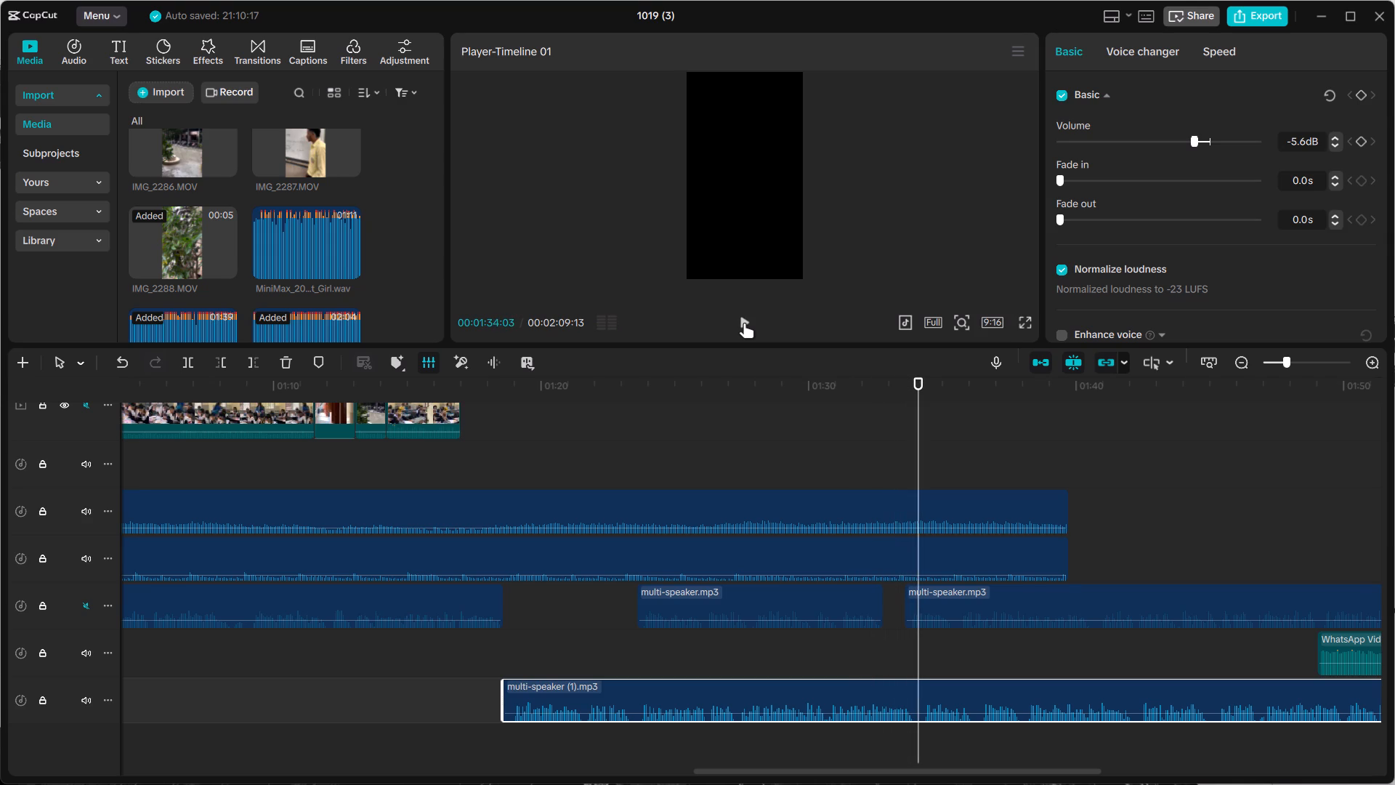
left_click(744, 323)
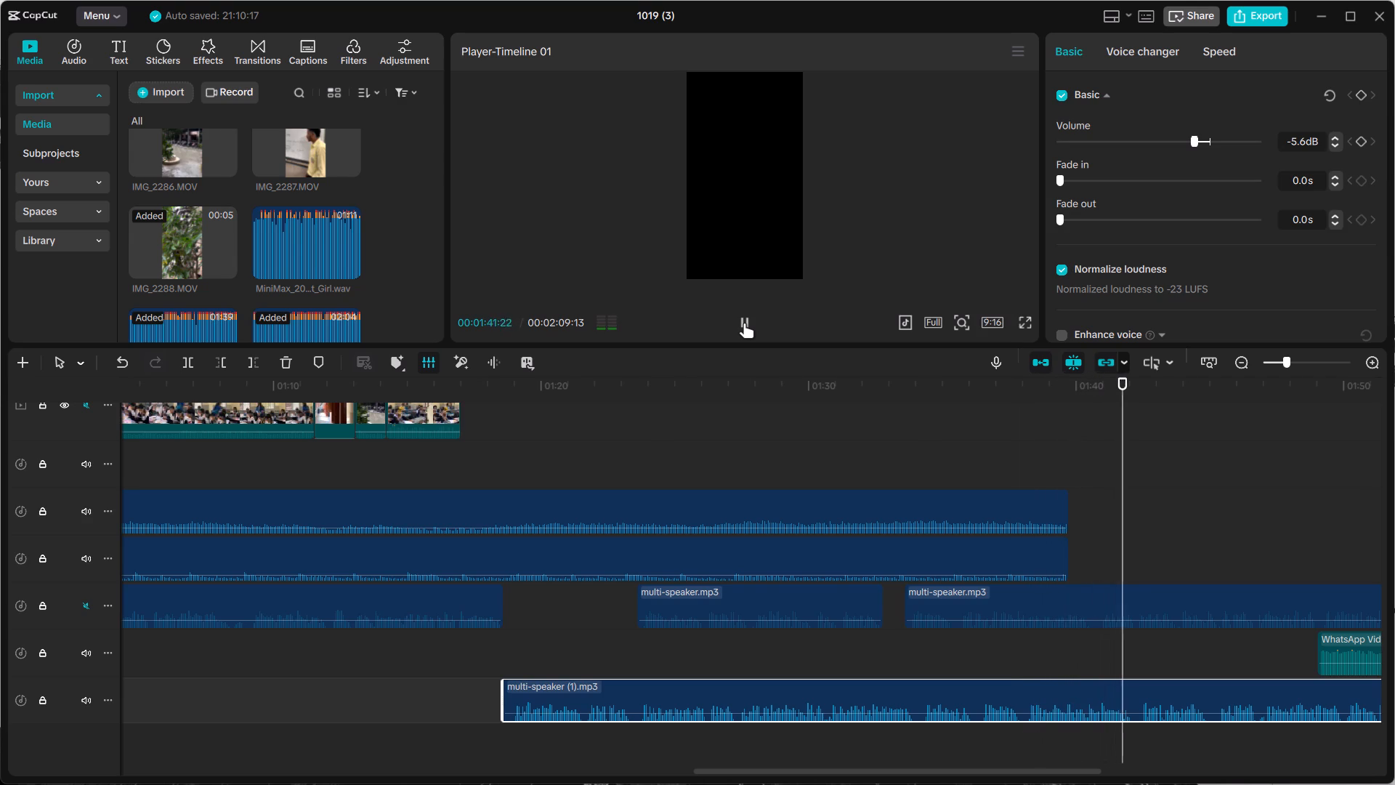
left_click(744, 323)
left_click(744, 323)
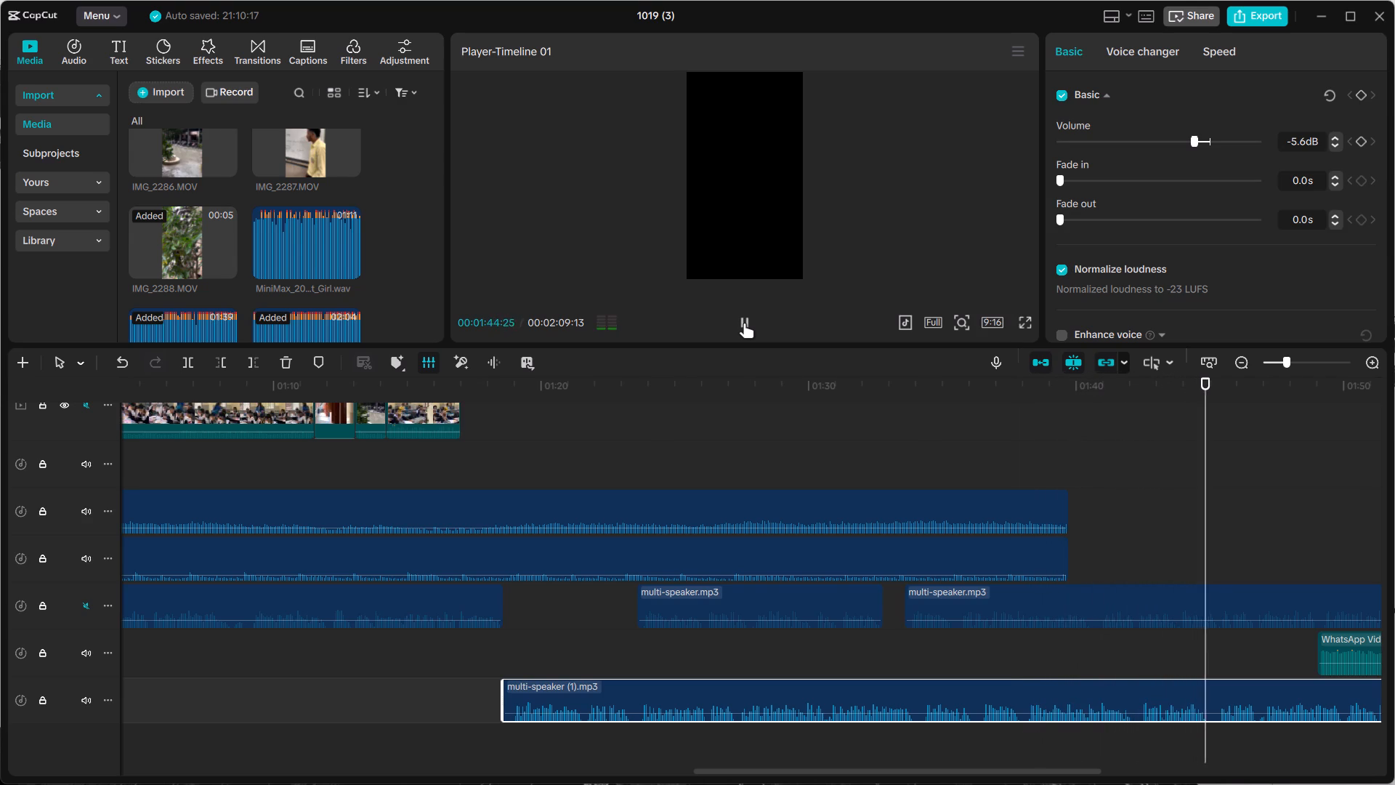
left_click(744, 323)
left_click(744, 323)
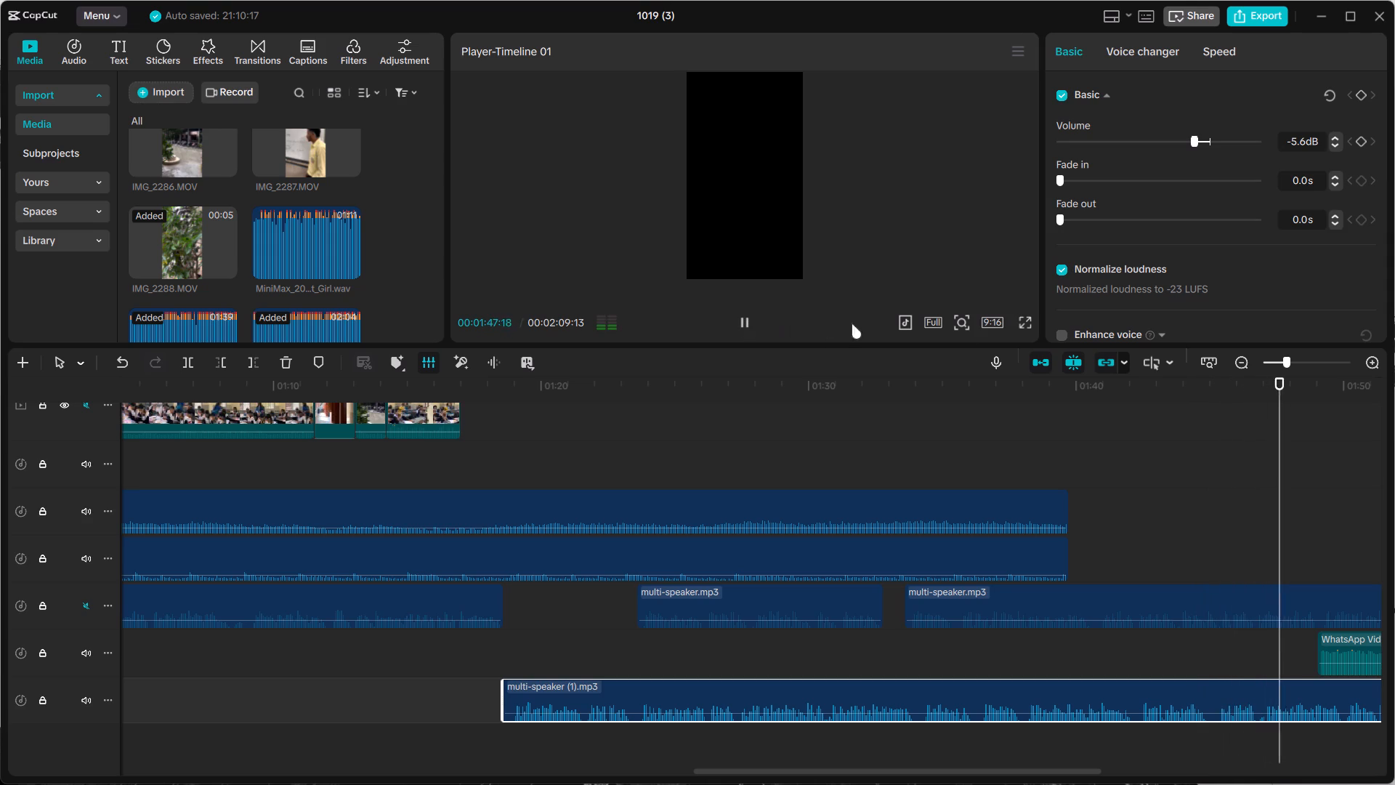
left_click(1152, 499)
left_click_drag(1153, 496, 1215, 497)
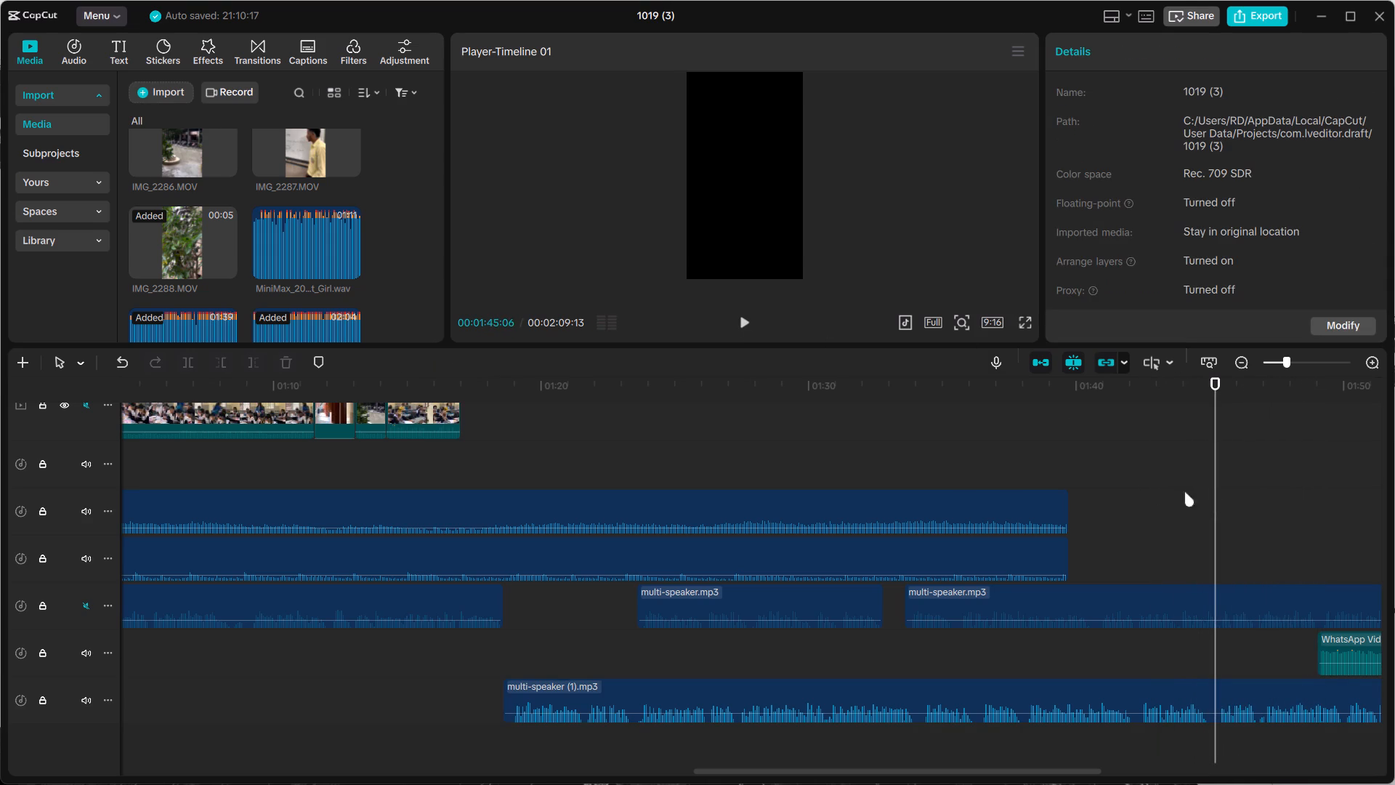
Play from about 1:13 across the join at about 1:18 with the multi-speaker.mp3 track unmuted.
left_click(363, 658)
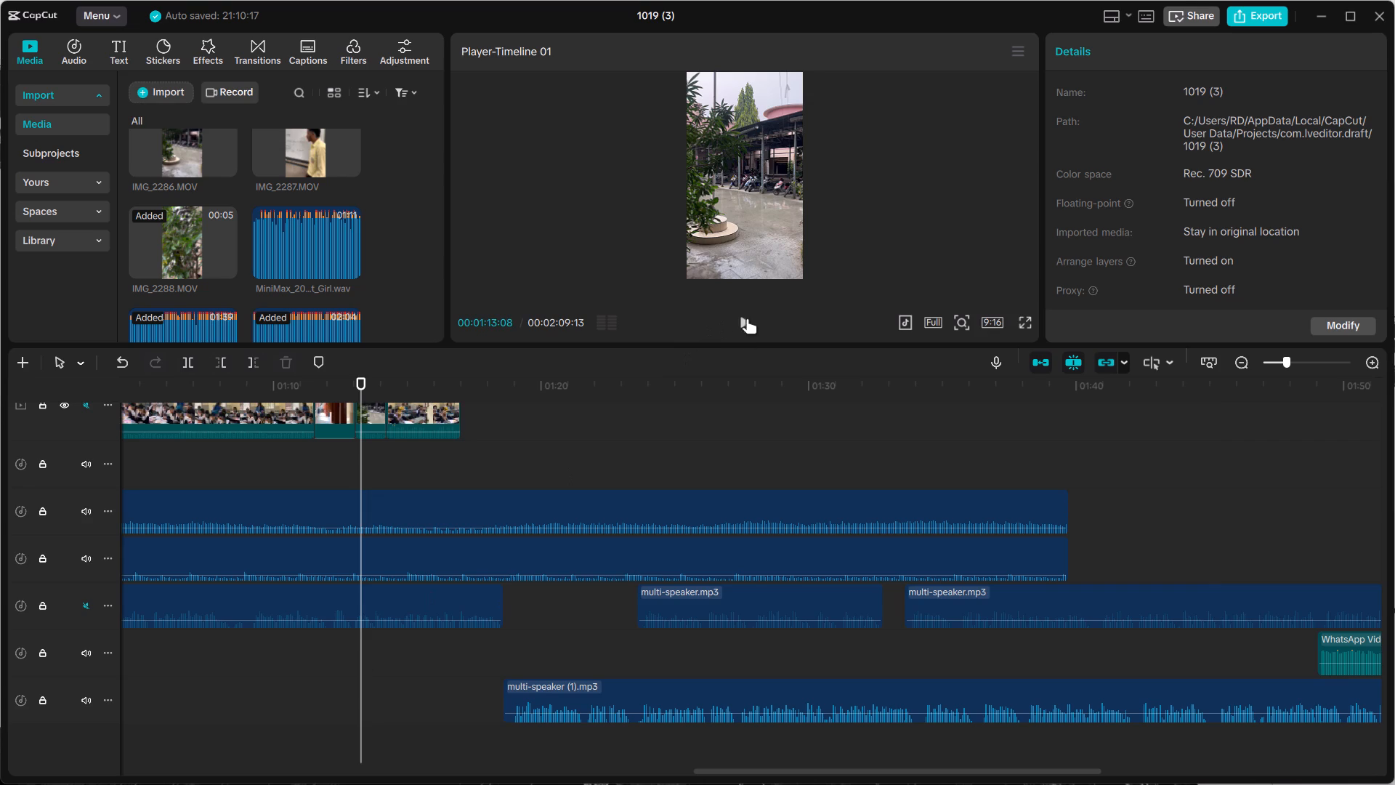
left_click(748, 312)
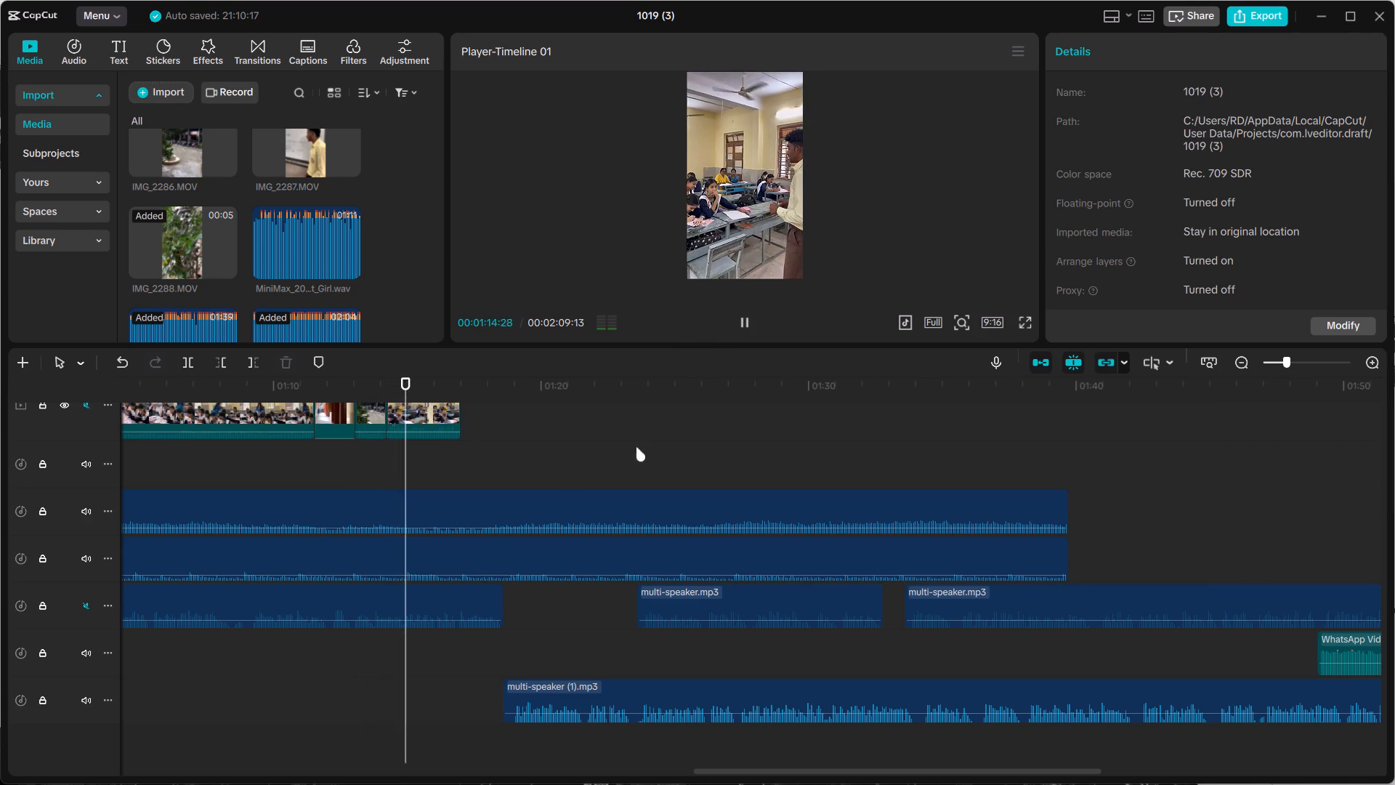
left_click(90, 611)
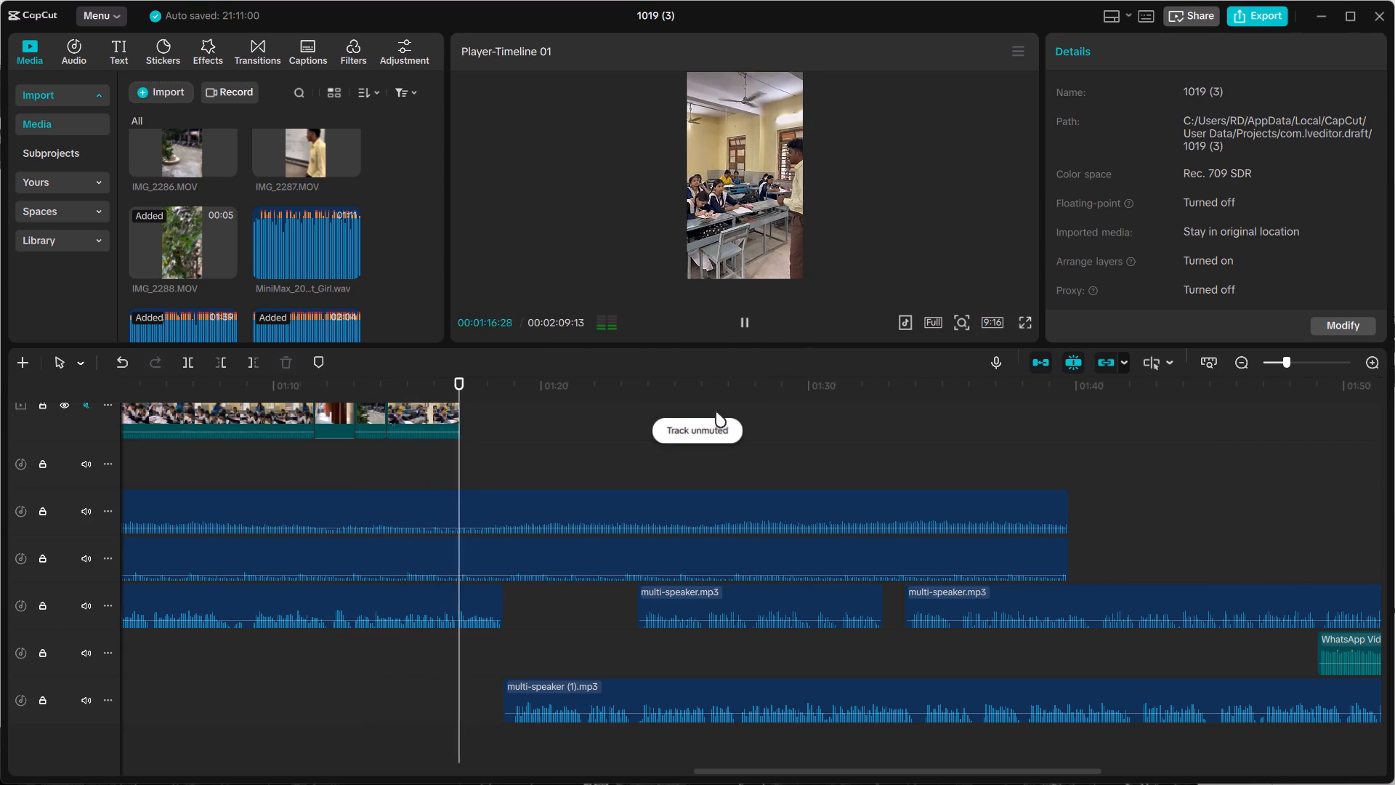
left_click(748, 320)
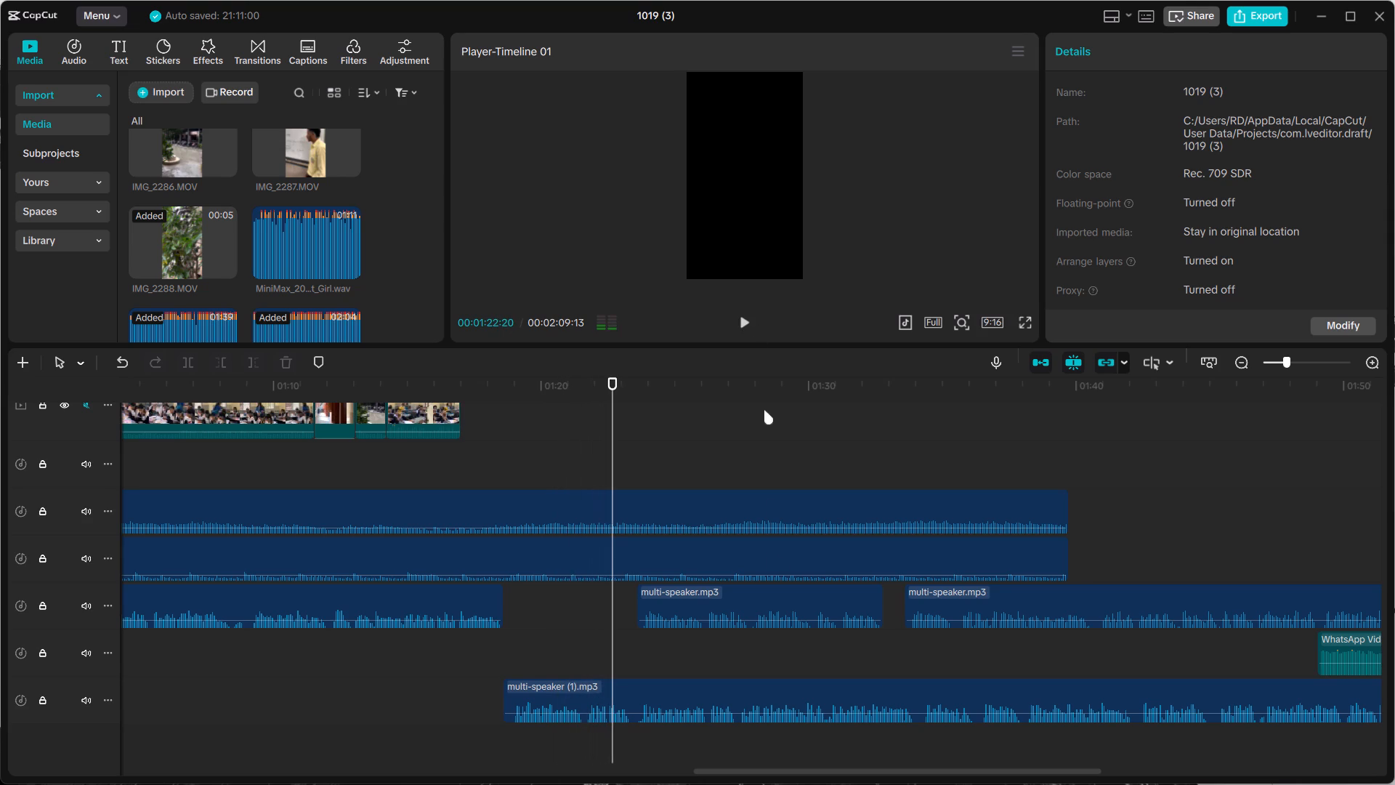
Delete the short multi-speaker.mp3 clip between about 1:23 and 1:32.
left_click(753, 613)
left_click(280, 367)
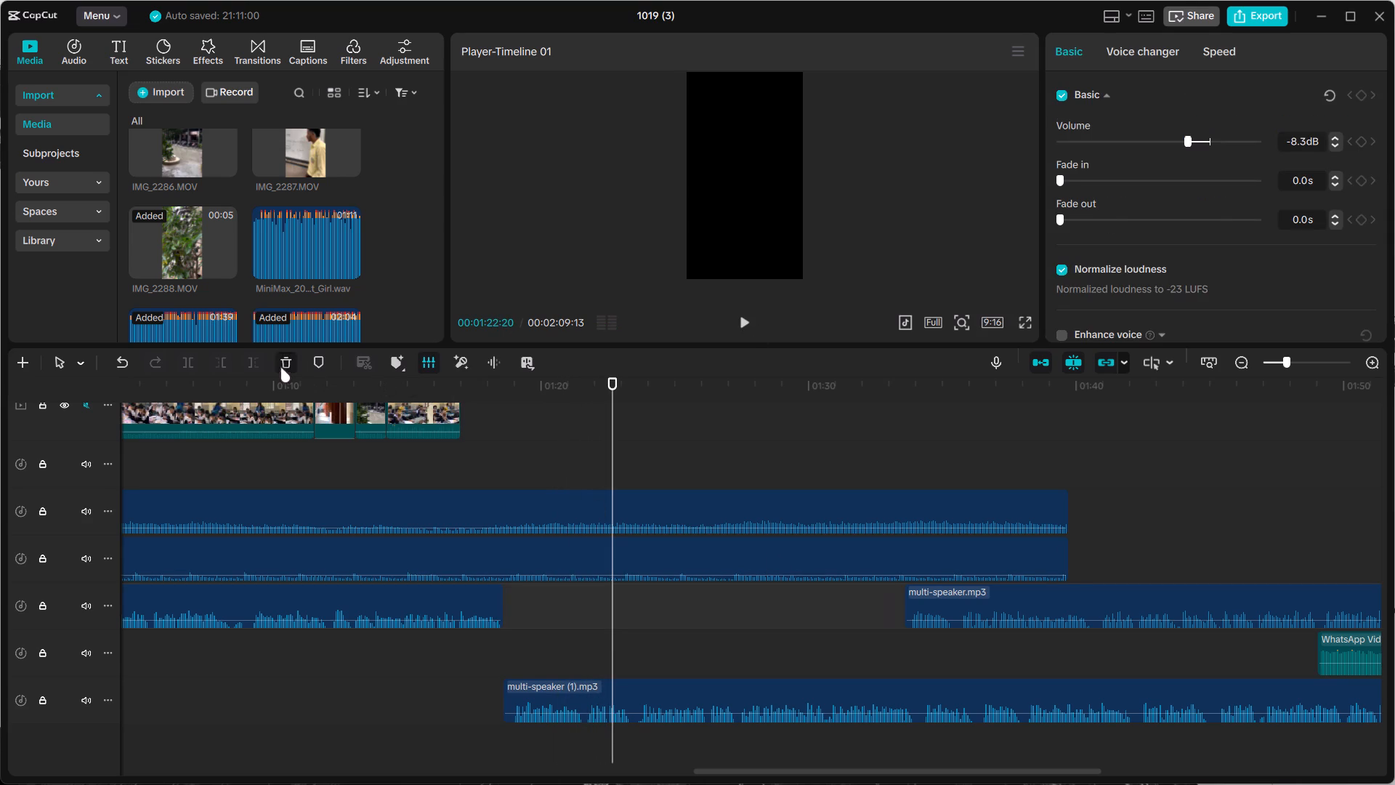
Play from about 1:17 to 1:31 to check the voice-over around the gap in the multi-speaker.mp3 track.
left_click(481, 468)
left_click(742, 323)
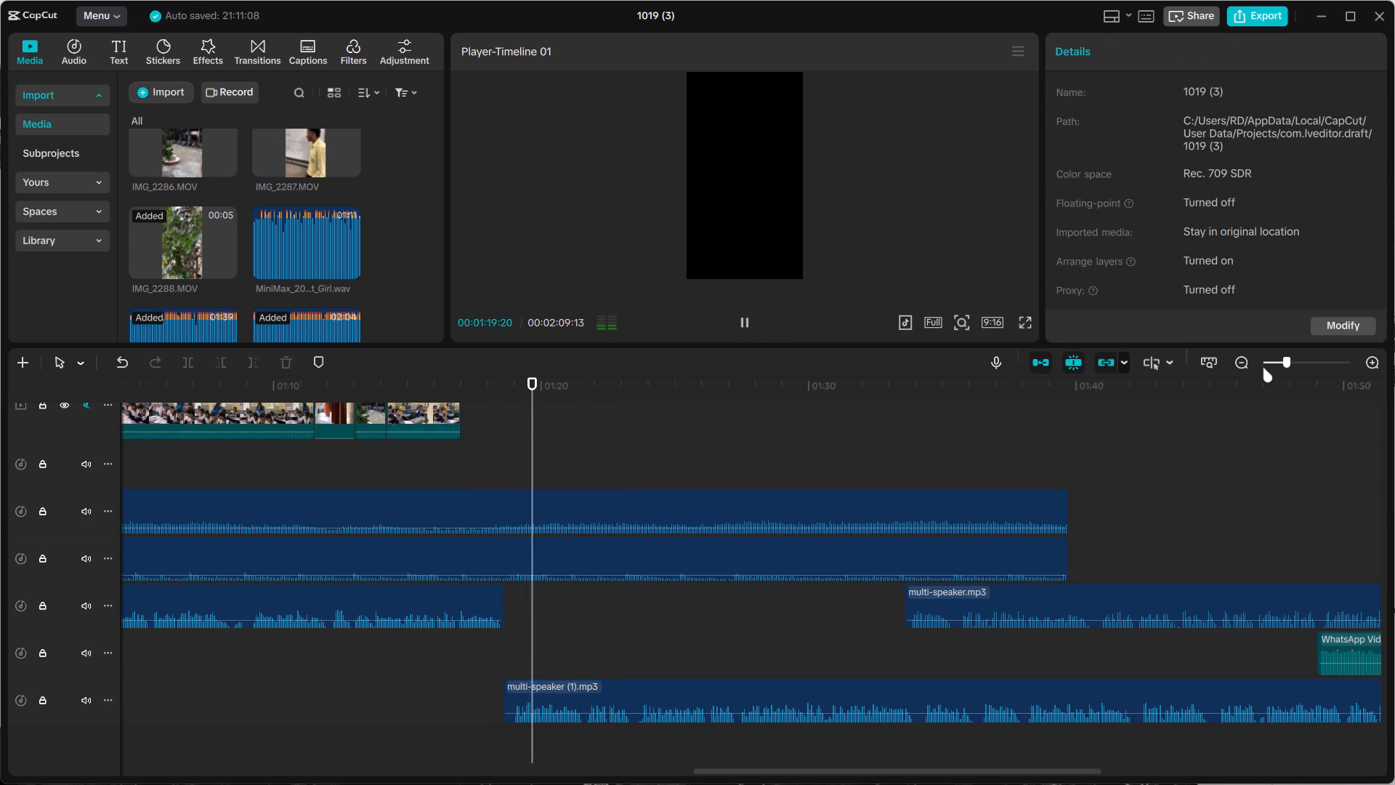
left_click(1285, 362)
left_click(1285, 362)
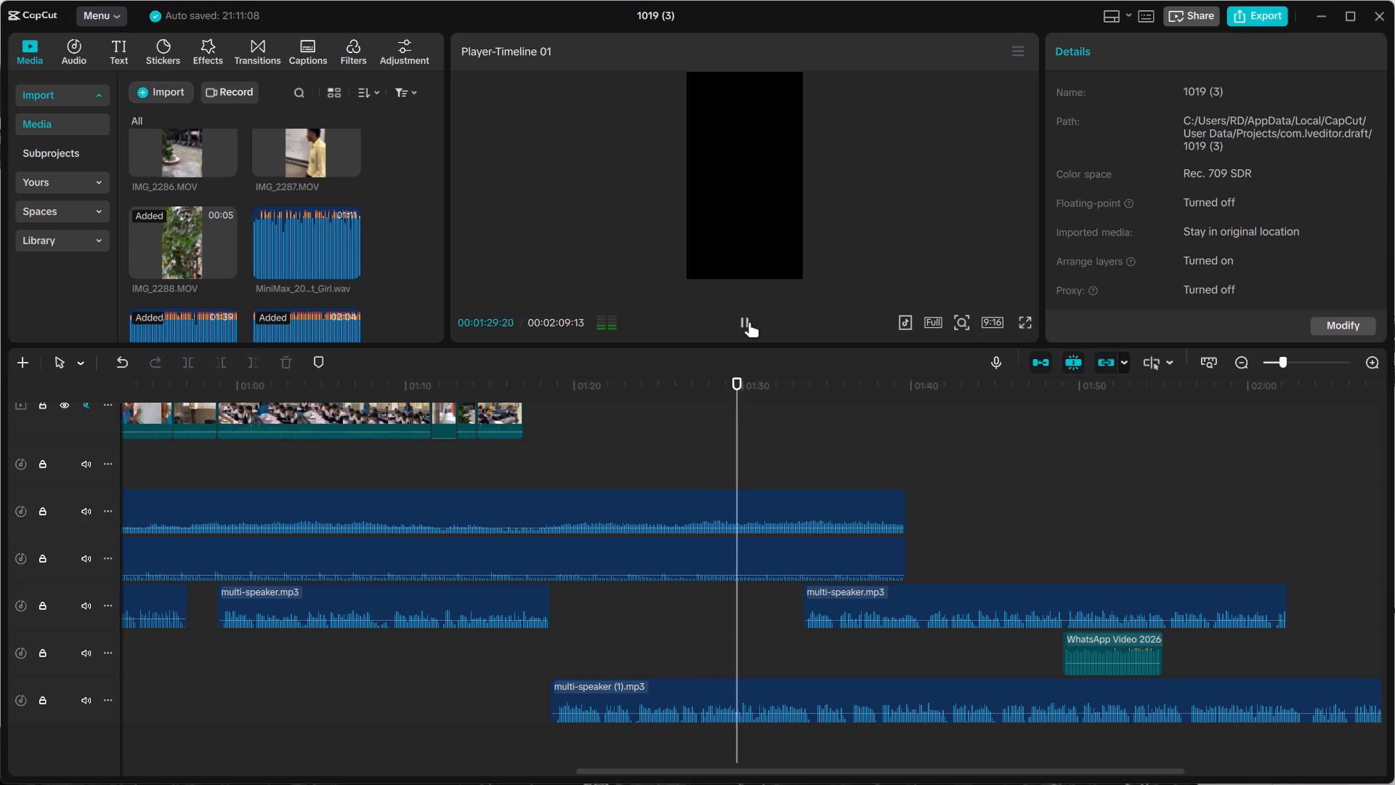
Move the WhatsApp Video audio clip to about 2:00 on the upper background audio track, after that track's long clip.
left_click(1107, 647)
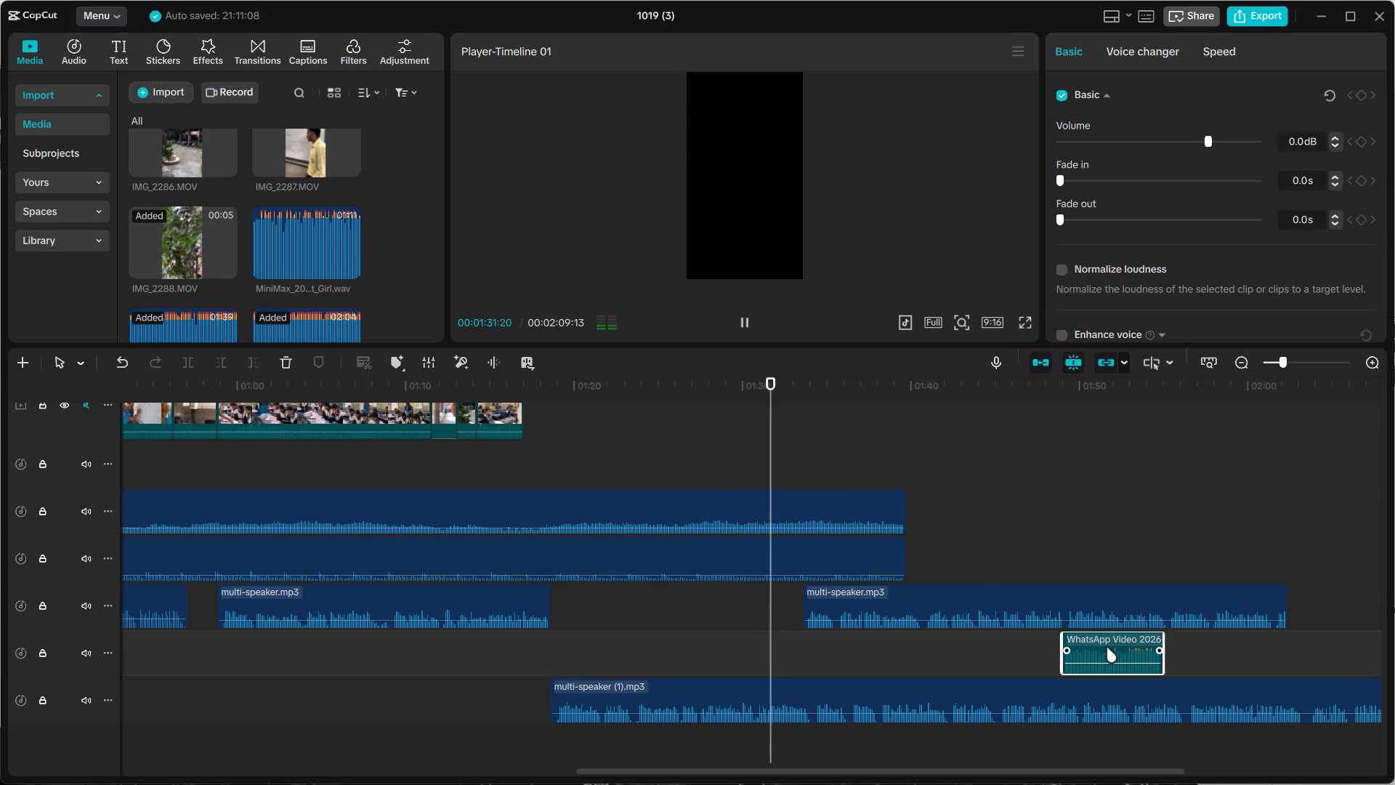
left_click_drag(1107, 647, 1258, 469)
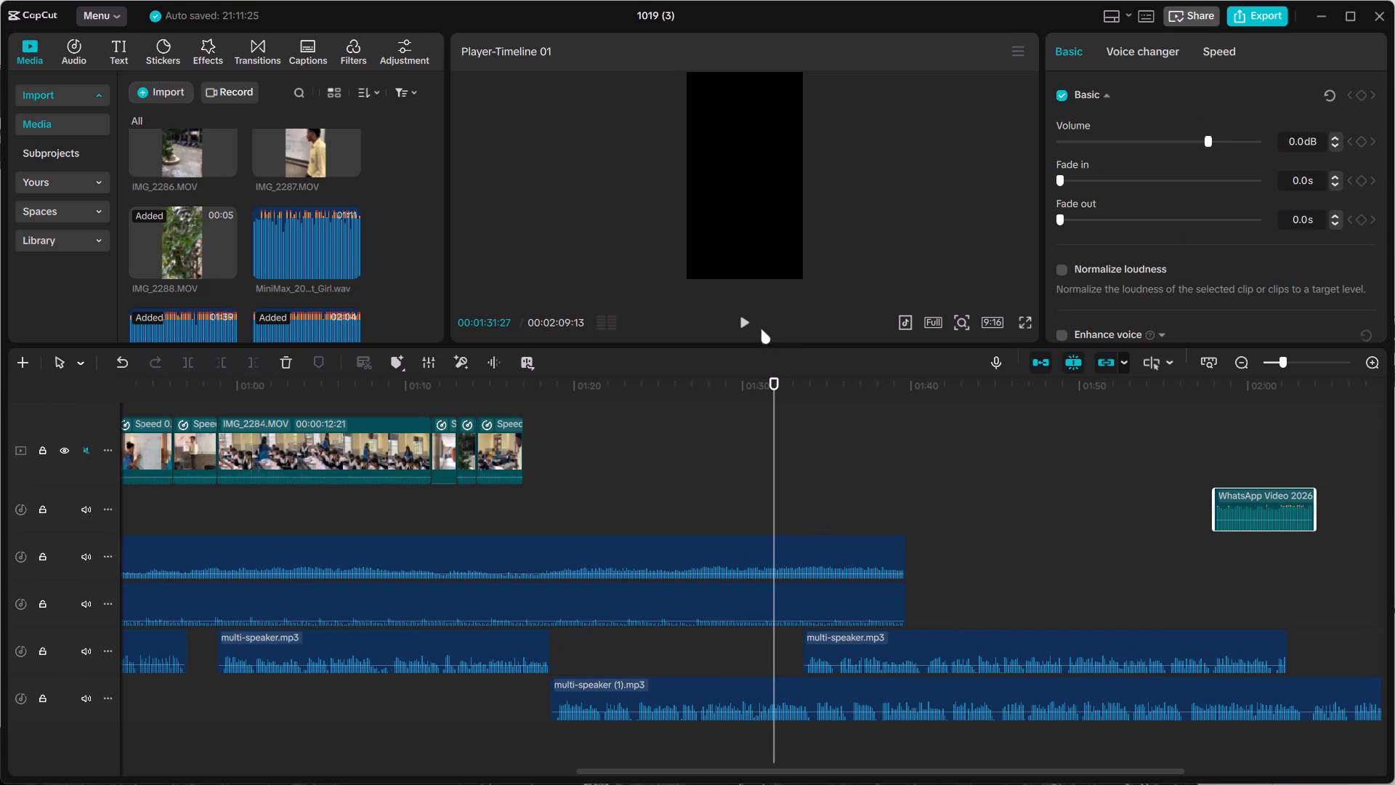
left_click(740, 316)
left_click_drag(1242, 504, 1282, 552)
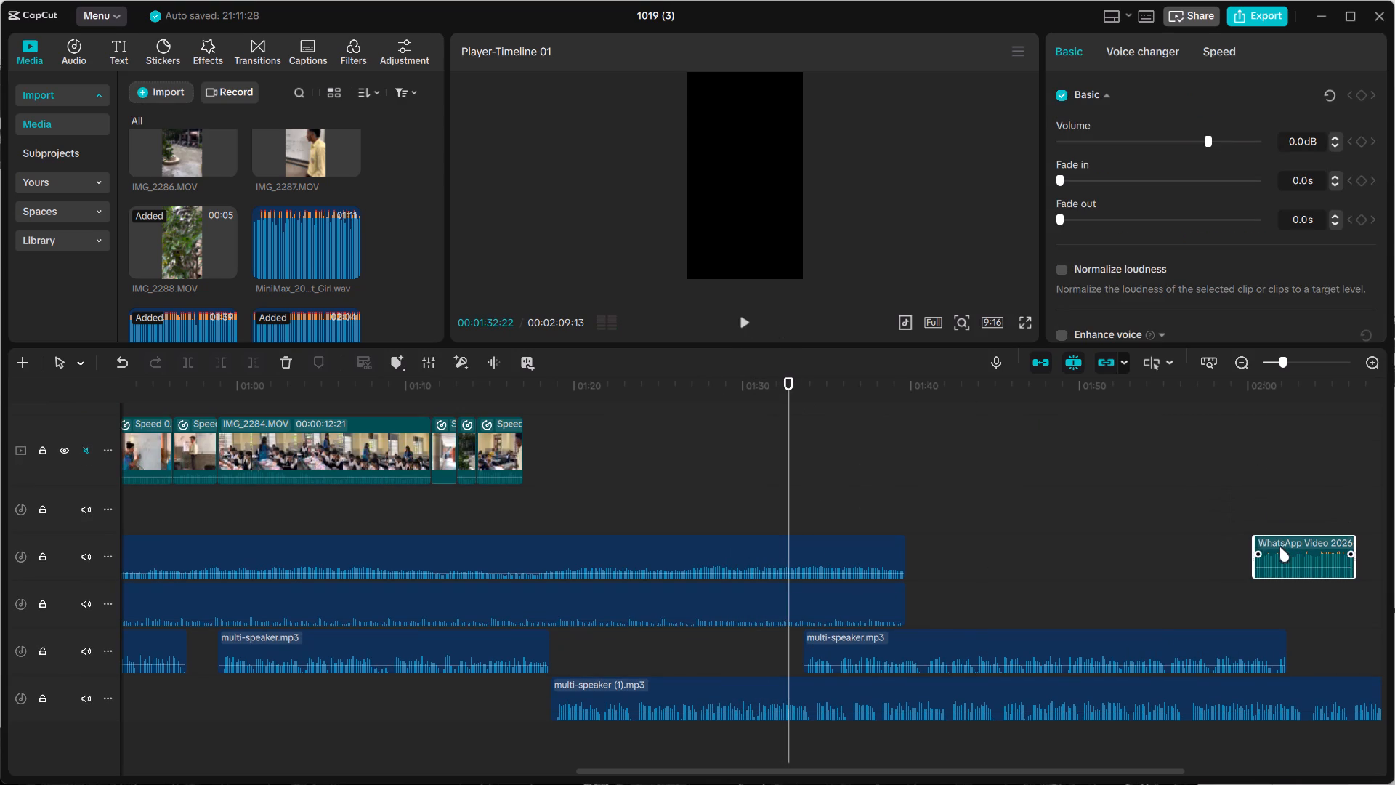
Play from about 1:32 to 1:35 across the start of the last multi-speaker.mp3 clip.
left_click(745, 323)
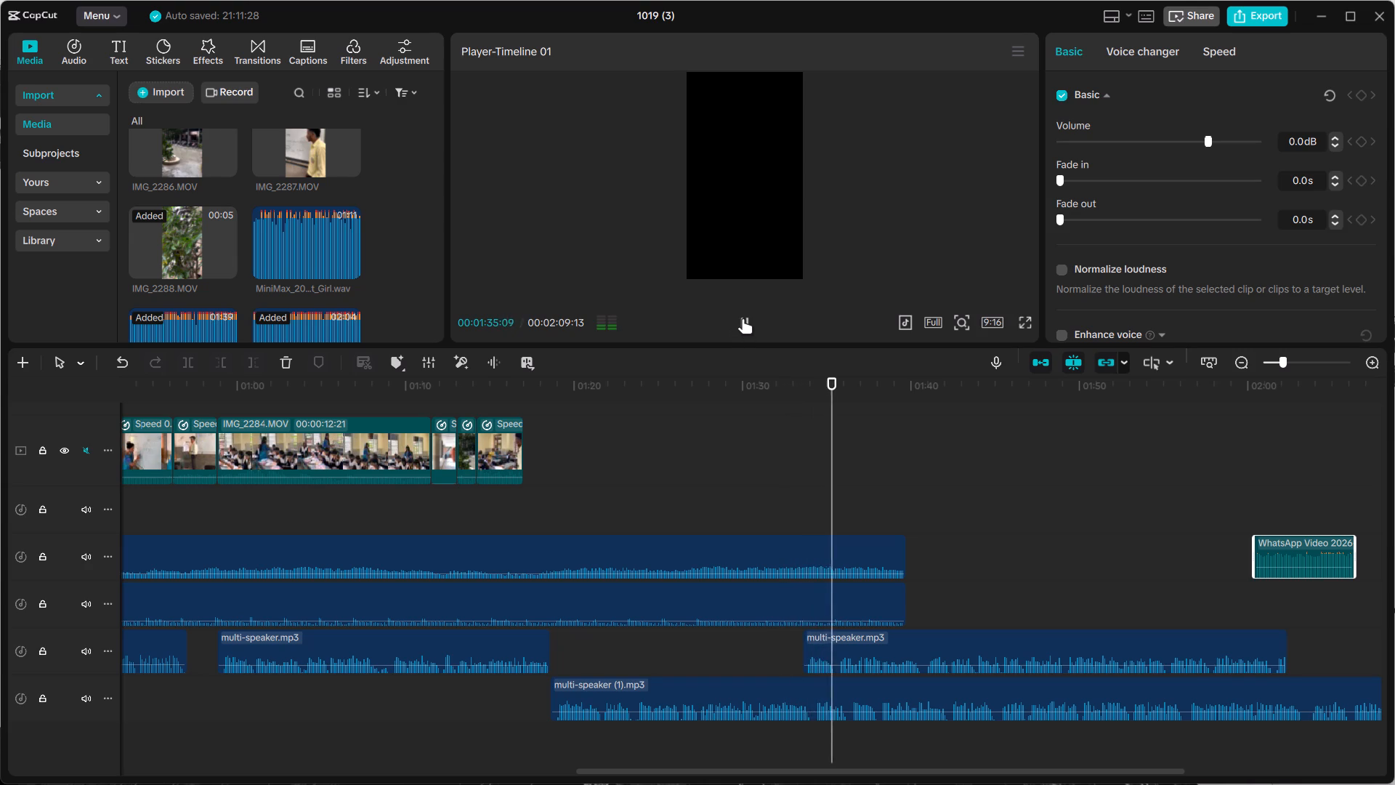
left_click(743, 318)
Set the upper long background audio clip's volume to -9.7 dB and turn on loudness normalization for it.
left_click(793, 543)
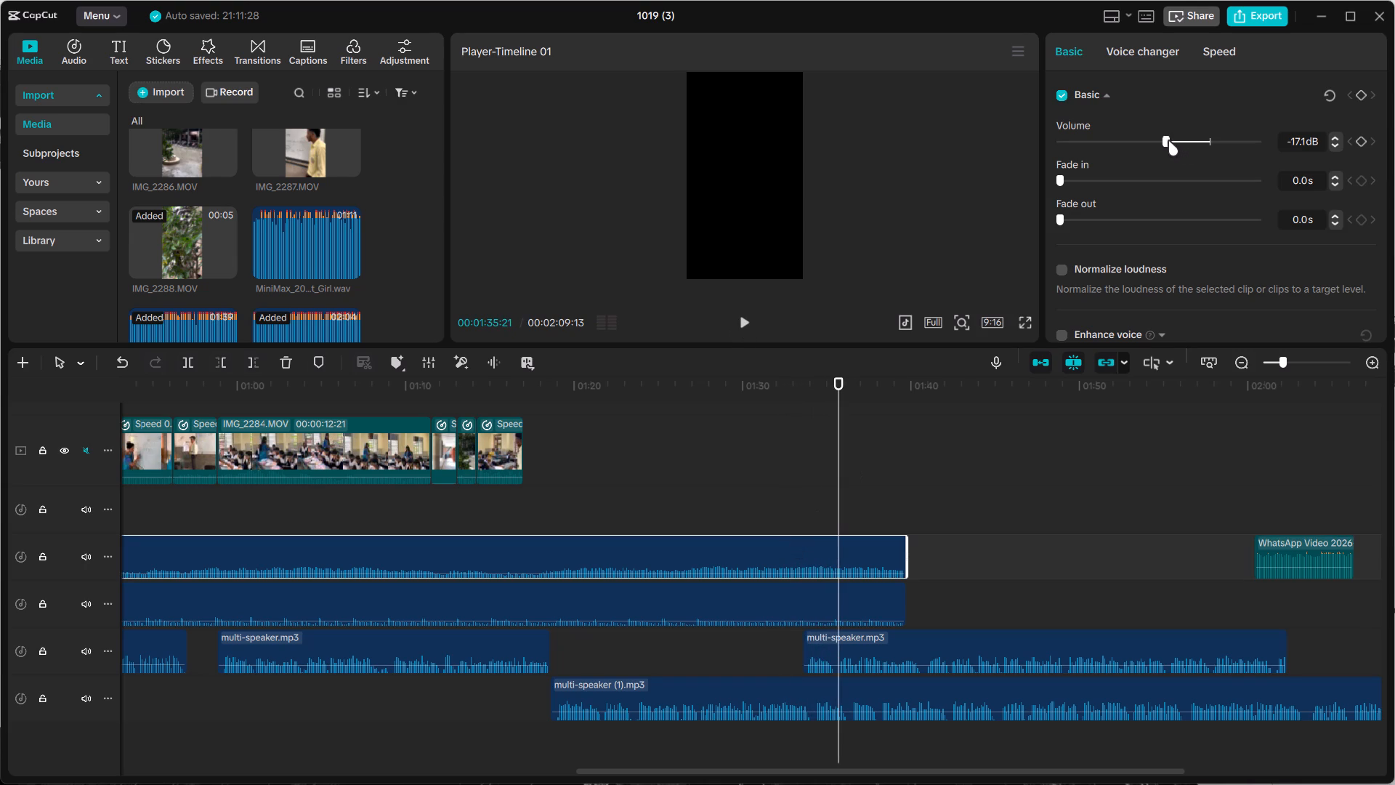
left_click_drag(1165, 140, 1192, 140)
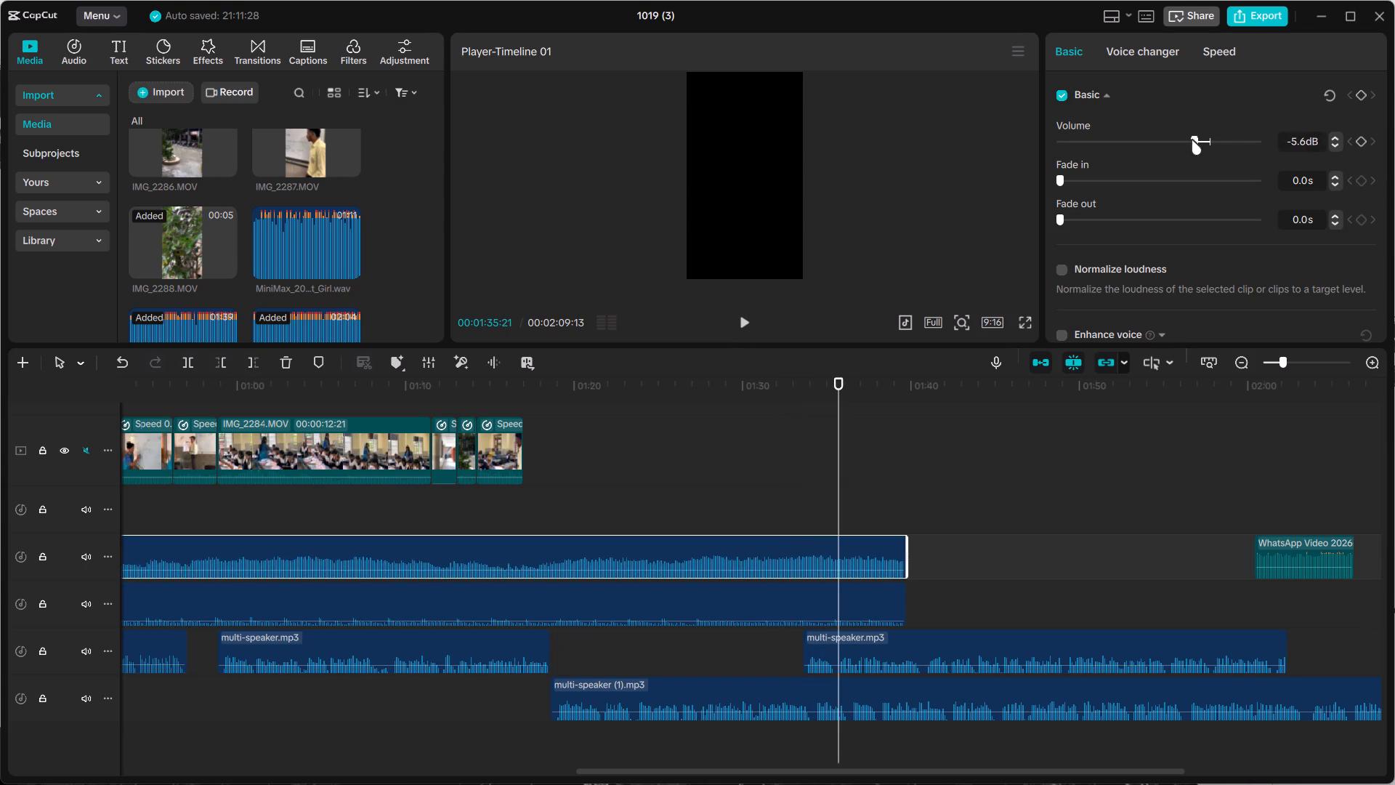
left_click_drag(1192, 140, 1394, 142)
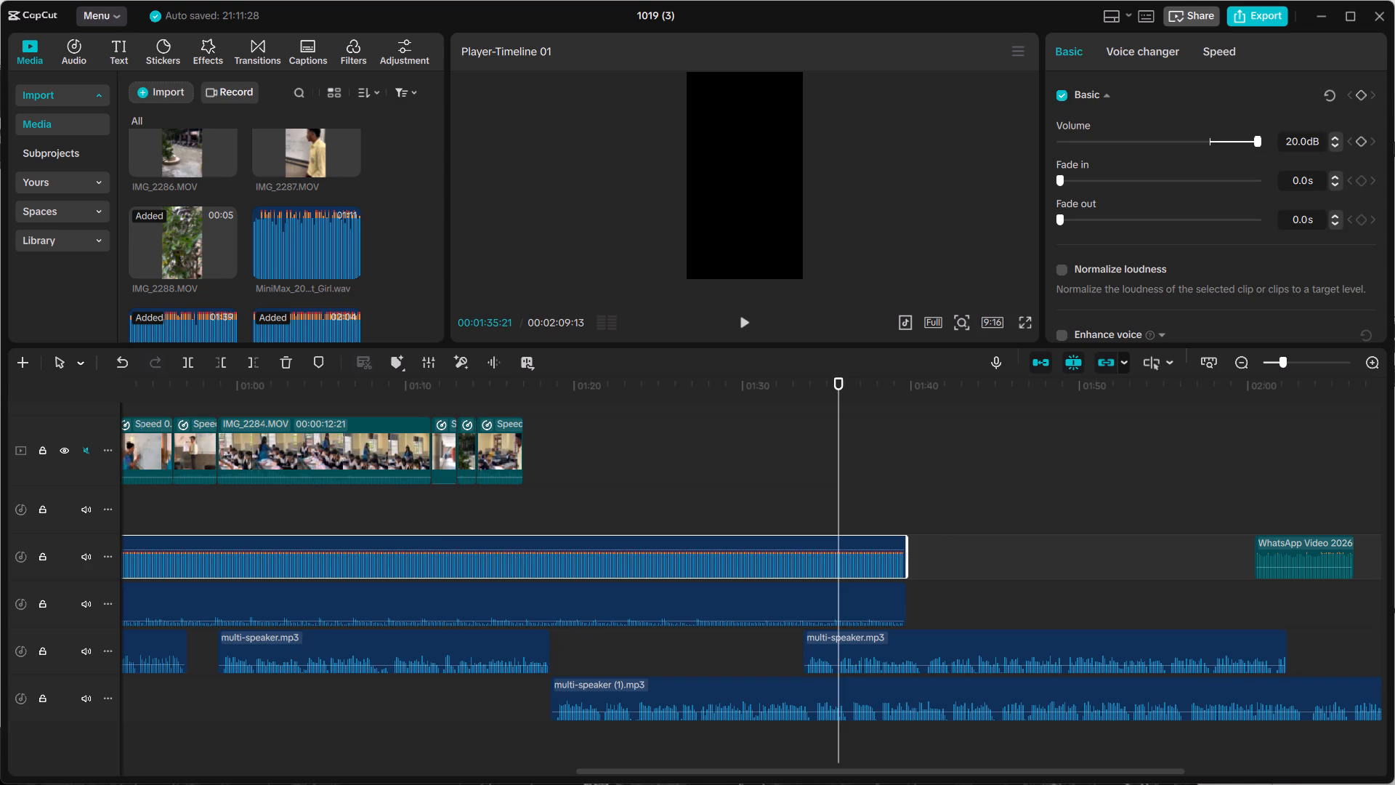
left_click_drag(1394, 142, 1222, 174)
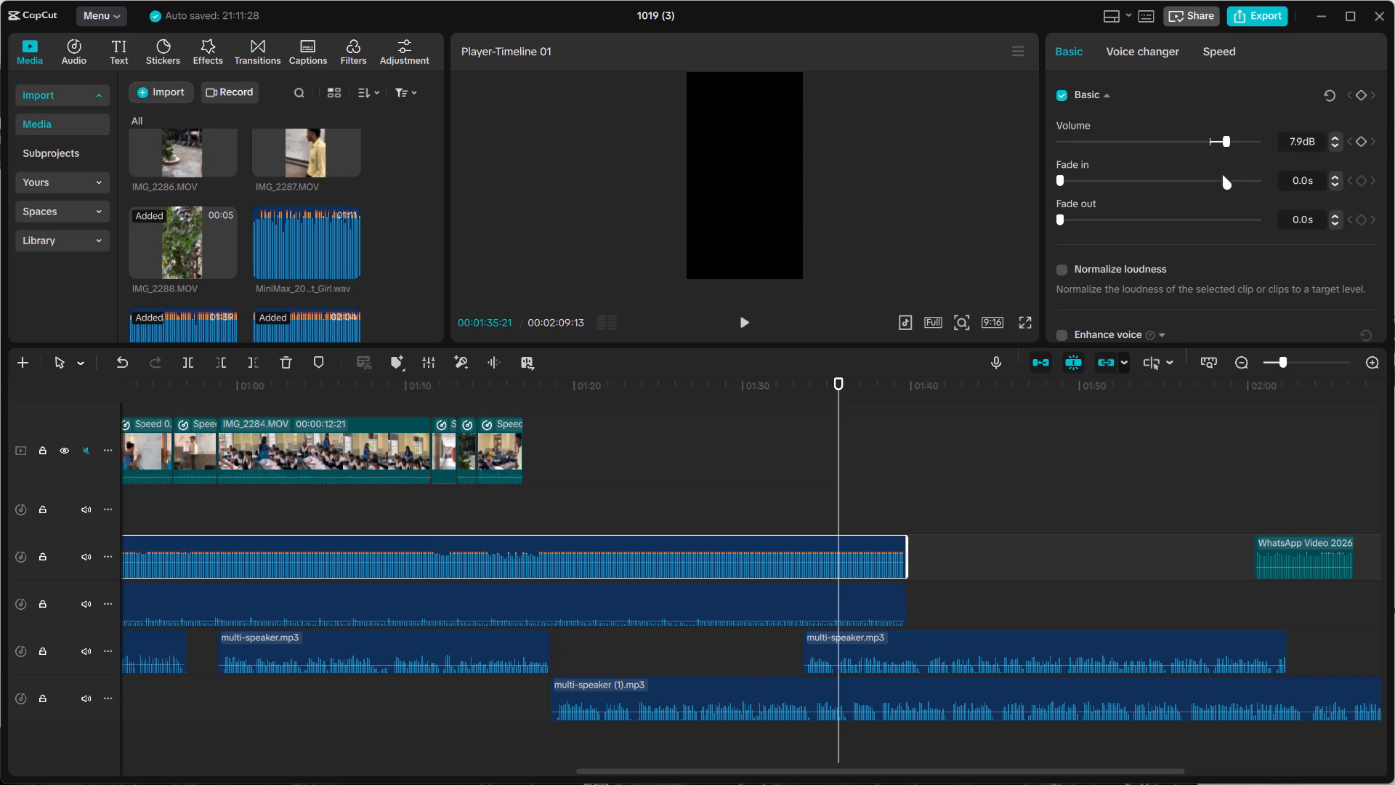
left_click_drag(1222, 174, 1257, 212)
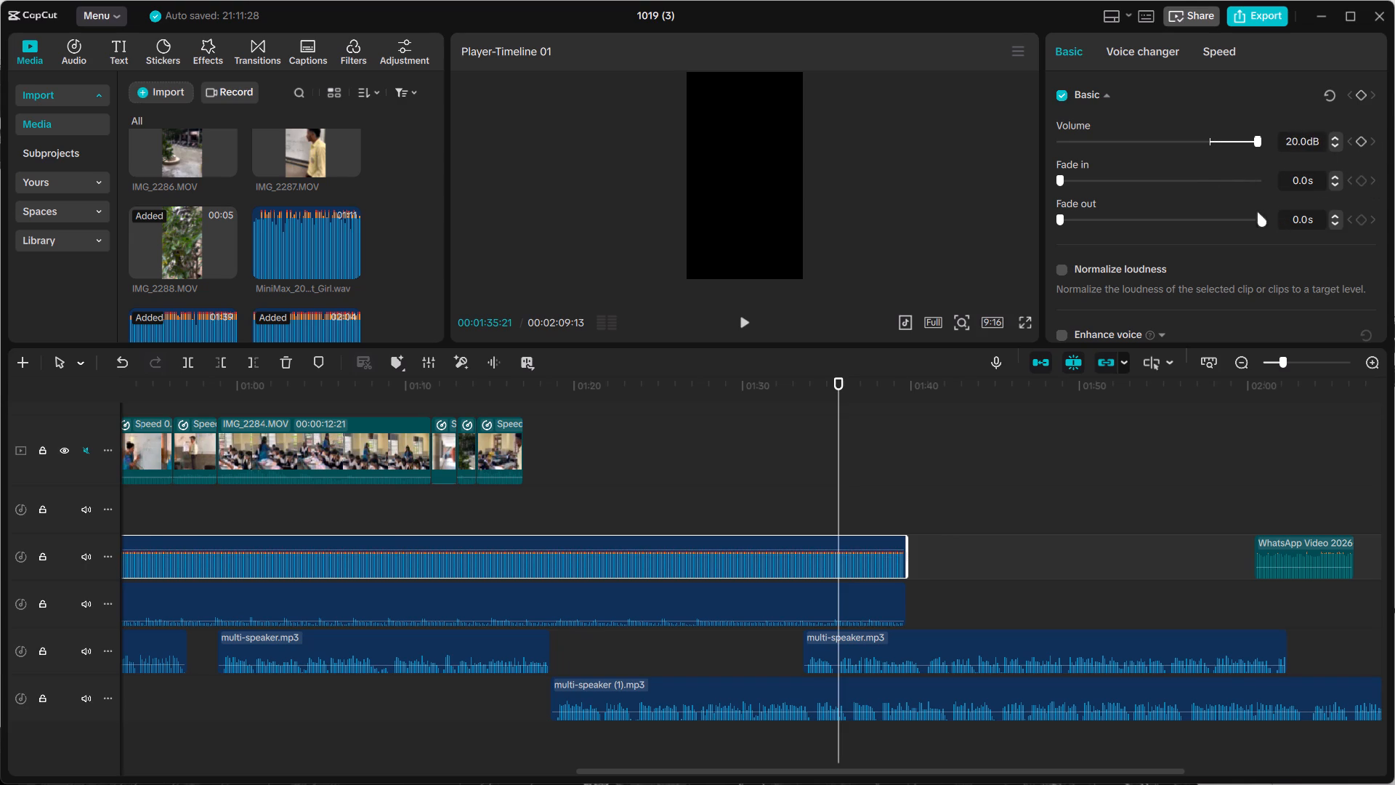
left_click_drag(1257, 212, 1186, 213)
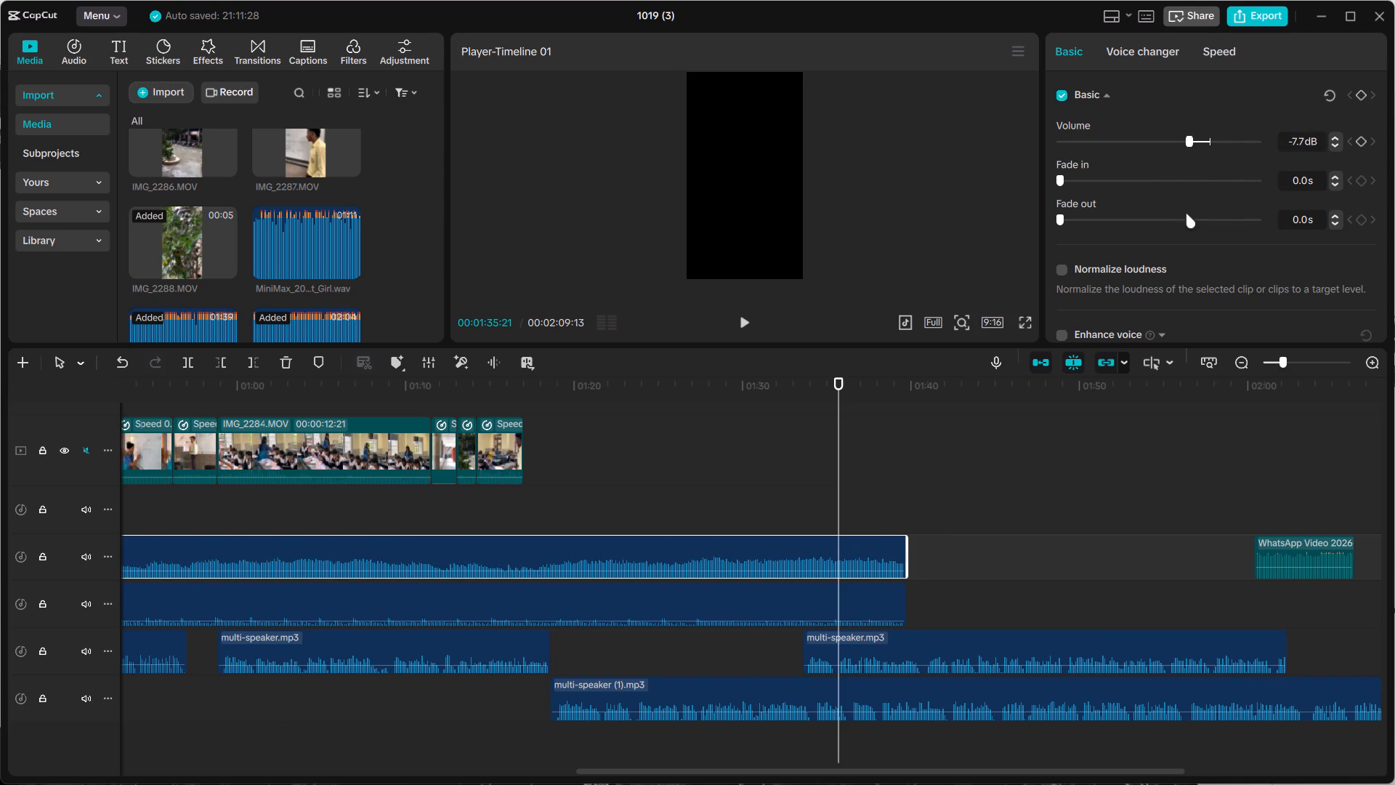
left_click_drag(1186, 213, 1181, 212)
left_click(1061, 273)
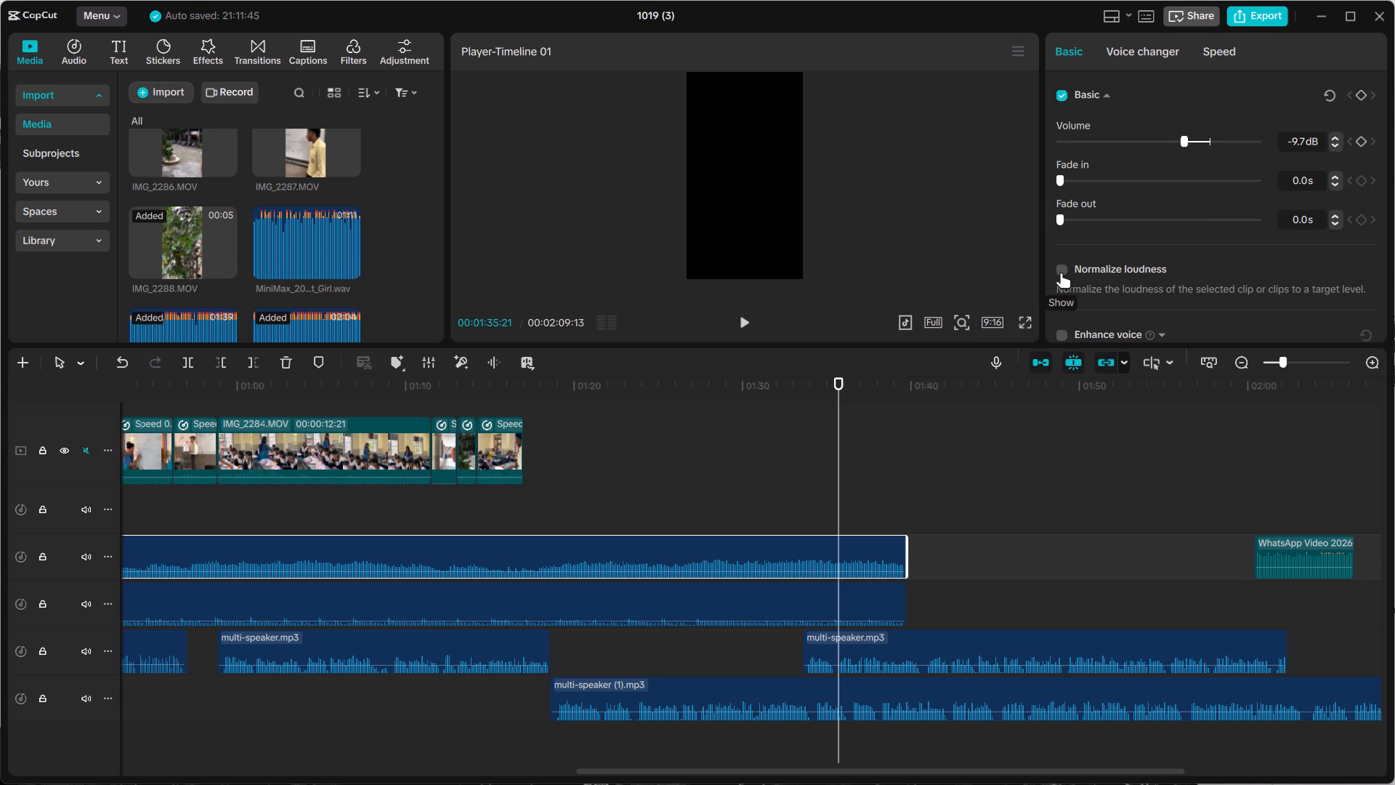
Play the mix from about 1:35 and set the volume of the lower long audio clip ending at about 1:39 to -9.7 dB.
left_click(750, 328)
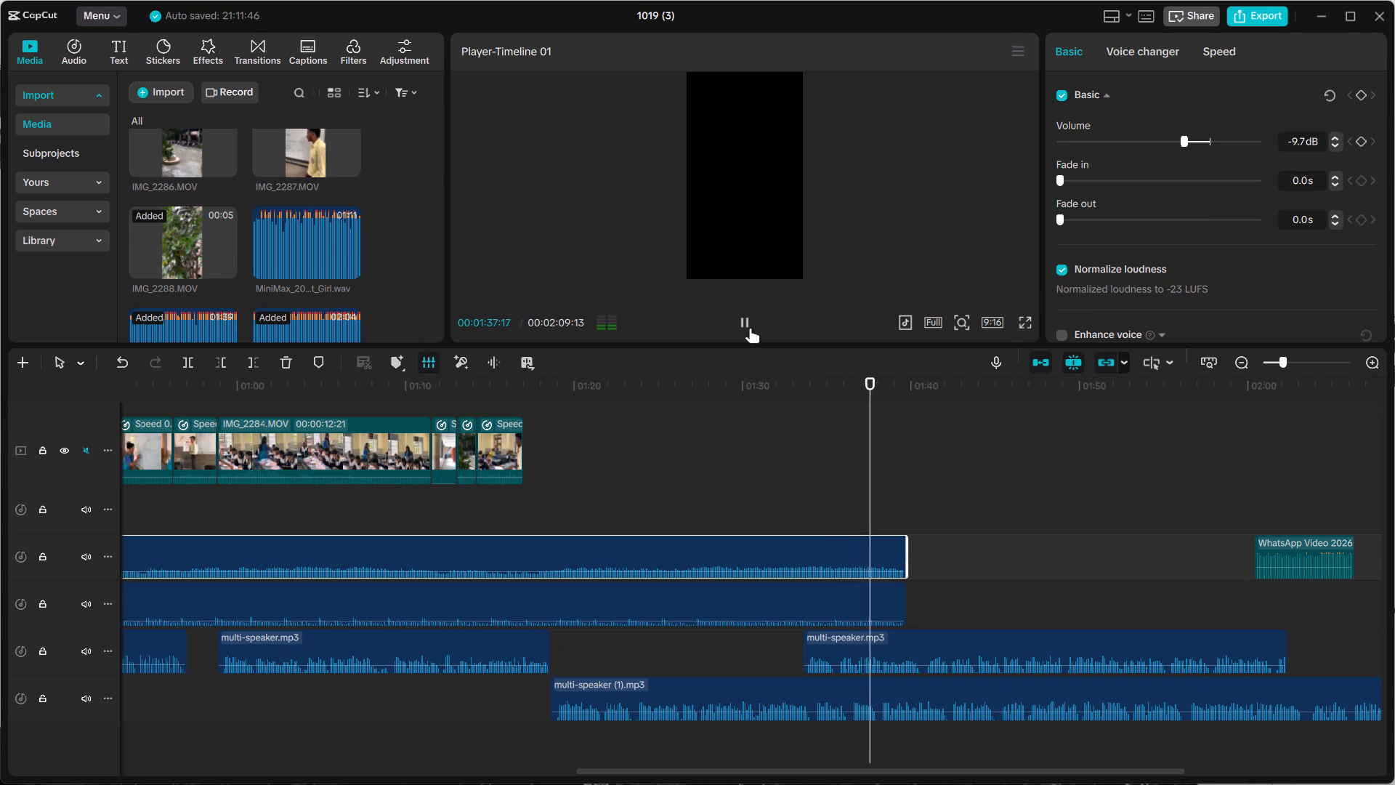
left_click(750, 328)
left_click(706, 602)
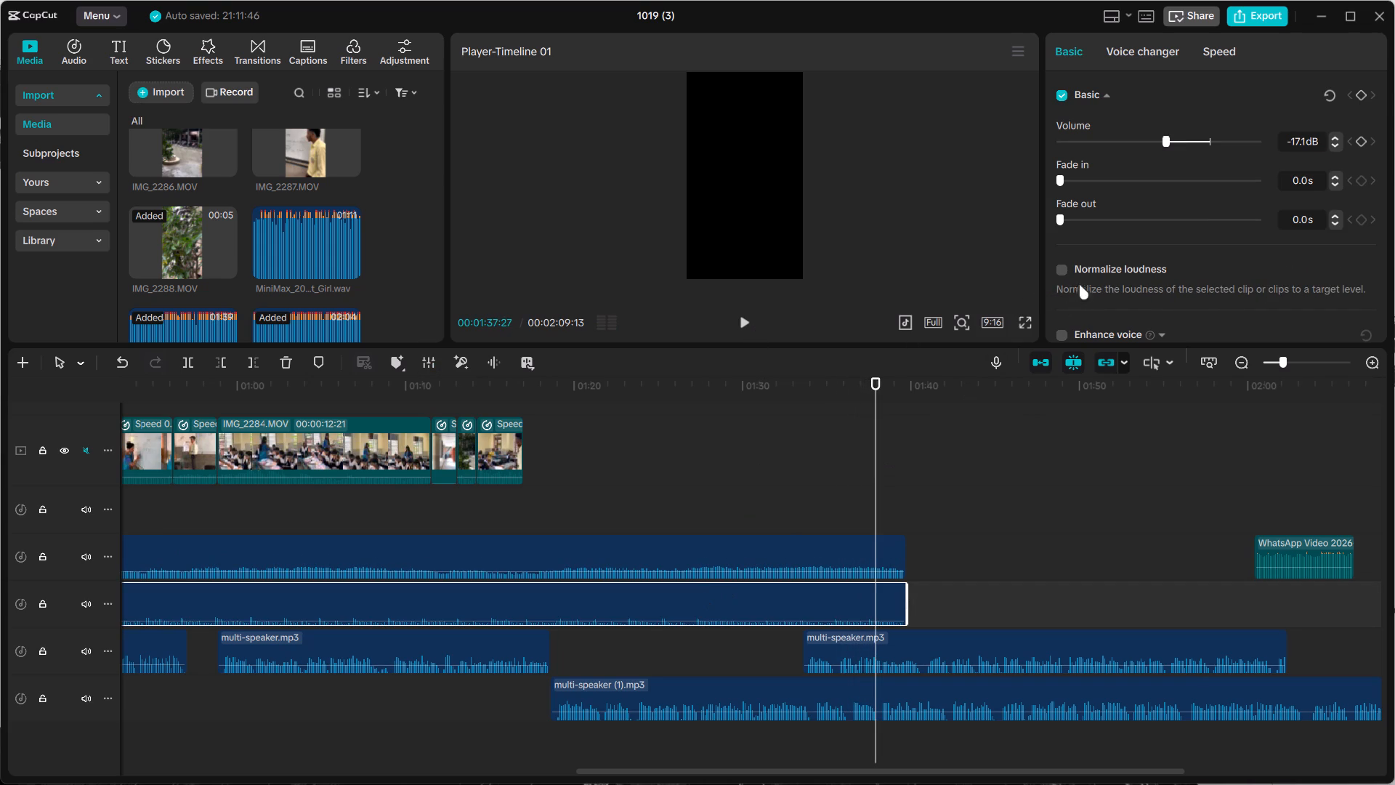
left_click(1181, 140)
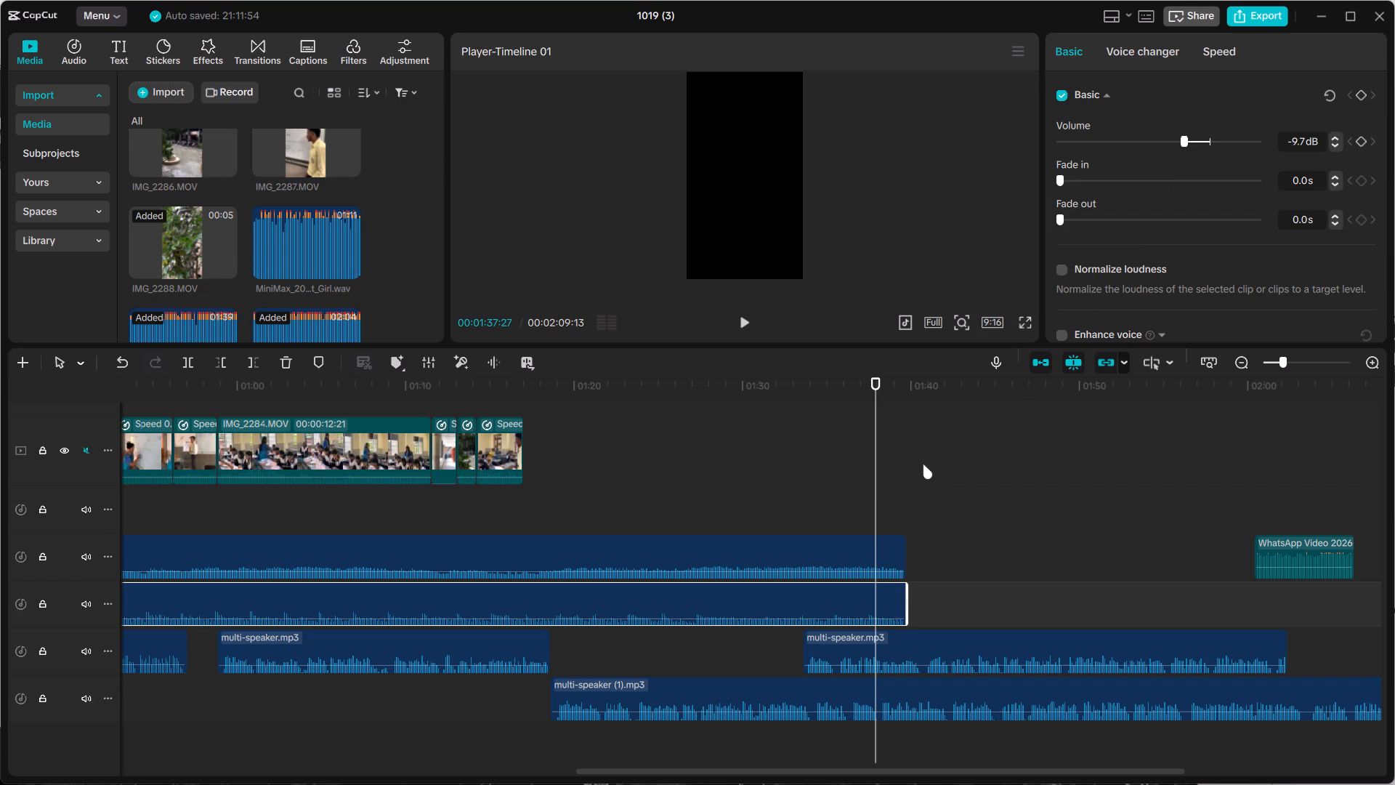
Listen to the mix from about 1:18 with the upper long audio clip's track temporarily muted.
left_click(81, 555)
left_click(563, 507)
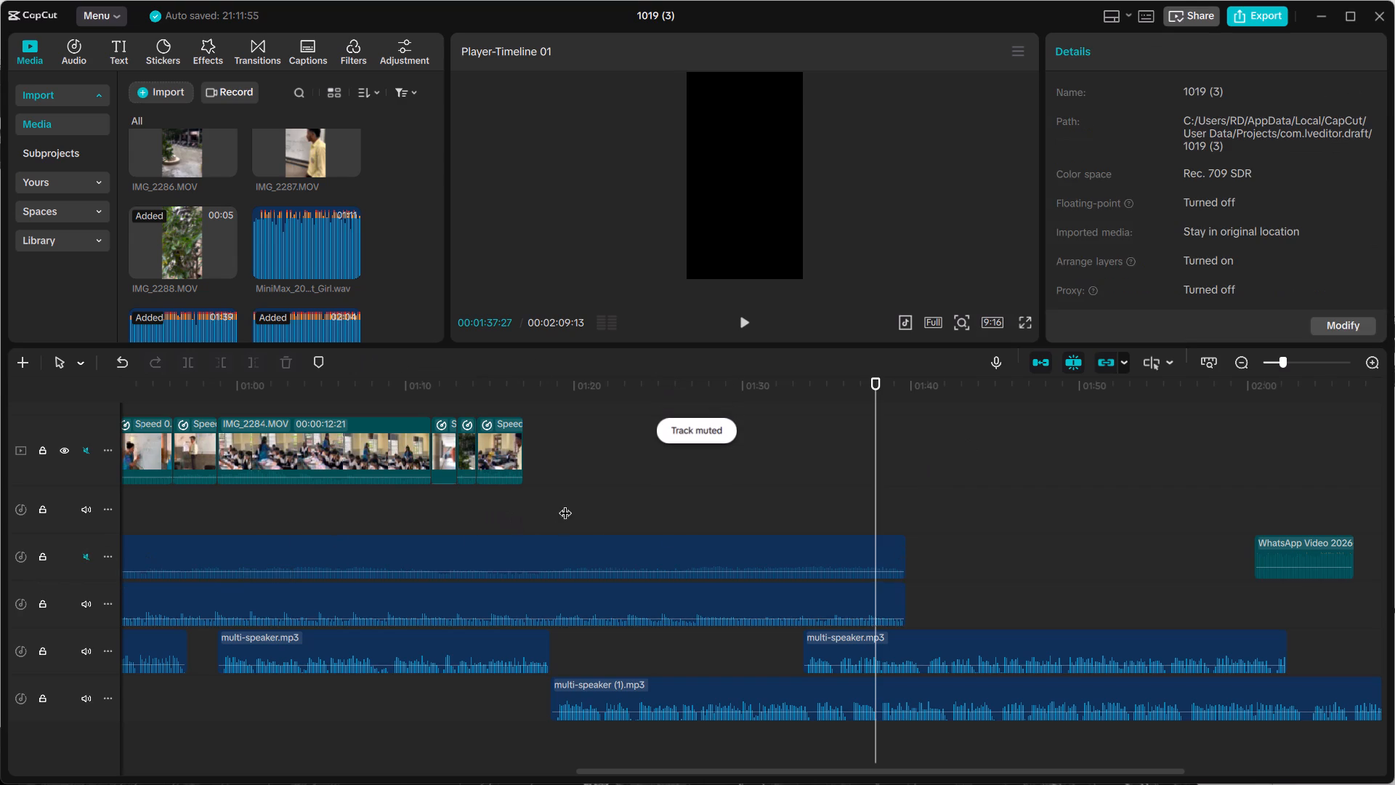
left_click(745, 323)
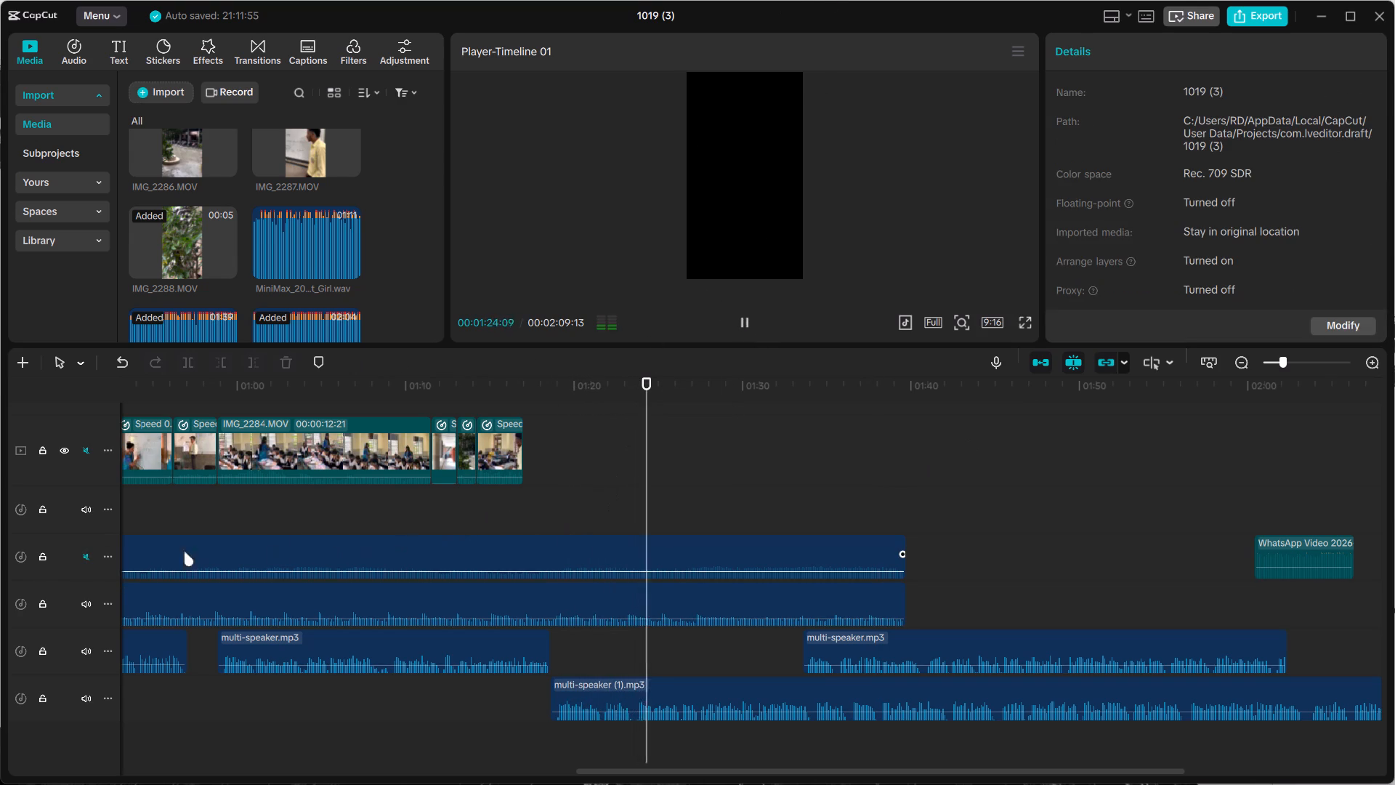
left_click(86, 562)
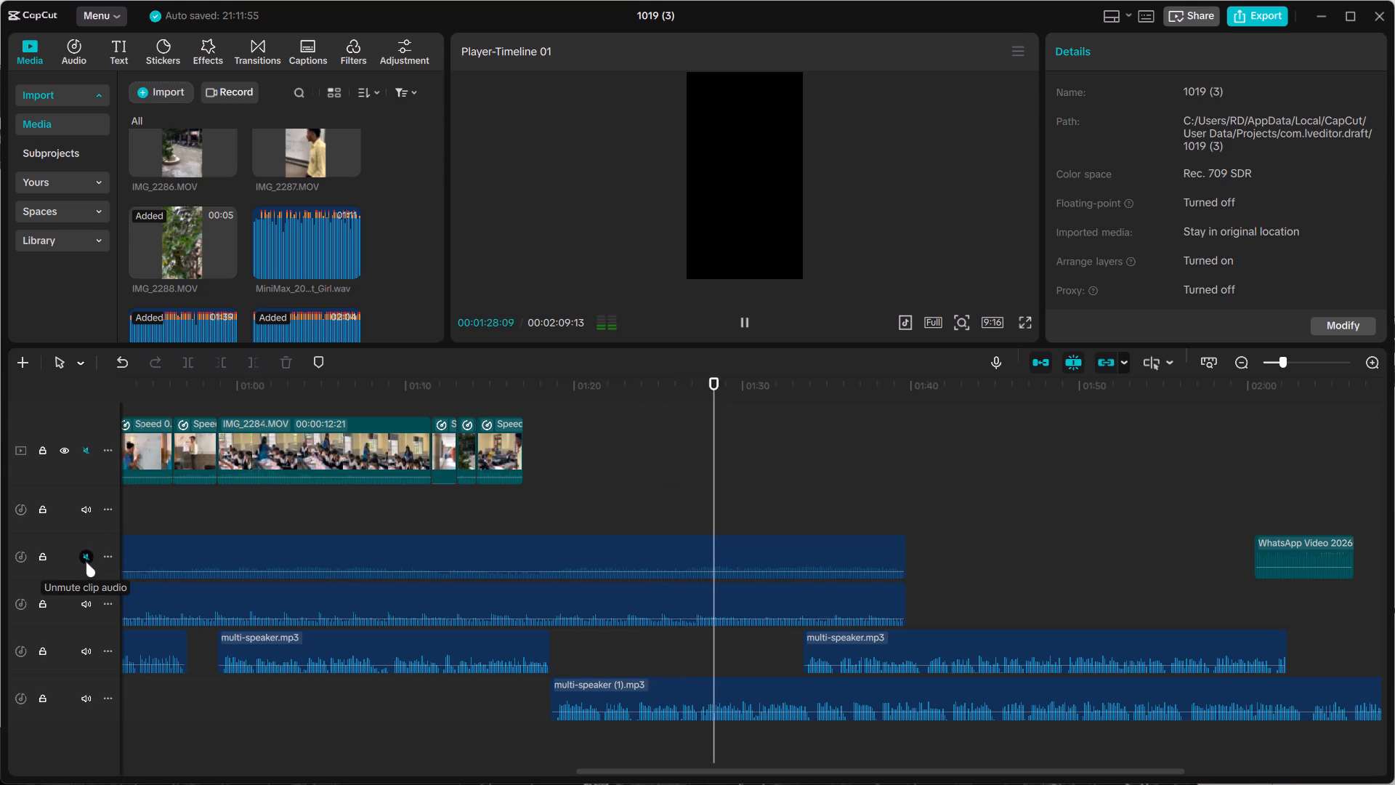
Set the volume of the upper long audio clip ending at about 1:39 to -20.3 dB.
left_click(449, 552)
left_click(1146, 140)
left_click_drag(1146, 140, 1147, 140)
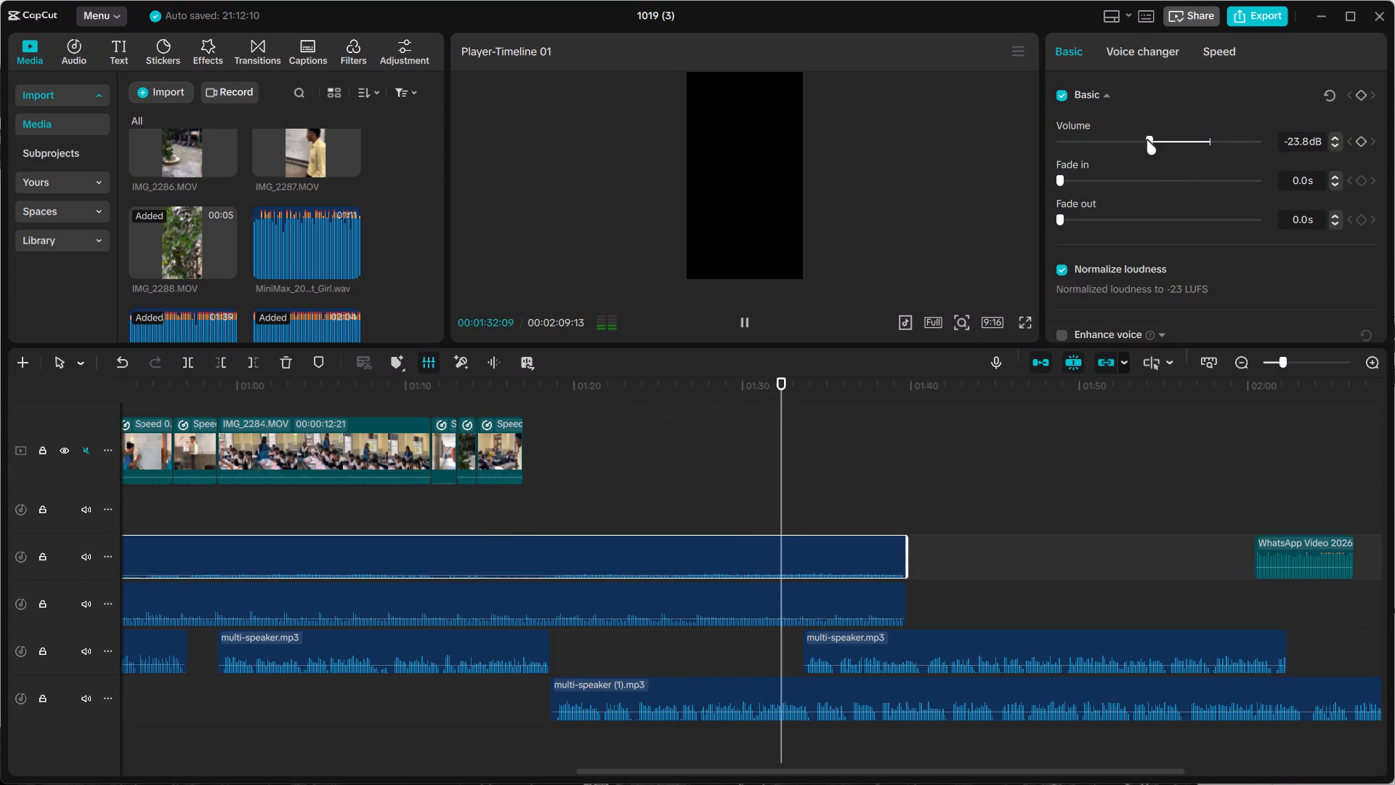
left_click_drag(1147, 140, 1155, 138)
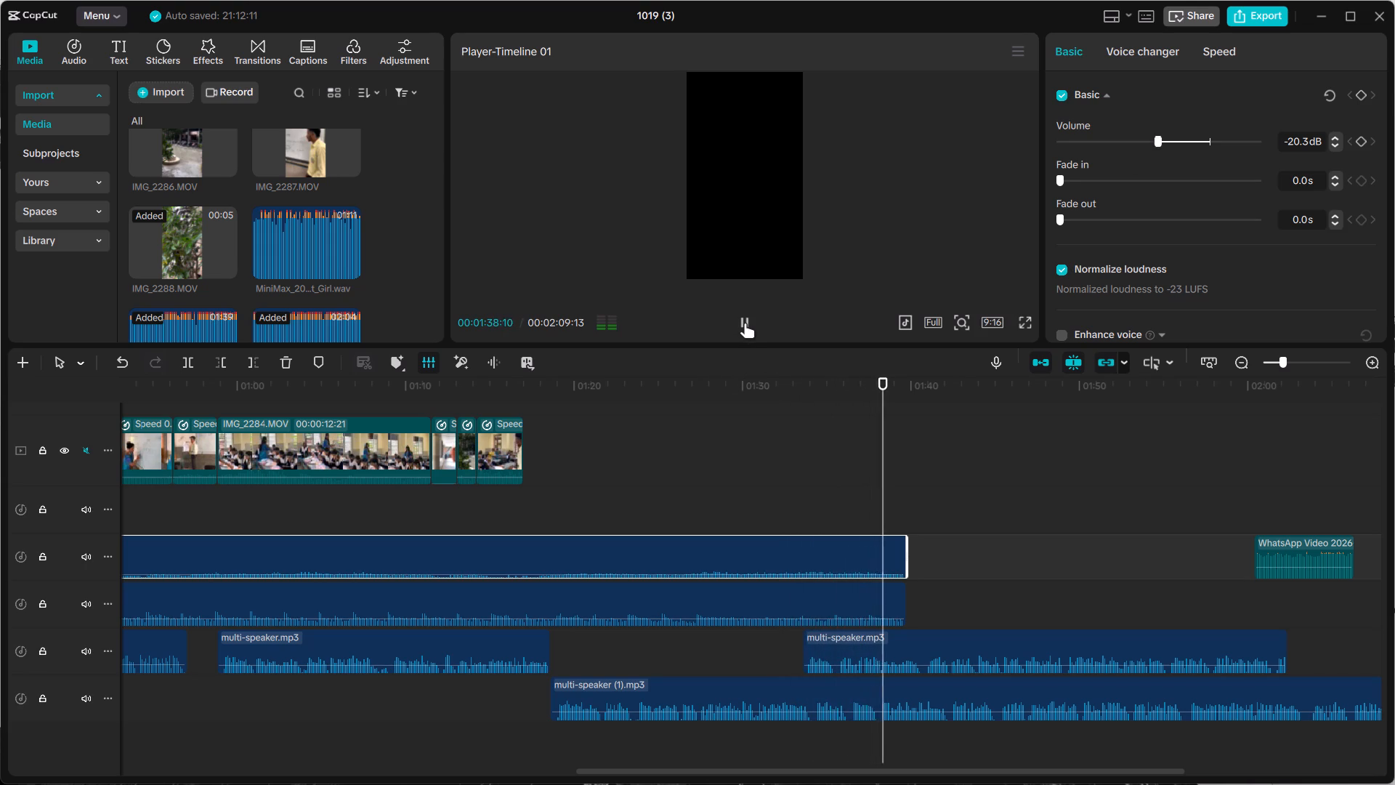
Play on from about 1:38 and mute the multi-speaker.mp3 track to hear only the multi-speaker (1).mp3 voice-over.
left_click(745, 323)
left_click(745, 323)
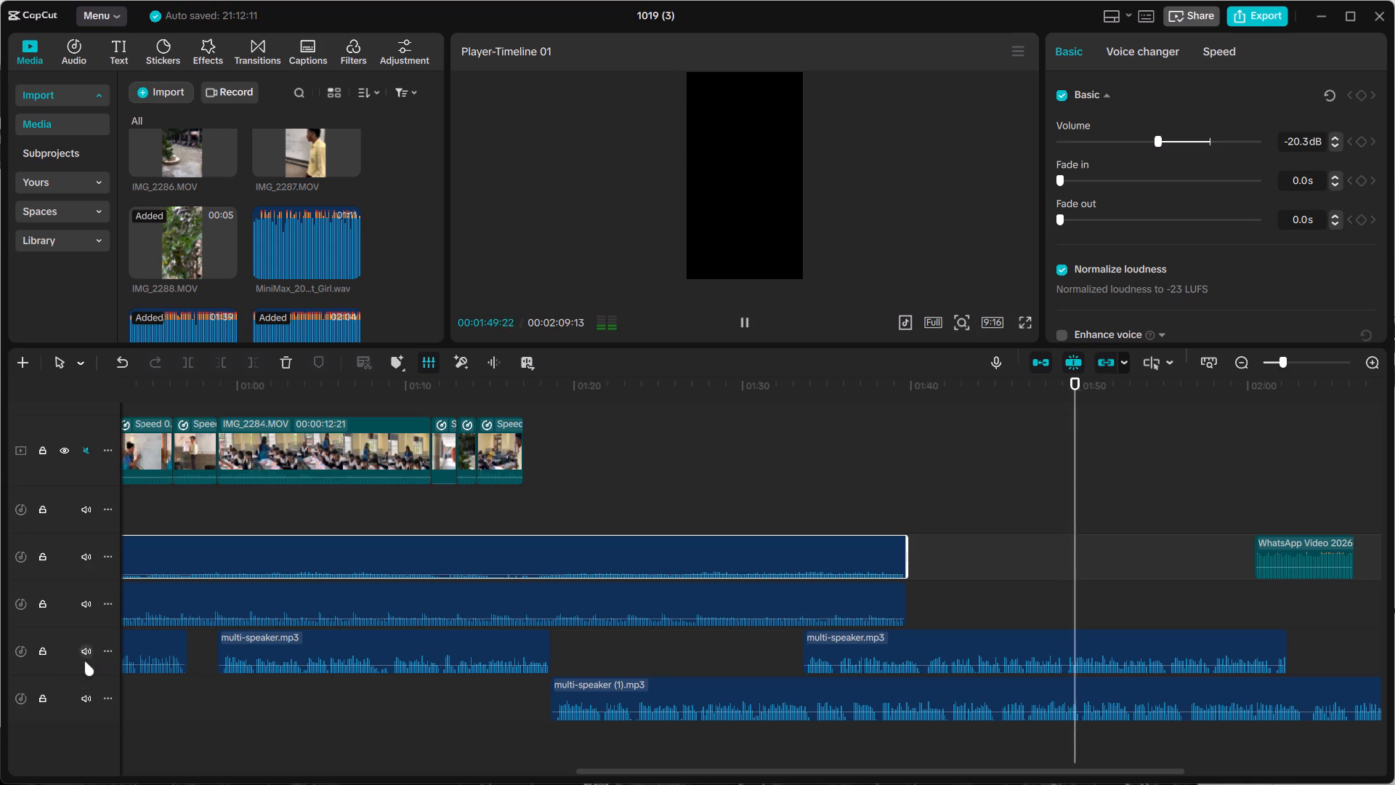
left_click(81, 656)
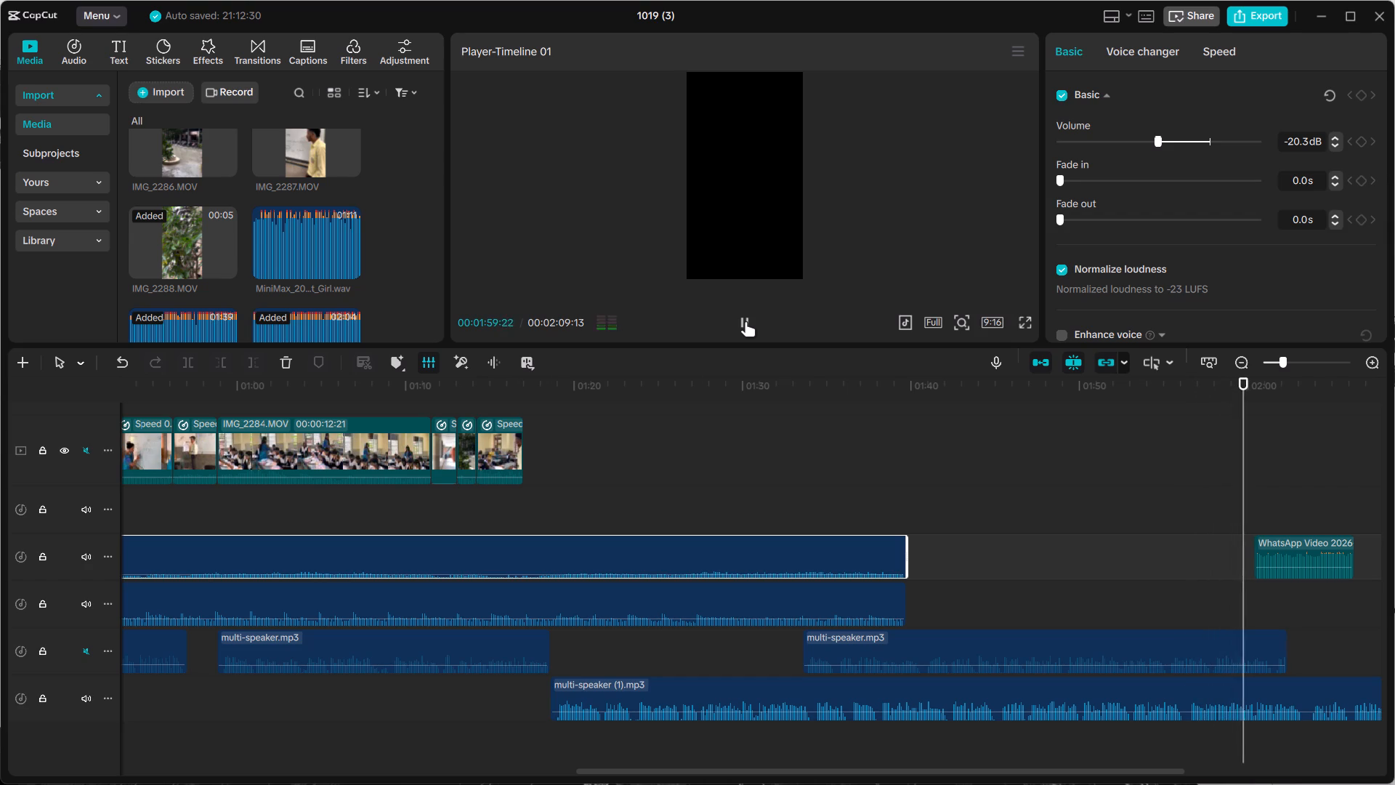
Split the multi-speaker (1).mp3 clip at about 1:56.
left_click(1214, 494)
left_click_drag(1214, 494, 1202, 495)
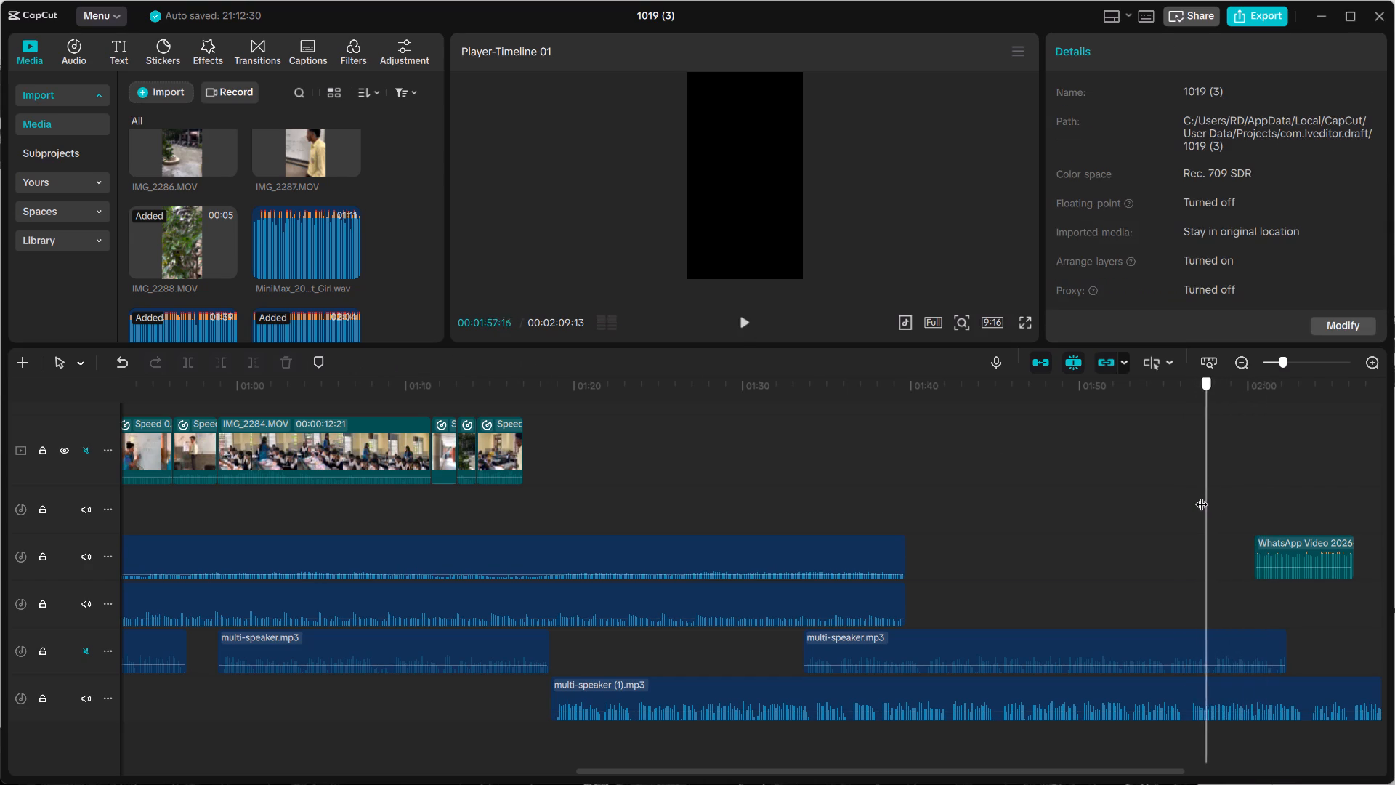
left_click_drag(1202, 495, 1185, 496)
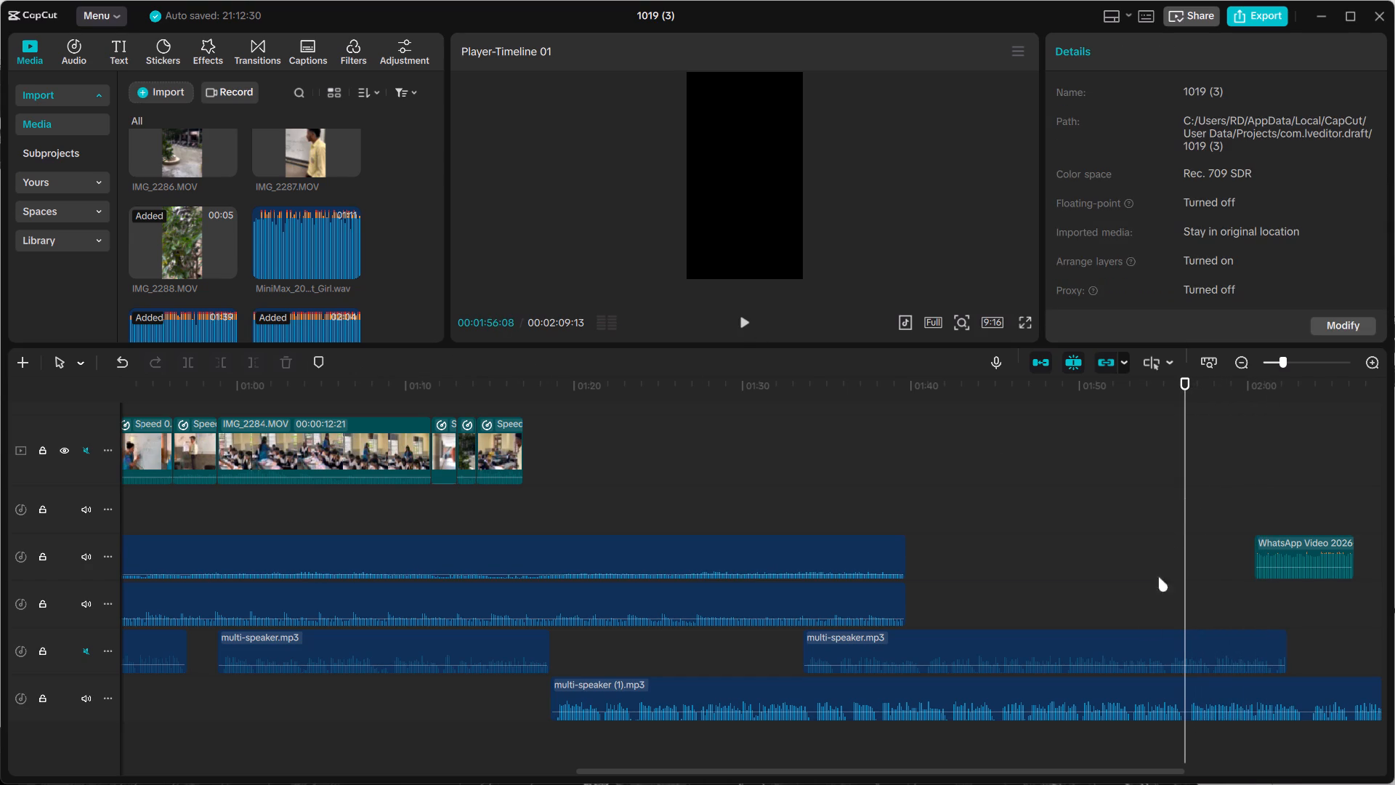
left_click(1125, 693)
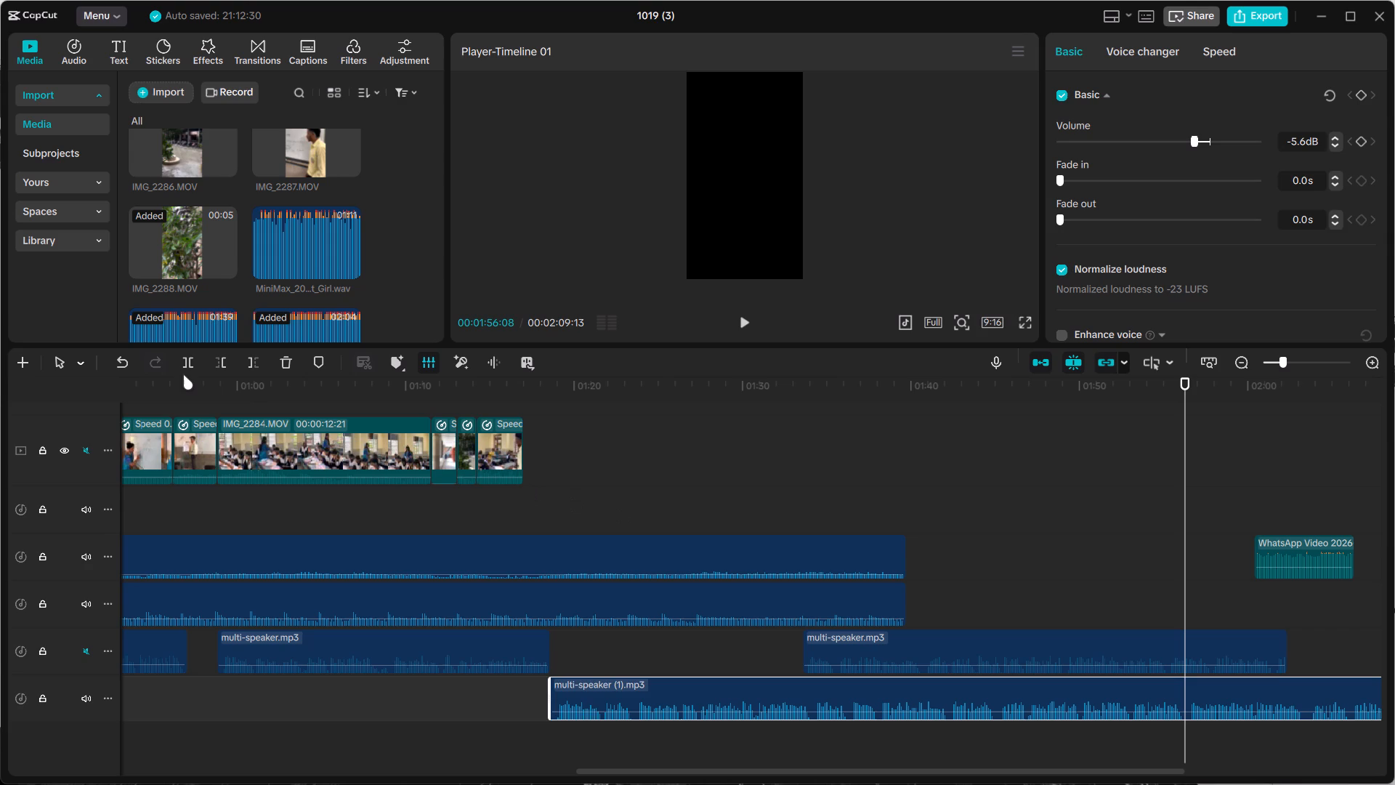
left_click(185, 368)
Listen to the last multi-speaker (1).mp3 piece from about 1:56 to its end, muting the track that holds the WhatsApp clip.
left_click(744, 324)
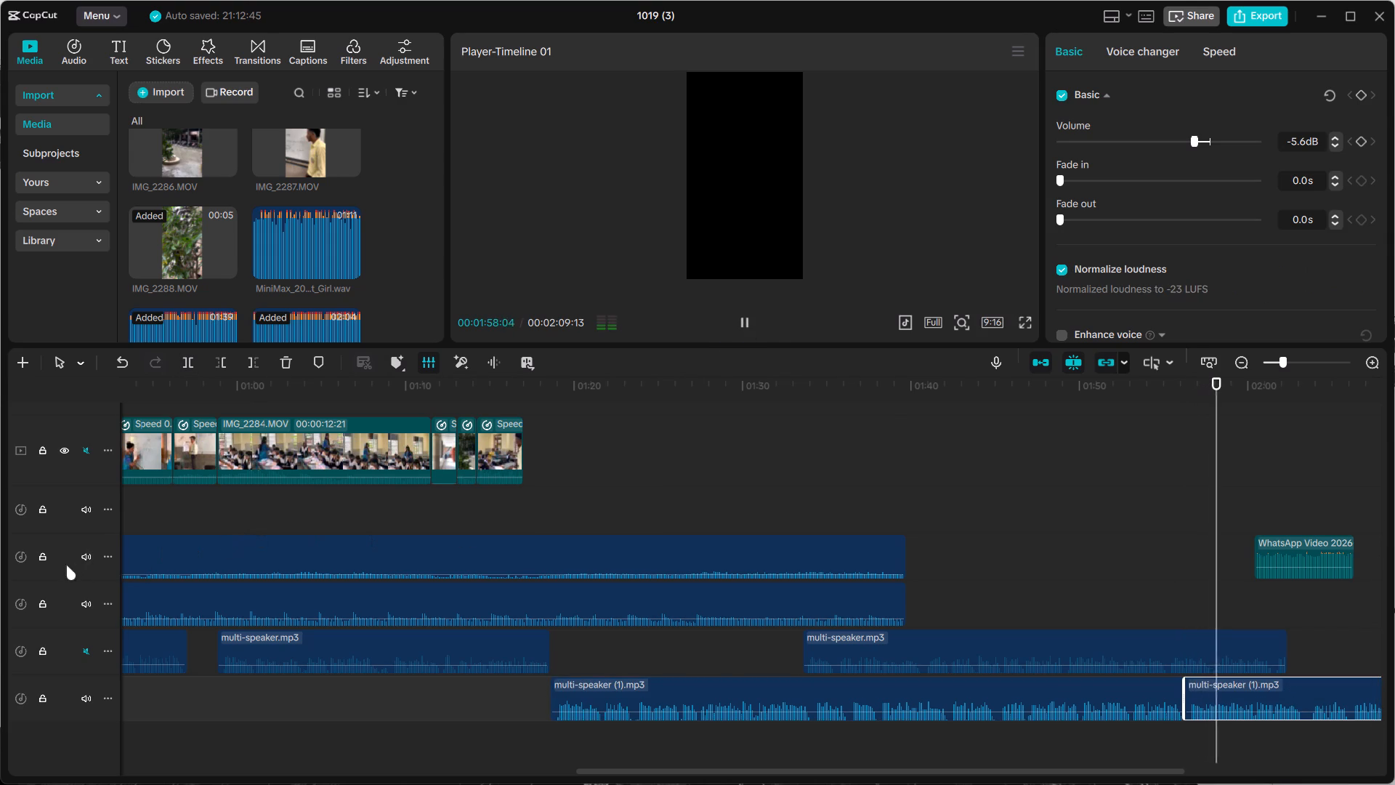
left_click(84, 558)
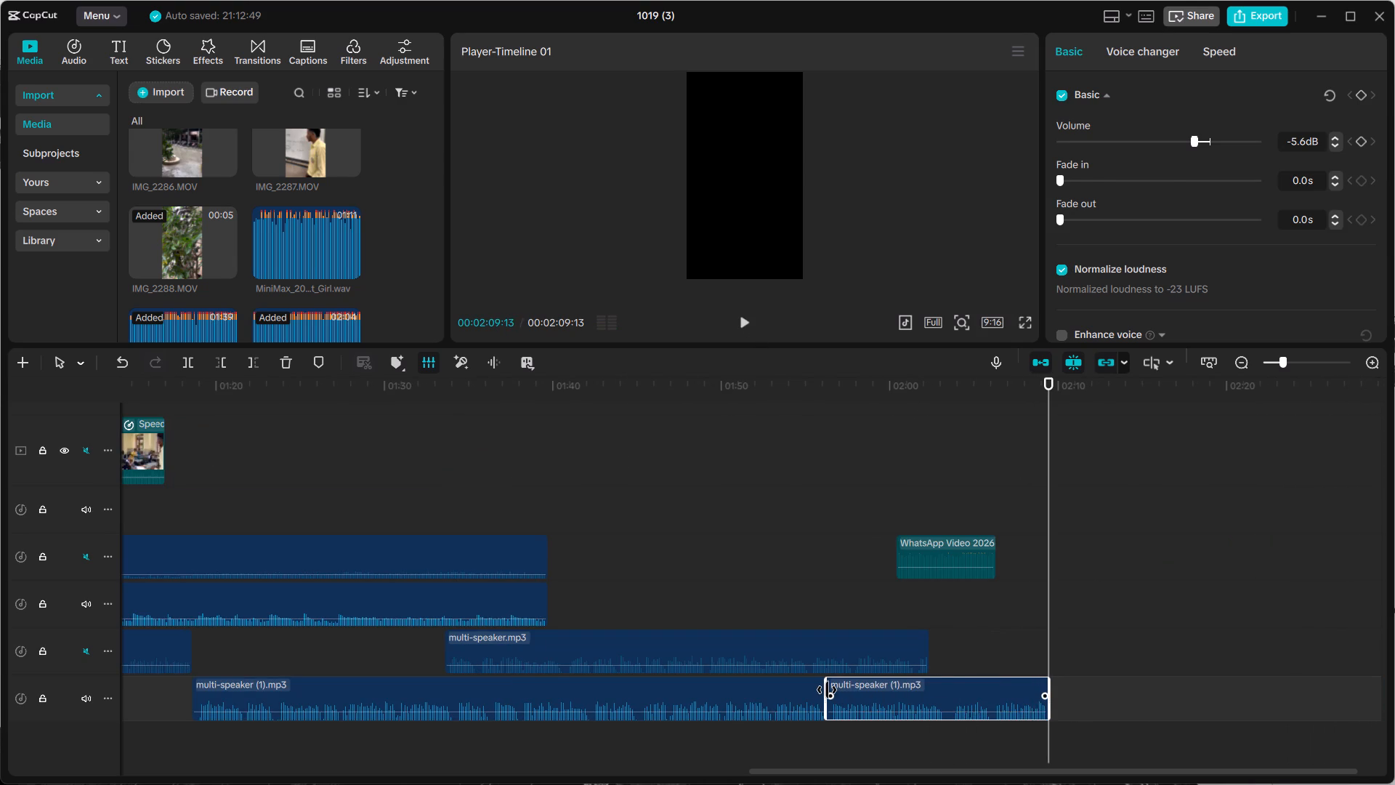
Trim about 7 s from the start of the last multi-speaker (1).mp3 piece and move it back against the preceding piece at about 1:56.
left_click_drag(827, 690, 911, 688)
left_click(976, 685)
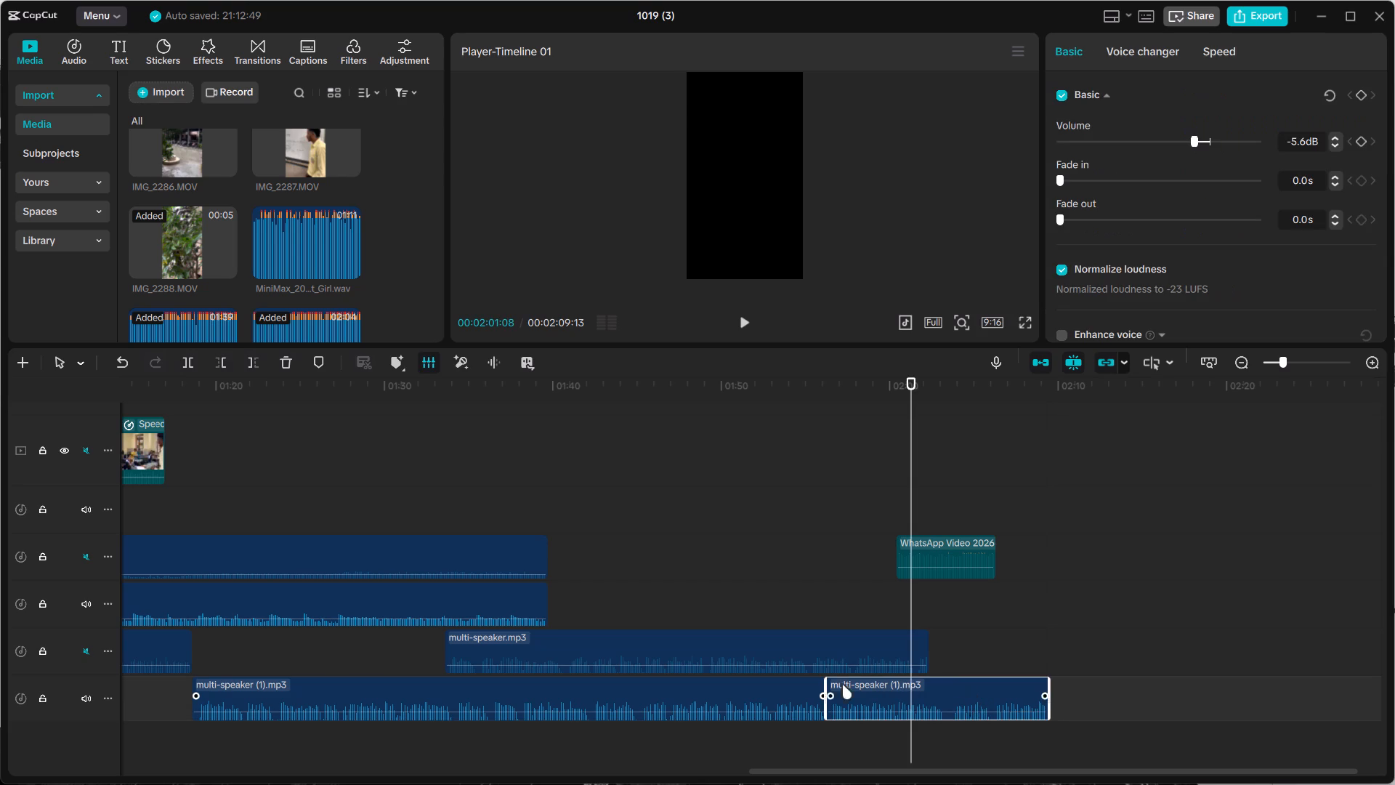
left_click_drag(822, 678, 946, 672)
left_click_drag(993, 694, 870, 686)
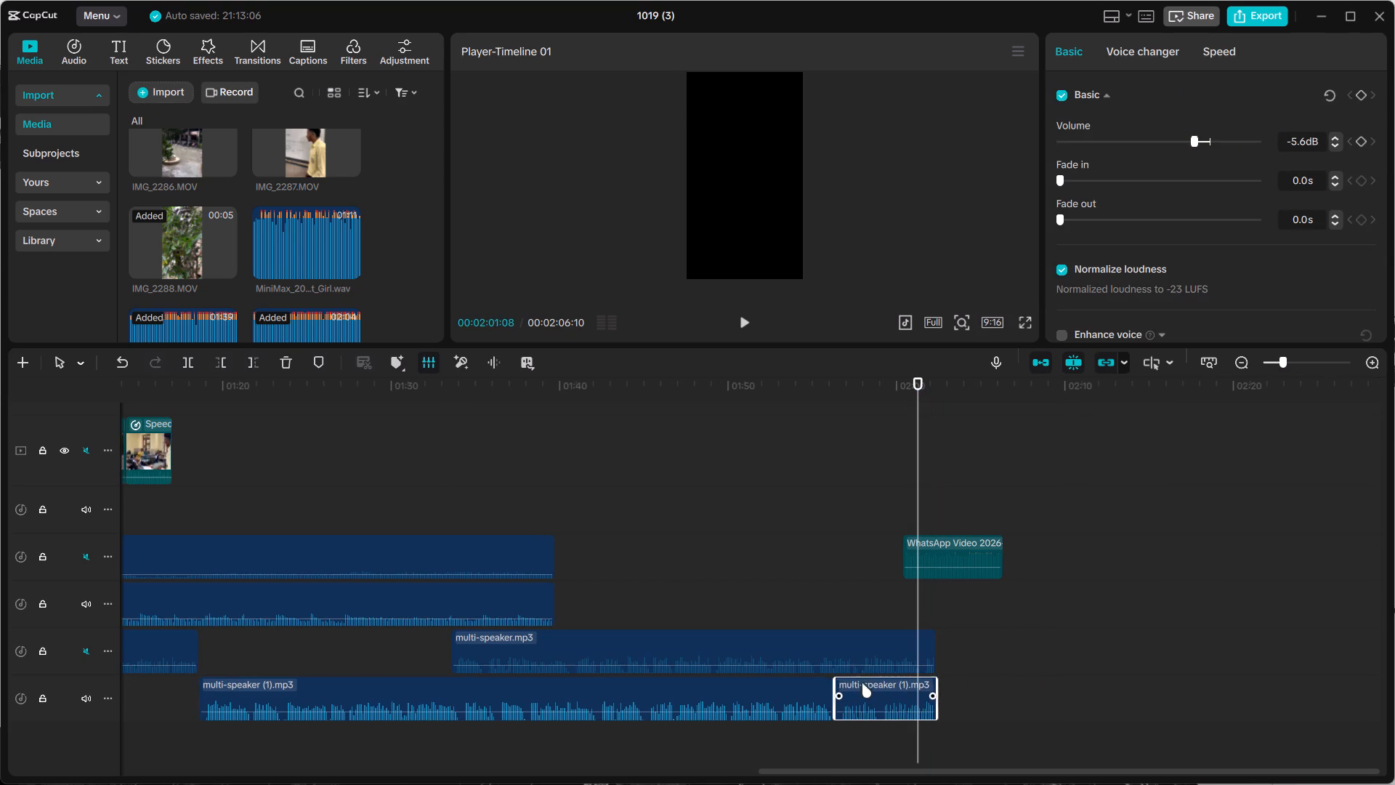
Delete the muted multi-speaker.mp3 clip running from about 1:33 to 2:02.
left_click(783, 656)
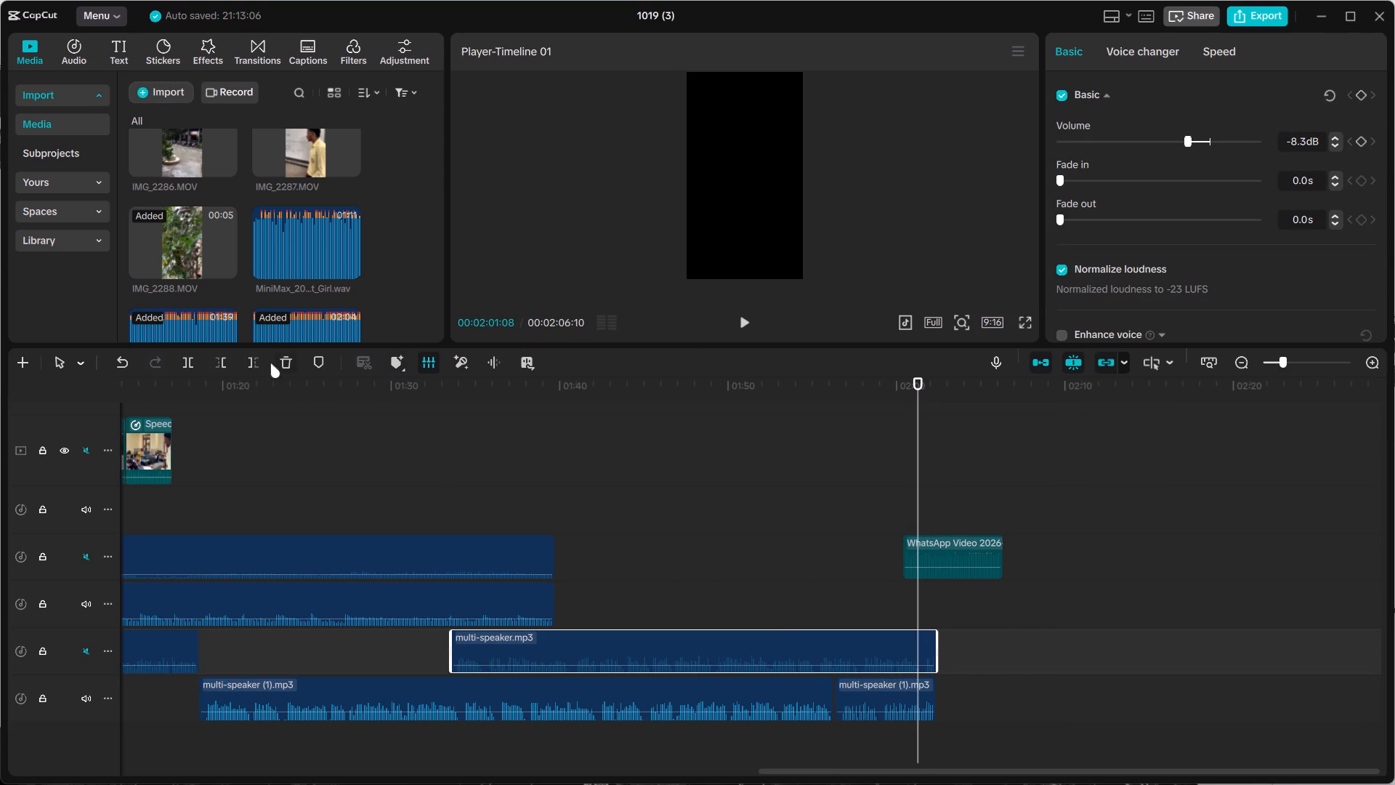
left_click(280, 363)
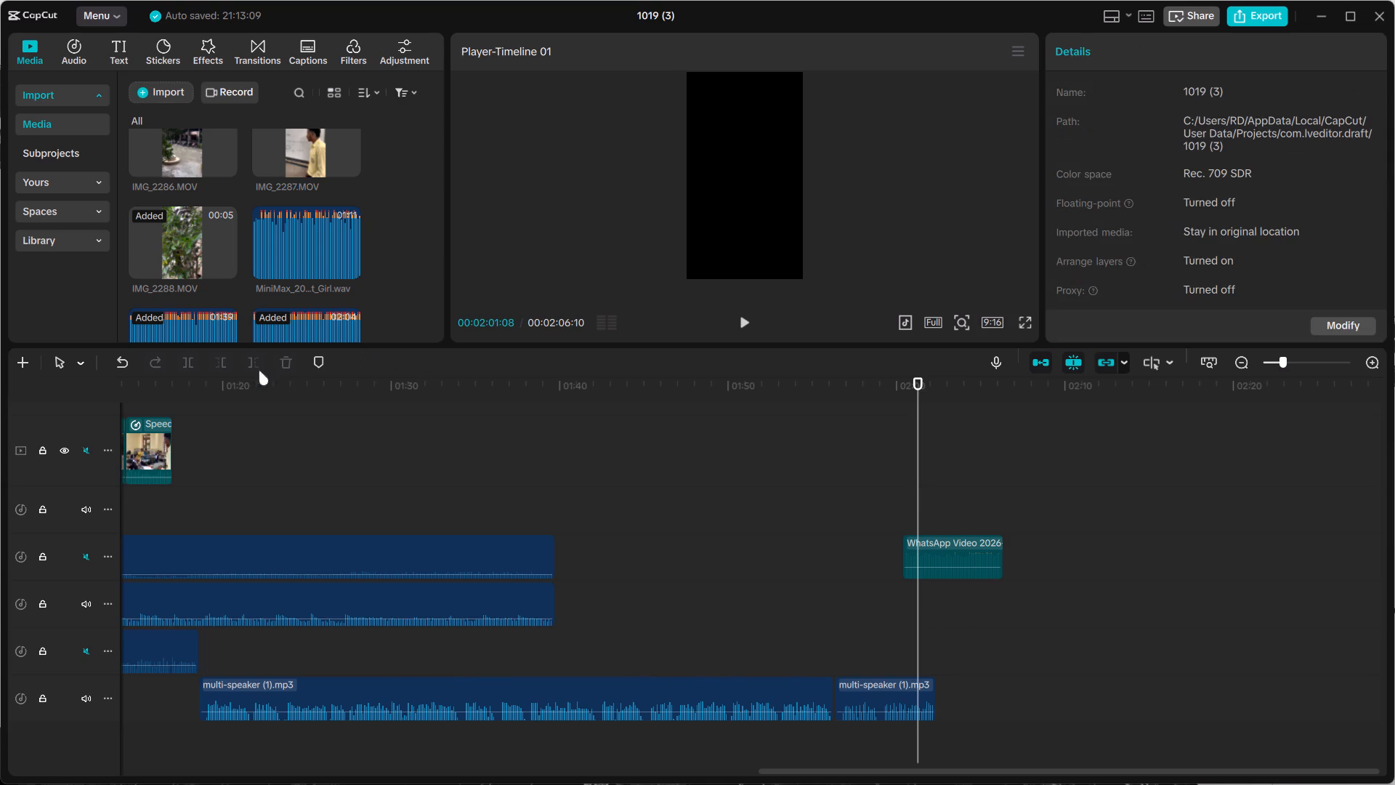
Undo the last deletion and move the restored multi-speaker.mp3 clip along its track to start at about 1:54.
left_click(121, 364)
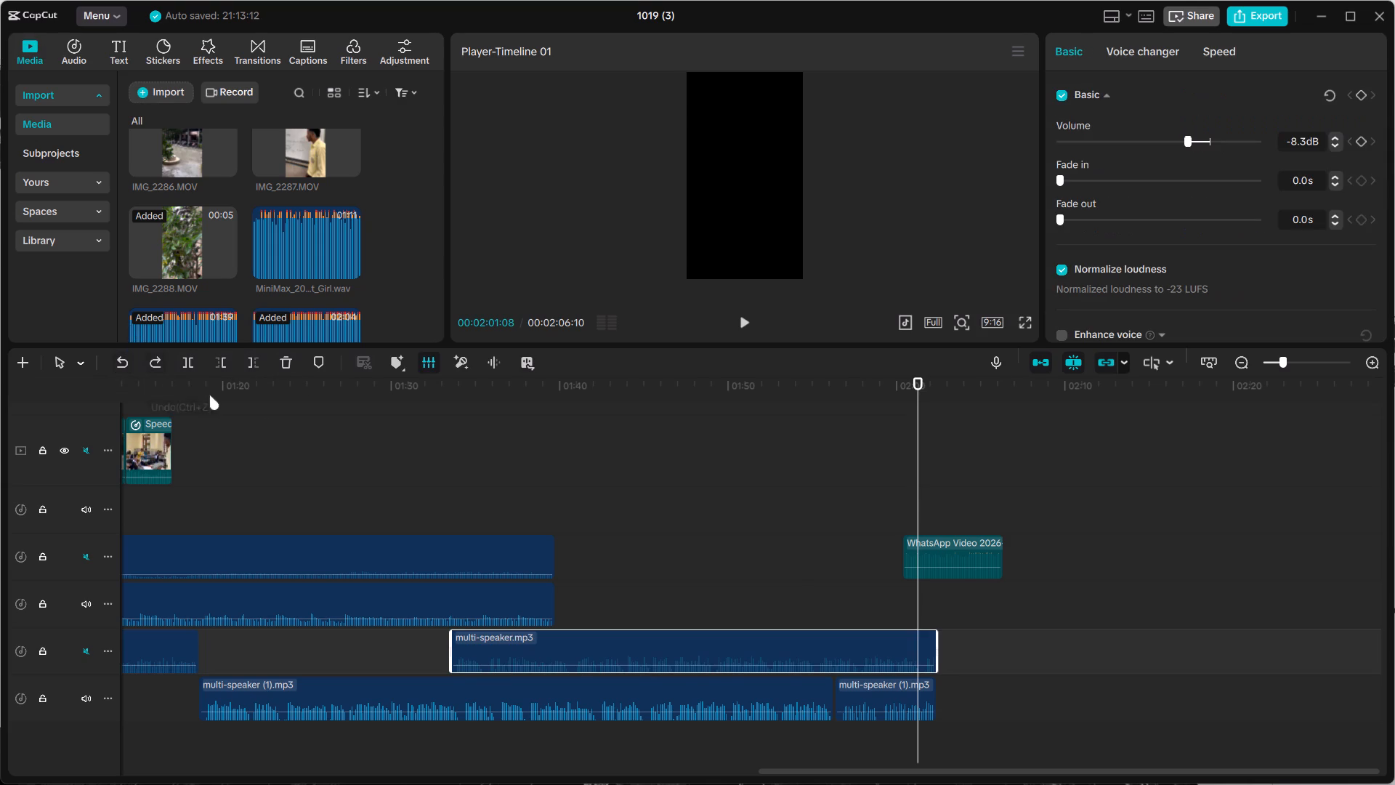
left_click(840, 581)
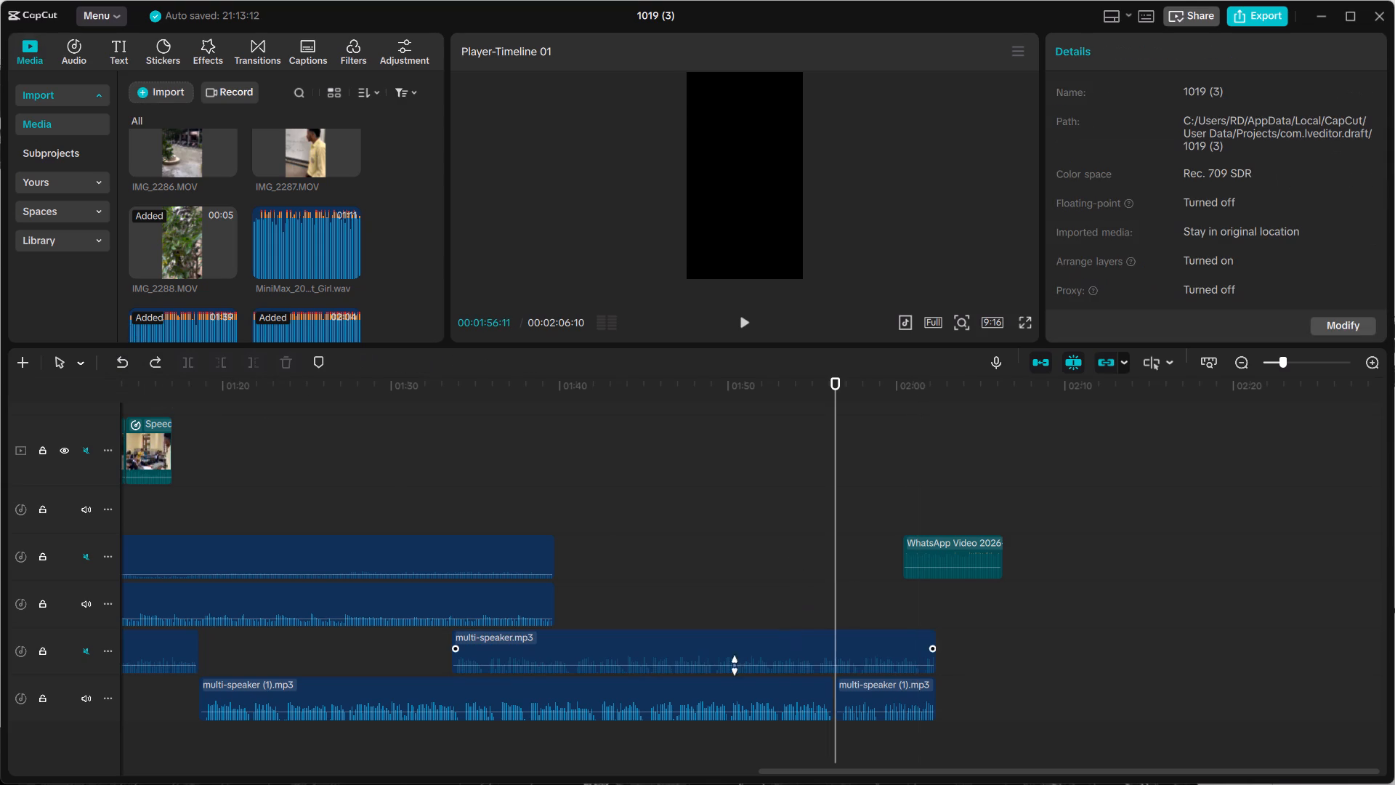
left_click_drag(724, 648, 1074, 639)
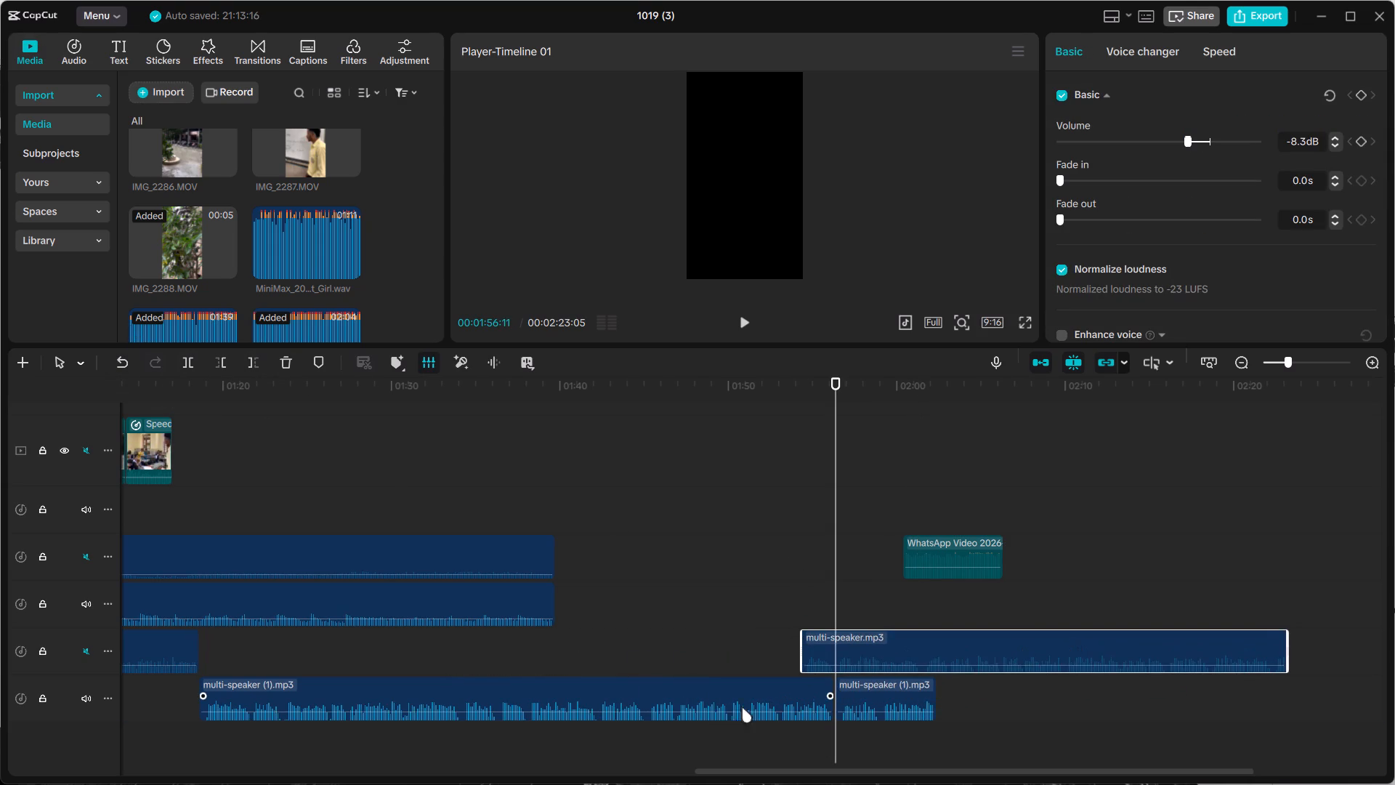
Move the long multi-speaker (1).mp3 clip starting at about 1:18 up onto the track holding the multi-speaker.mp3 clips.
left_click_drag(625, 693, 623, 629)
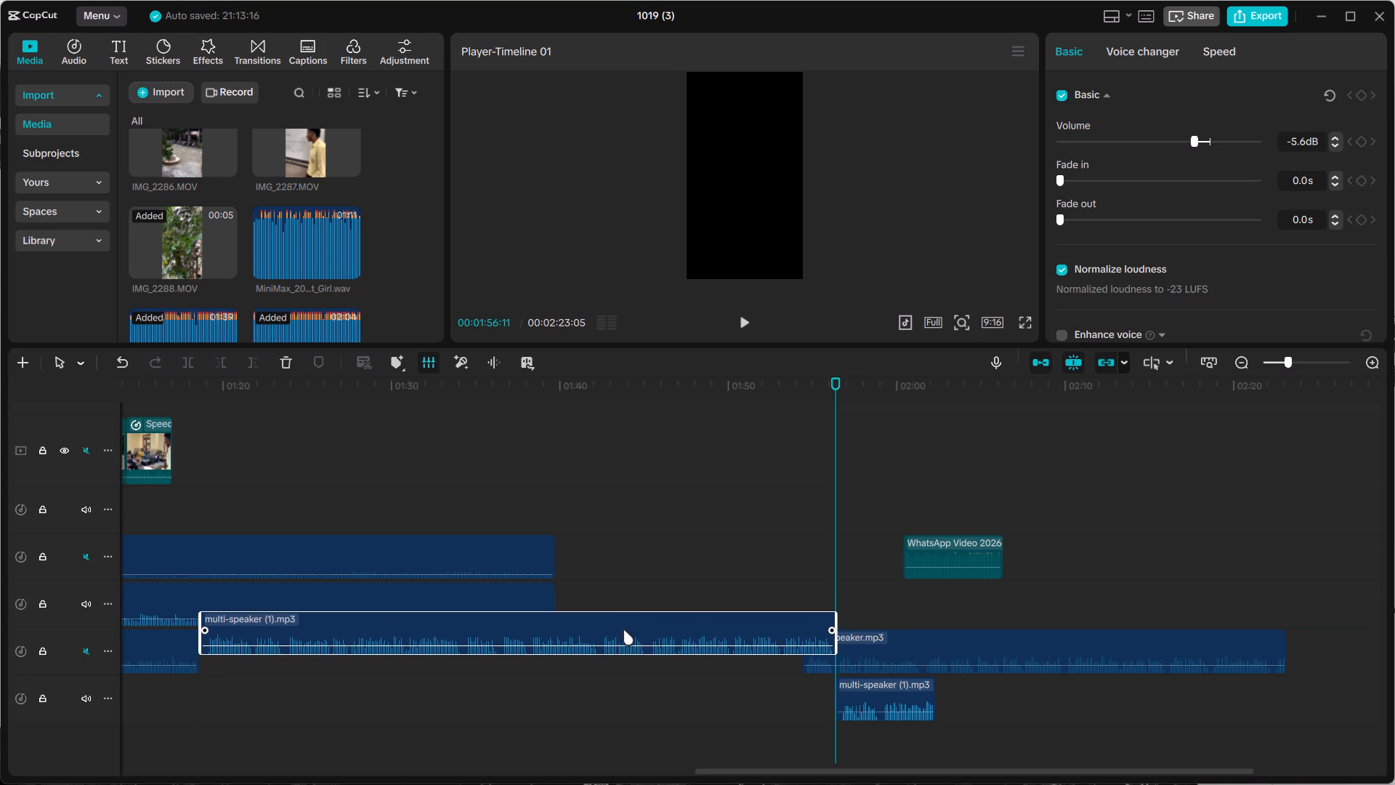
left_click_drag(623, 629, 629, 643)
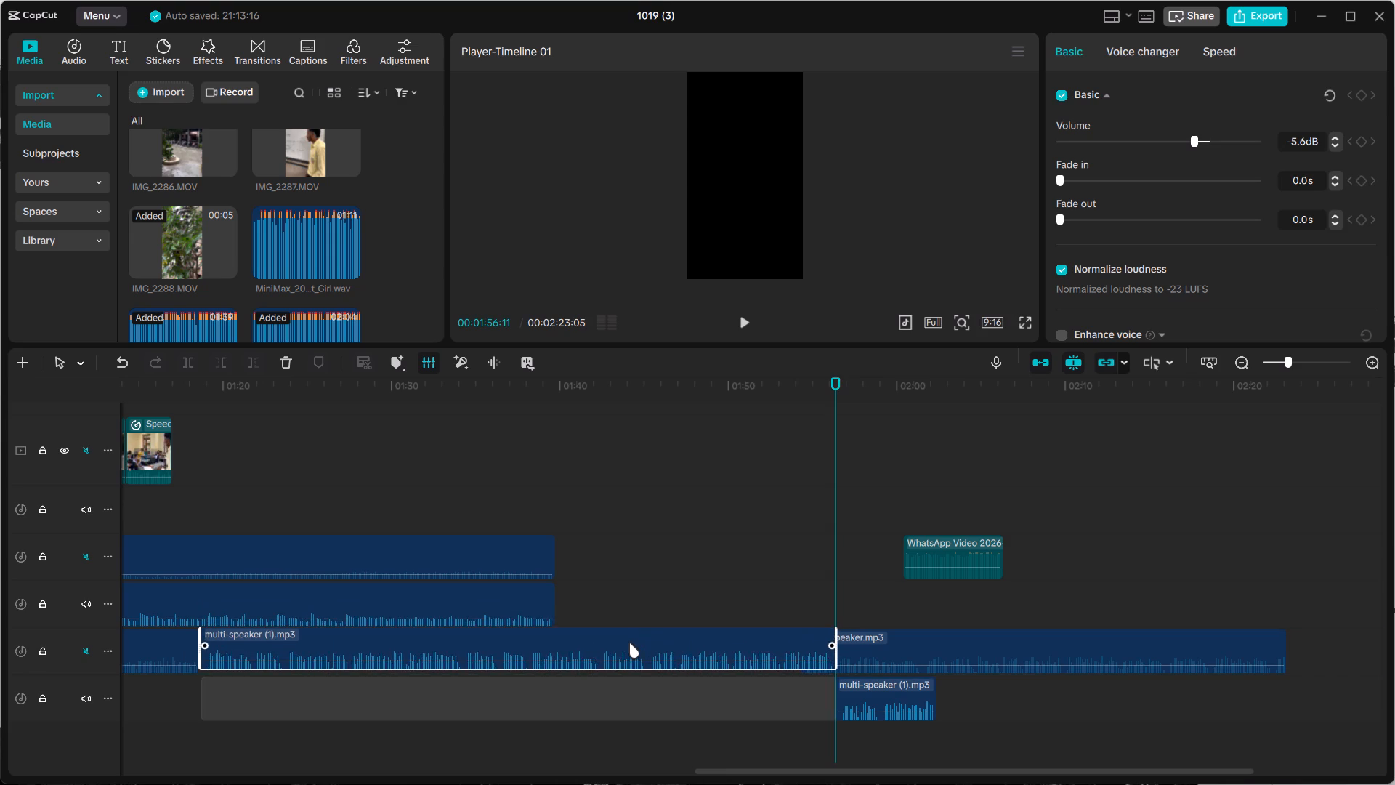
left_click_drag(629, 643, 634, 640)
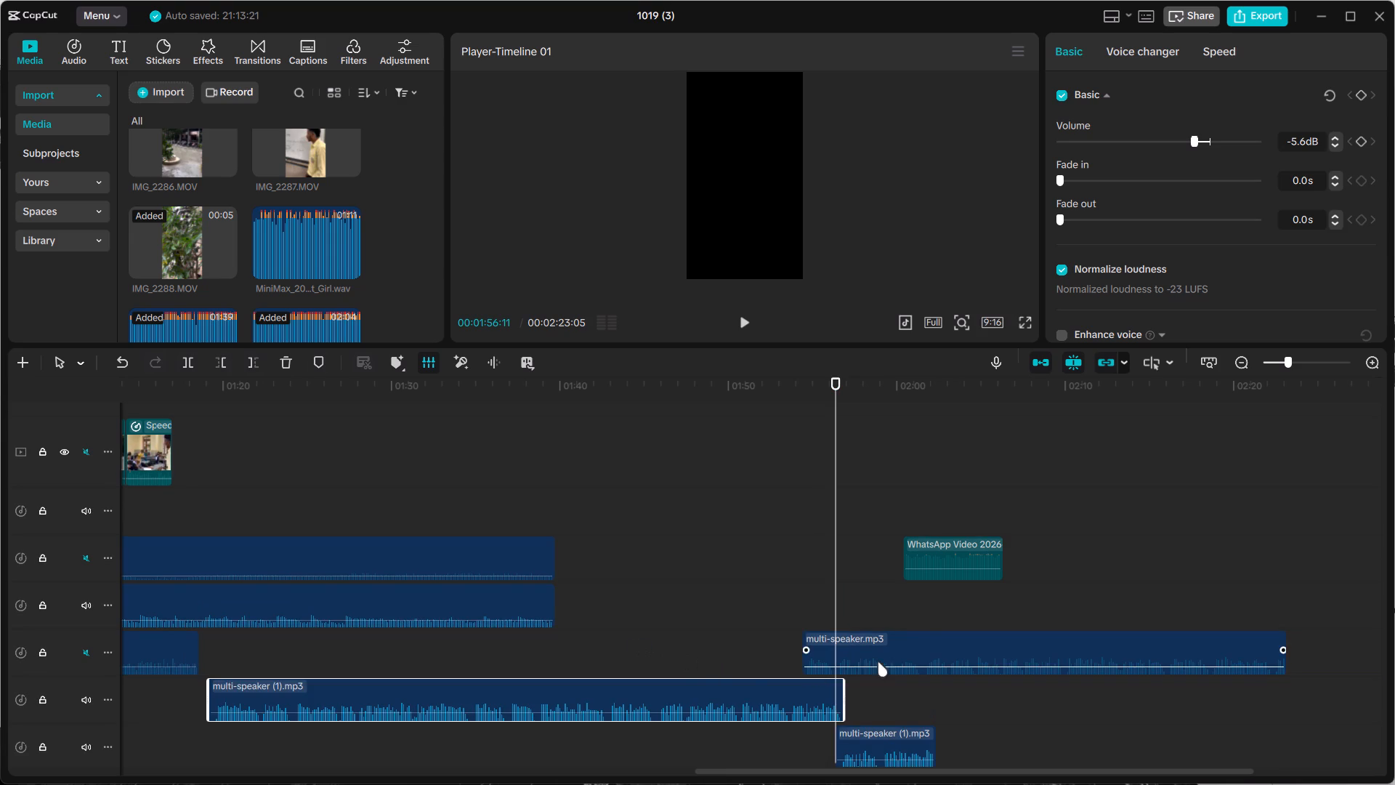
Shift the last multi-speaker.mp3 clip to start at about 2:00 and place the long multi-speaker (1).mp3 clip on its track, against the preceding piece.
left_click_drag(897, 645, 1002, 639)
left_click_drag(727, 691, 727, 652)
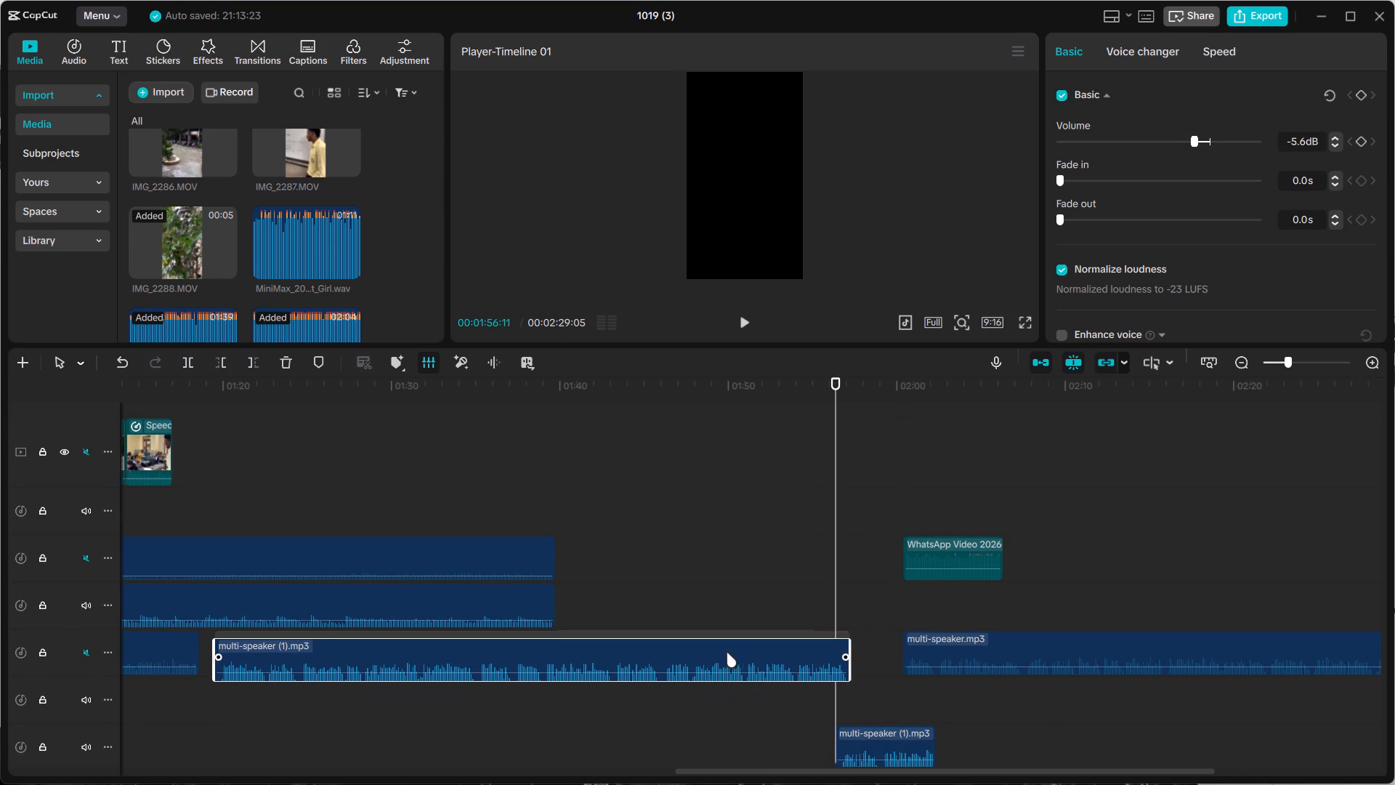
left_click_drag(727, 652, 721, 651)
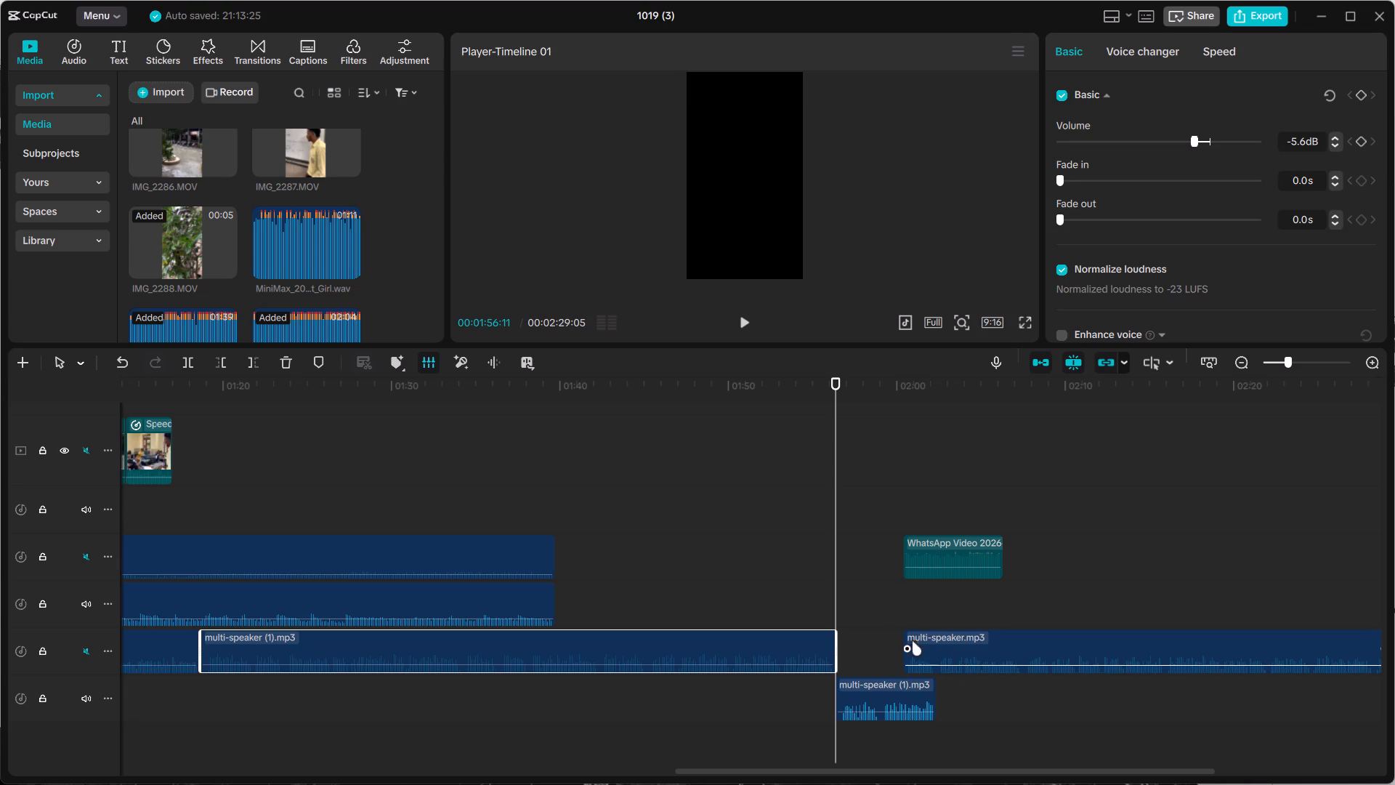
Unmute the voice-over track holding the multi-speaker.mp3 clips and the long multi-speaker (1).mp3 clip.
left_click(87, 653)
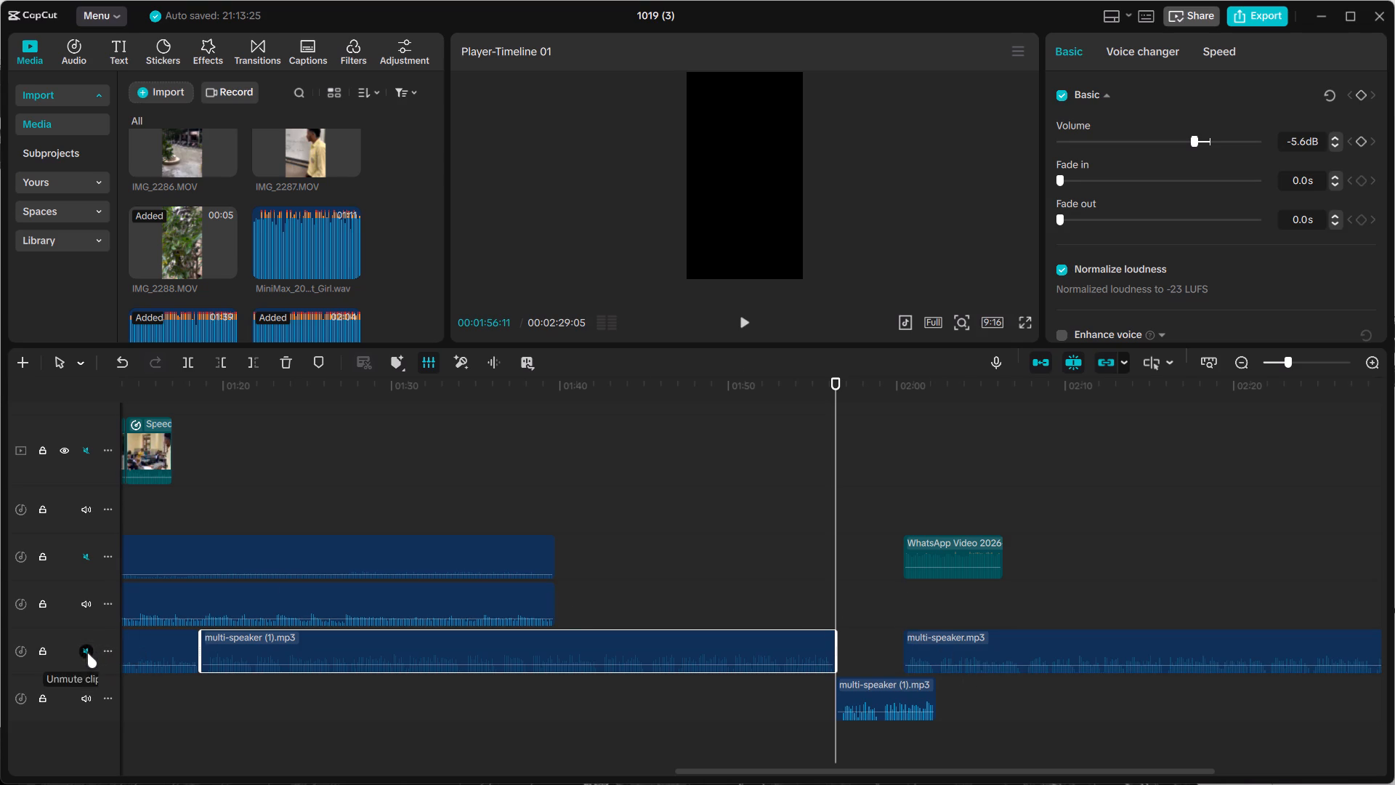
Play back the closing voice-over section from about 1:56, sampling up to the end, and replay the video's opening from the start.
left_click(745, 321)
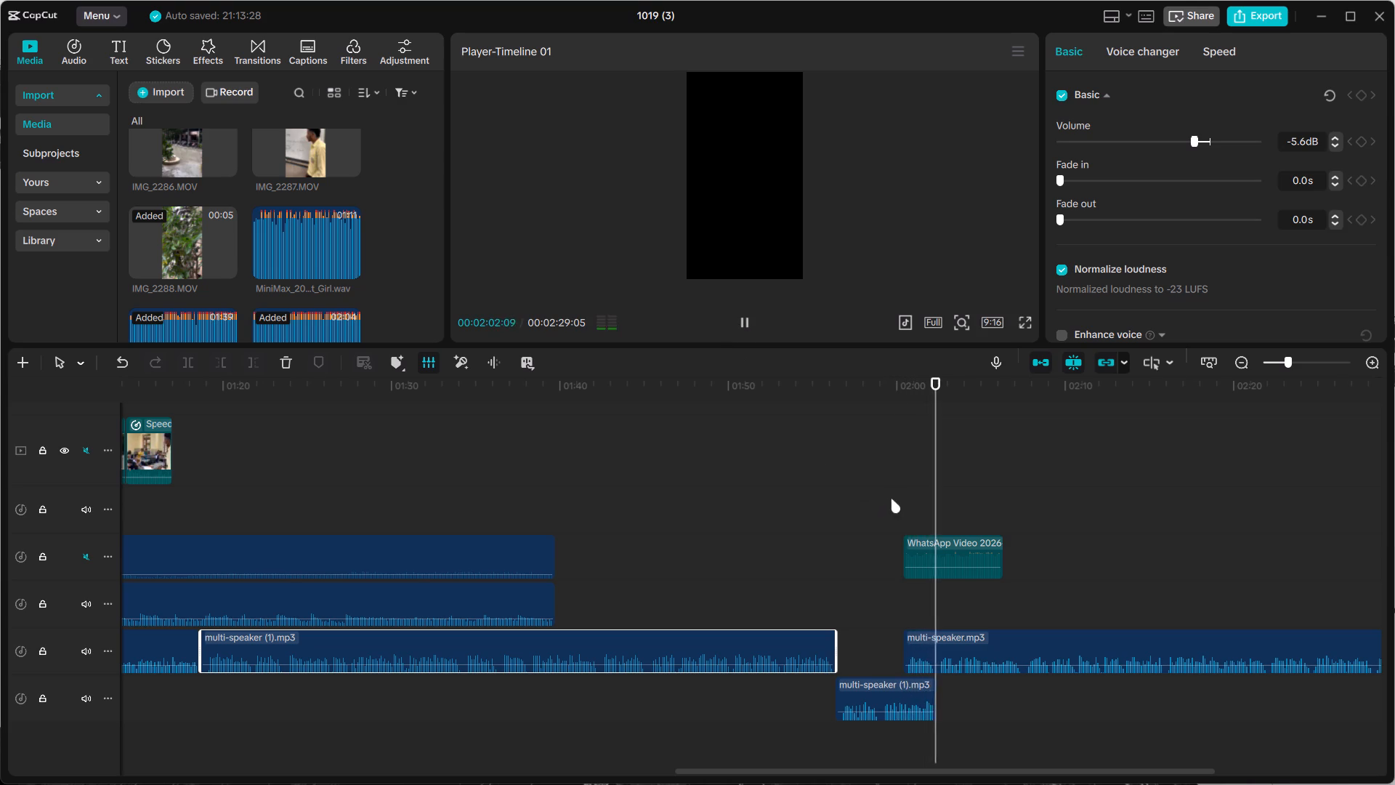
left_click_drag(945, 505, 1157, 552)
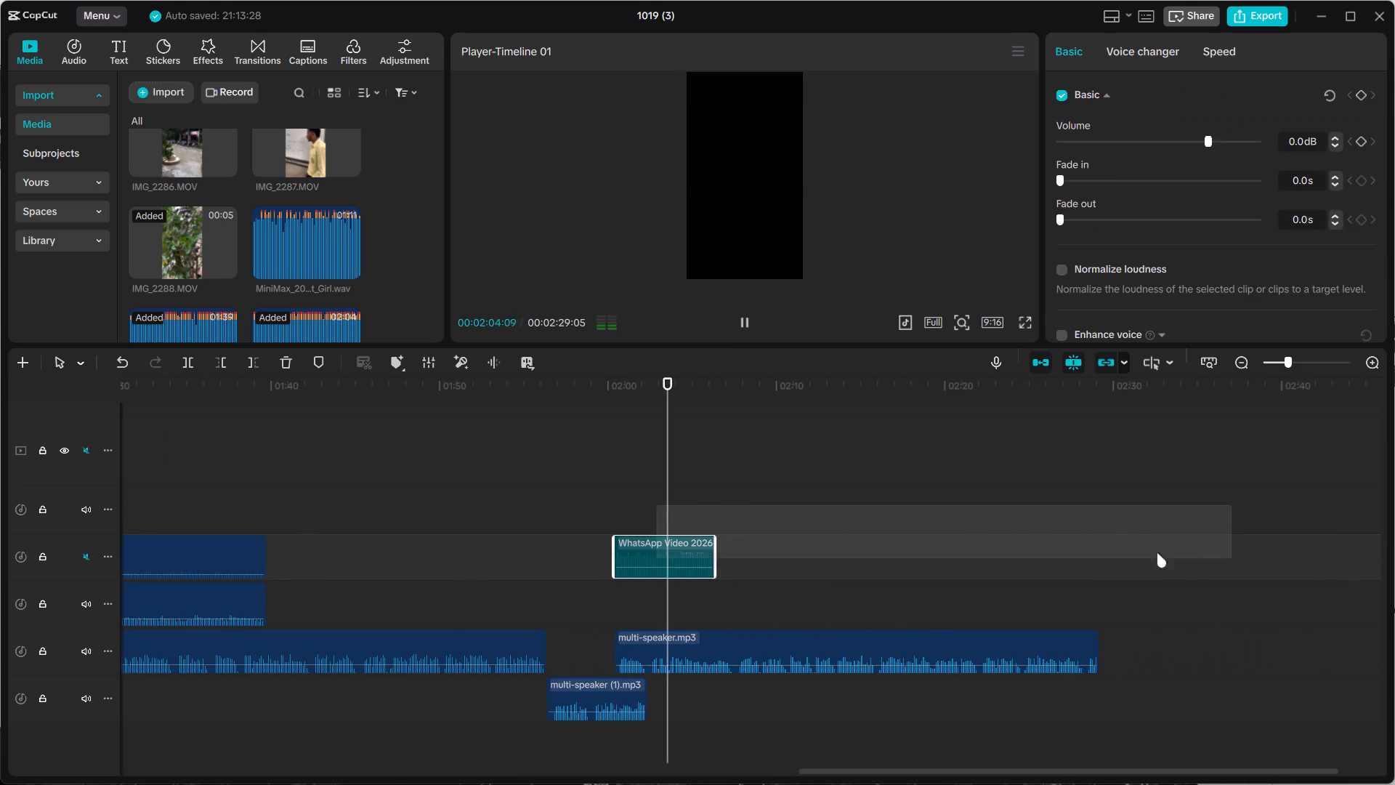
left_click_drag(1157, 552, 970, 526)
left_click(996, 570)
left_click(741, 320)
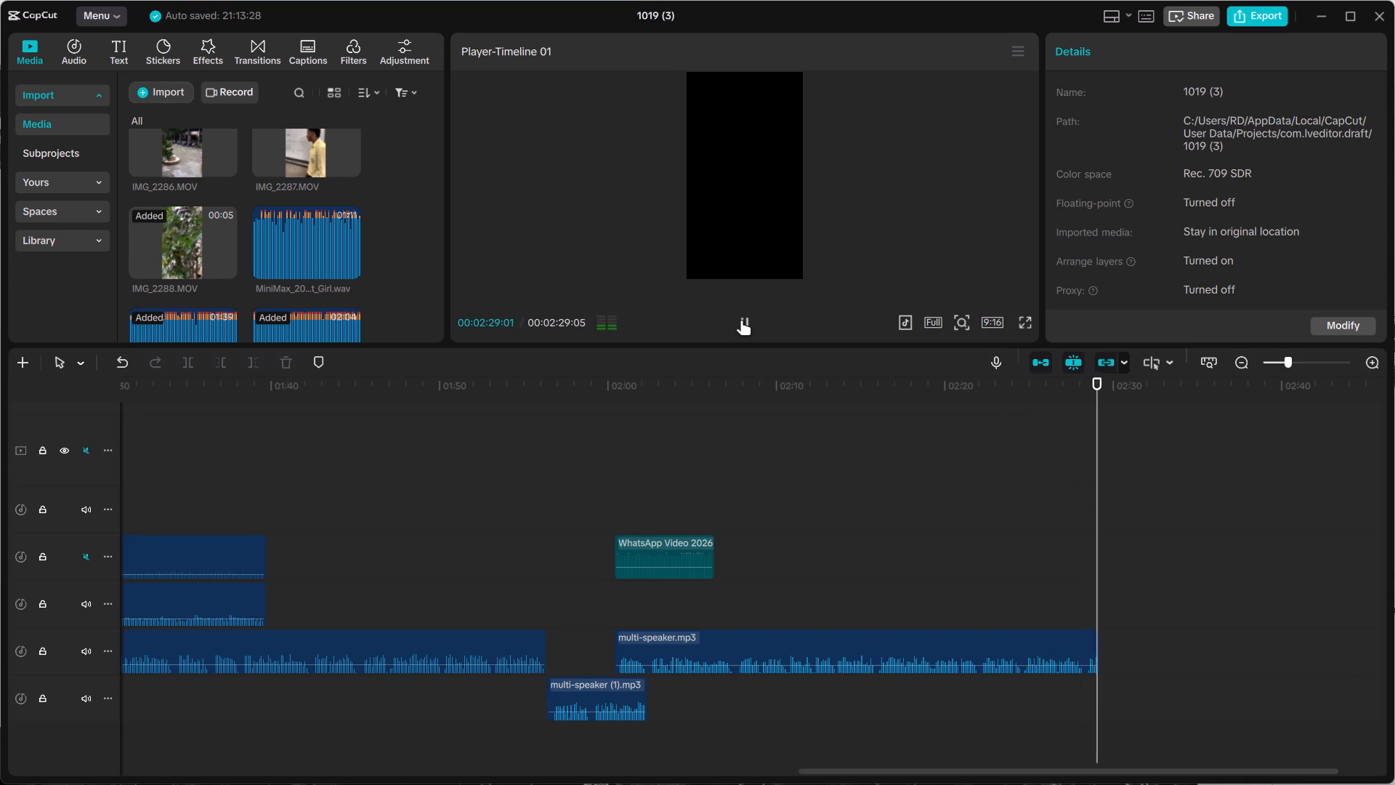
left_click(741, 320)
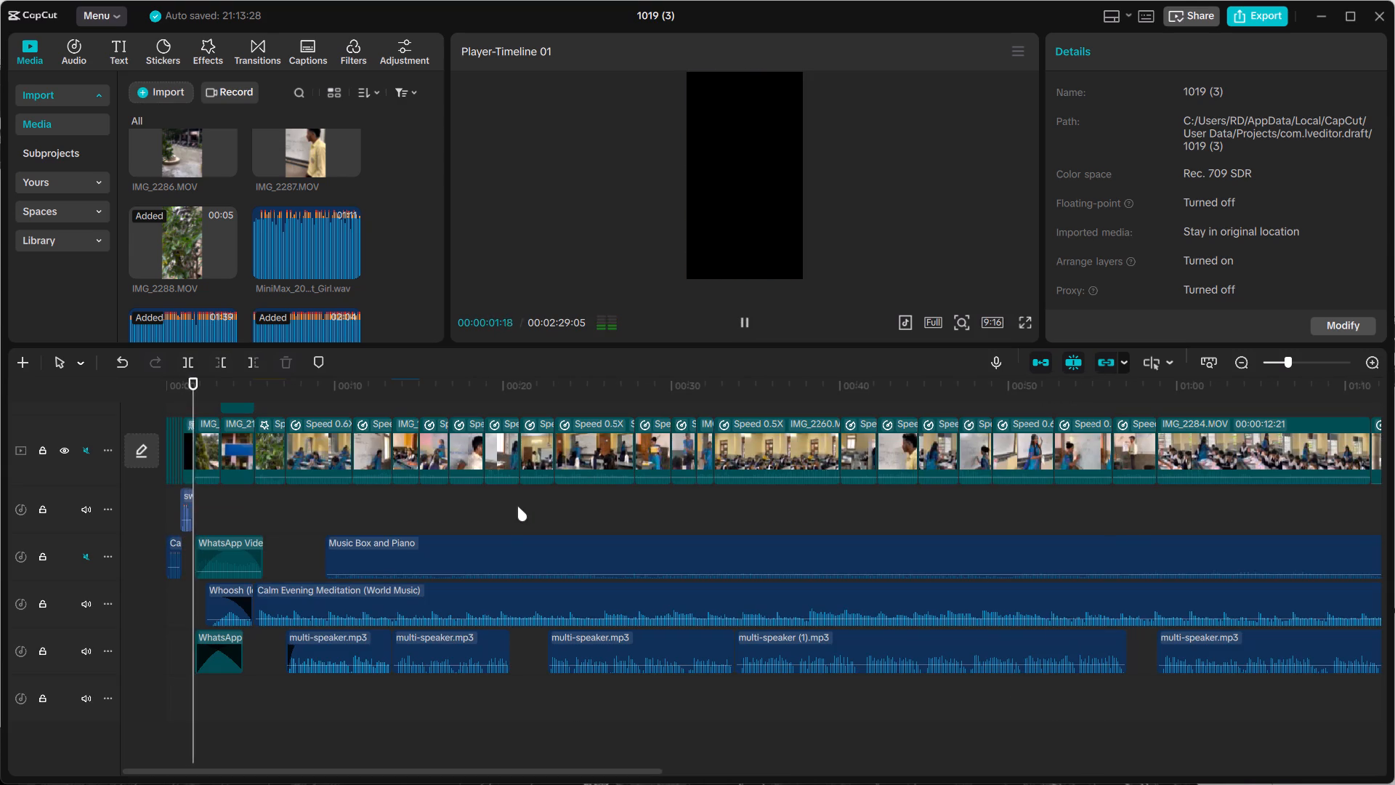
left_click(154, 620)
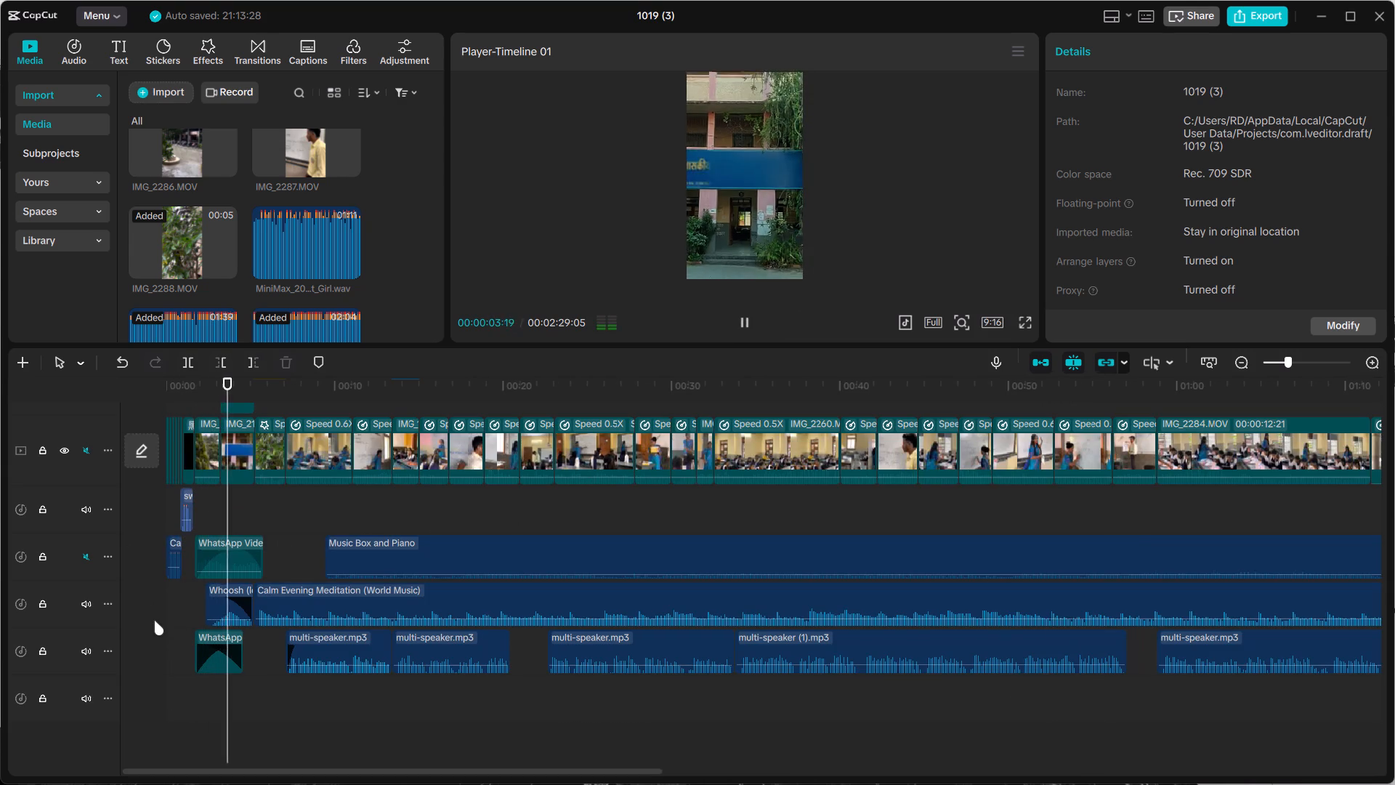
left_click(740, 326)
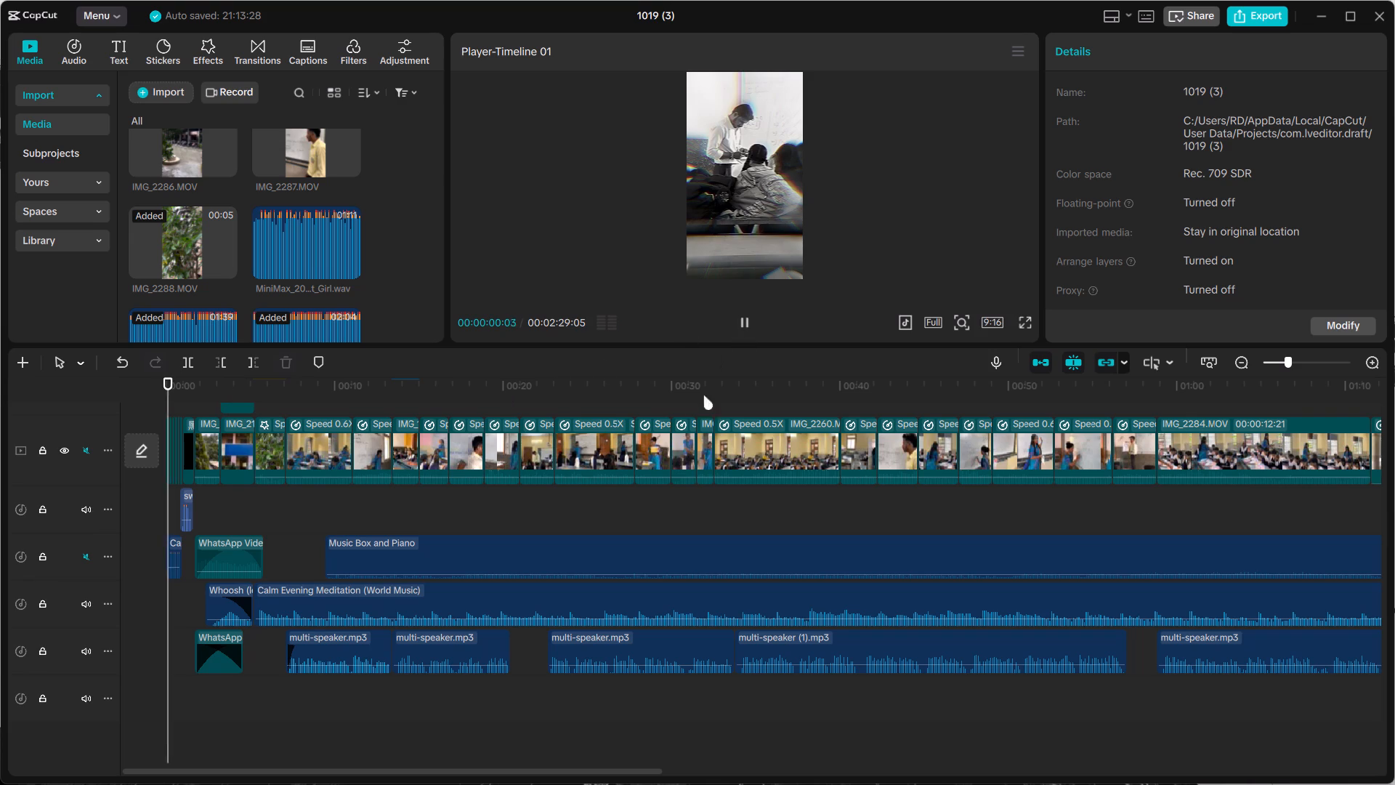
Return the playhead to the start and unmute the Music Box and Piano track, keeping the main video track muted.
scroll(674, 447, "up", 6)
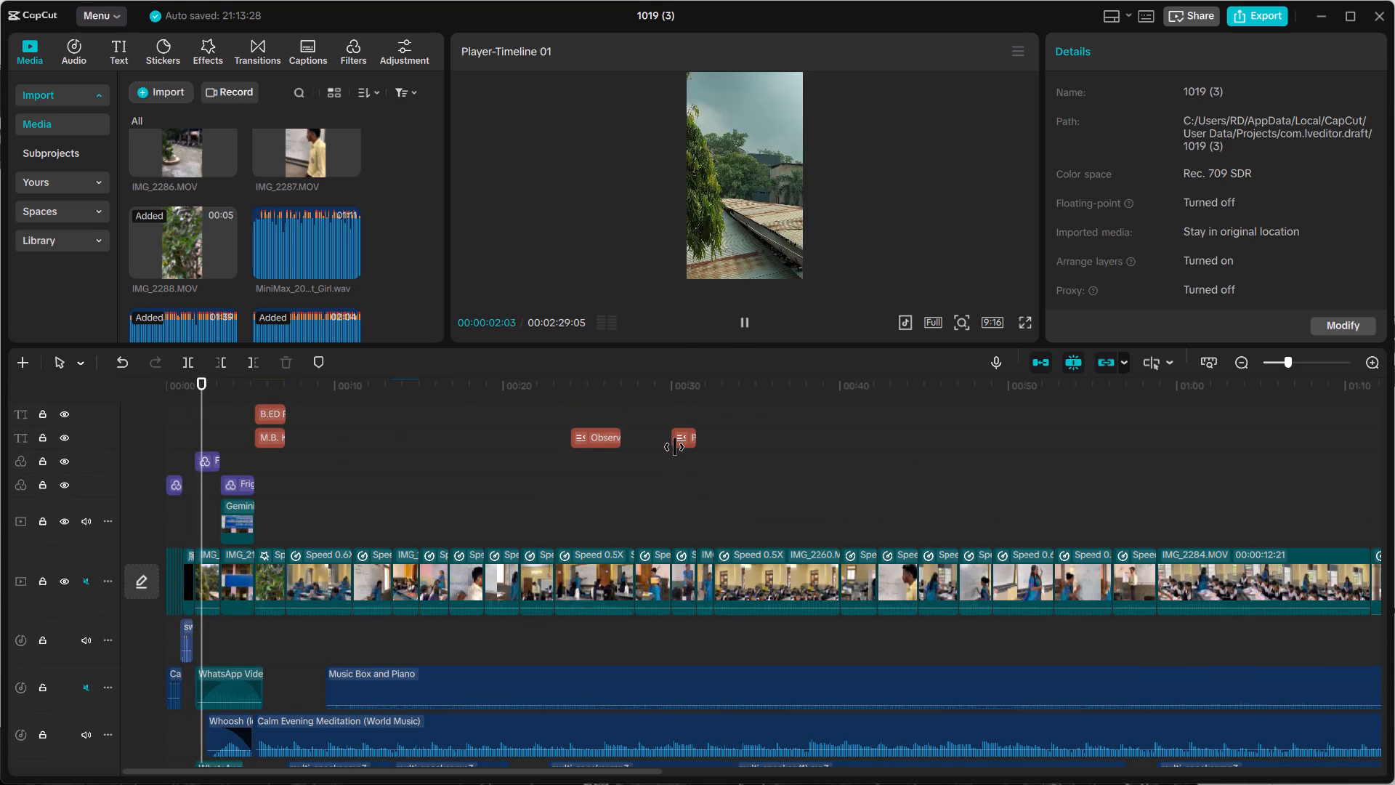
scroll(674, 447, "up", 1)
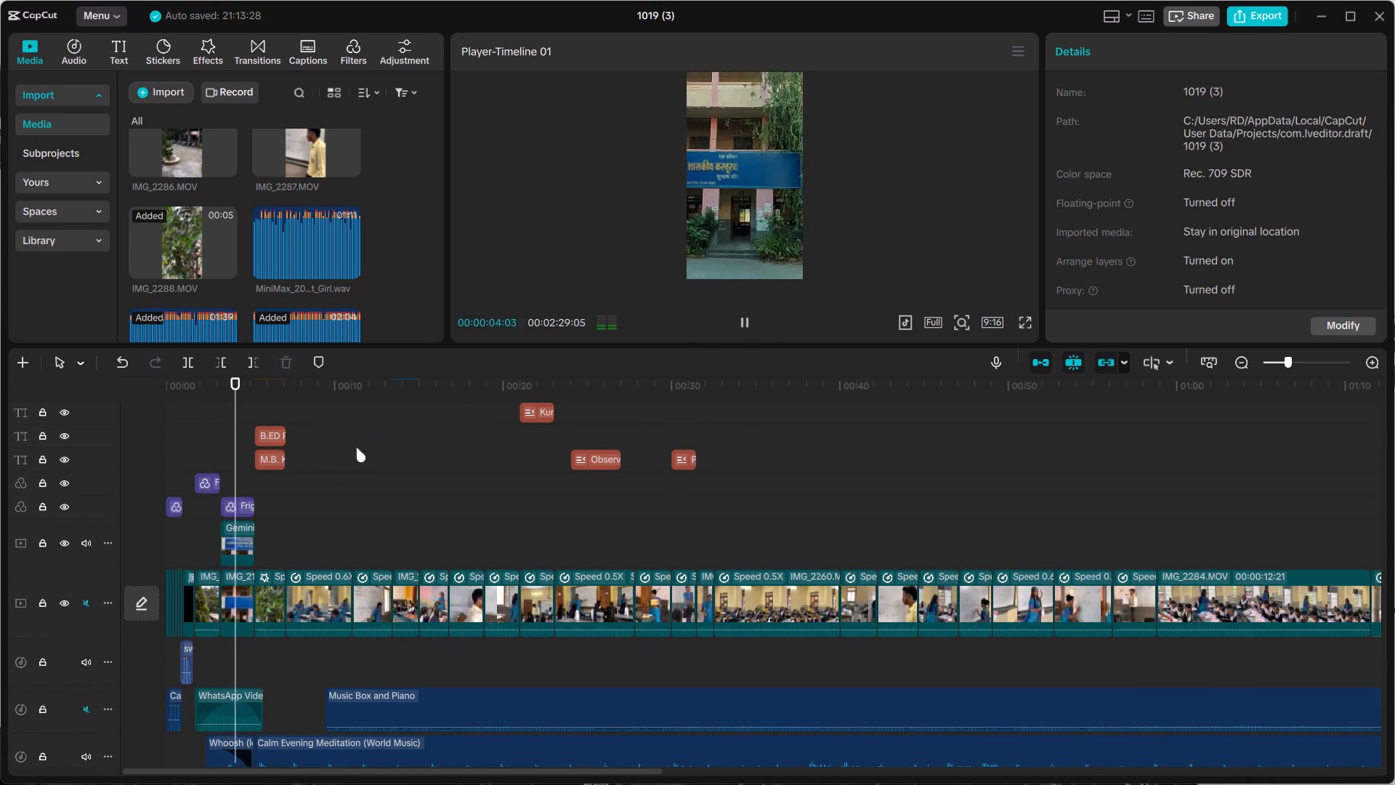
left_click_drag(248, 392, 145, 424)
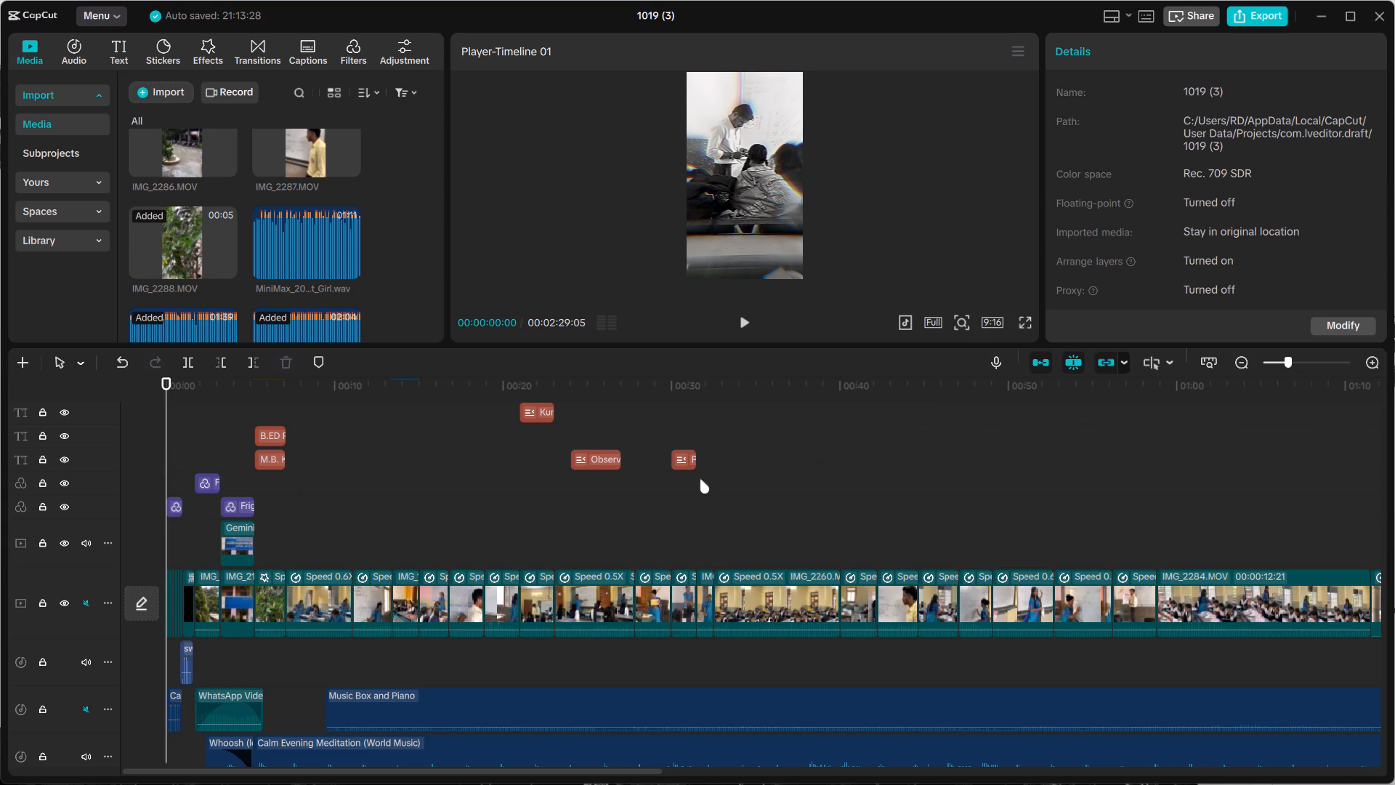
left_click(85, 602)
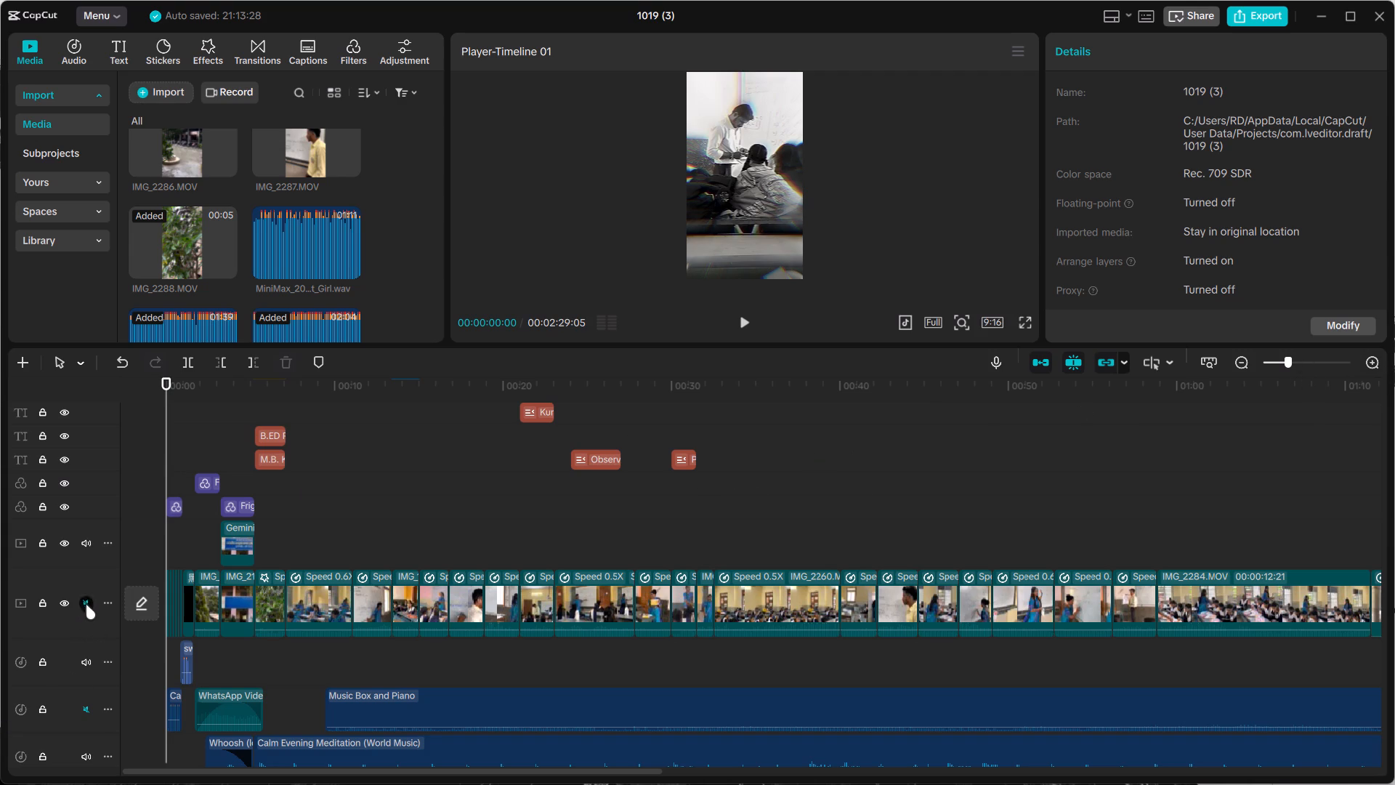
left_click(85, 708)
left_click(84, 599)
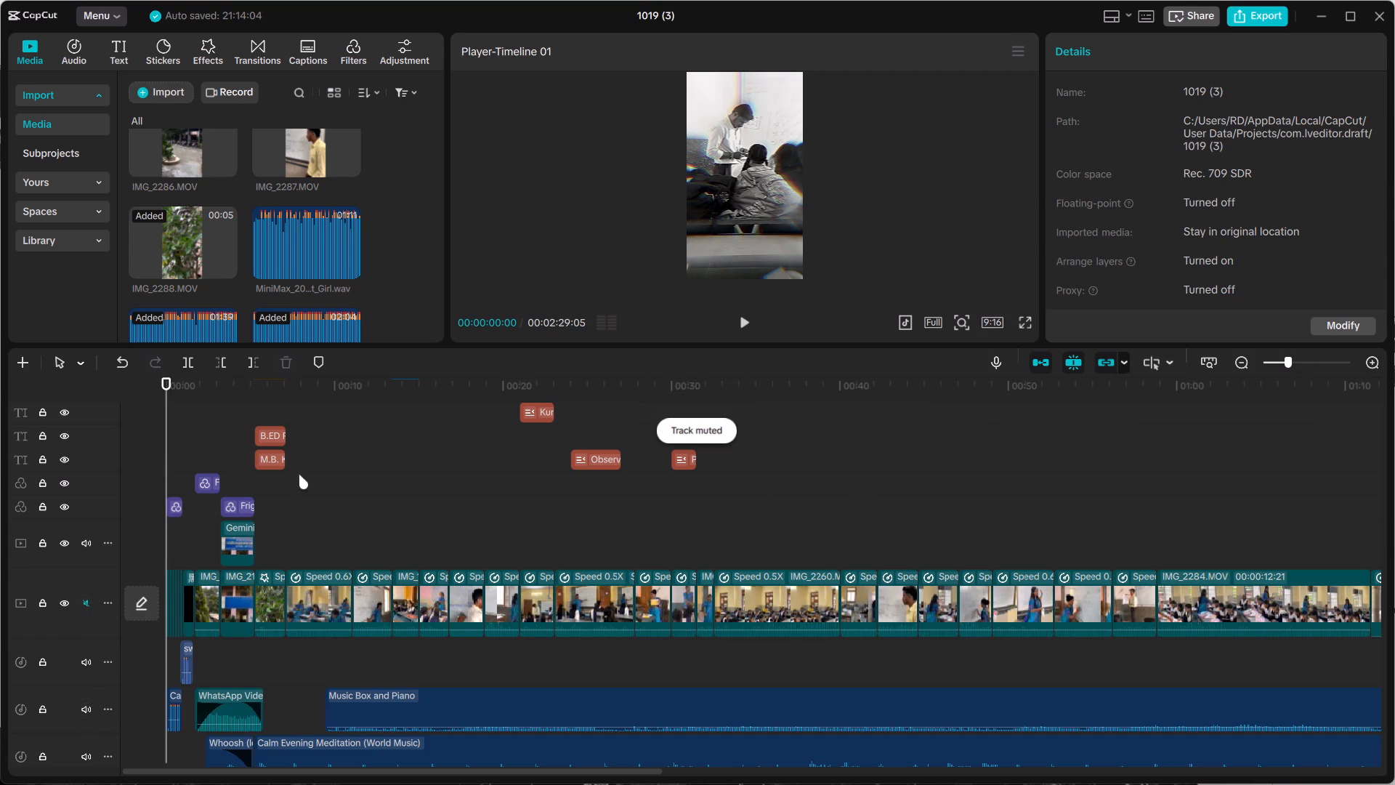
Listen to the video from the start and mute the Calm Evening Meditation track, leaving Music Box and Piano audible.
left_click(745, 322)
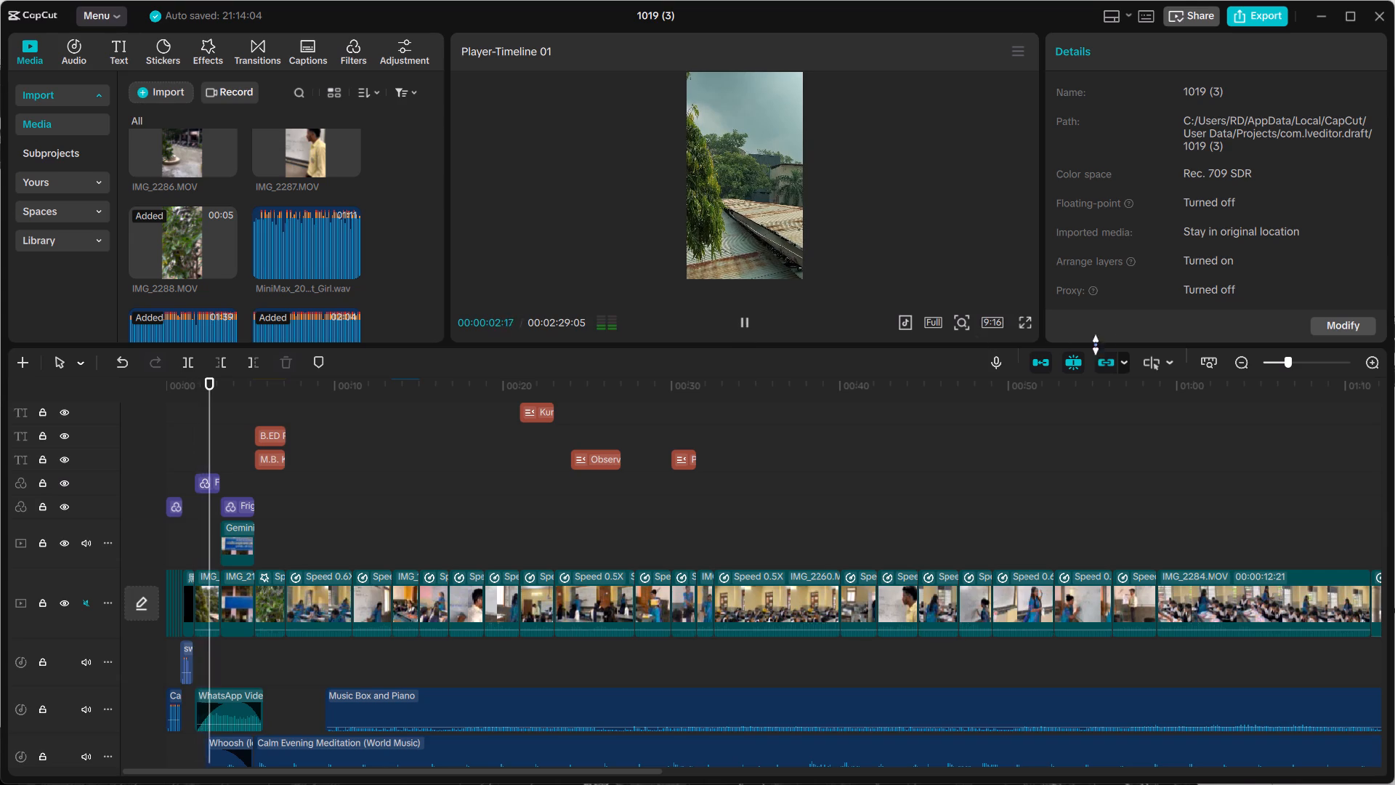
left_click(1284, 358)
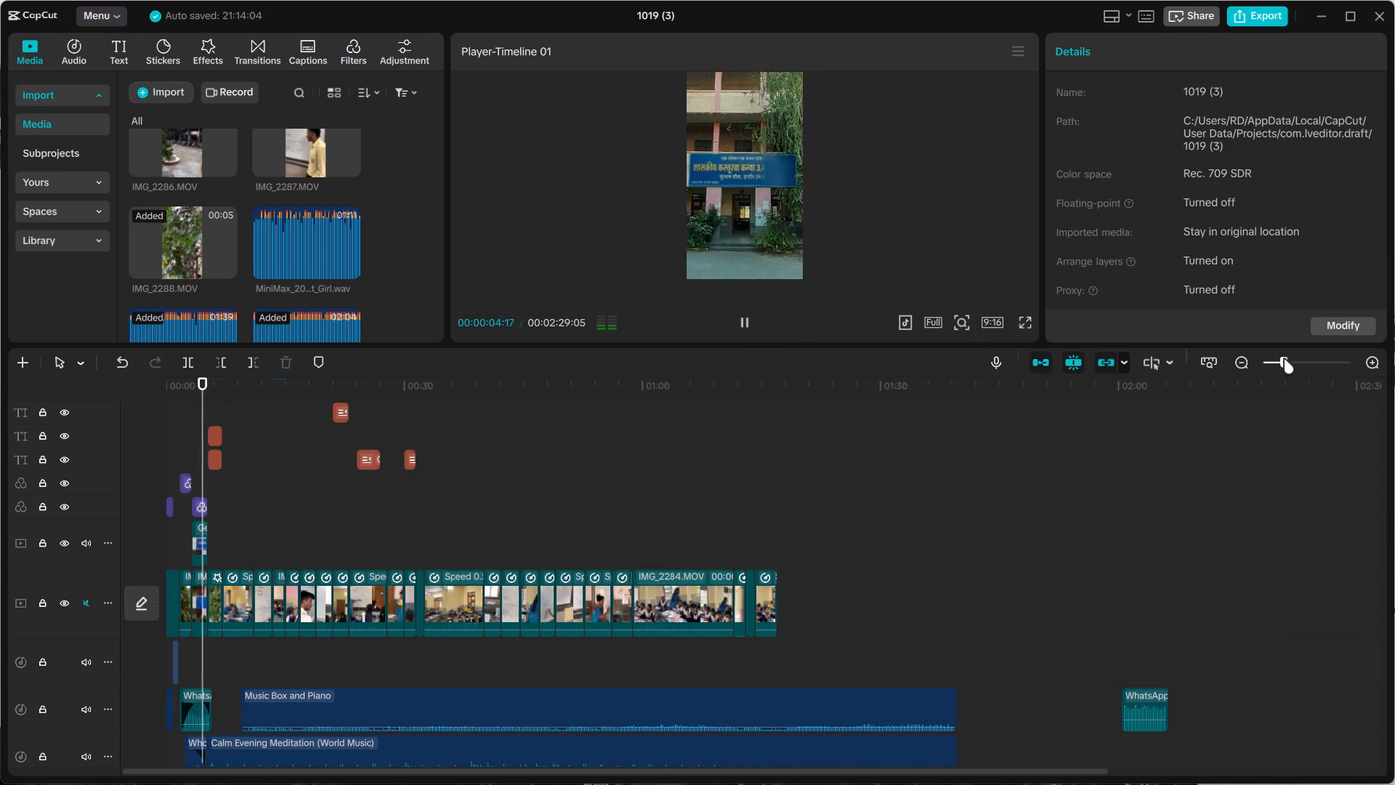
left_click(1284, 358)
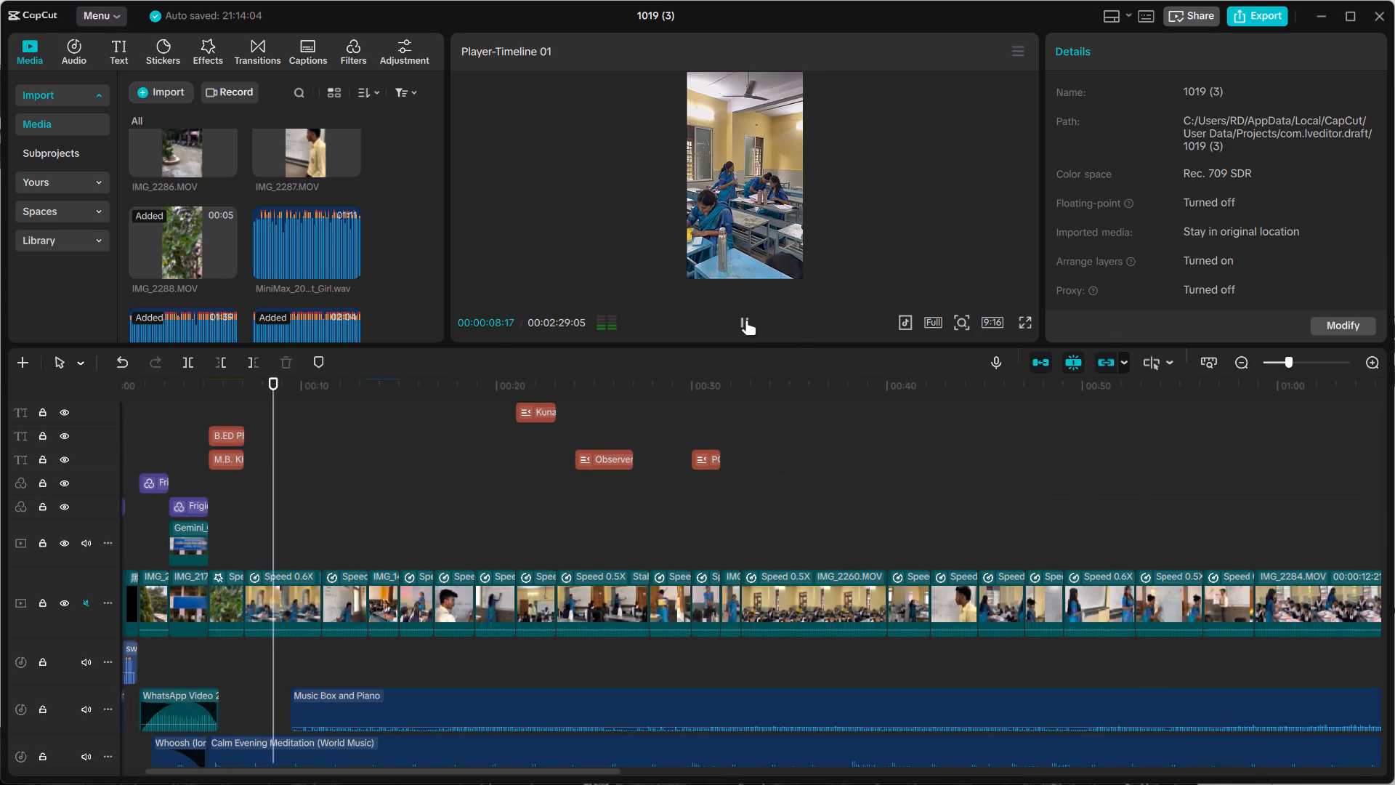
scroll(393, 523, "down", 5)
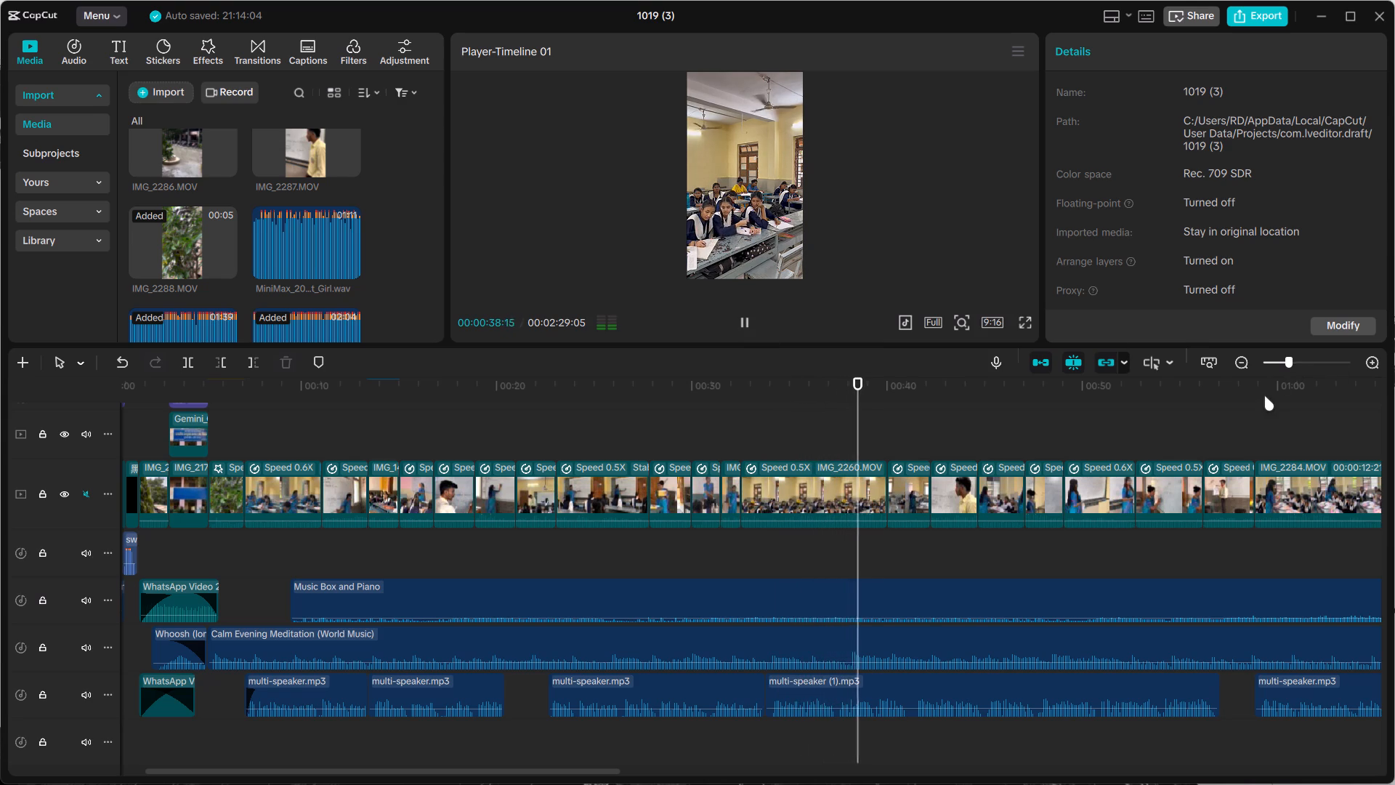
left_click(81, 606)
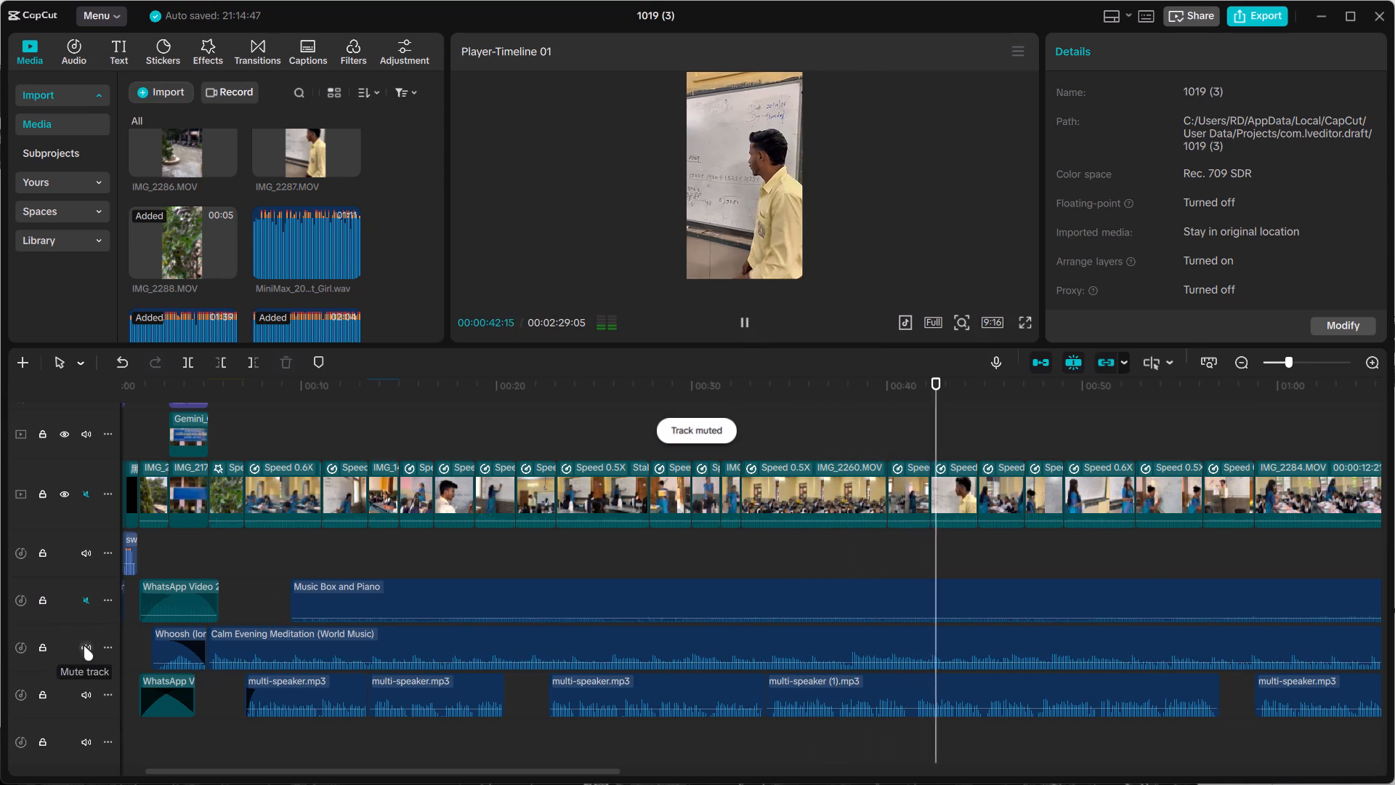
left_click(84, 597)
left_click(84, 648)
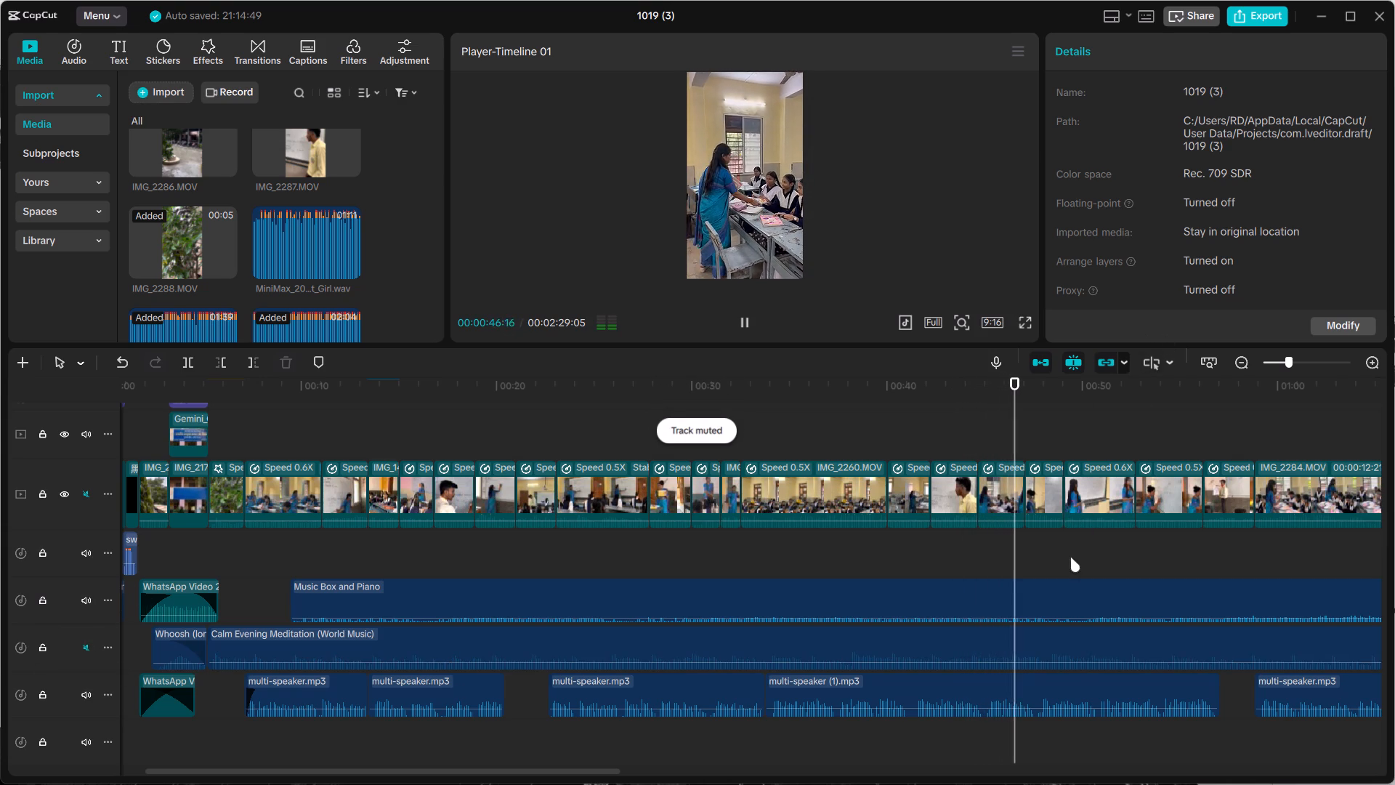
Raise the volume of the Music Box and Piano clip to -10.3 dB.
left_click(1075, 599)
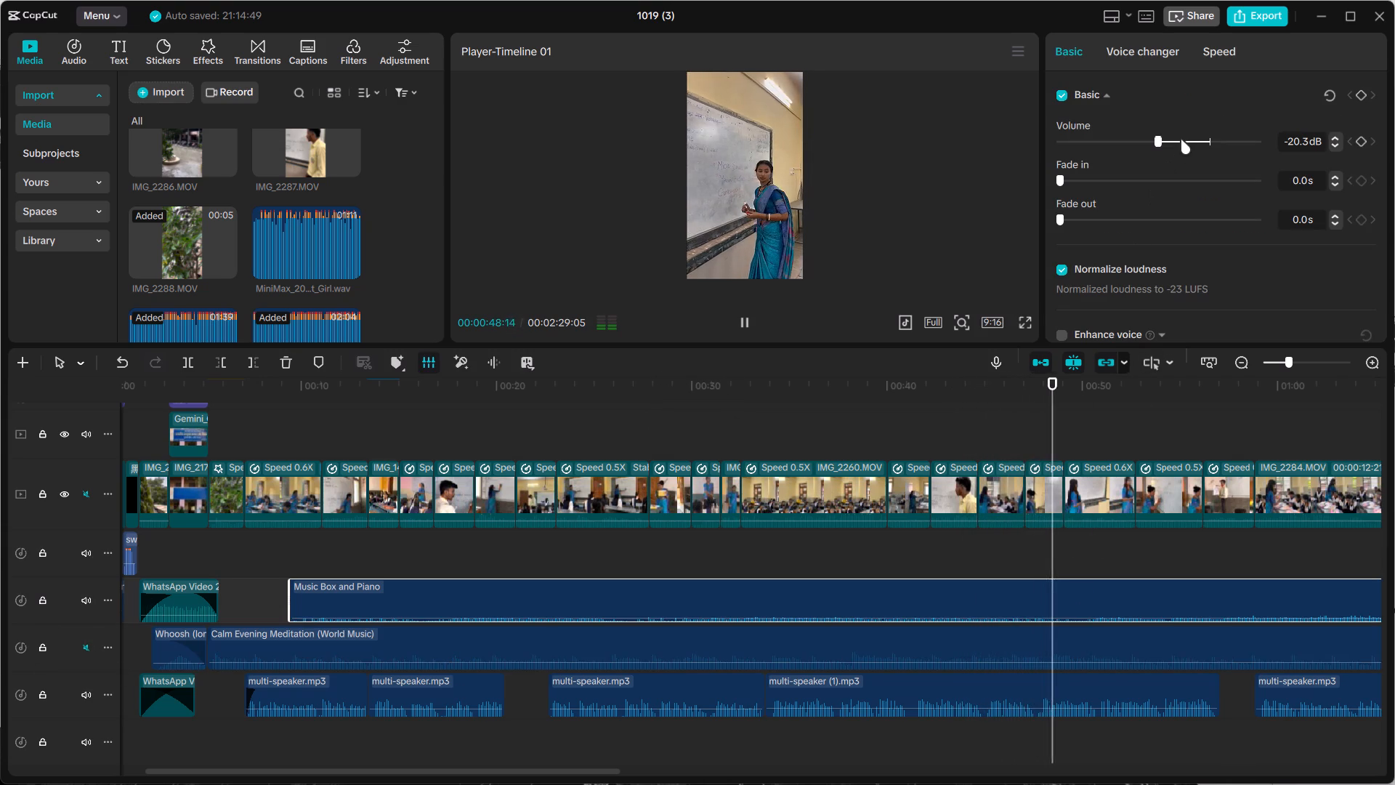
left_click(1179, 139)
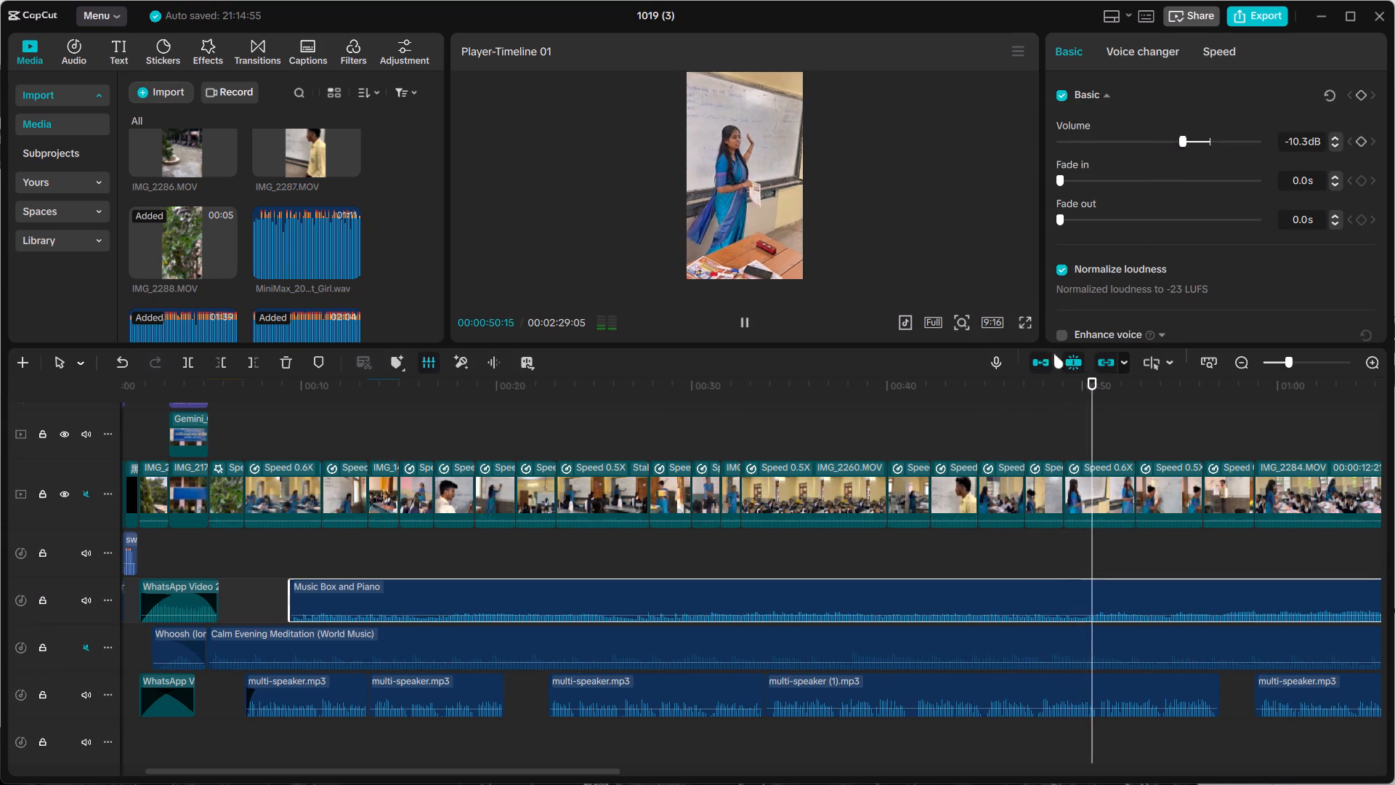
Delete the Calm Evening Meditation (World Music) clip from the timeline.
left_click(498, 645)
left_click(283, 361)
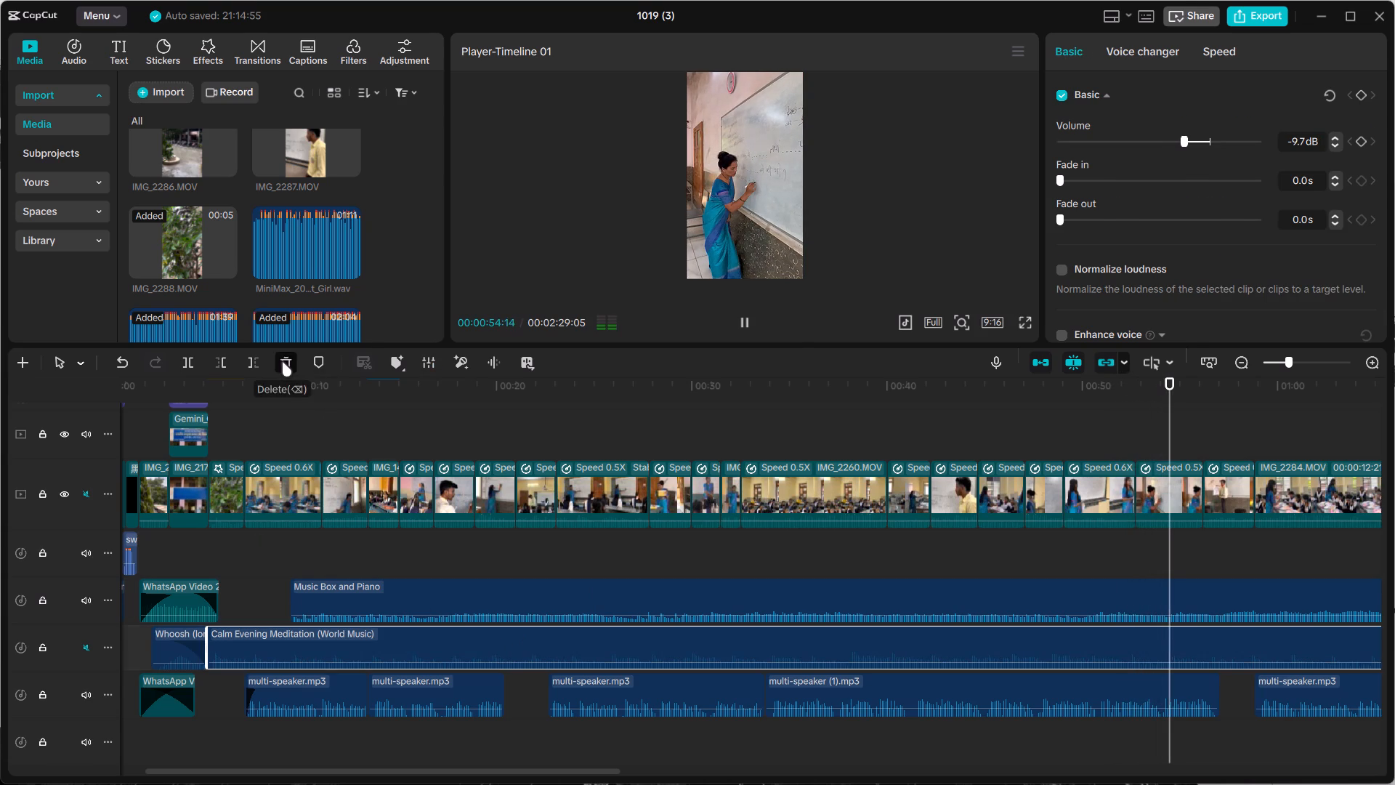
Continue playback, then extend the end of the Music Box and Piano clip to about 1:58.
left_click(743, 321)
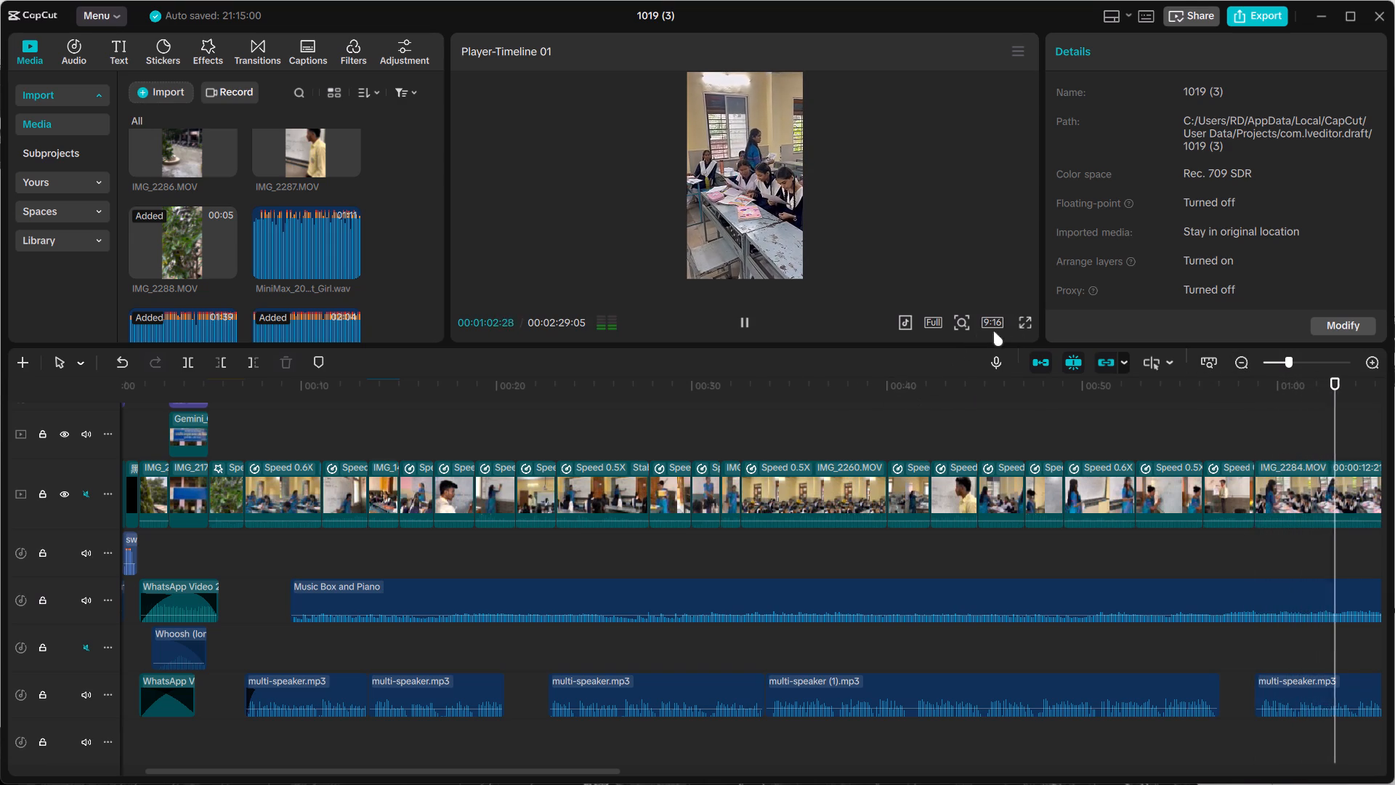
left_click_drag(1290, 361, 1292, 361)
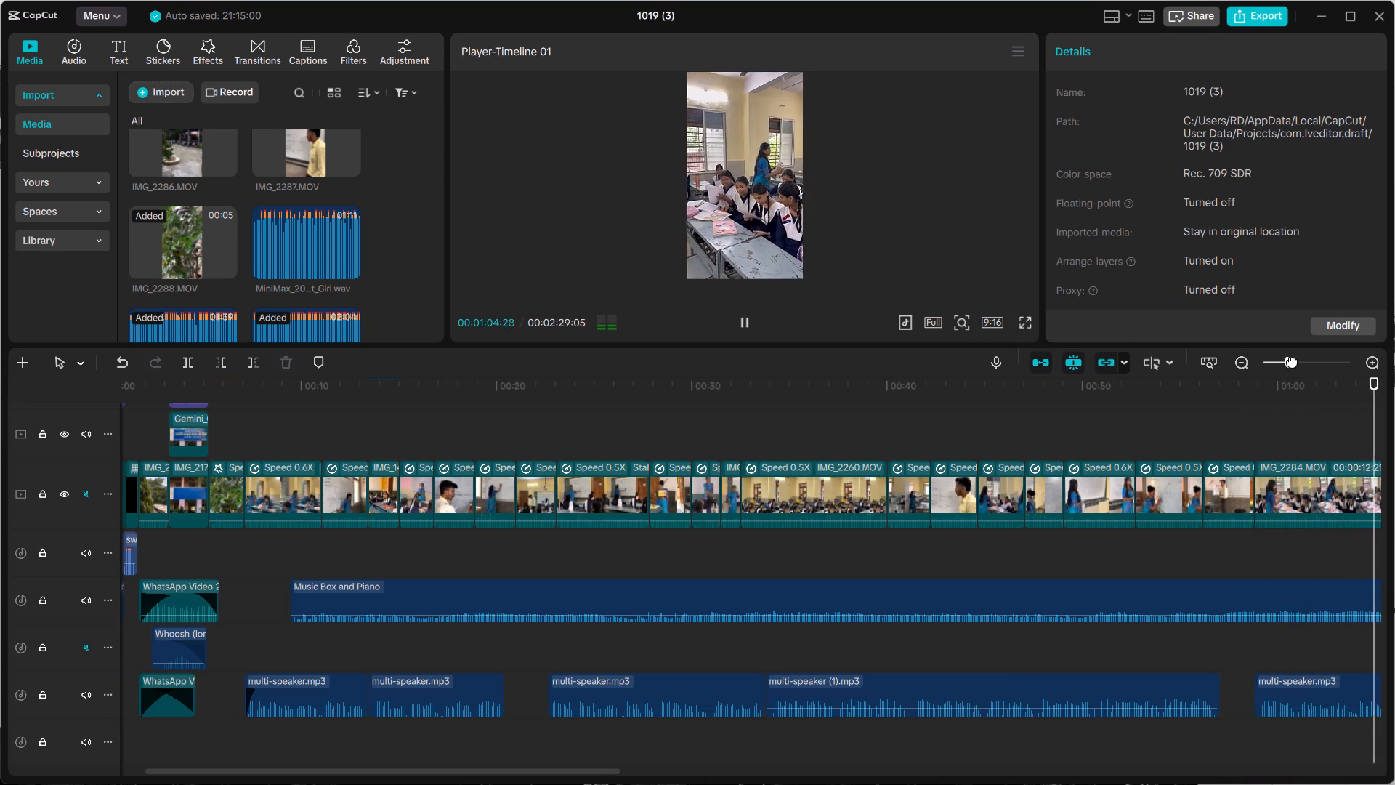
left_click_drag(1292, 361, 1277, 367)
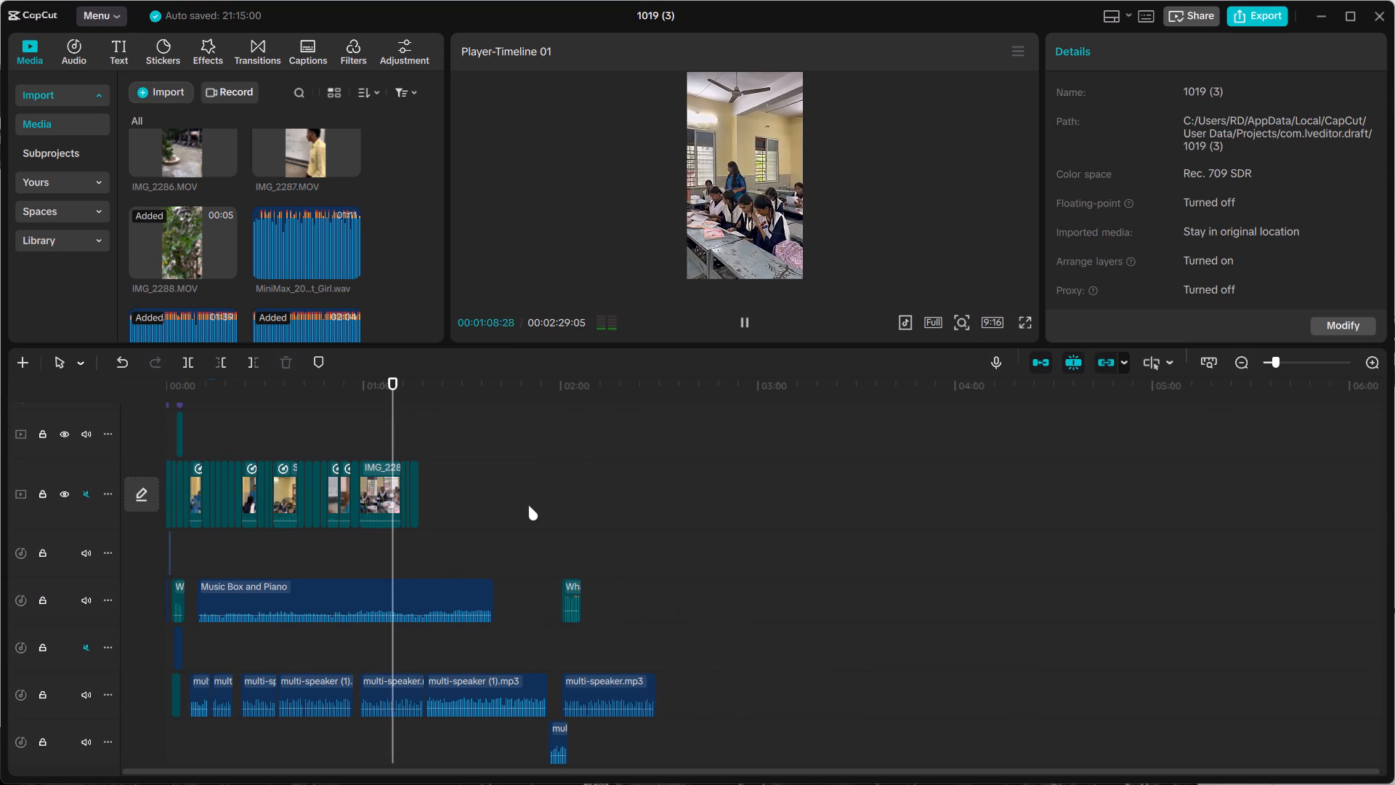
scroll(531, 505, "up", 2)
scroll(533, 503, "down", 7)
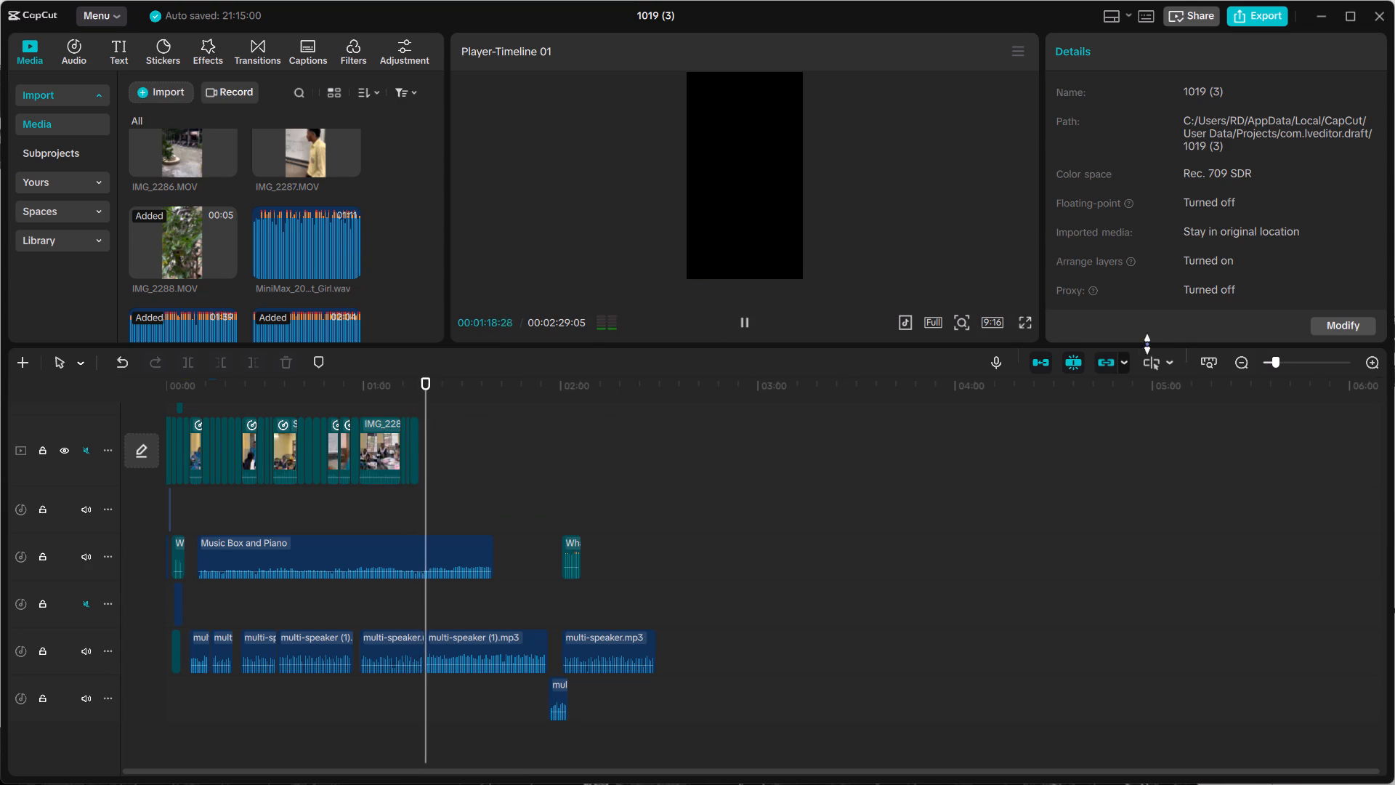
left_click(1280, 362)
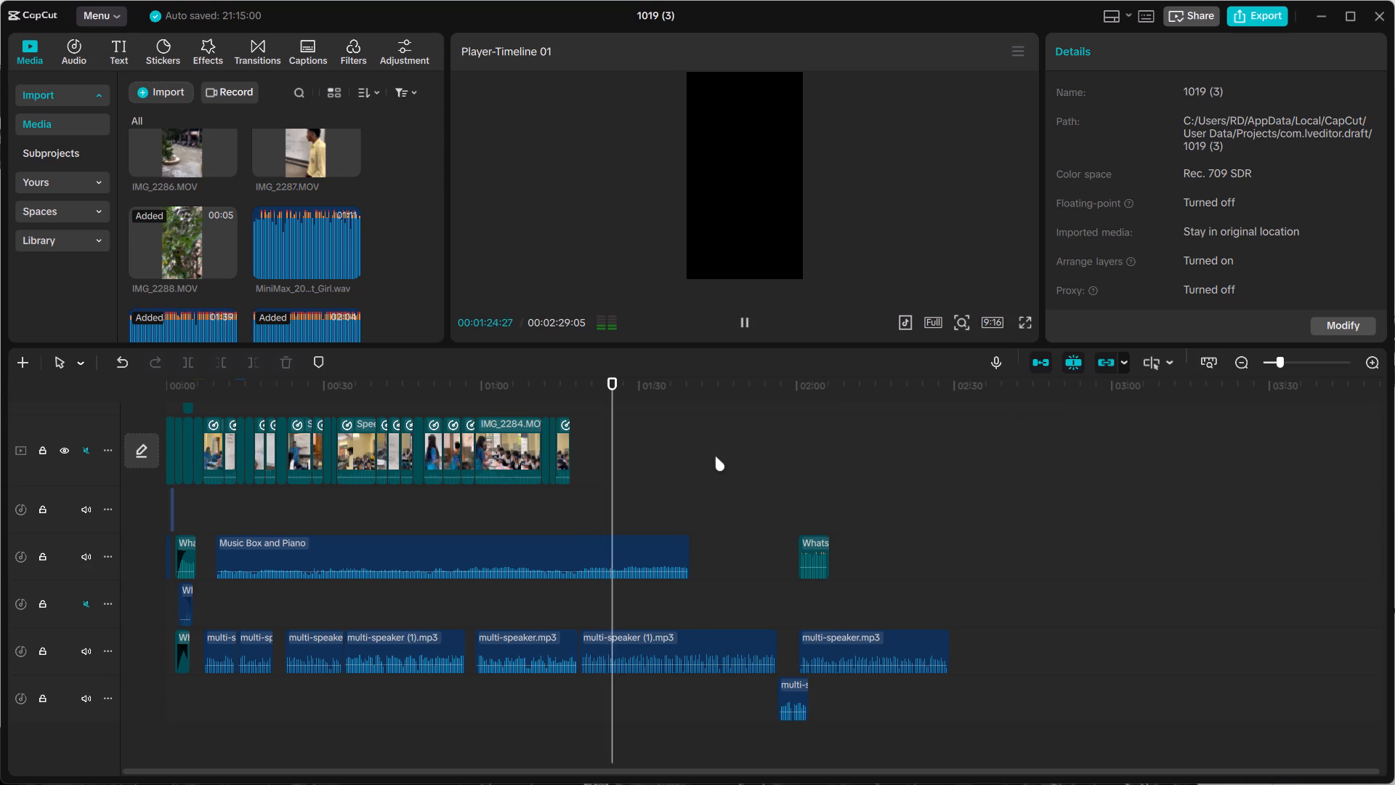
left_click(670, 560)
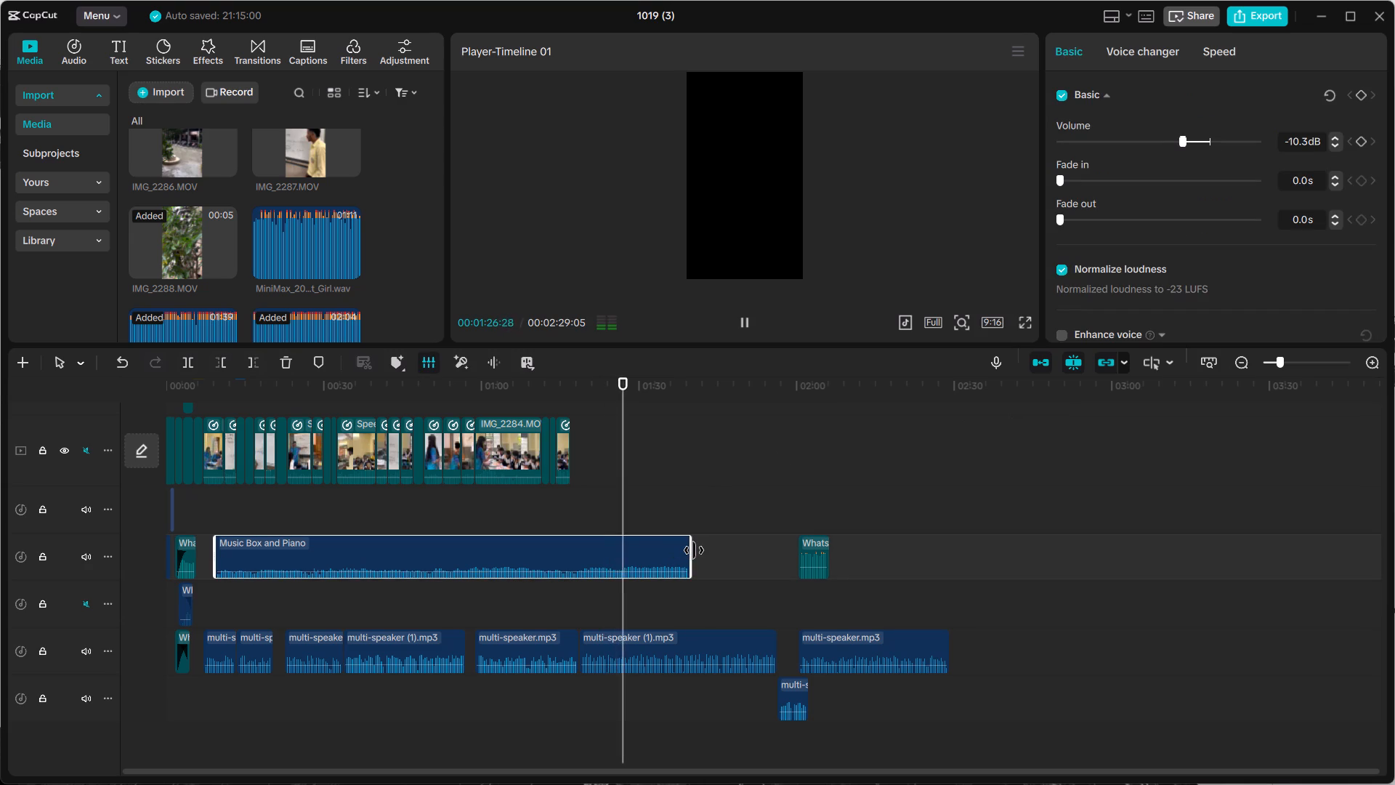
left_click_drag(694, 550, 725, 550)
left_click(652, 549)
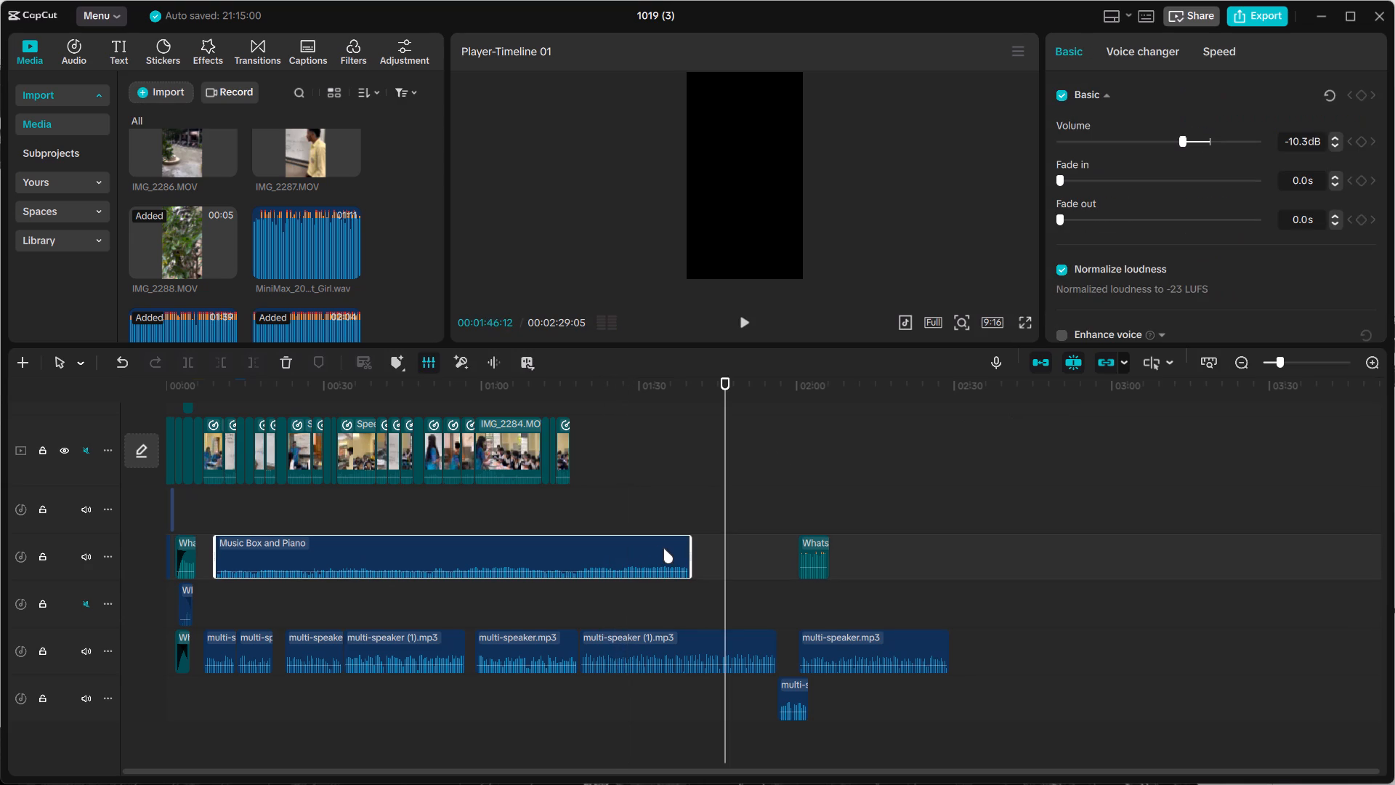
left_click_drag(690, 547, 783, 545)
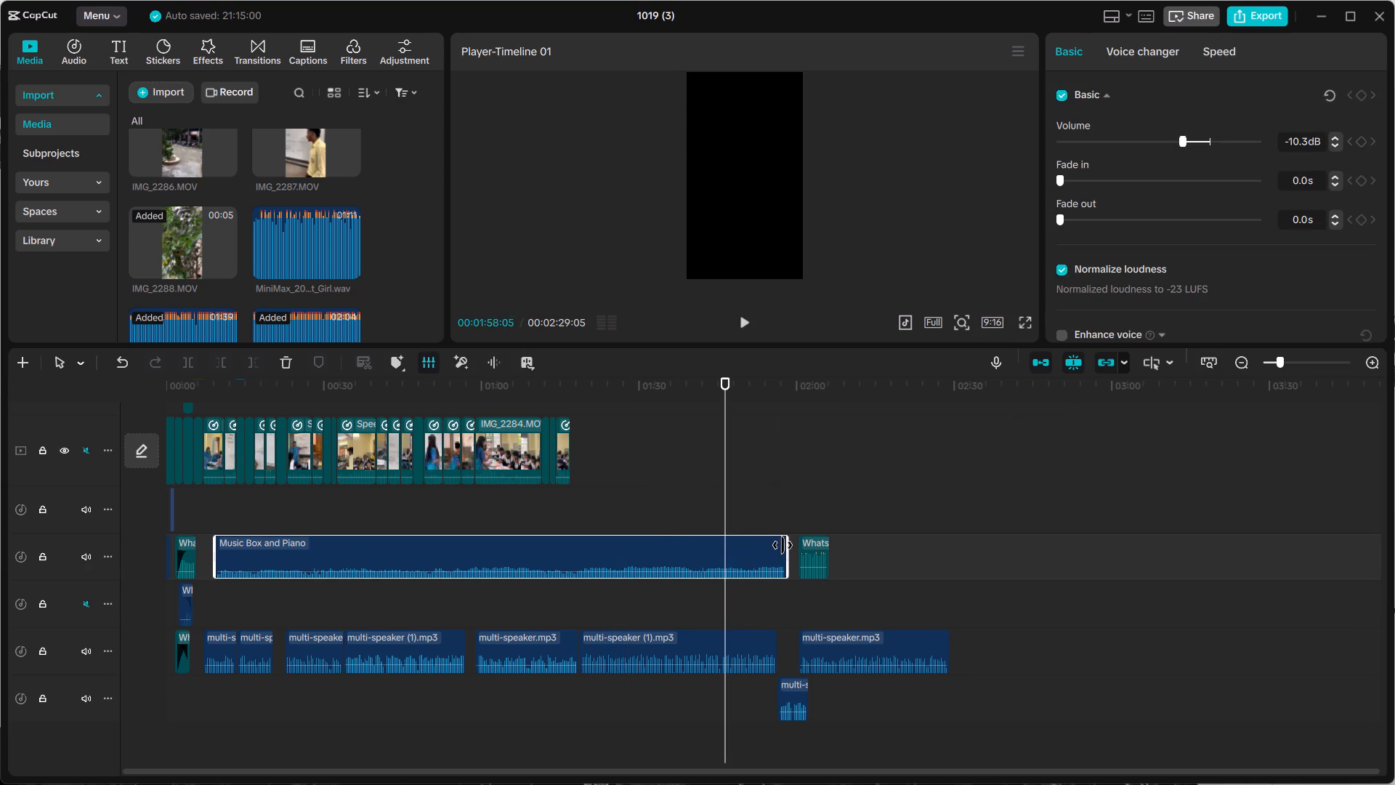
left_click_drag(783, 545, 788, 545)
Move the WhatsApp clip at about 2:00 along its track, past the last multi-speaker.mp3 clip, to about 2:47.
left_click(805, 549)
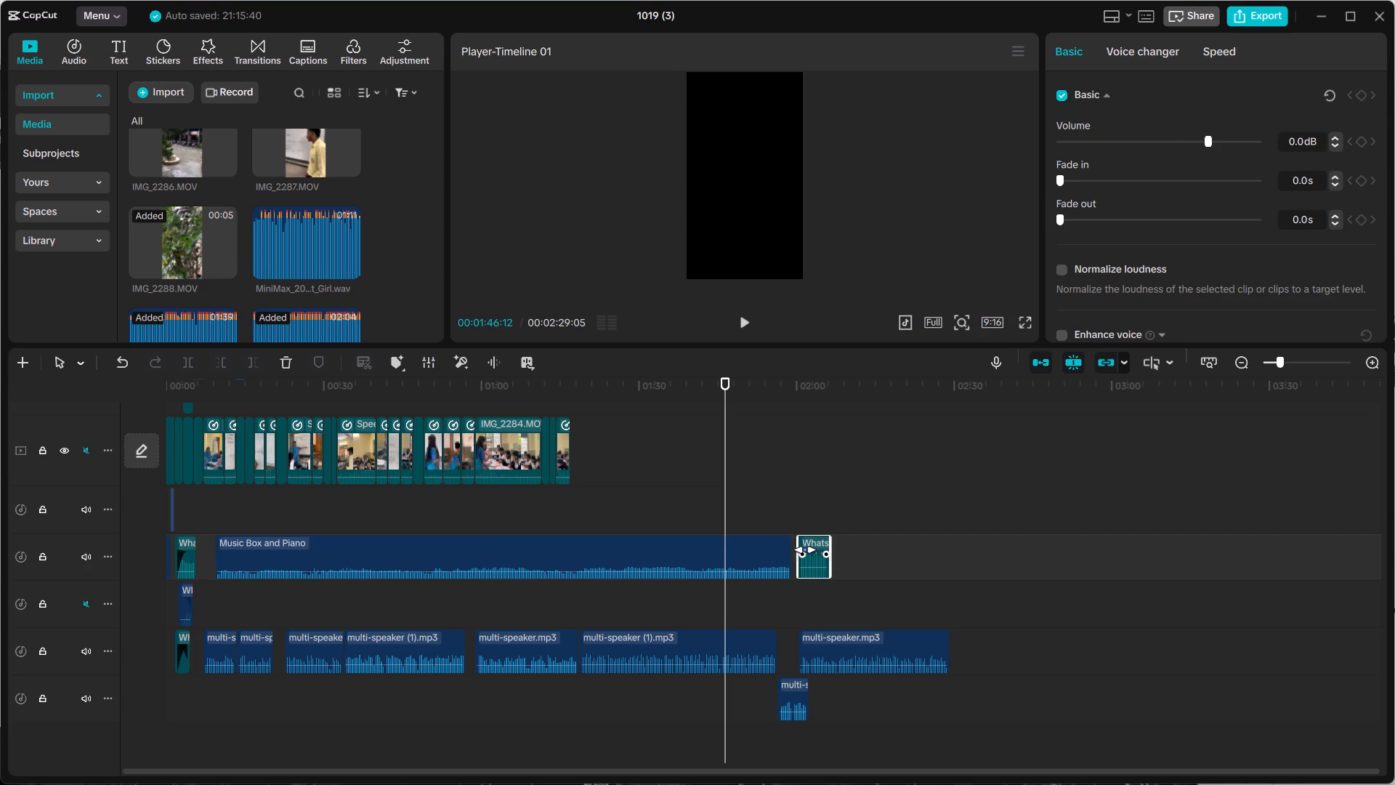
left_click(819, 555)
left_click_drag(819, 555, 1066, 555)
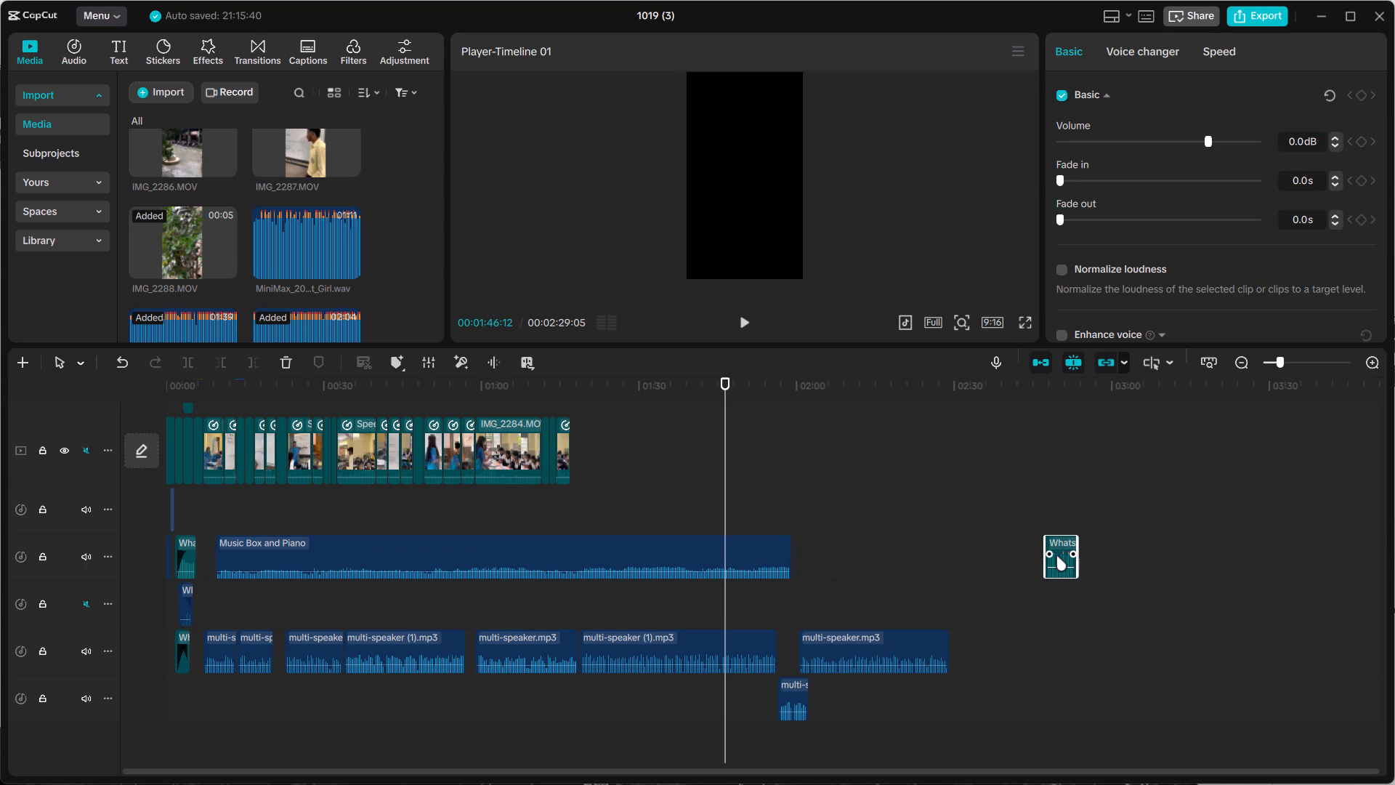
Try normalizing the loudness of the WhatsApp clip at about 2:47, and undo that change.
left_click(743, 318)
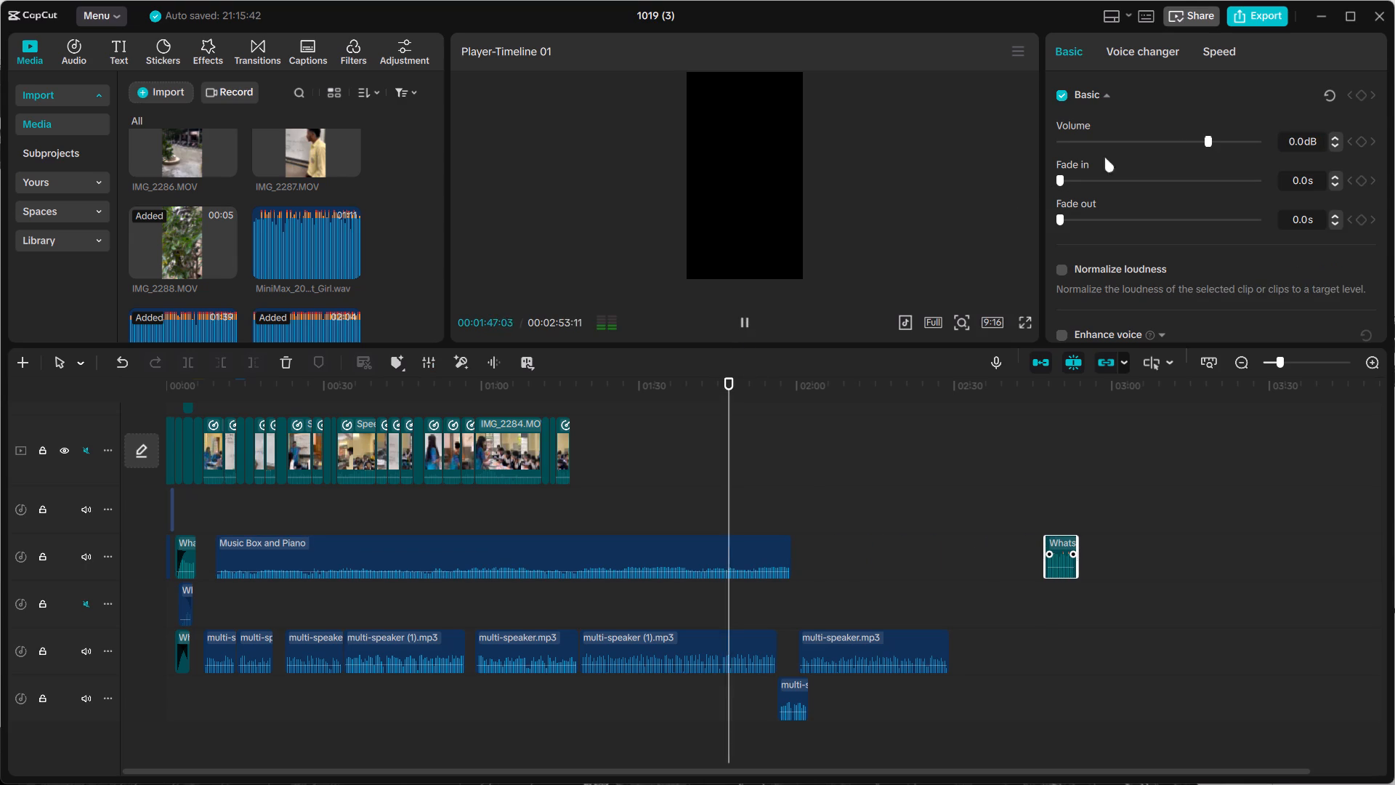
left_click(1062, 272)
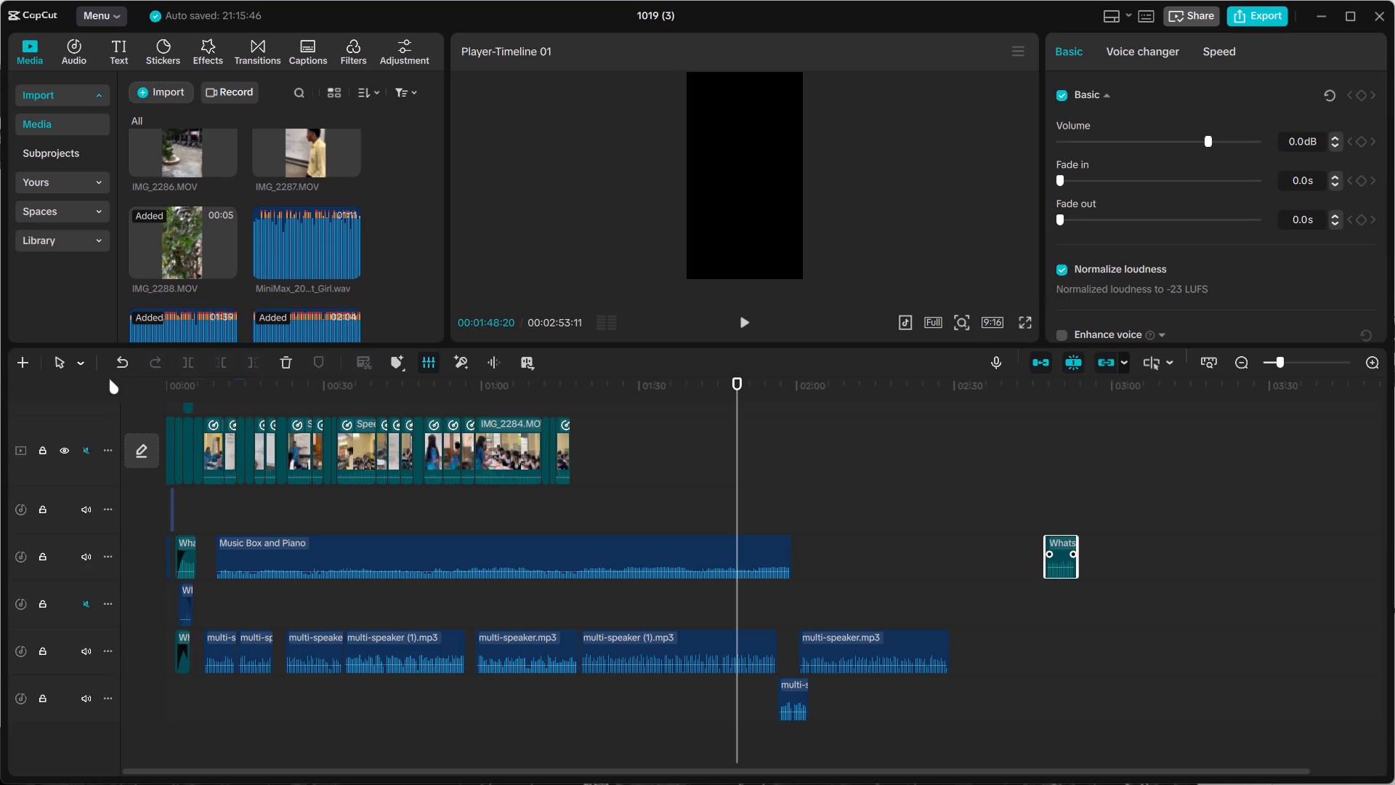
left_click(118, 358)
Set the volume of the Music Box and Piano clip to -14.7 dB and play the result from about 1:48.
left_click(674, 542)
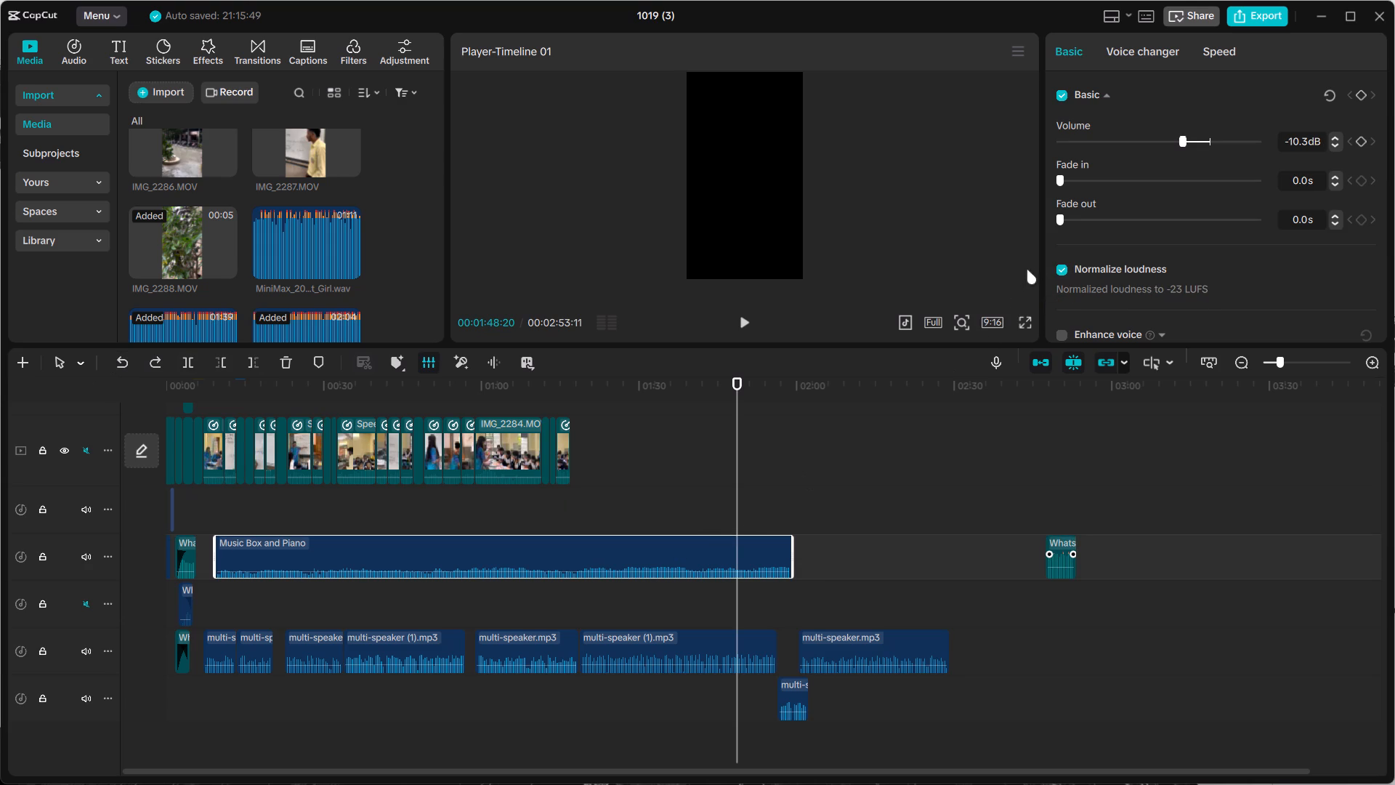
left_click(1168, 137)
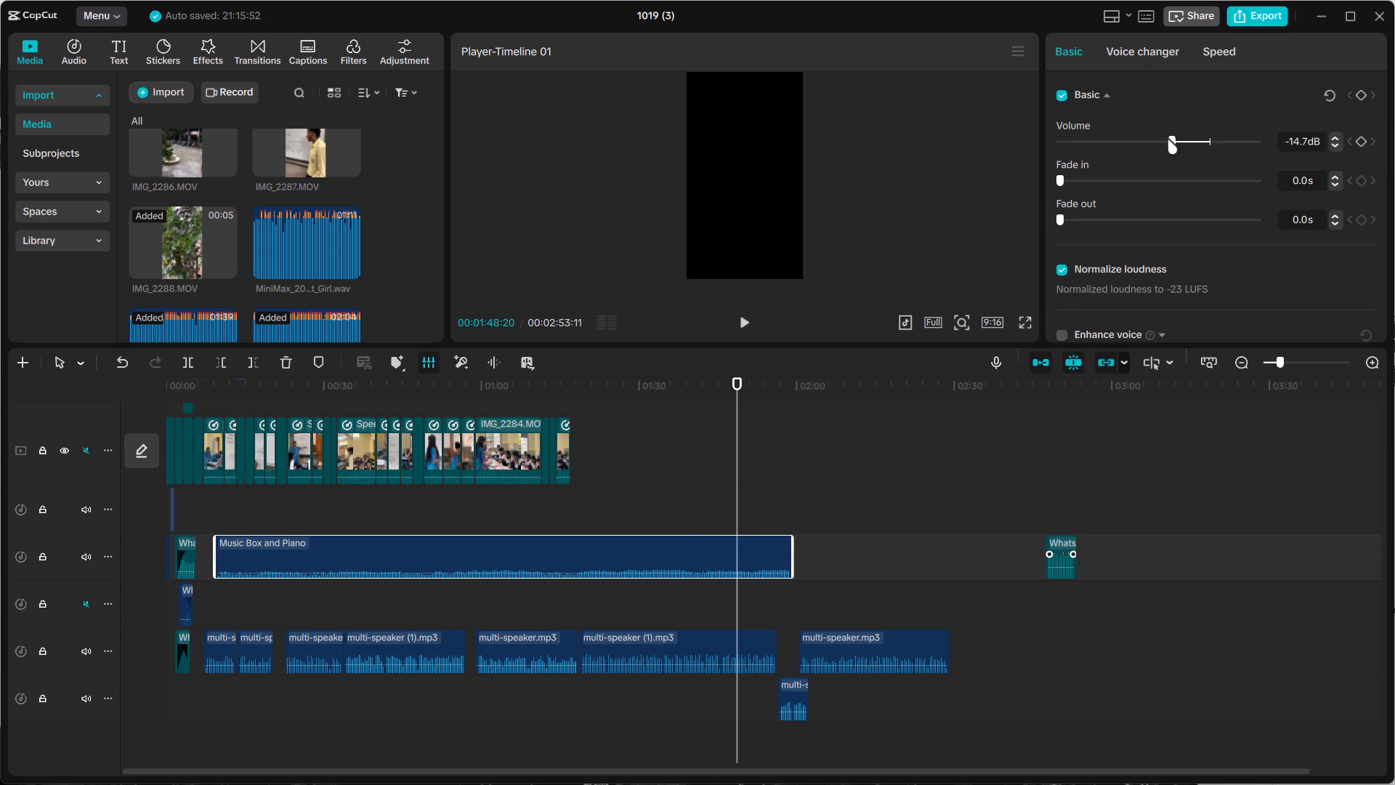
left_click(745, 321)
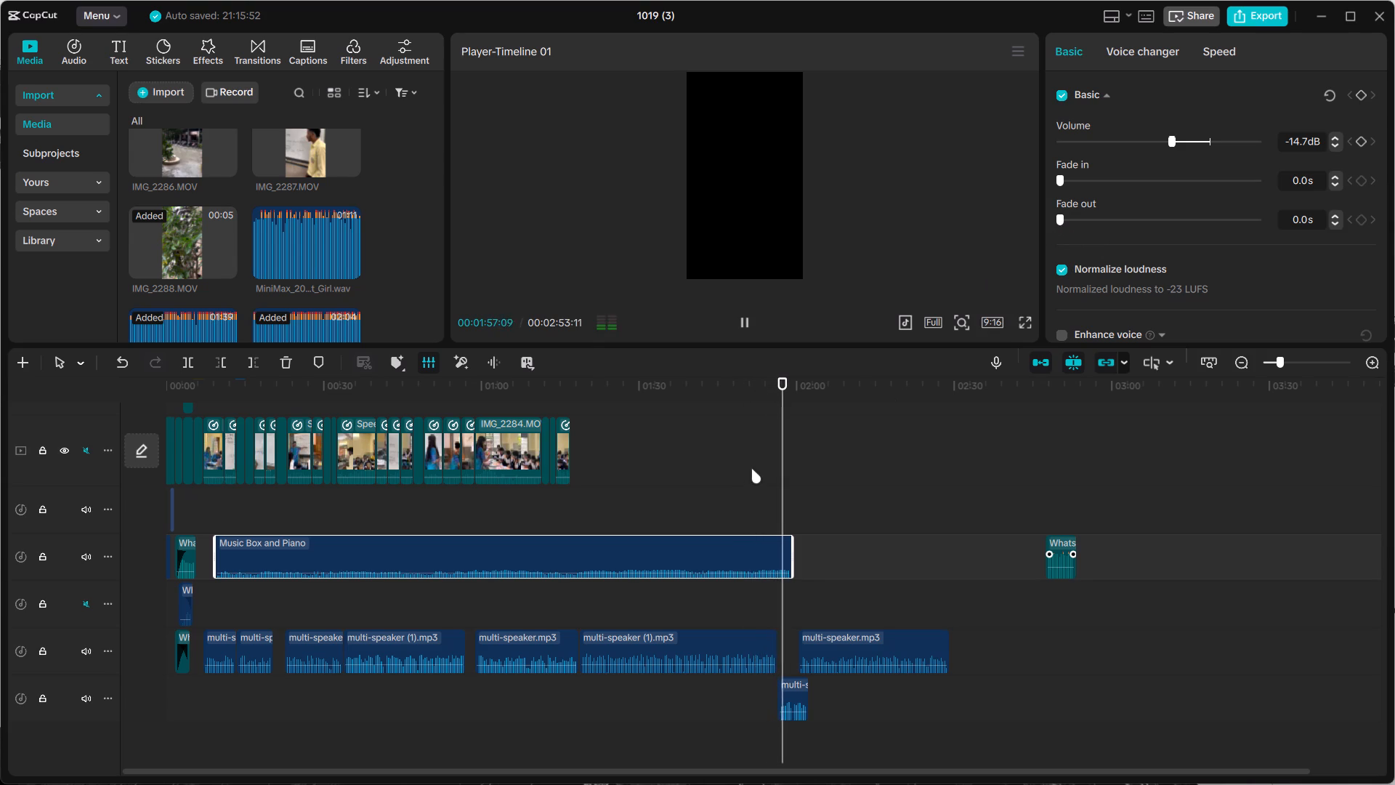
Split the Music Box and Piano clip at about 0:51.
left_click(444, 514)
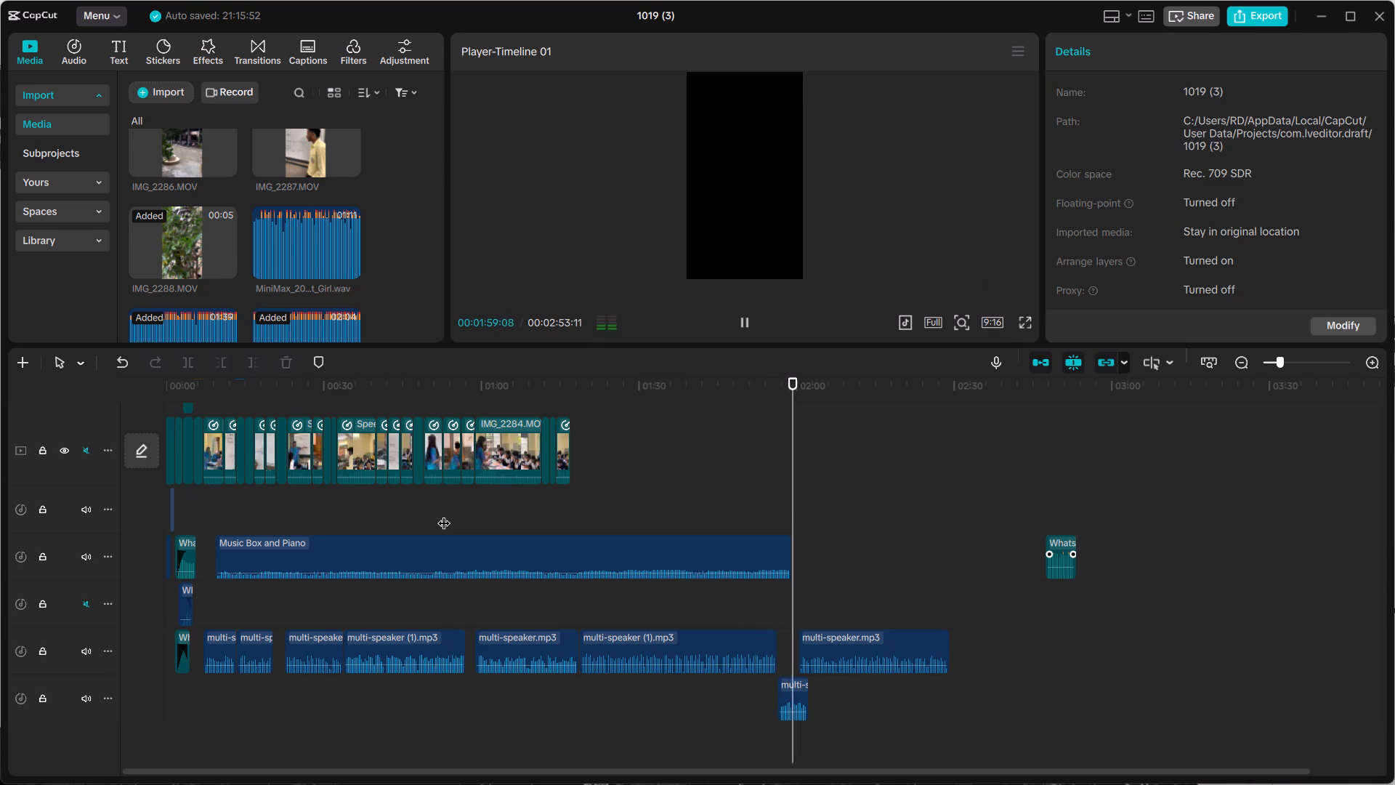
left_click_drag(444, 514, 433, 517)
left_click(503, 538)
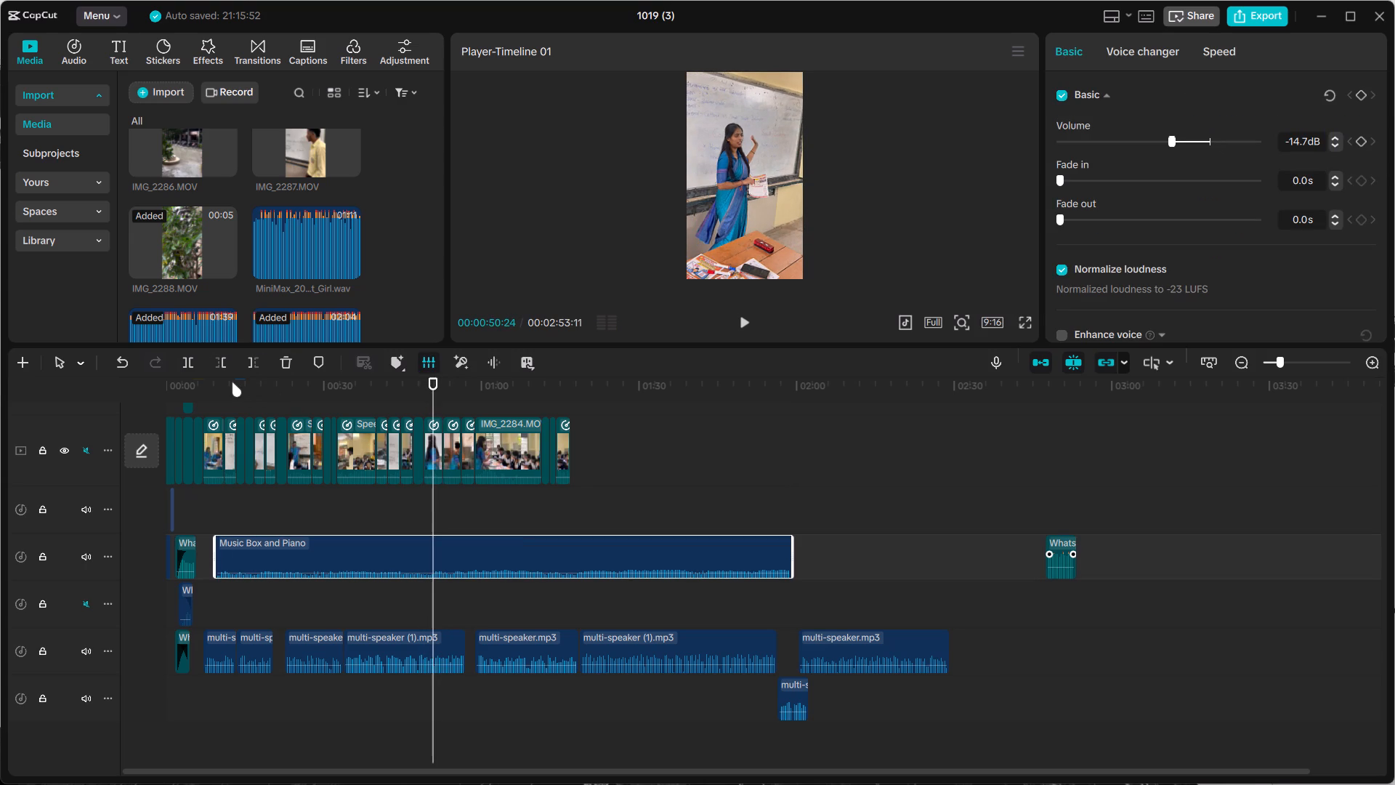
left_click(193, 363)
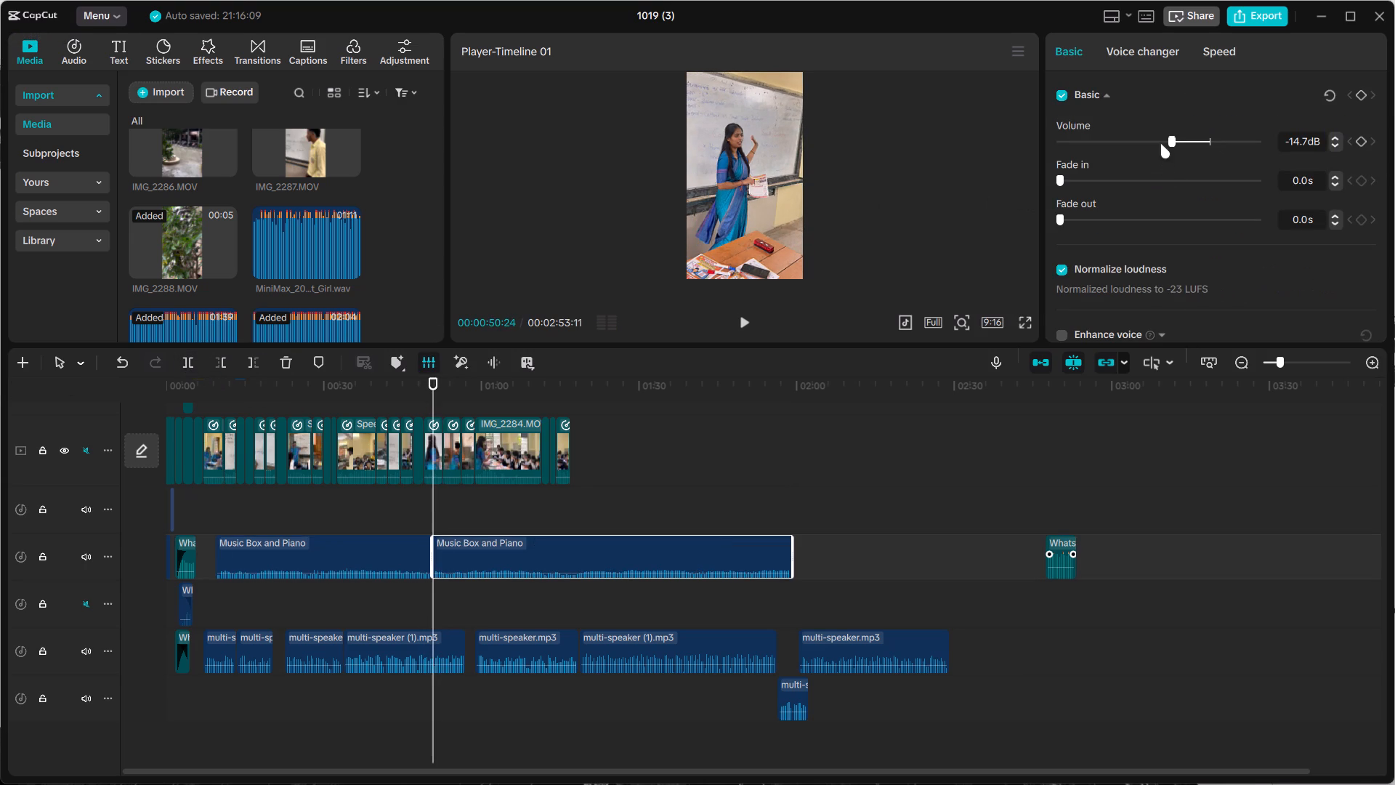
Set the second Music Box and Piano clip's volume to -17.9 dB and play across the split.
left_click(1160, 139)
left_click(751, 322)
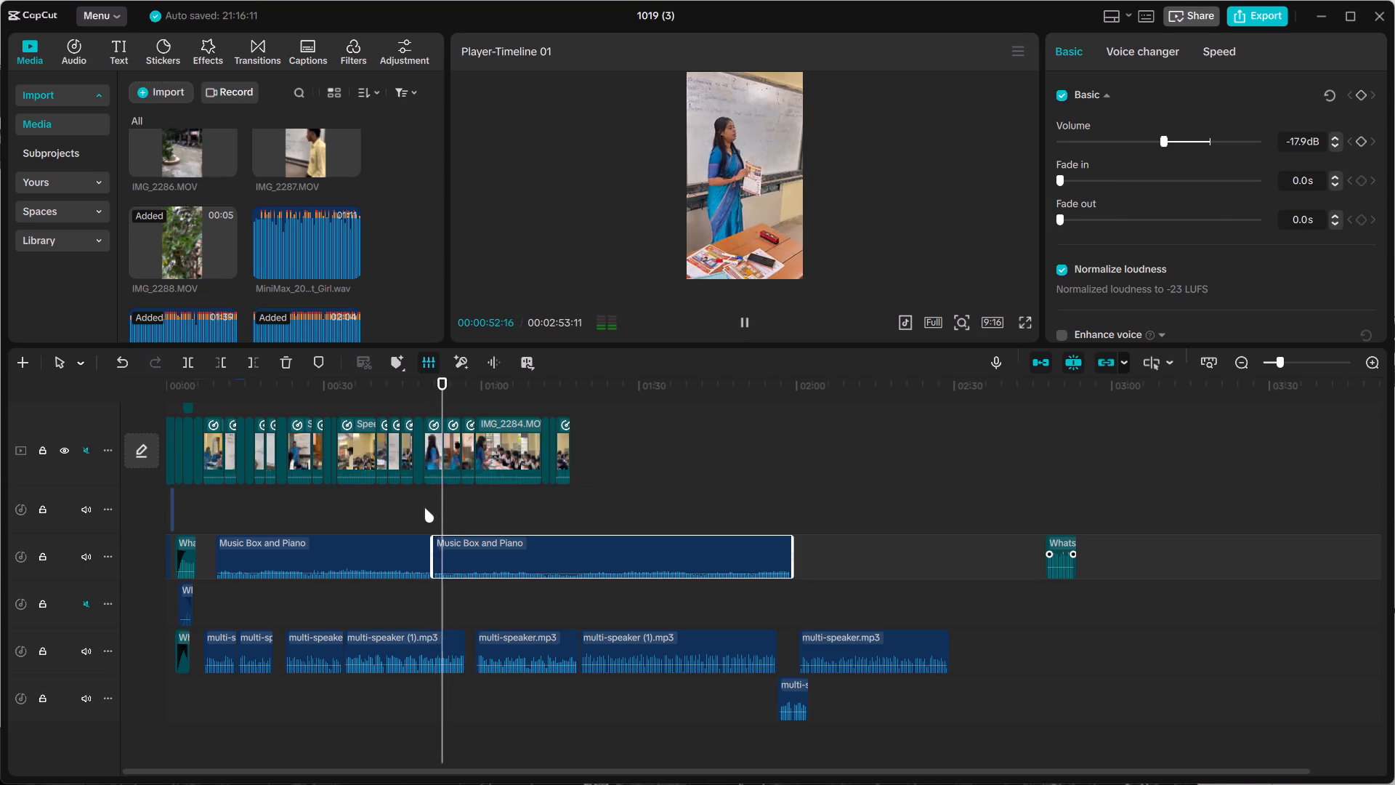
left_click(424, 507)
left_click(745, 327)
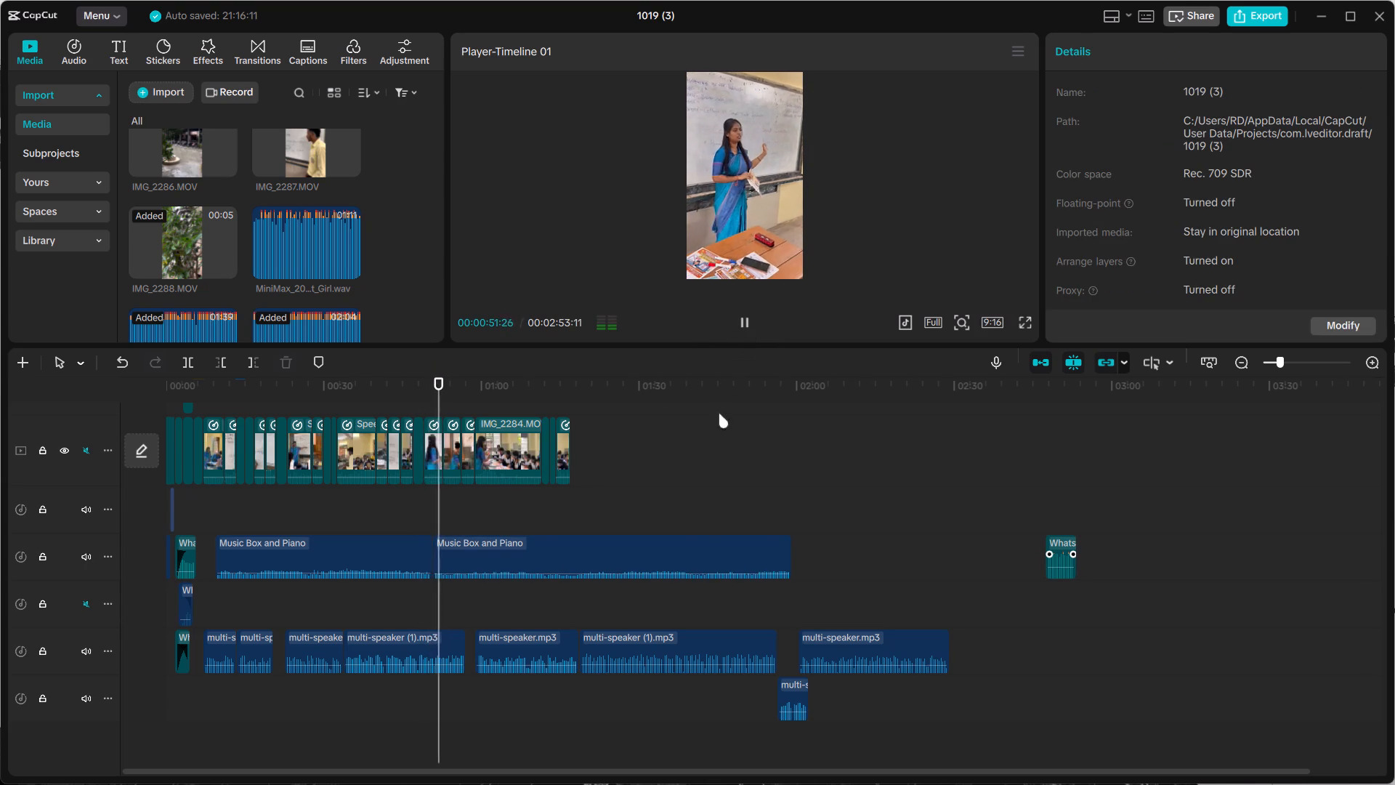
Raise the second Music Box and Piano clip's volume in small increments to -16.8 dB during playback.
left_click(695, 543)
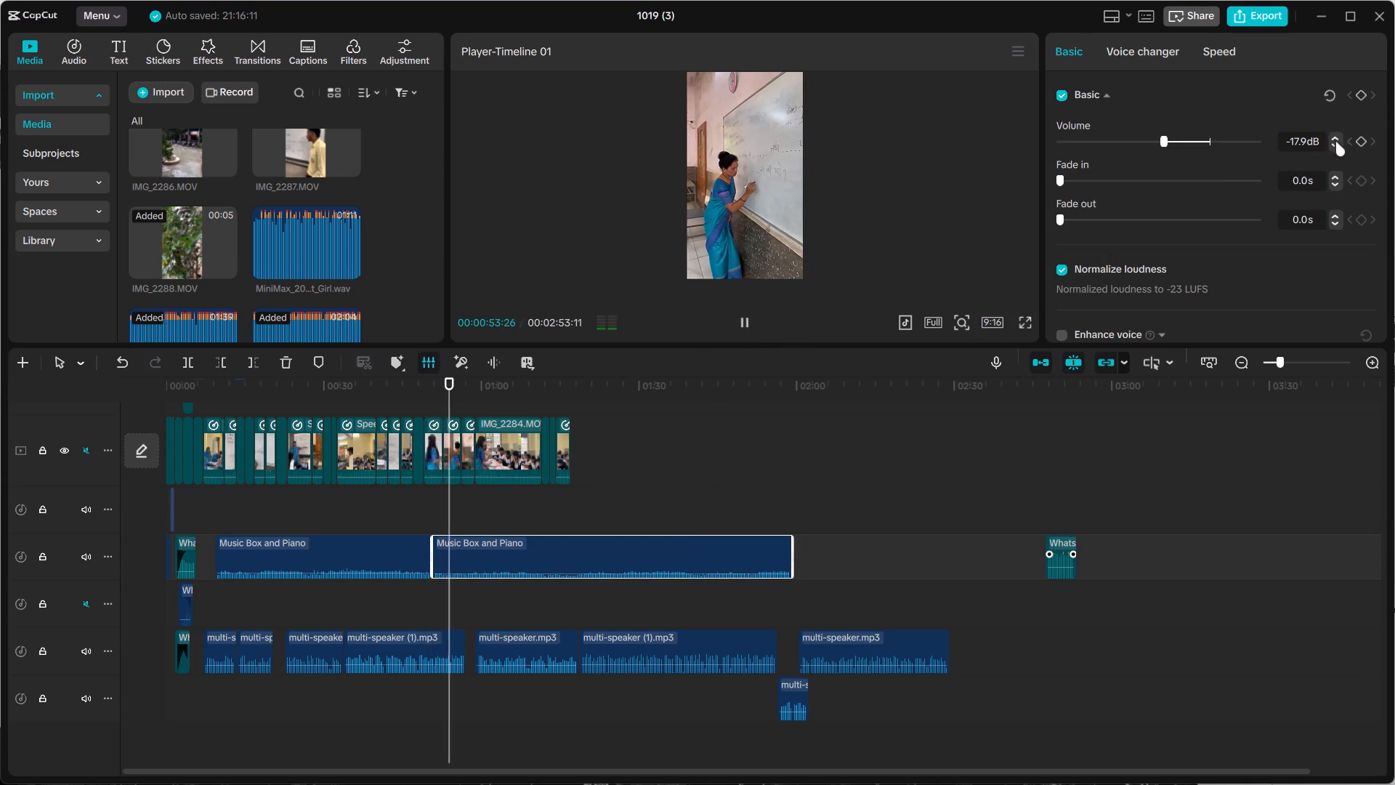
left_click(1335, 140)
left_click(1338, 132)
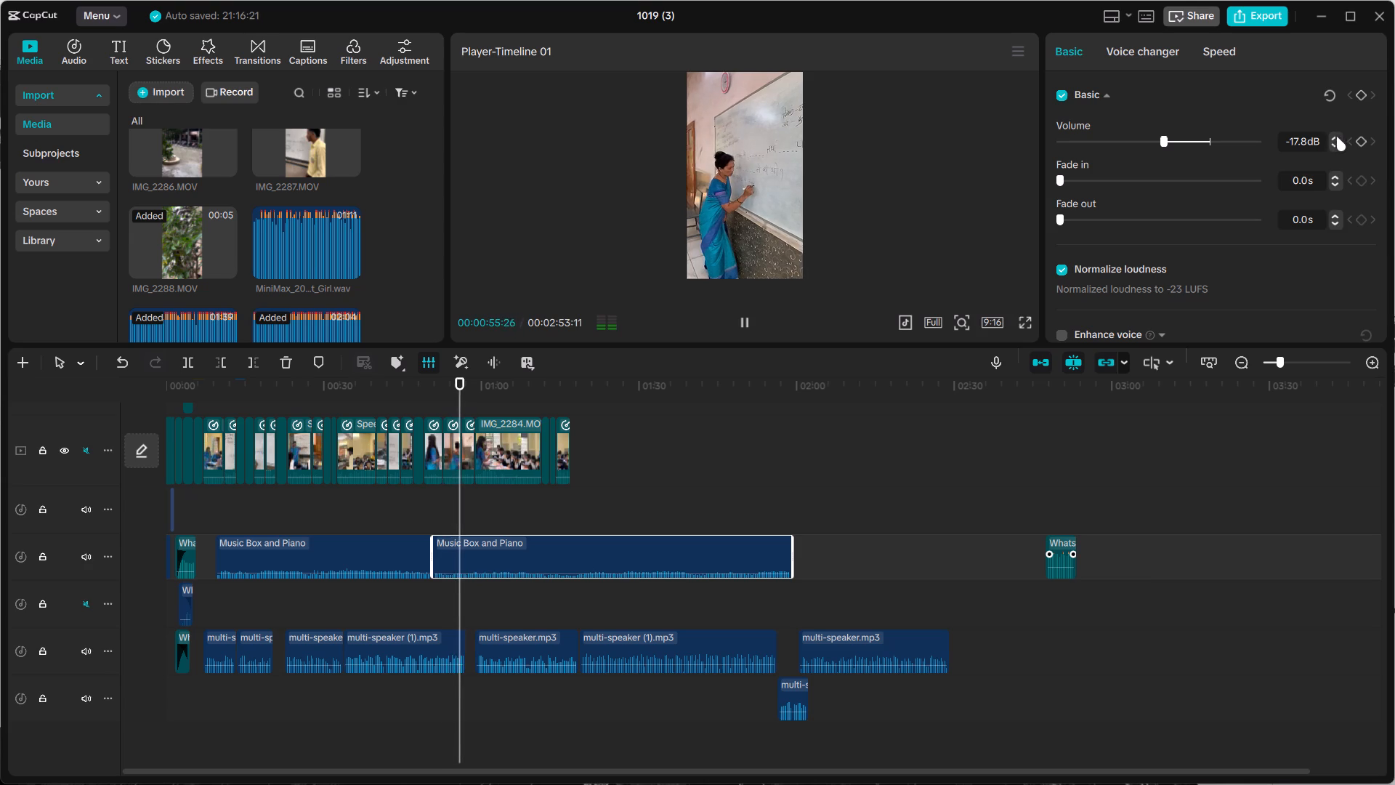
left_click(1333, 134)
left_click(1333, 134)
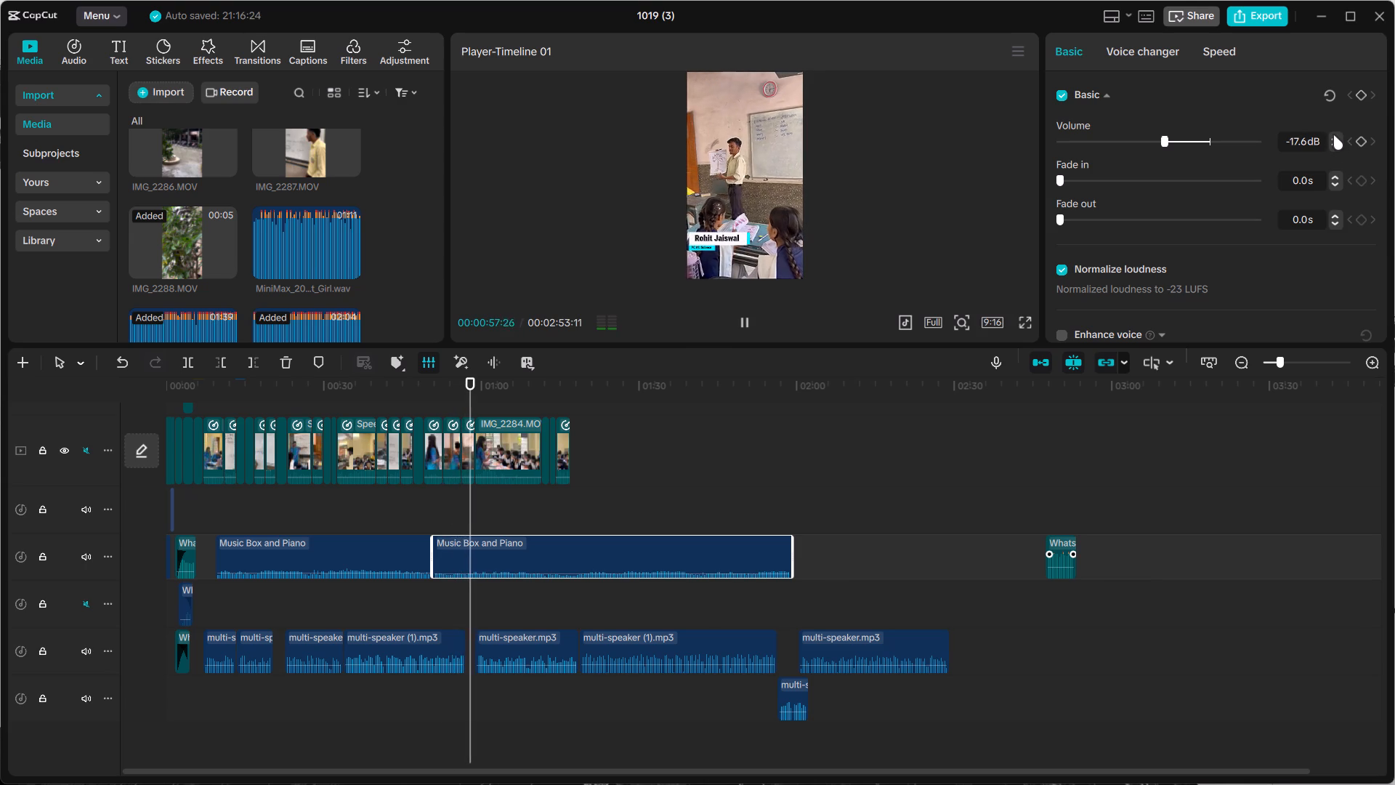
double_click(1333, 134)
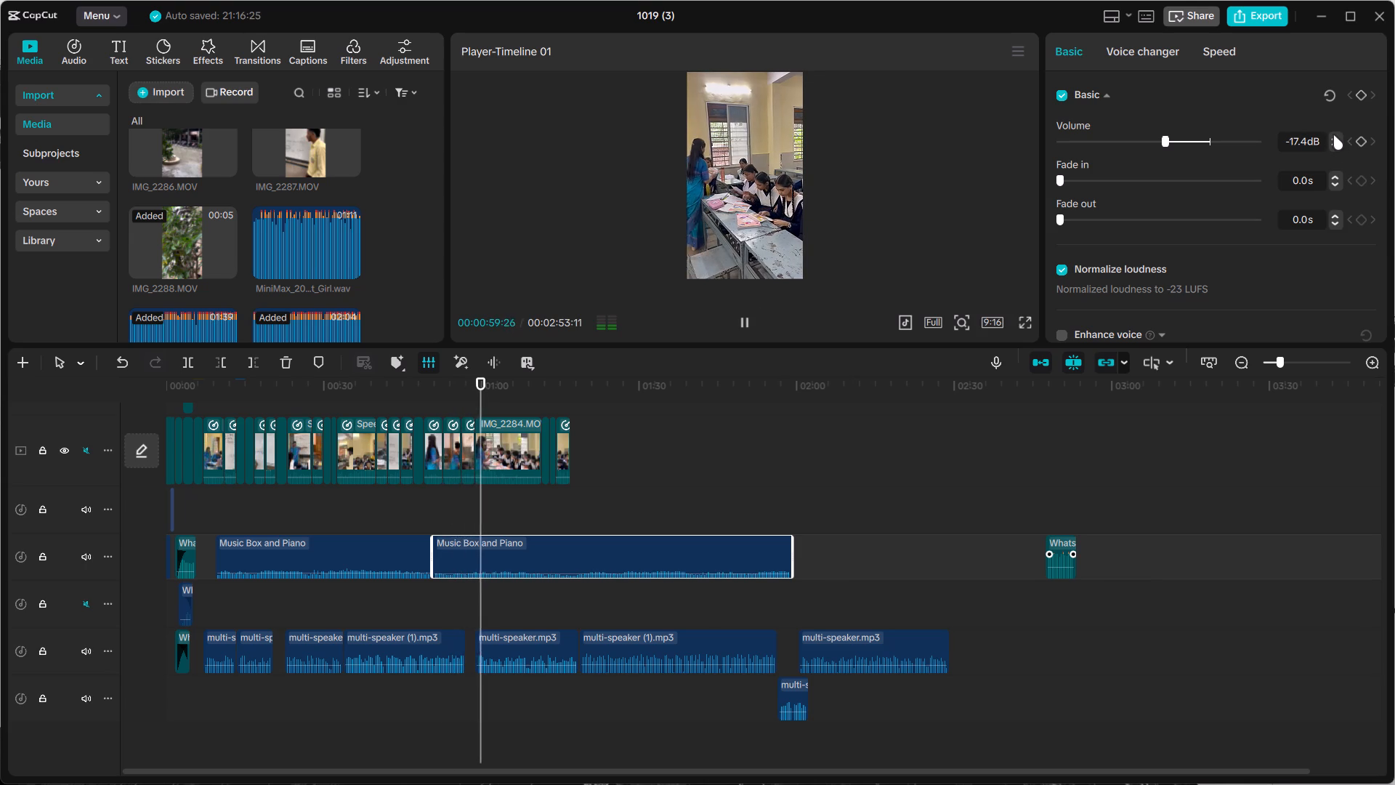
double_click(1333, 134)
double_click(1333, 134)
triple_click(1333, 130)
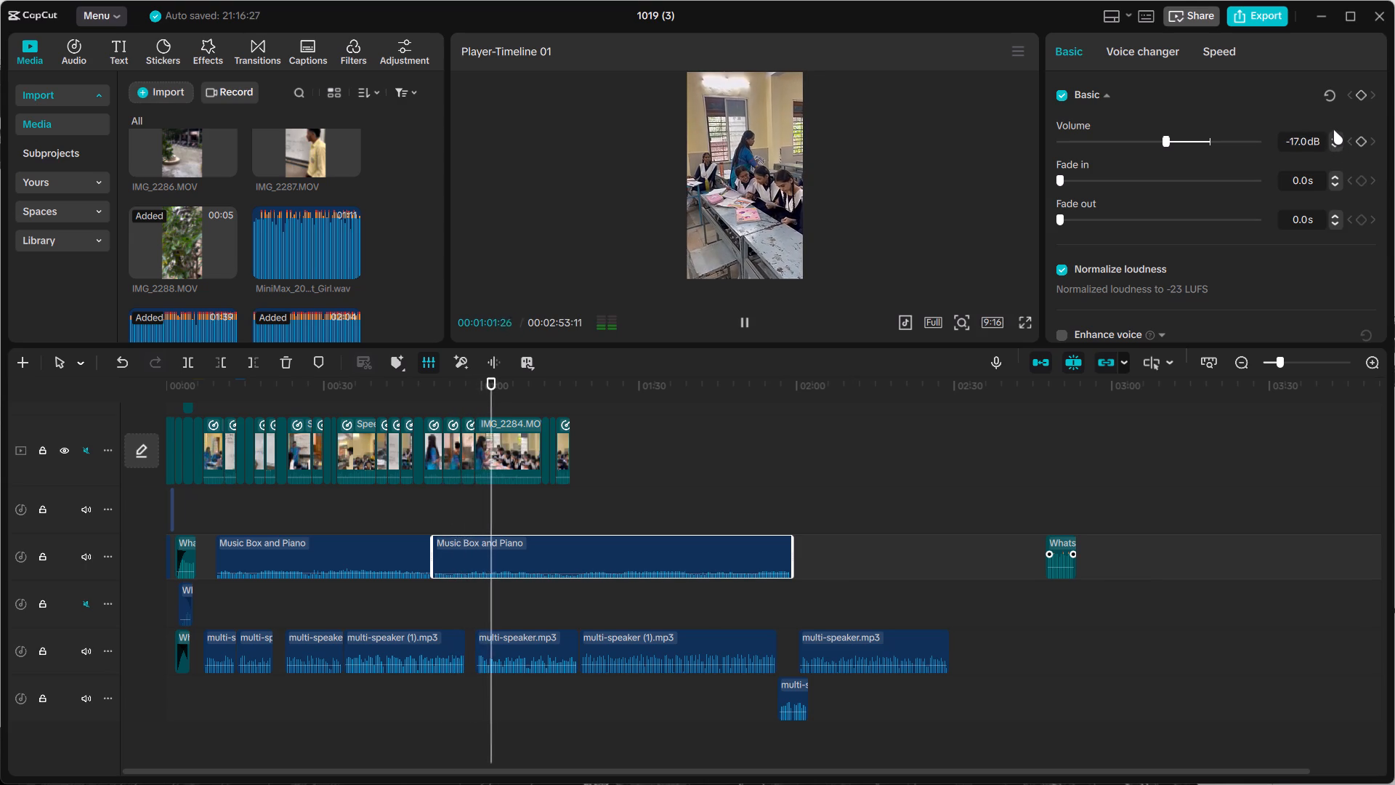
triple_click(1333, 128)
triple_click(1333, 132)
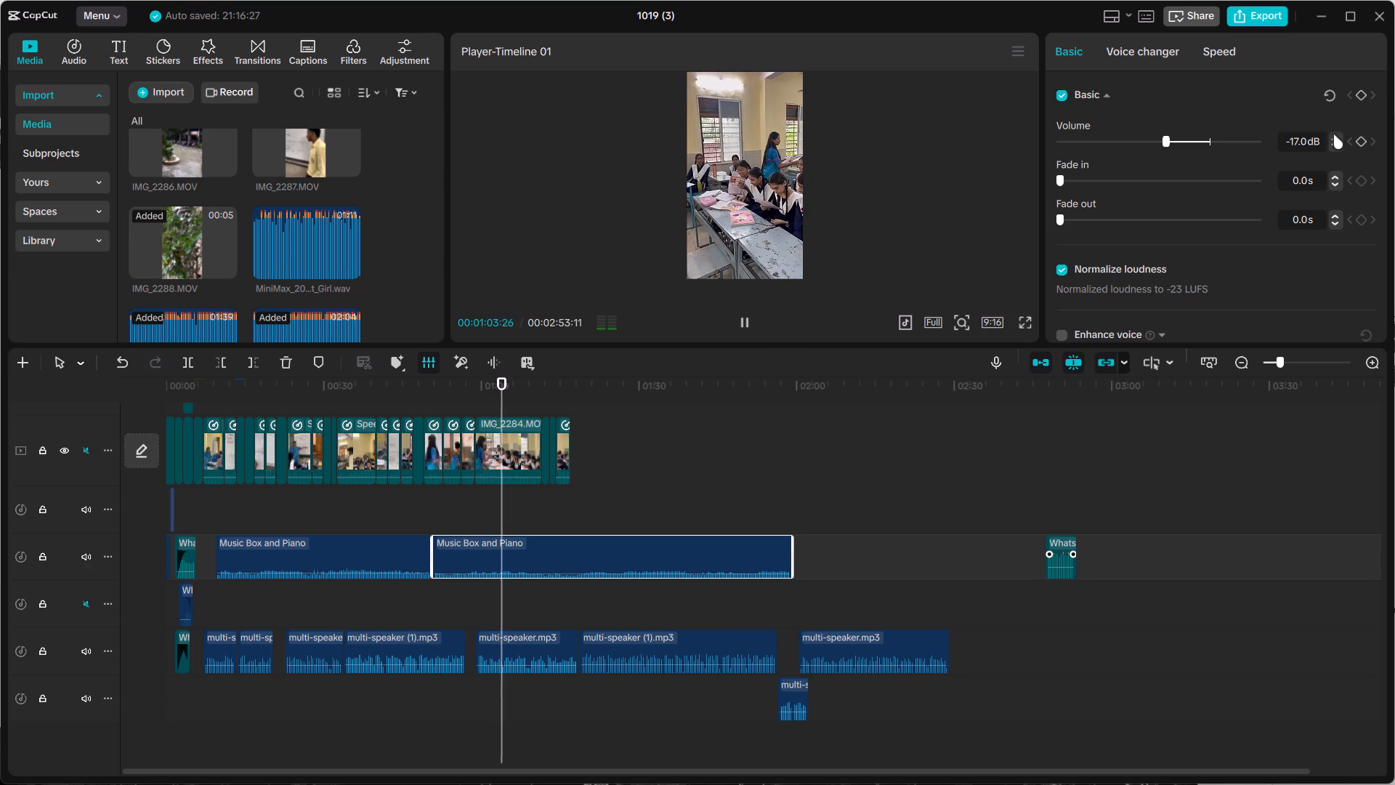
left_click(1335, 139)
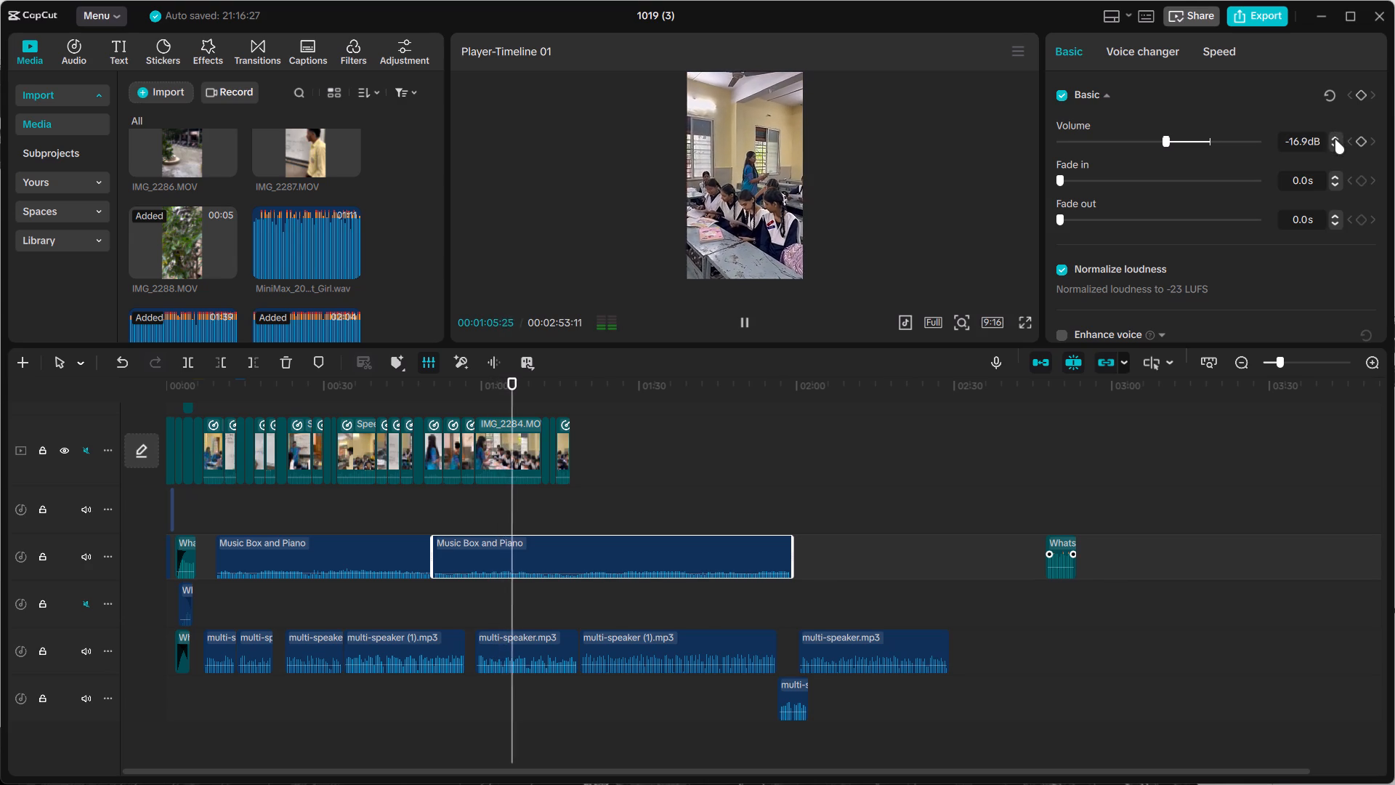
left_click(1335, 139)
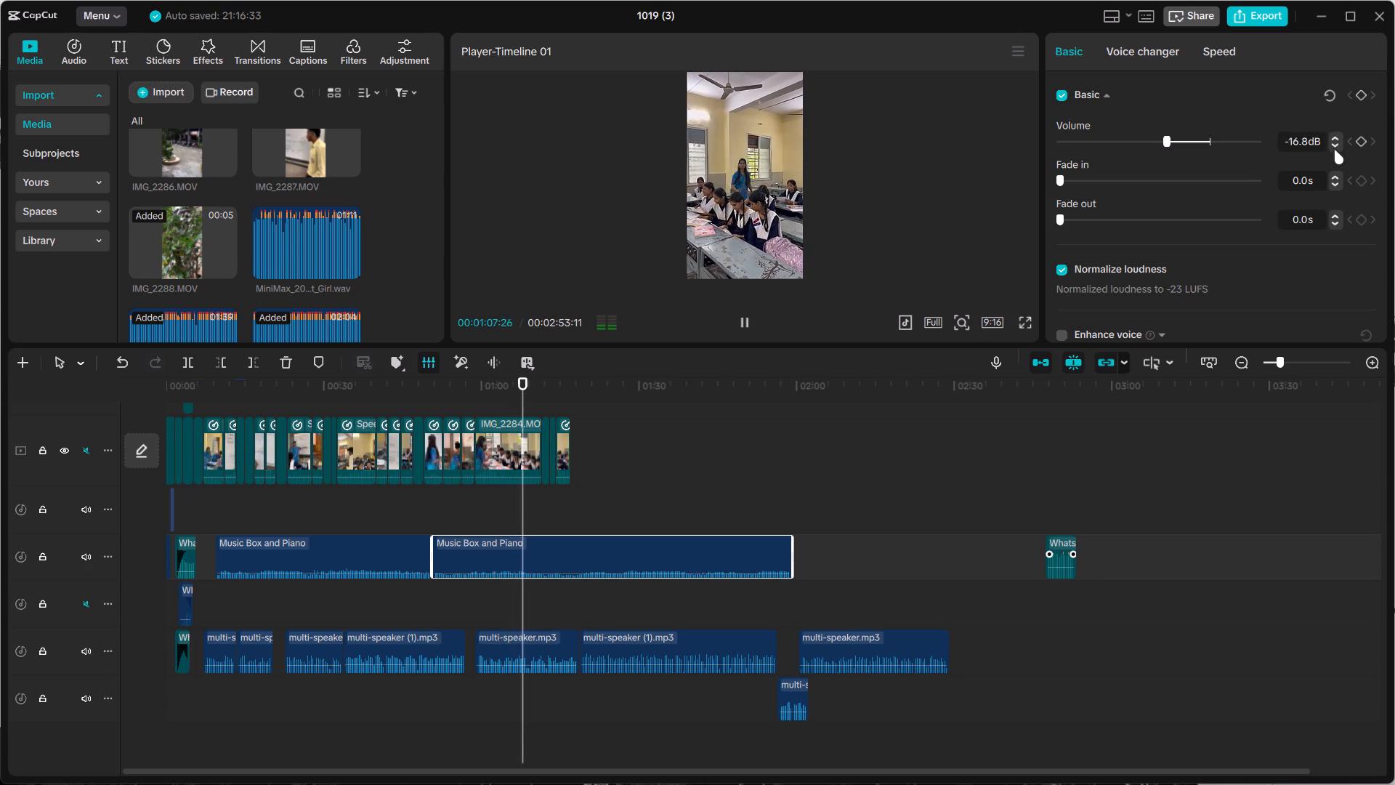
Lower the second Music Box and Piano clip's volume to -18.0 dB while listening to the mix.
left_click(1334, 149)
left_click(1333, 145)
left_click(1333, 145)
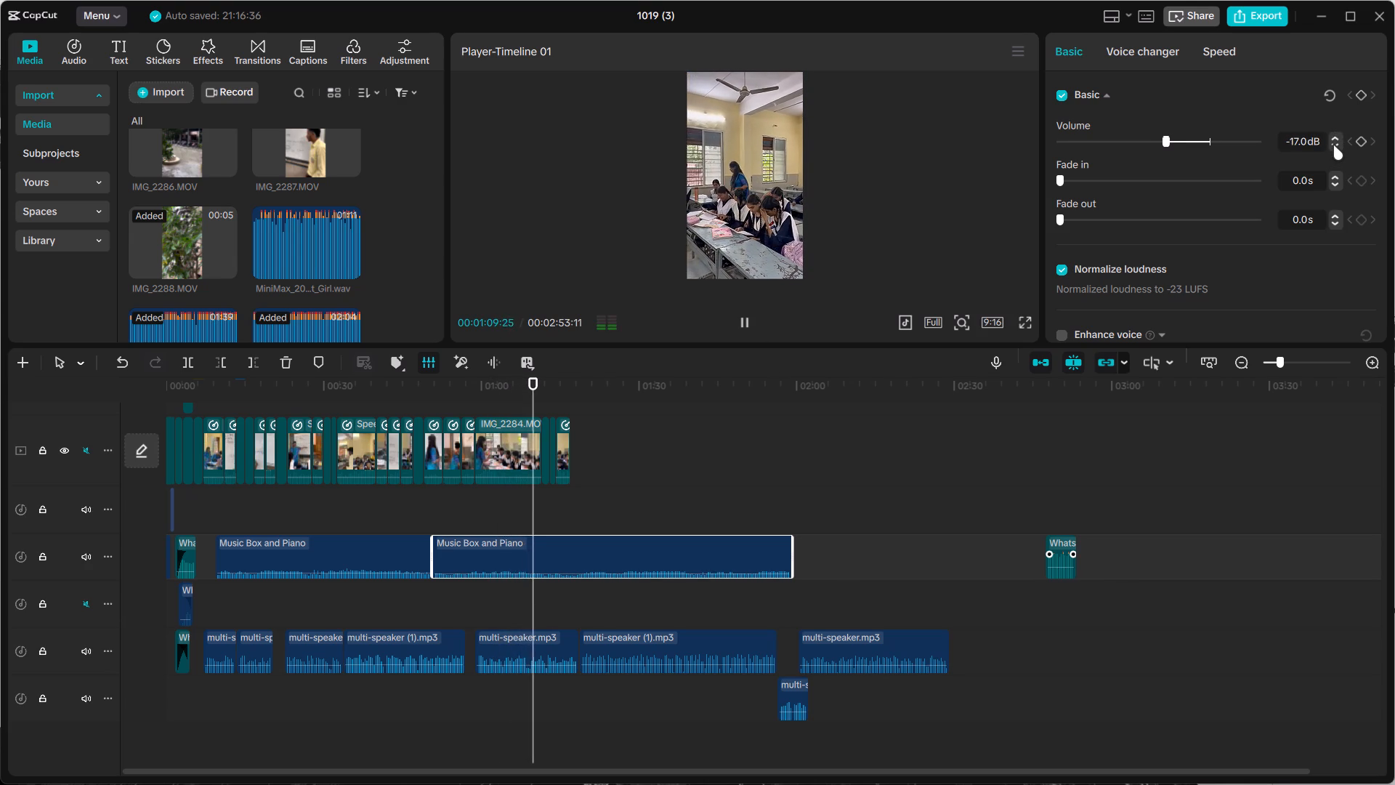
left_click(1333, 145)
left_click(1333, 145)
double_click(1333, 145)
triple_click(1333, 143)
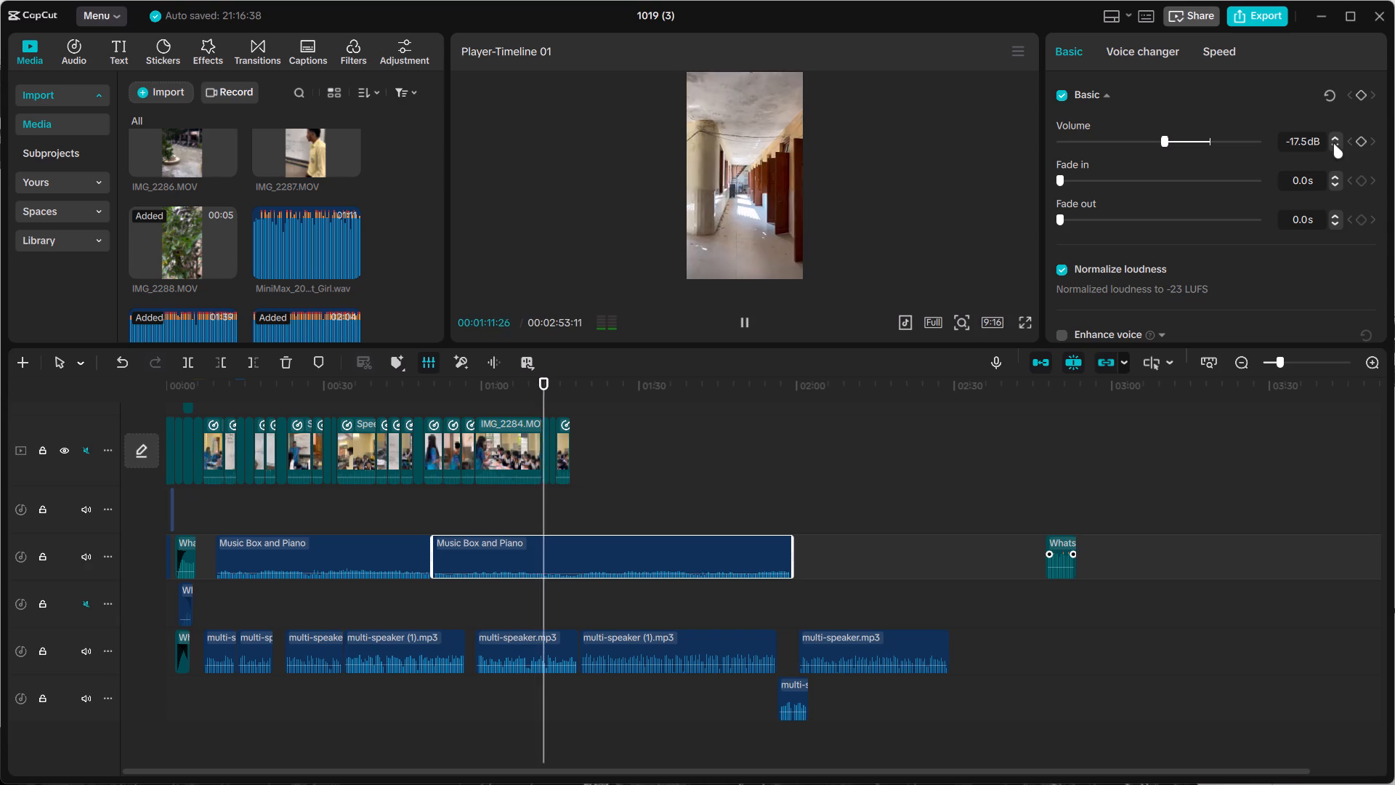
triple_click(1333, 143)
triple_click(1335, 142)
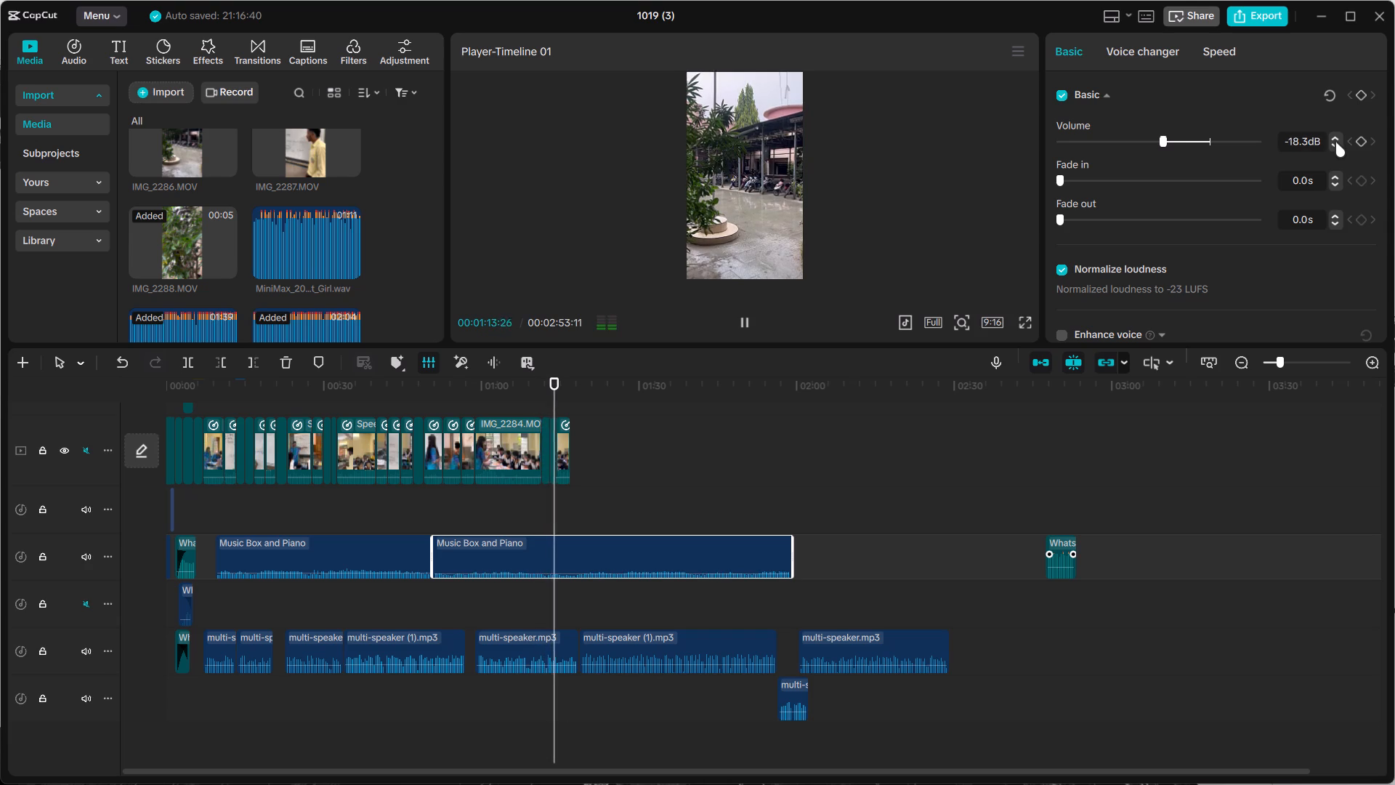
triple_click(1335, 141)
left_click(1335, 138)
double_click(1335, 138)
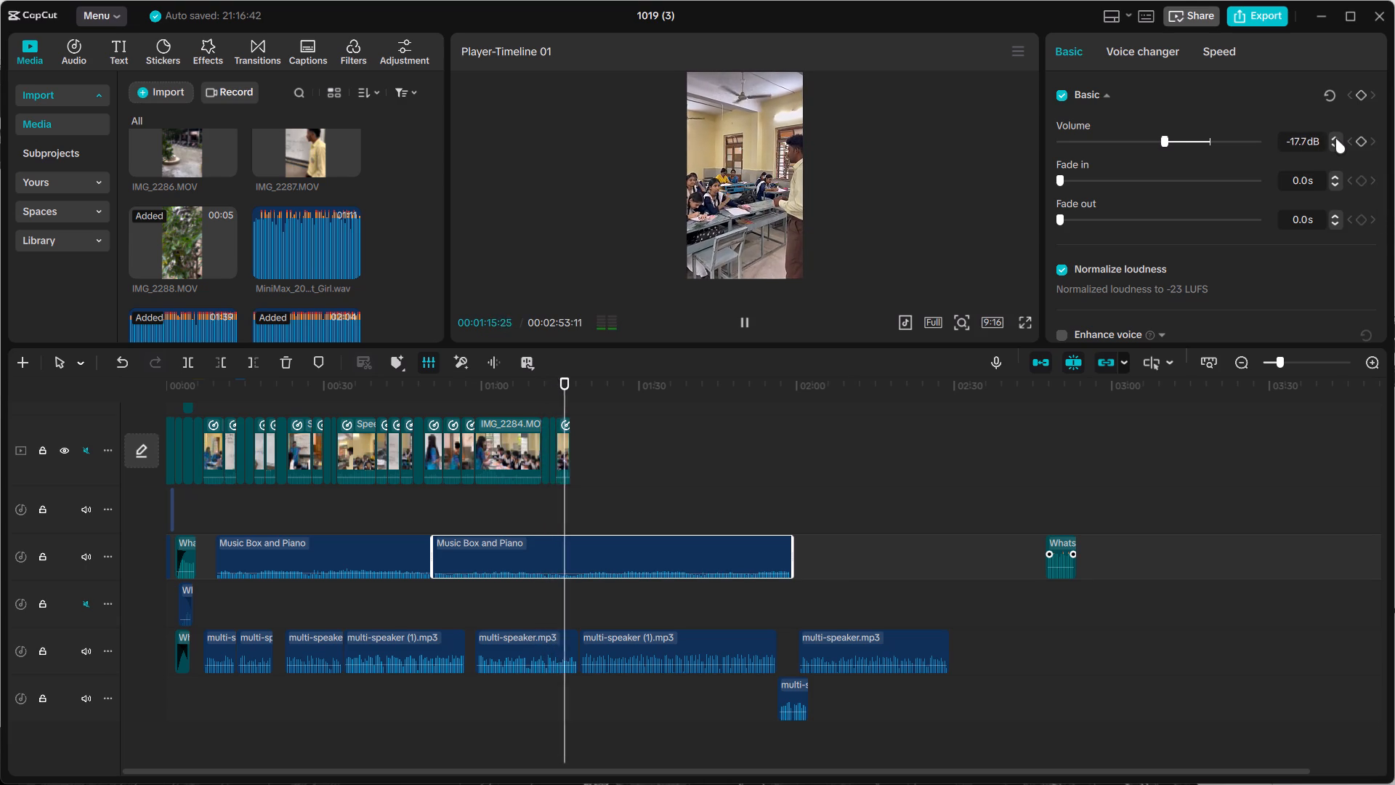
left_click(1335, 142)
left_click(1335, 142)
left_click(1335, 142)
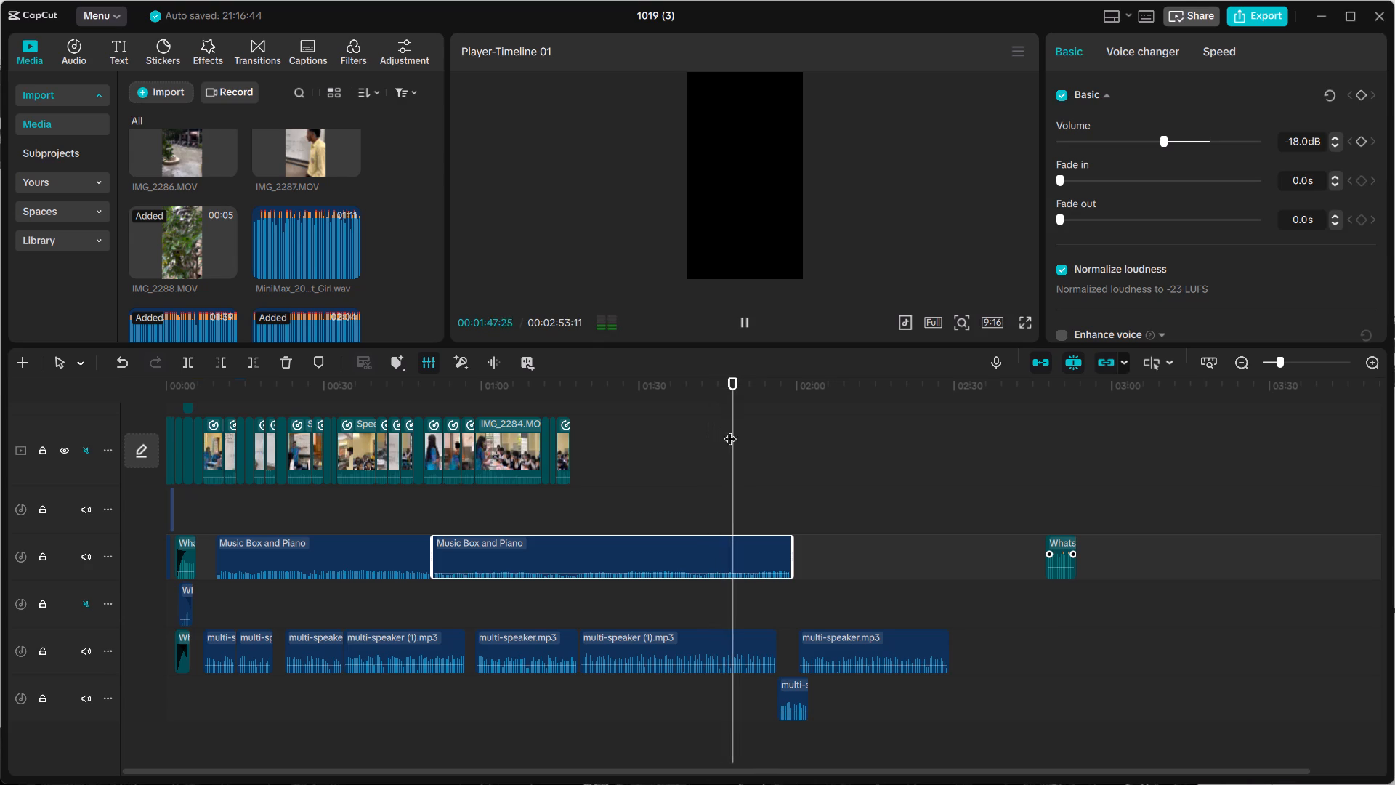
Play from about 1:15 and remove the part of the multi-speaker (1).mp3 clip after about 1:34.
left_click(1284, 360)
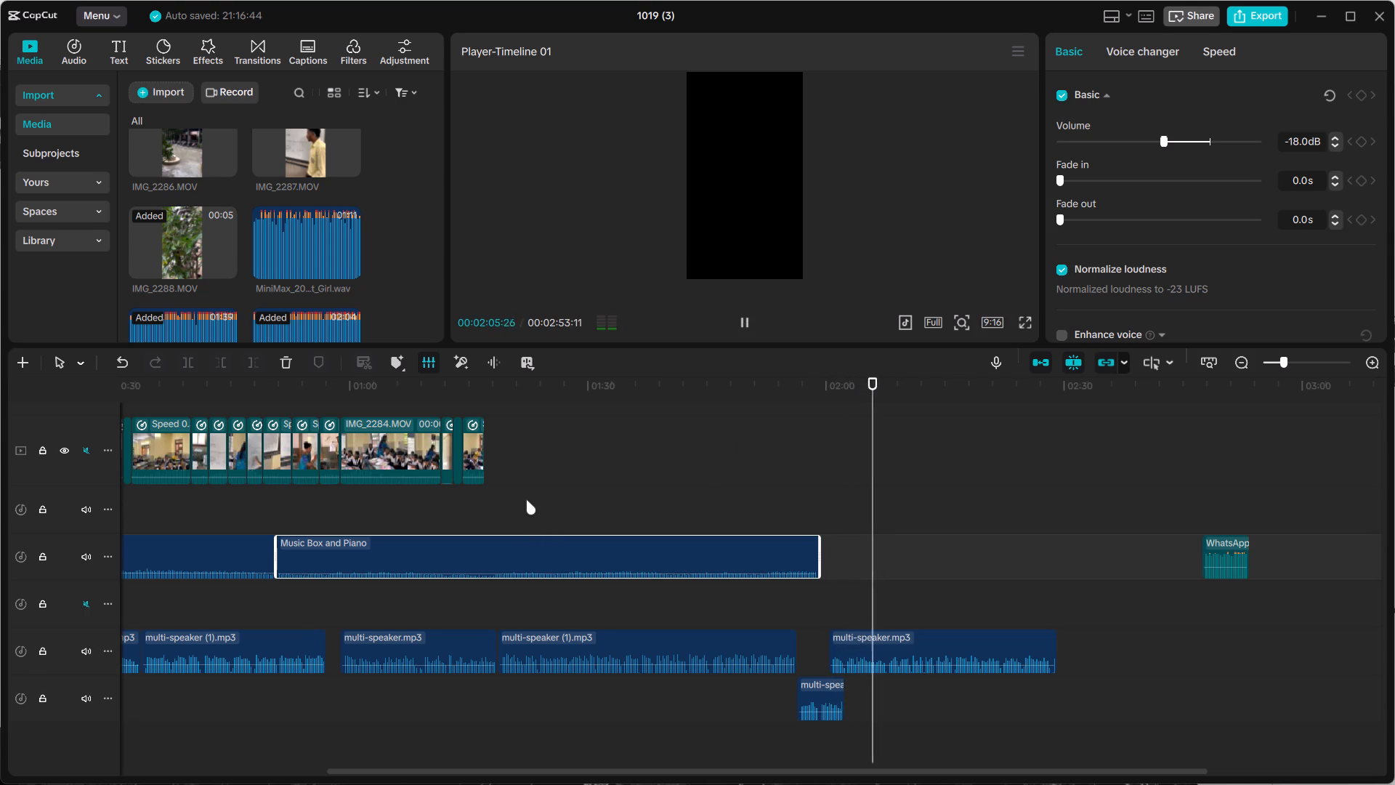
left_click(470, 512)
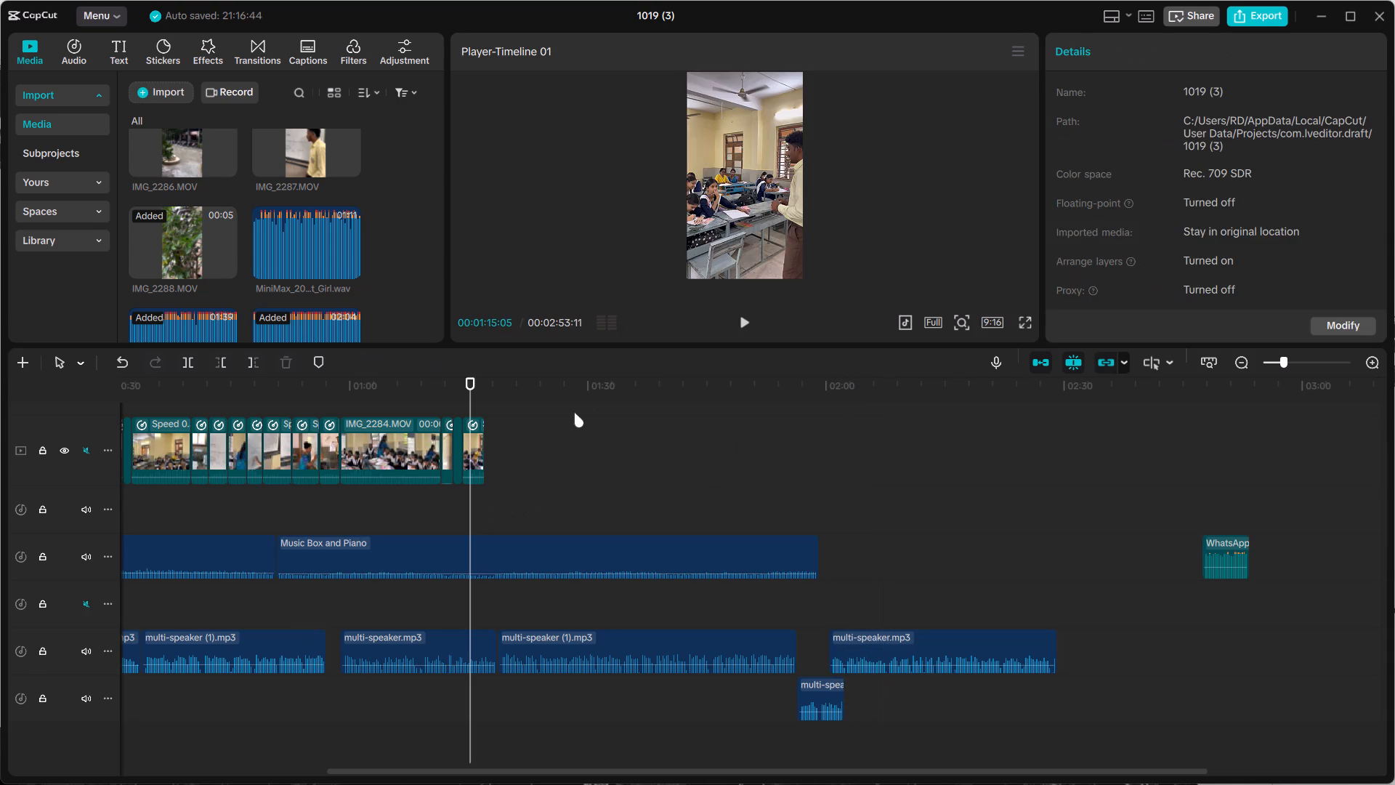
left_click(743, 323)
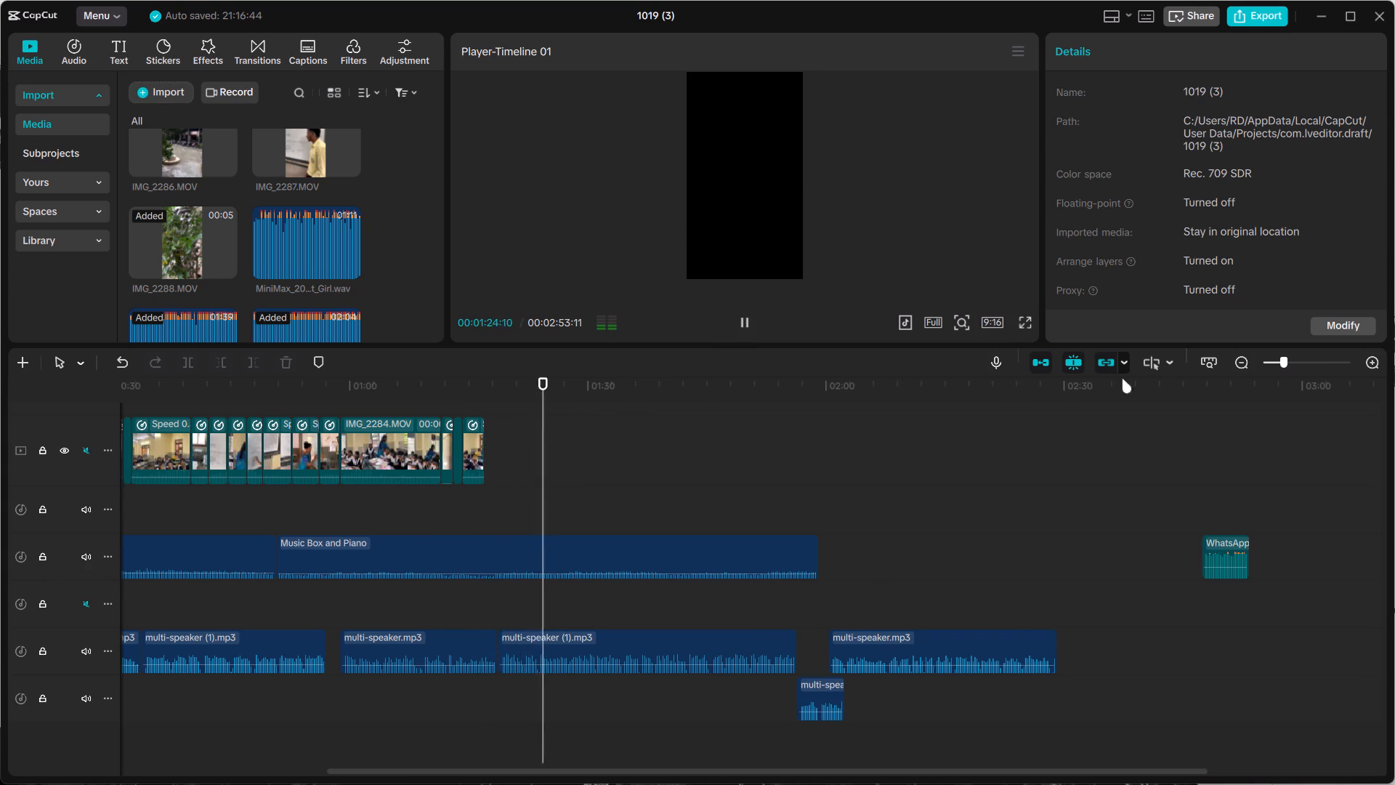
left_click(1299, 362)
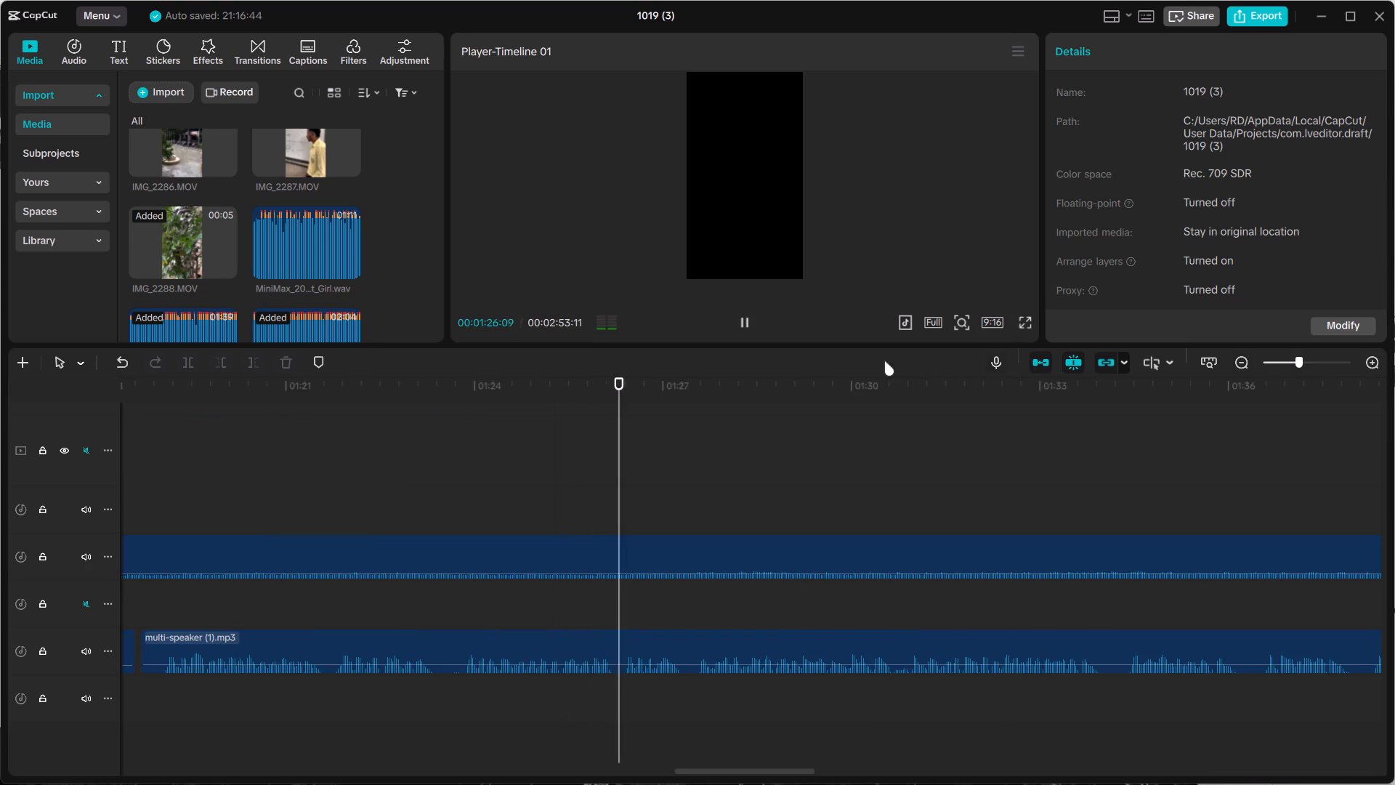
left_click(1290, 361)
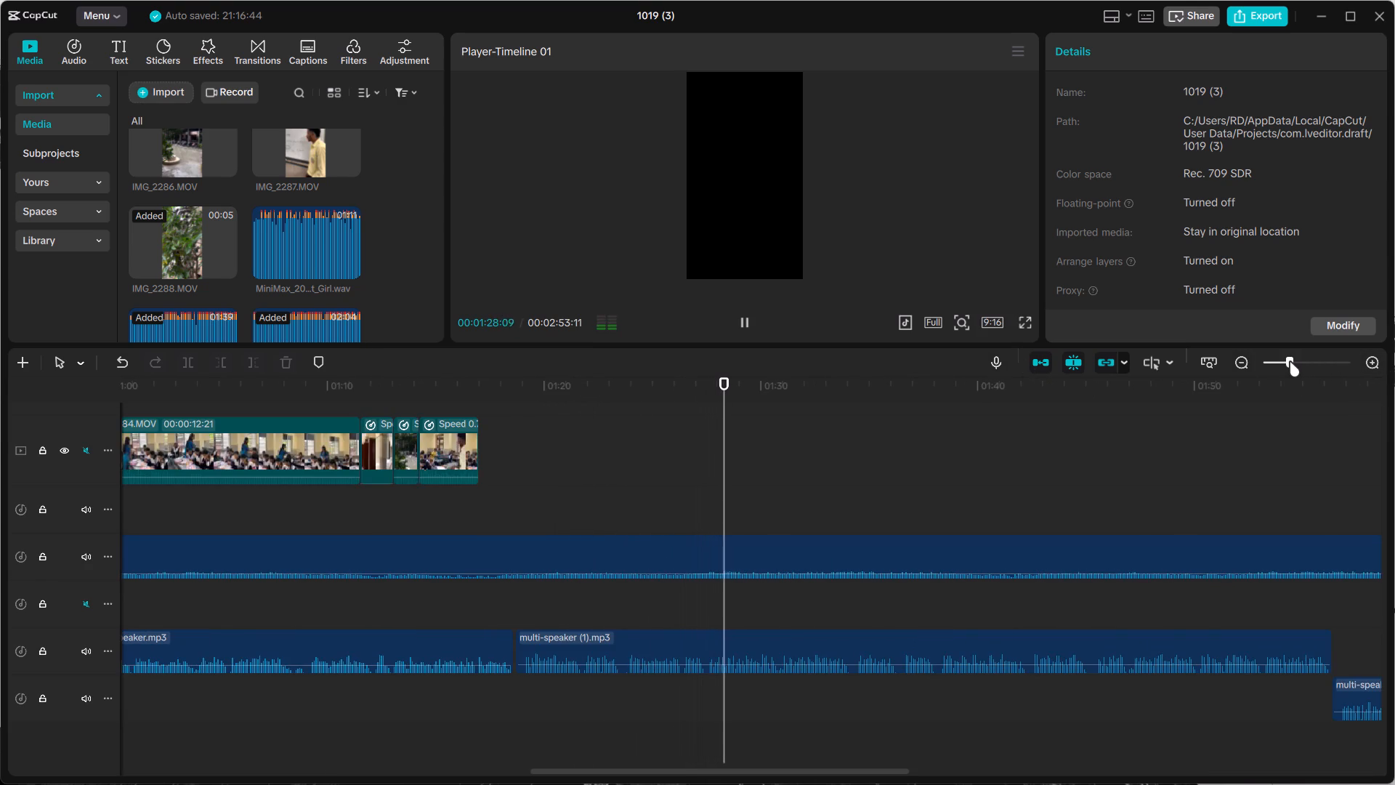
left_click(1289, 361)
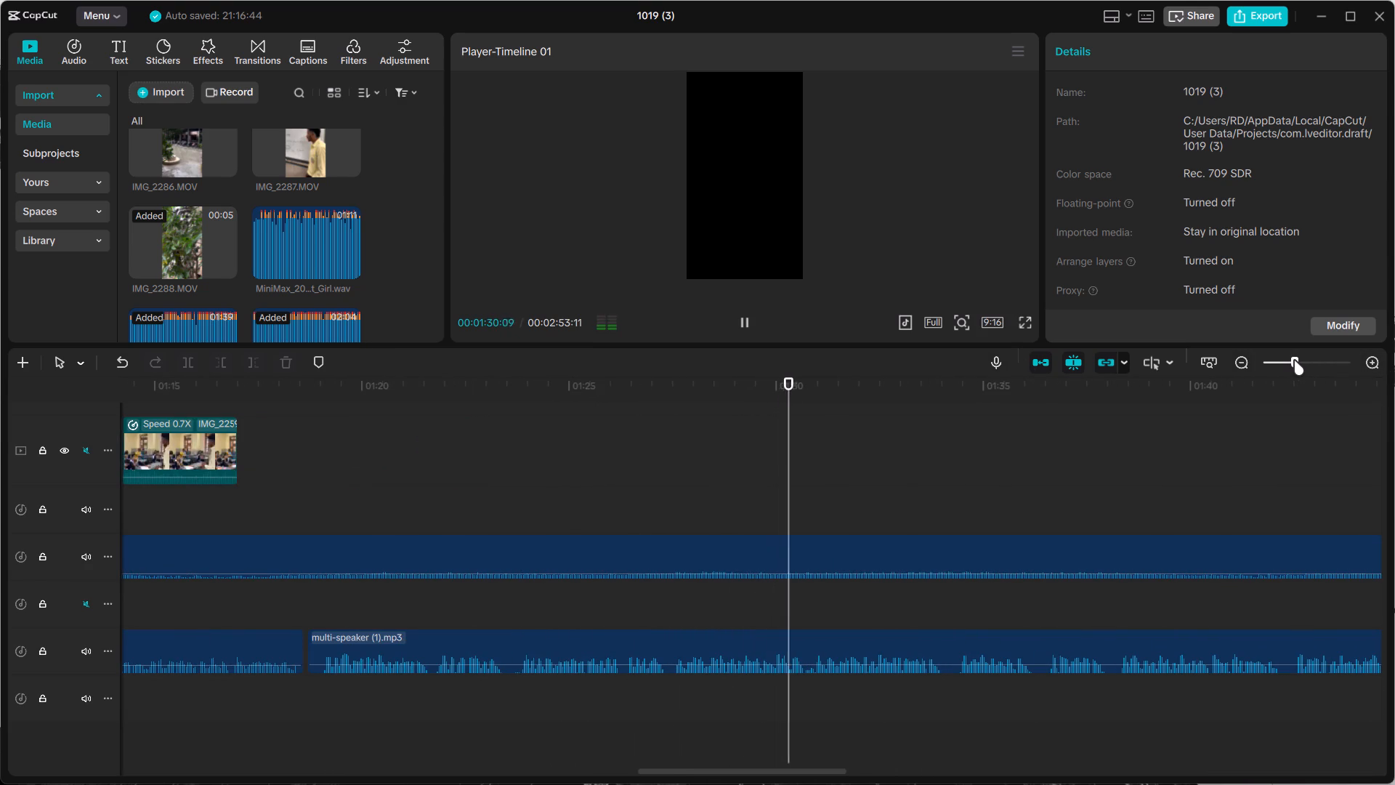
left_click(744, 322)
left_click_drag(992, 488, 982, 489)
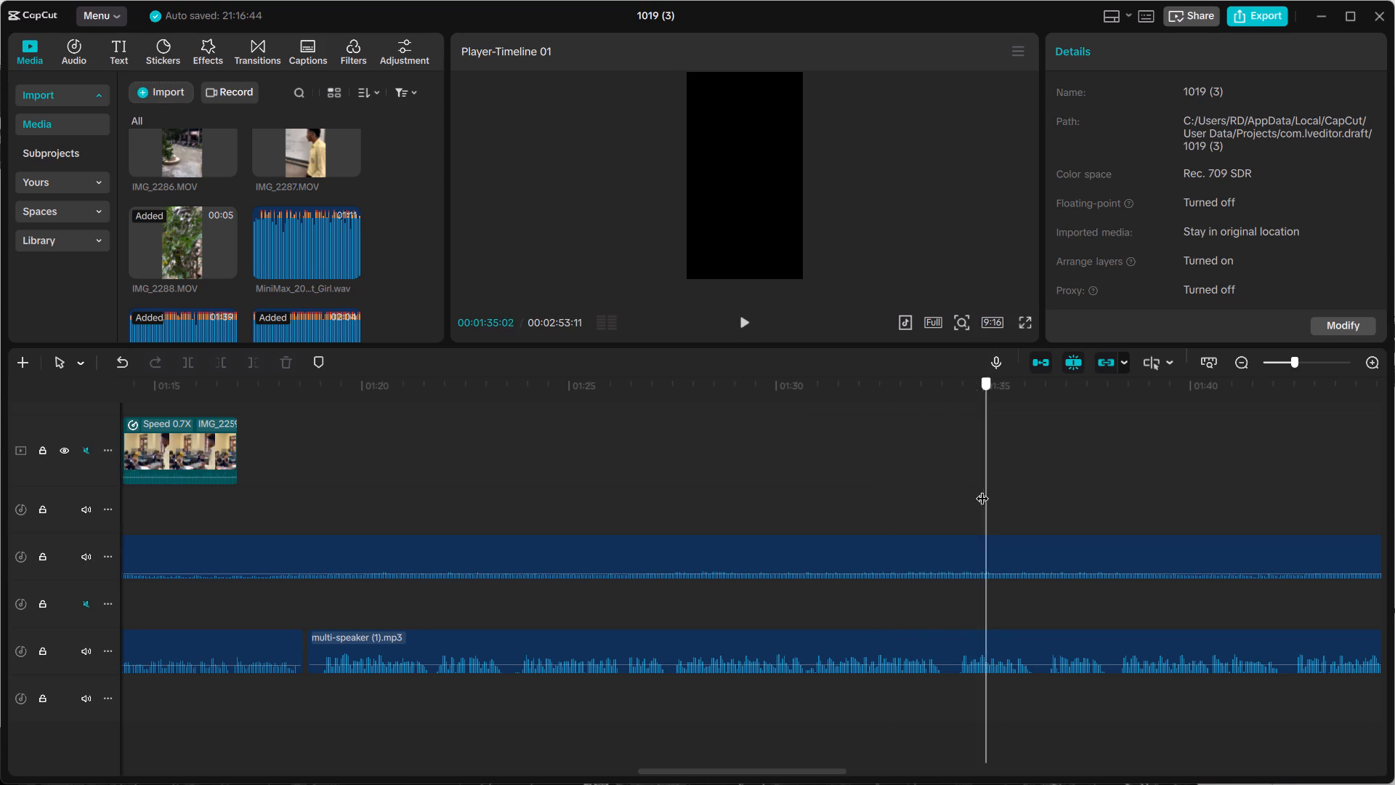
left_click_drag(982, 489, 950, 495)
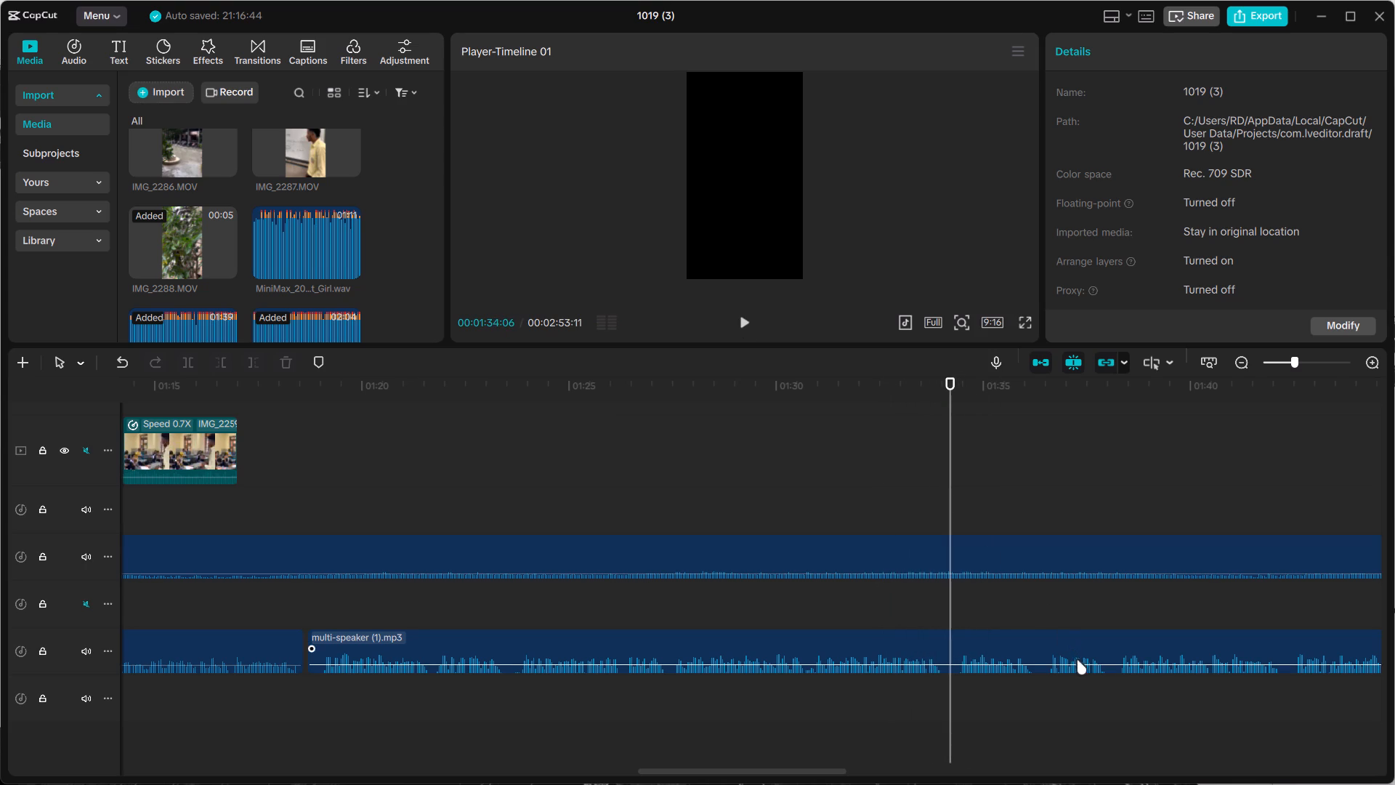
left_click(1070, 645)
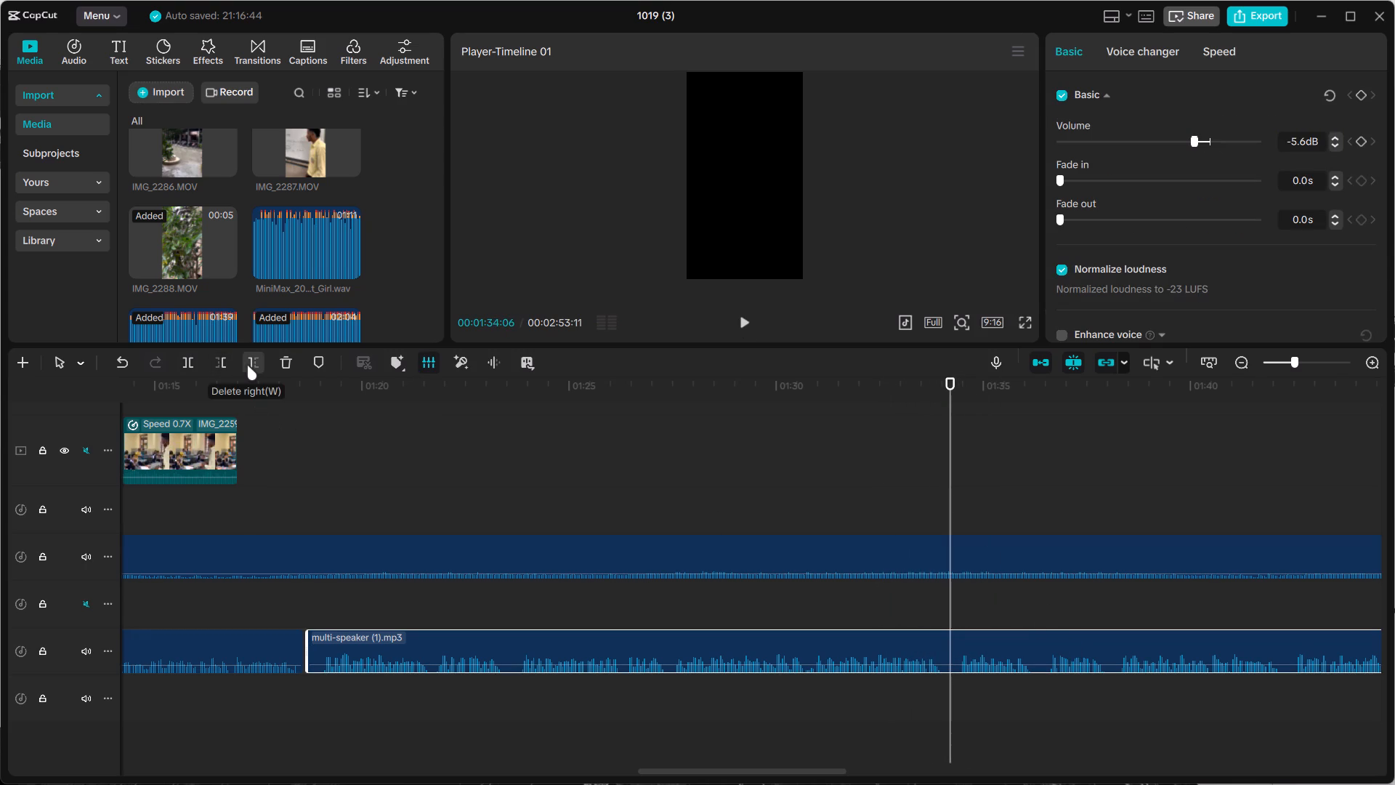
left_click(247, 365)
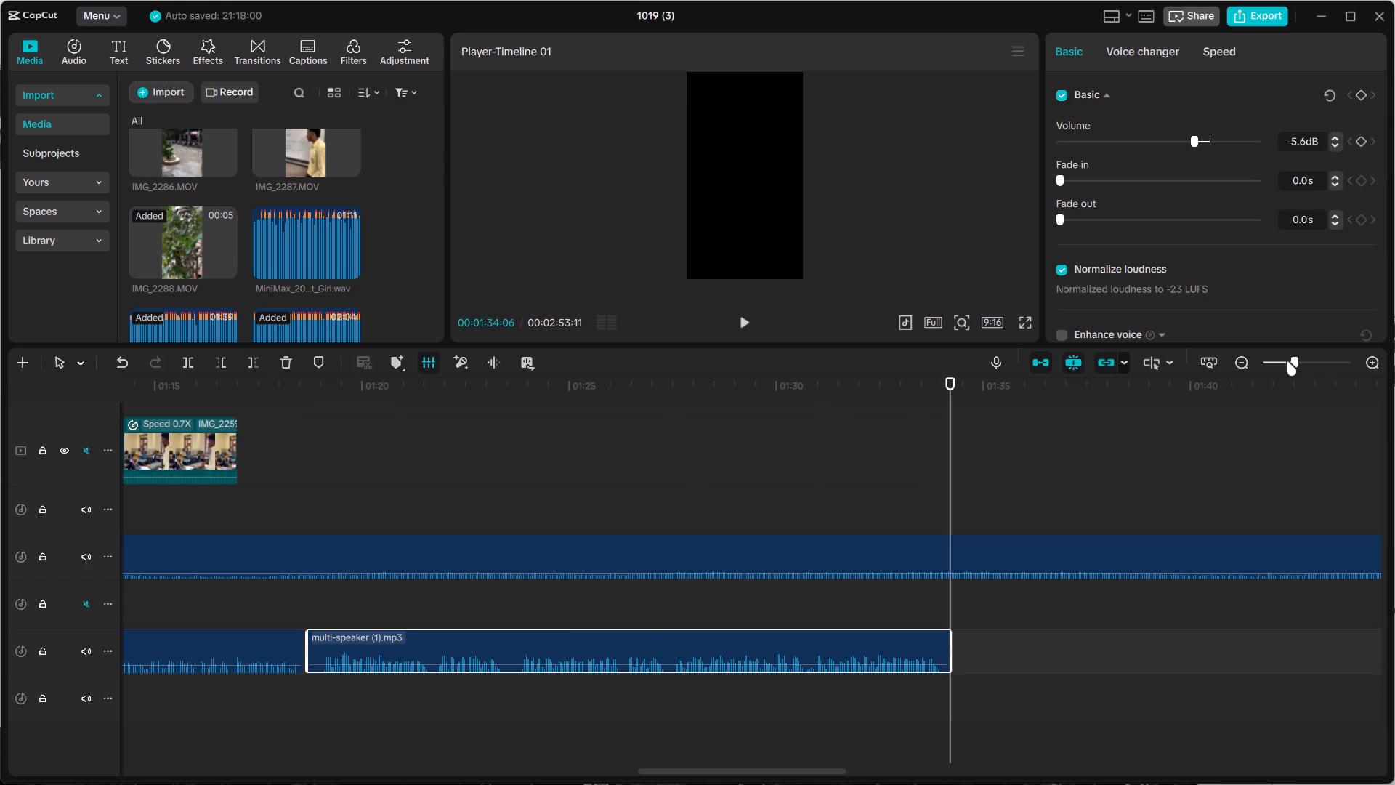
Check playback near 1:55, and move the last multi-speaker.mp3 clip to follow the trimmed multi-speaker (1).mp3 clip at about 1:34.
left_click(1282, 360)
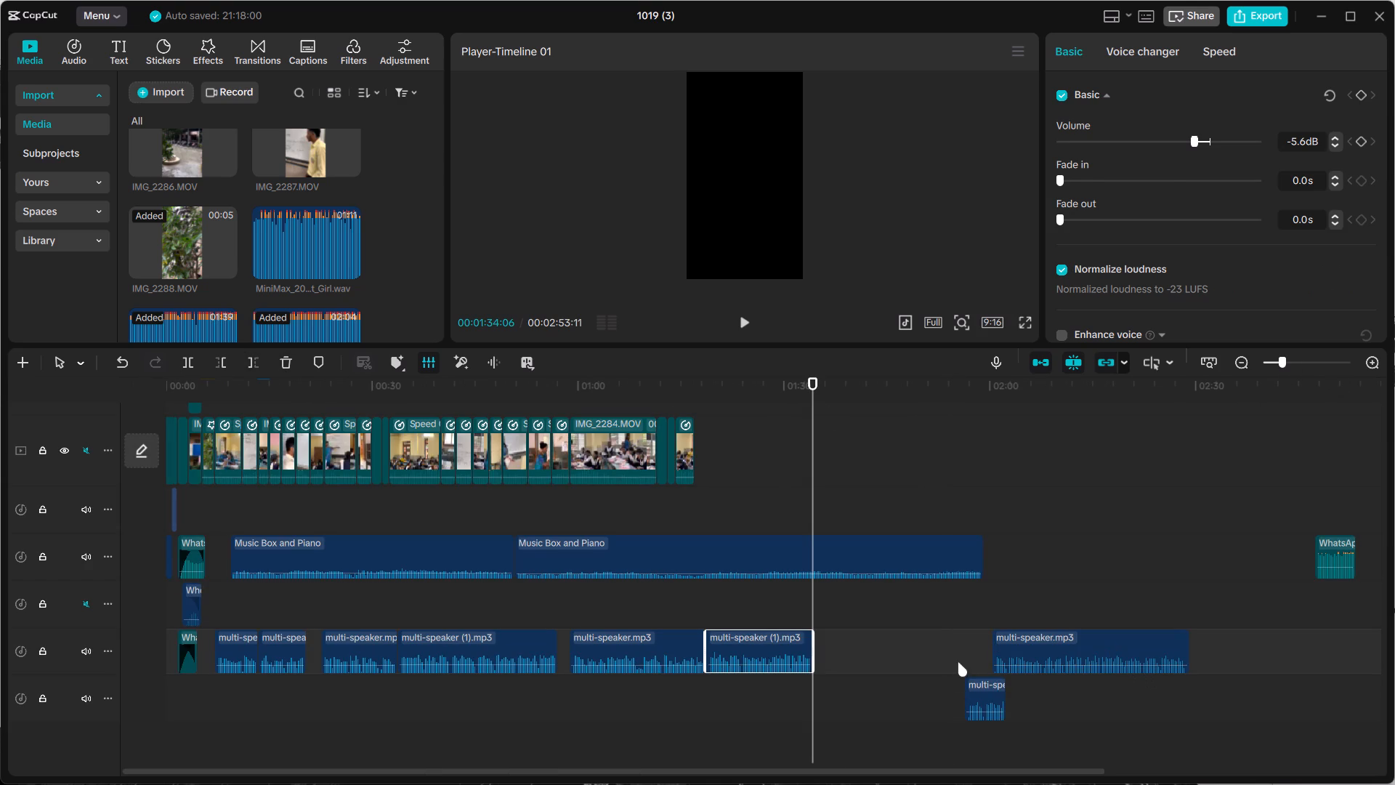
left_click(958, 661)
left_click(746, 326)
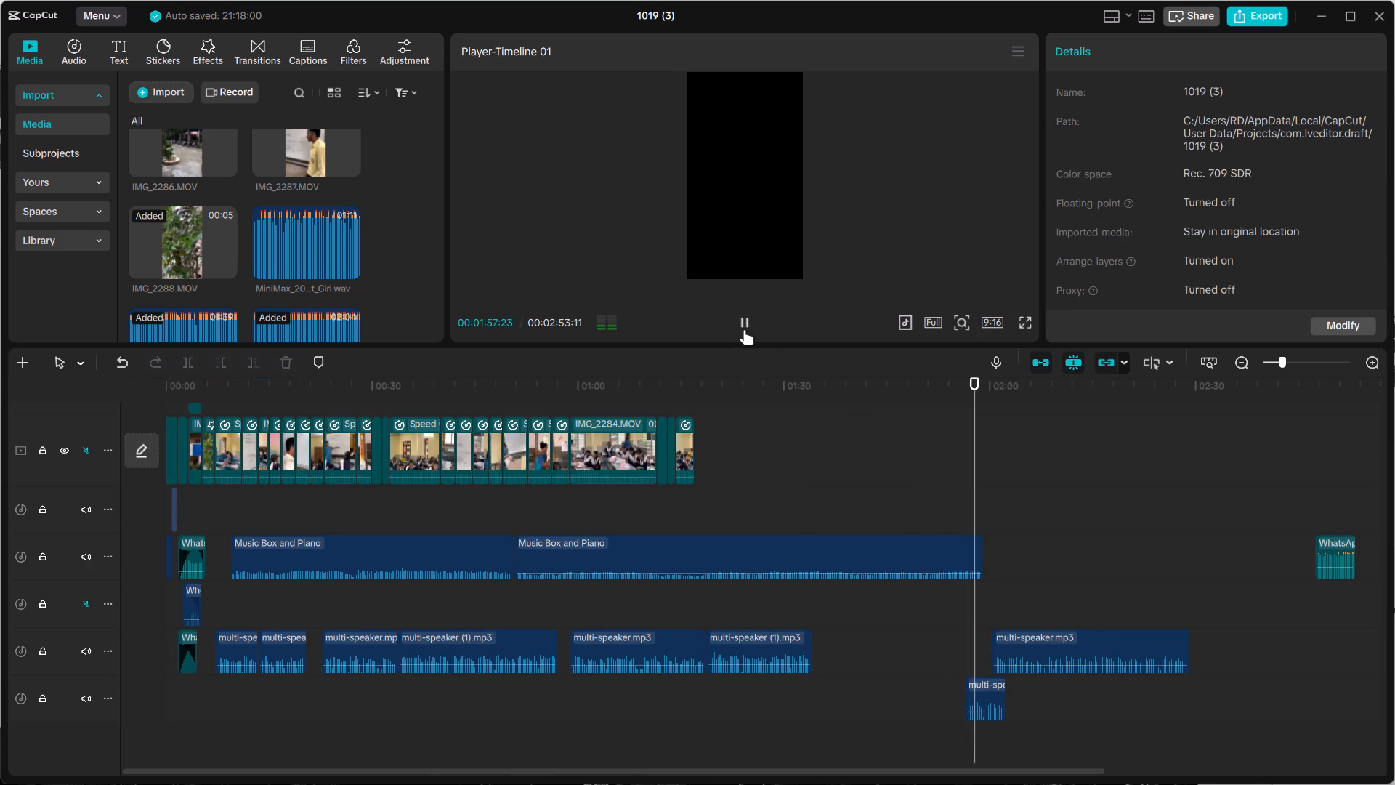
left_click(744, 329)
left_click_drag(1168, 640, 1025, 640)
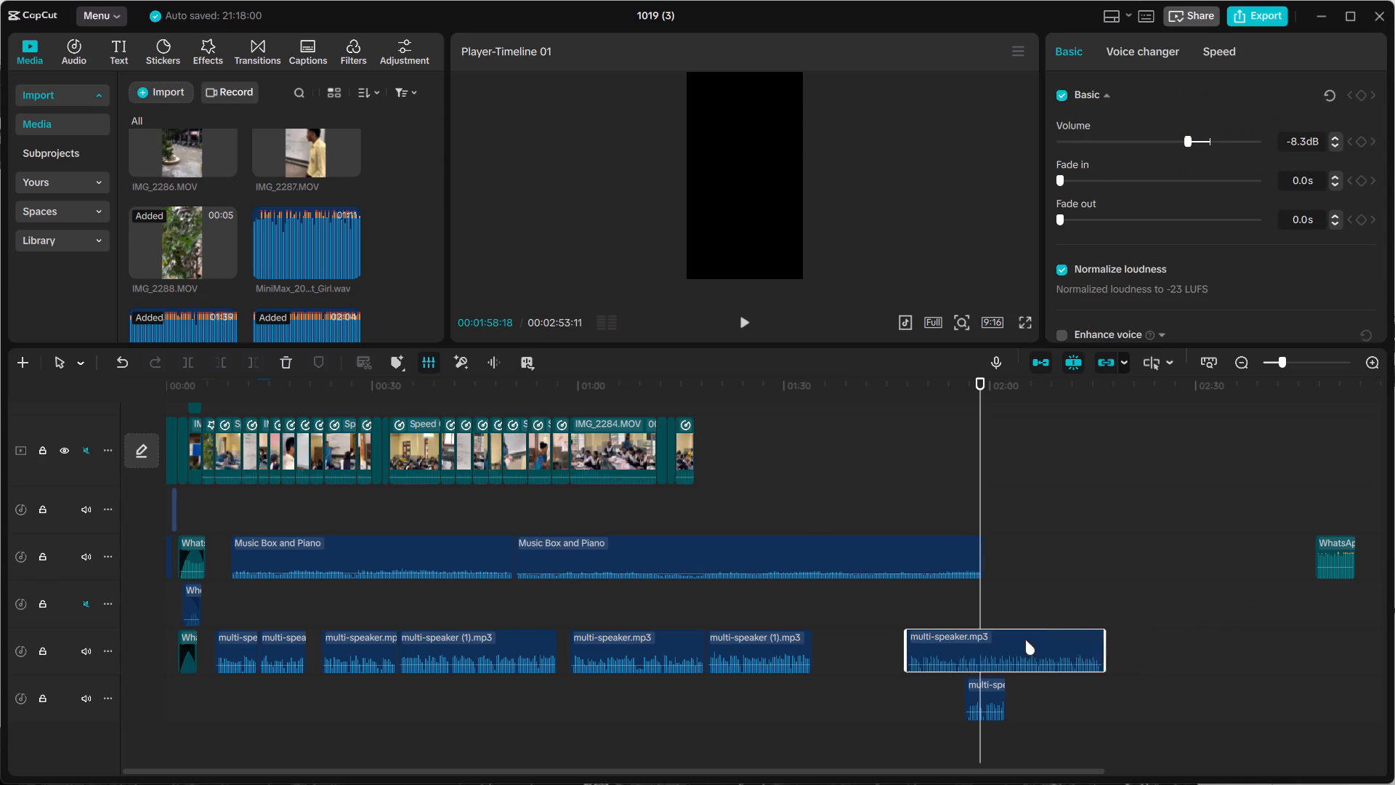
left_click_drag(1025, 640, 987, 640)
Play from about 1:32 to find the cut point, and split the last multi-speaker.mp3 clip at about 1:47.
left_click(798, 602)
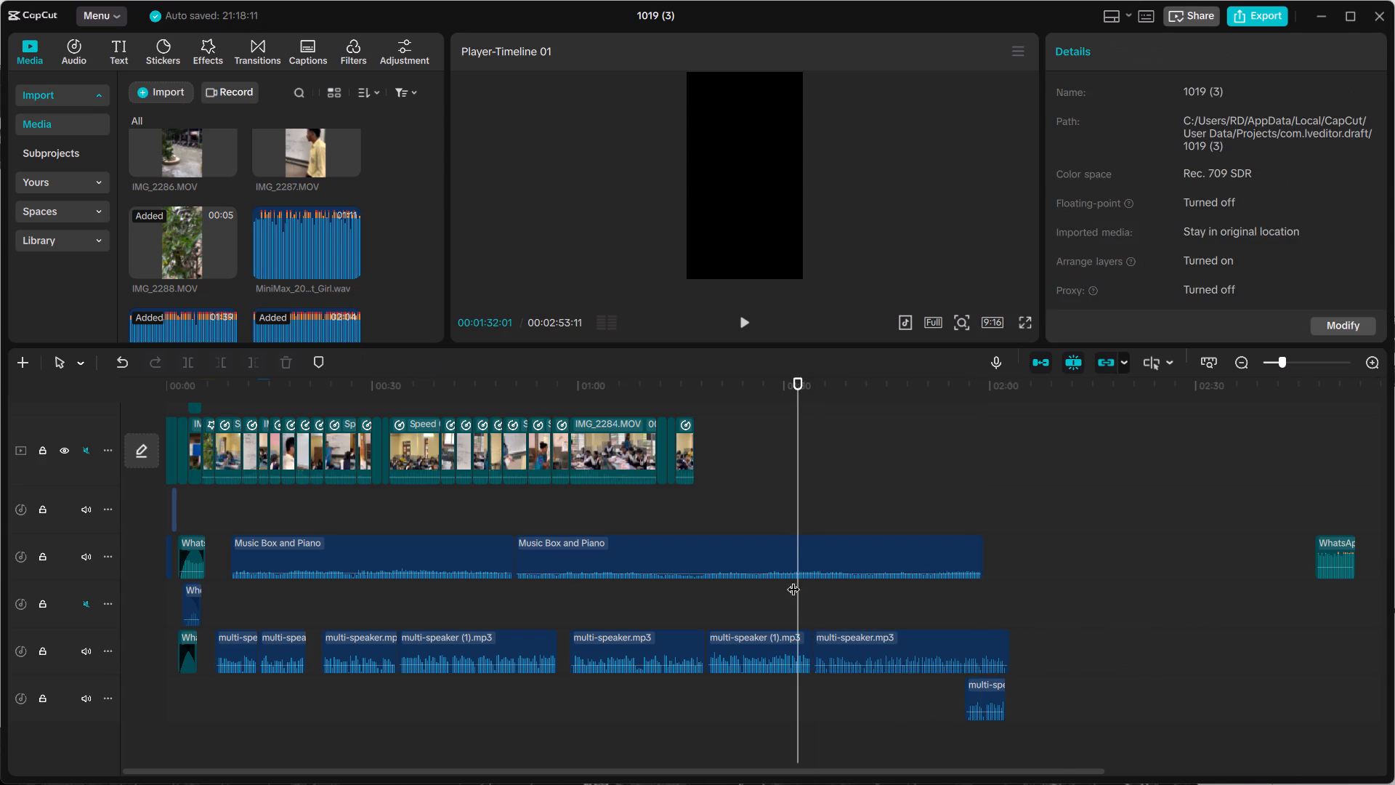
left_click(739, 323)
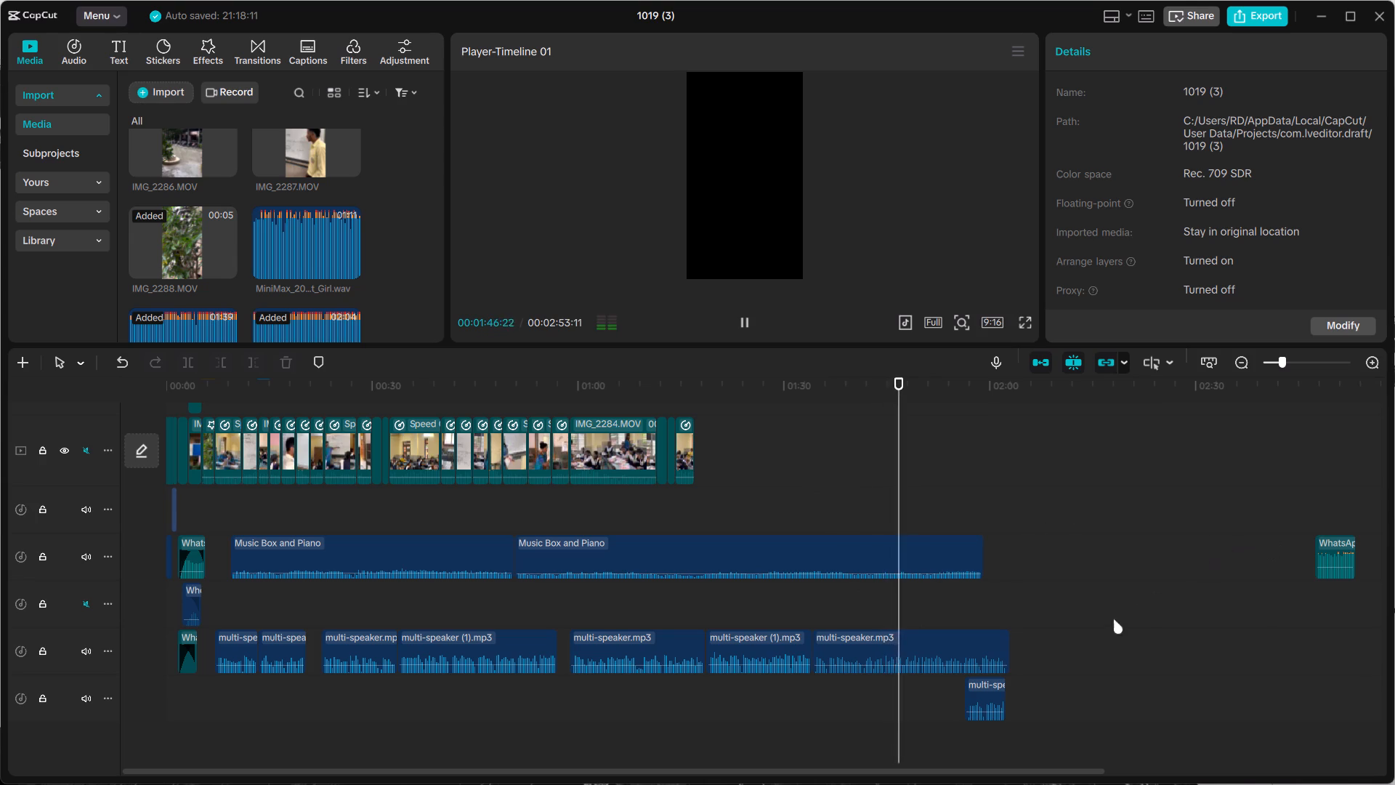
left_click(1272, 359)
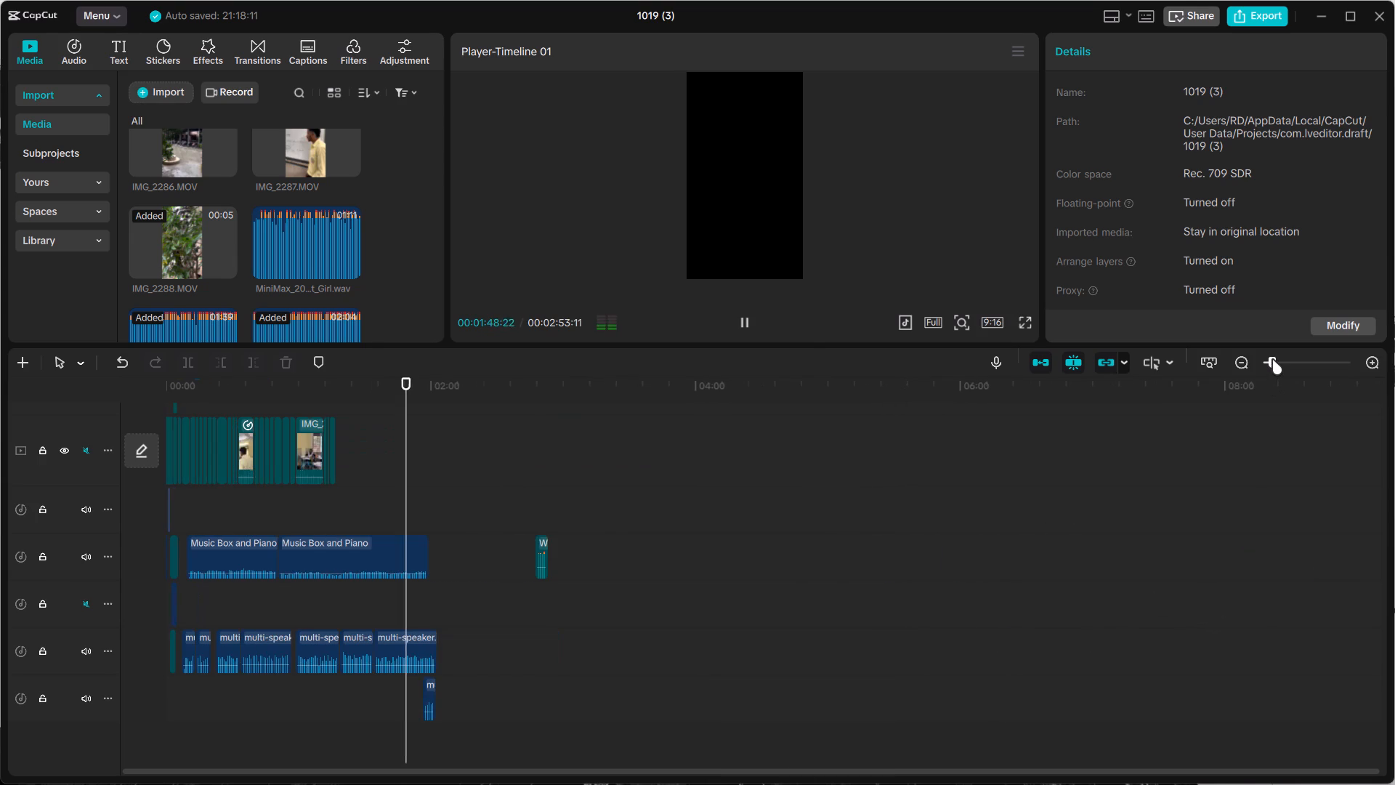
left_click_drag(1272, 359, 1287, 359)
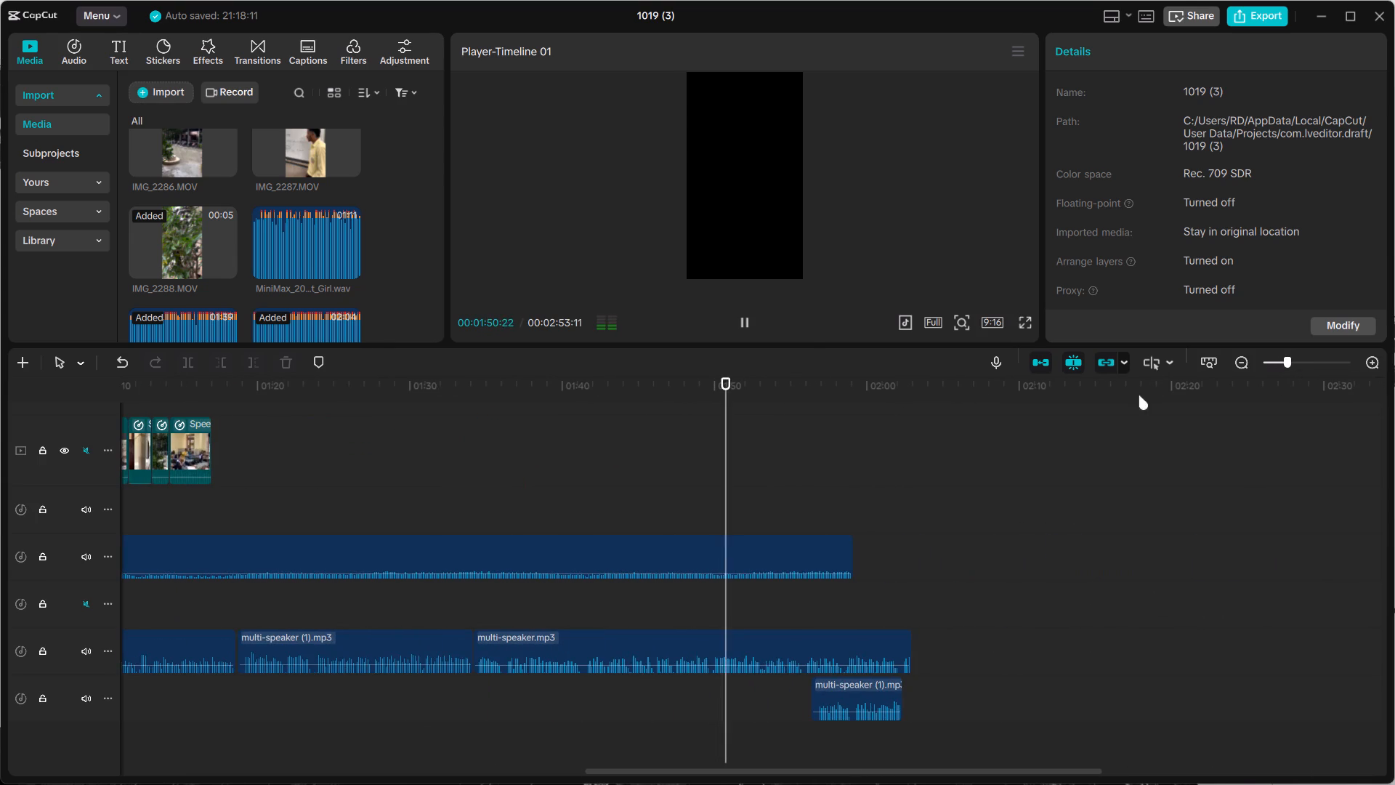
left_click(674, 488)
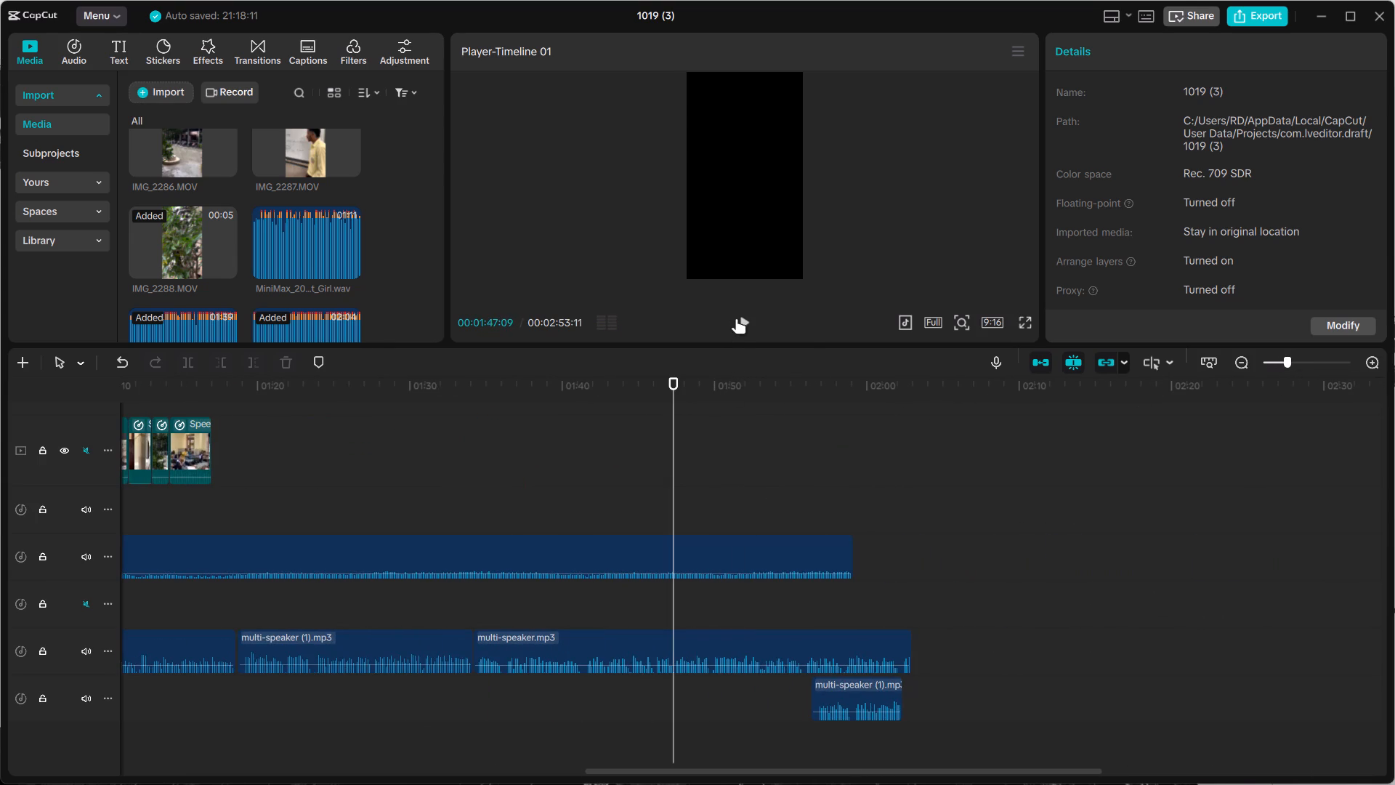
left_click(740, 318)
left_click(748, 320)
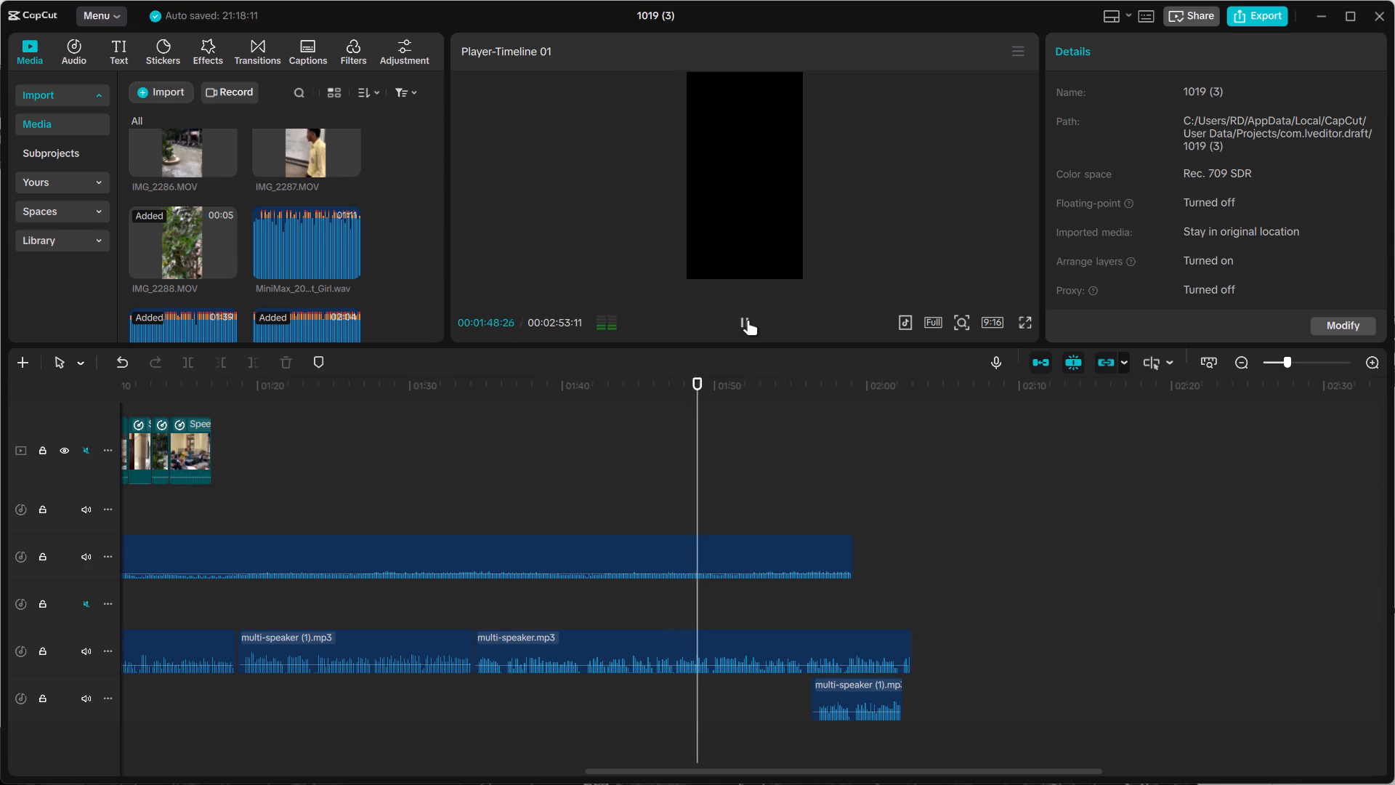
left_click(1296, 362)
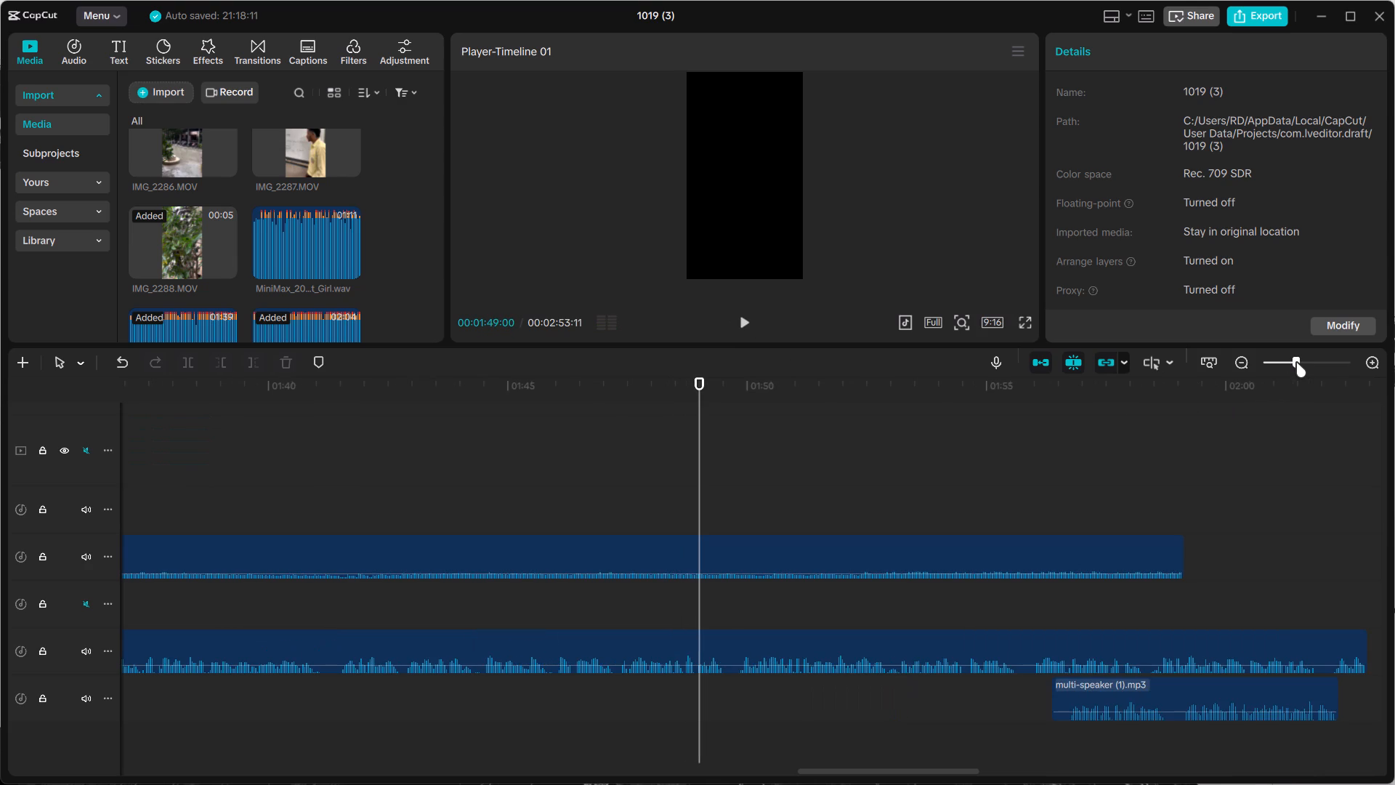
left_click(467, 498)
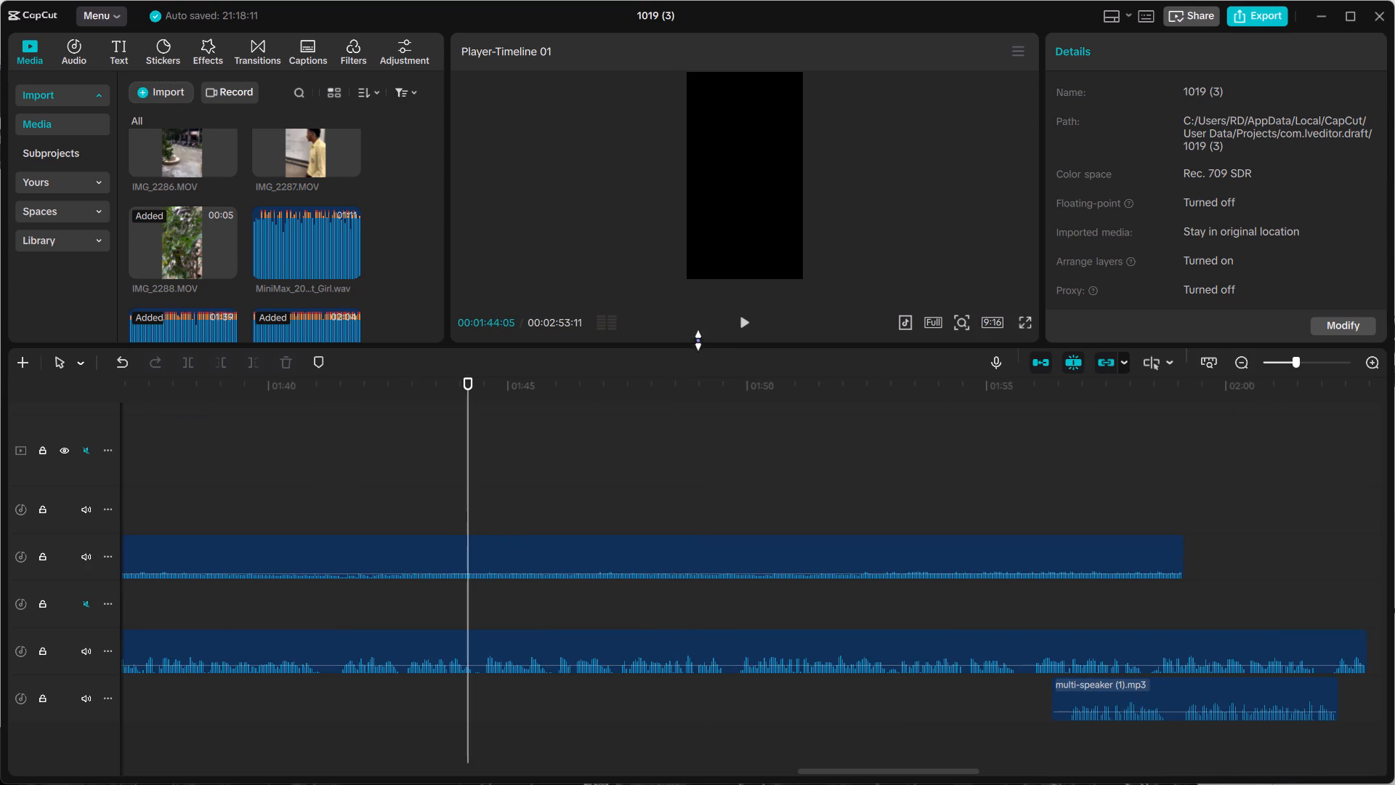
left_click(743, 321)
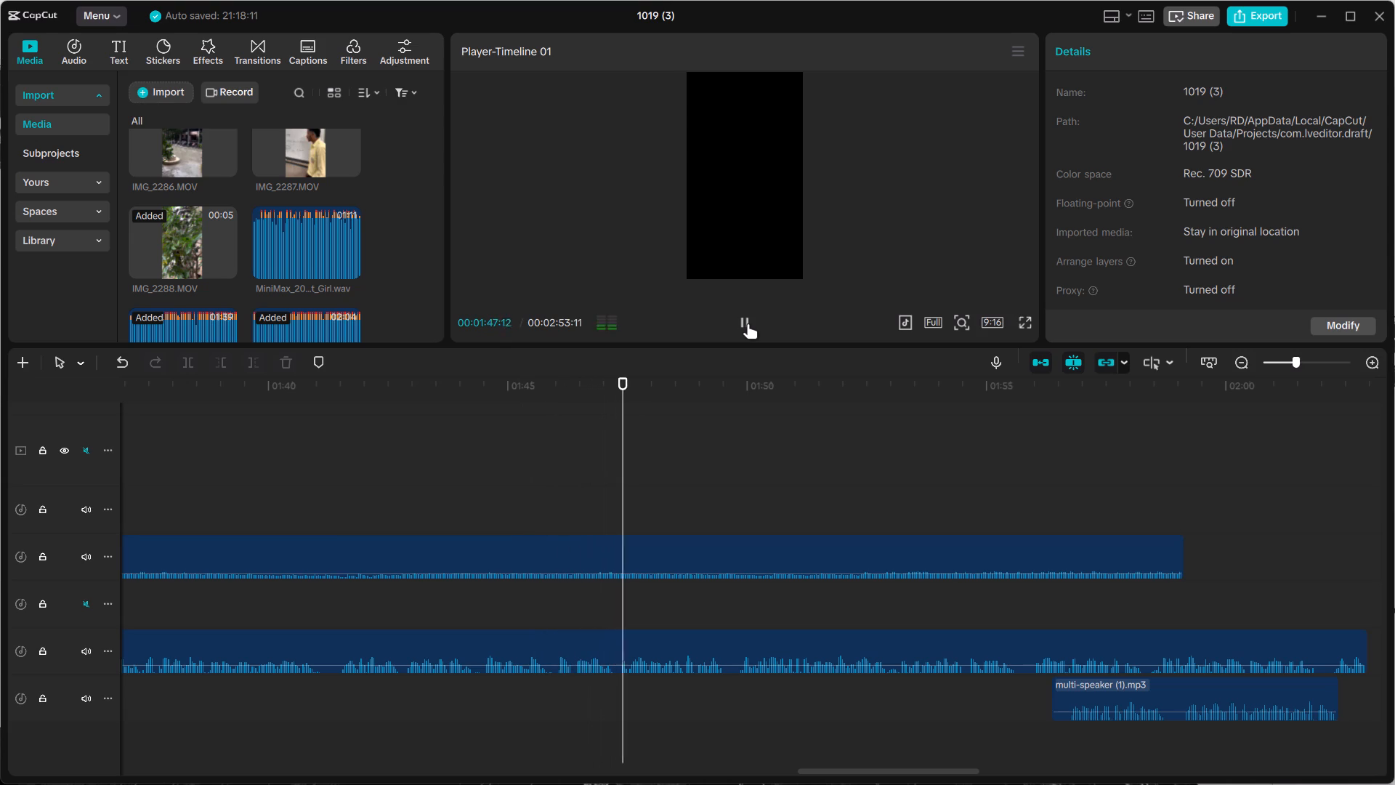
left_click(748, 323)
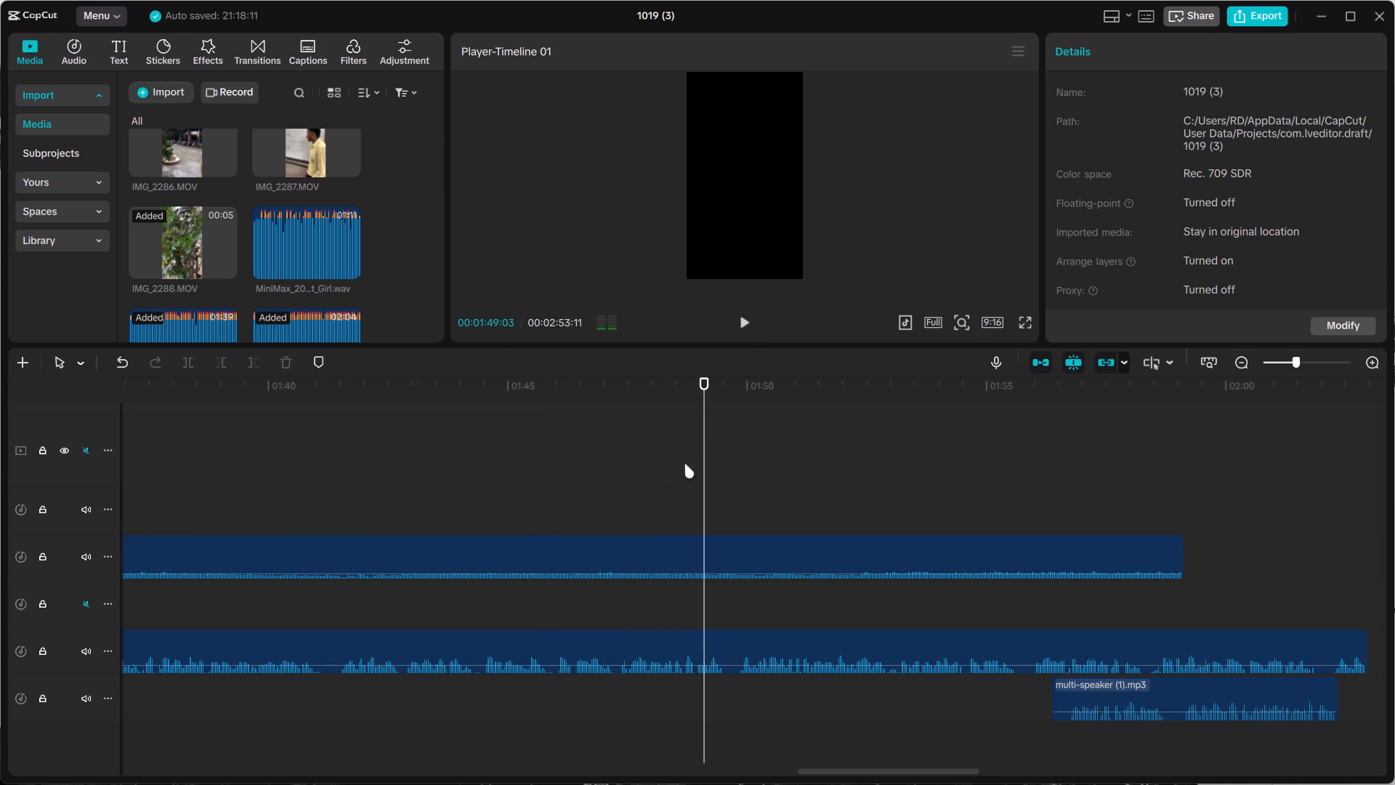
left_click(597, 499)
left_click_drag(597, 499, 612, 494)
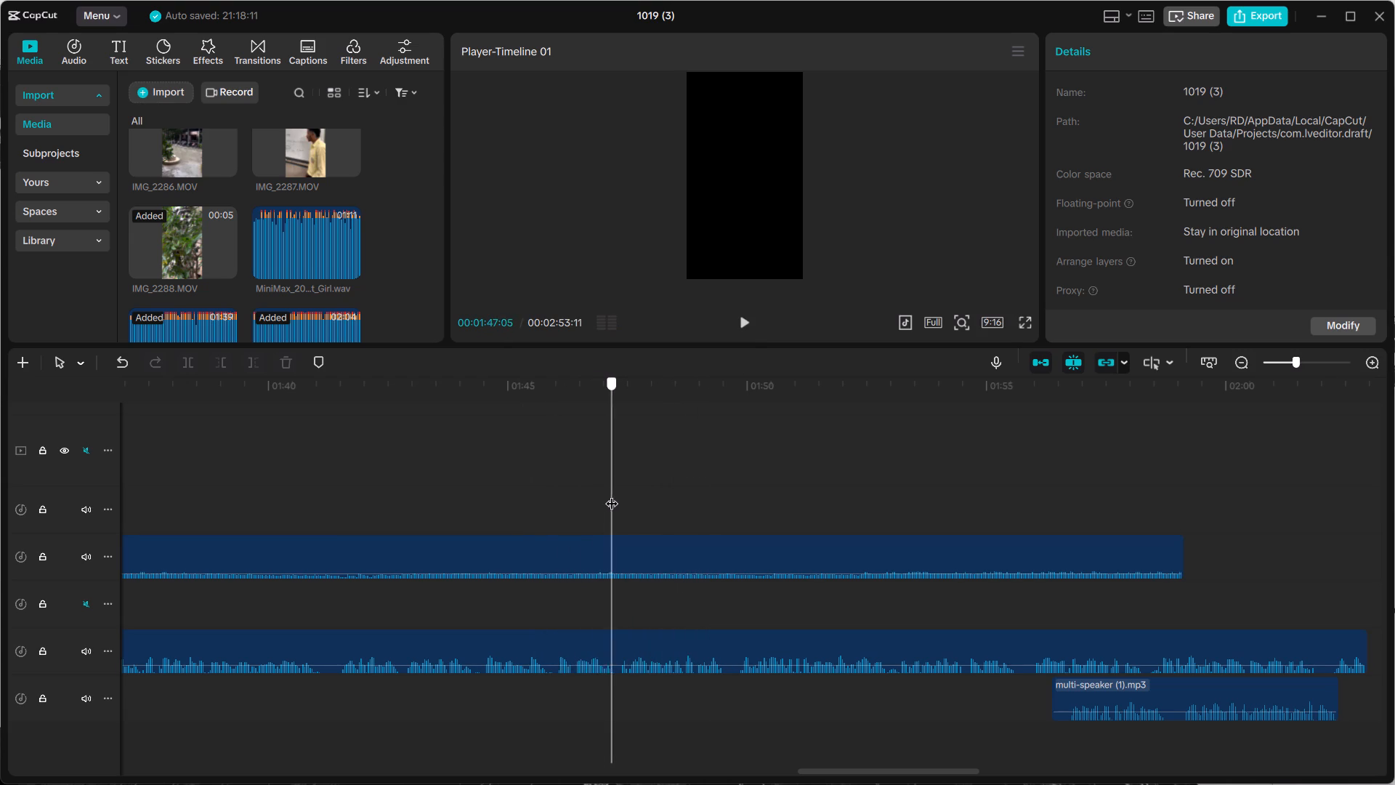
left_click_drag(612, 494, 617, 492)
left_click(676, 642)
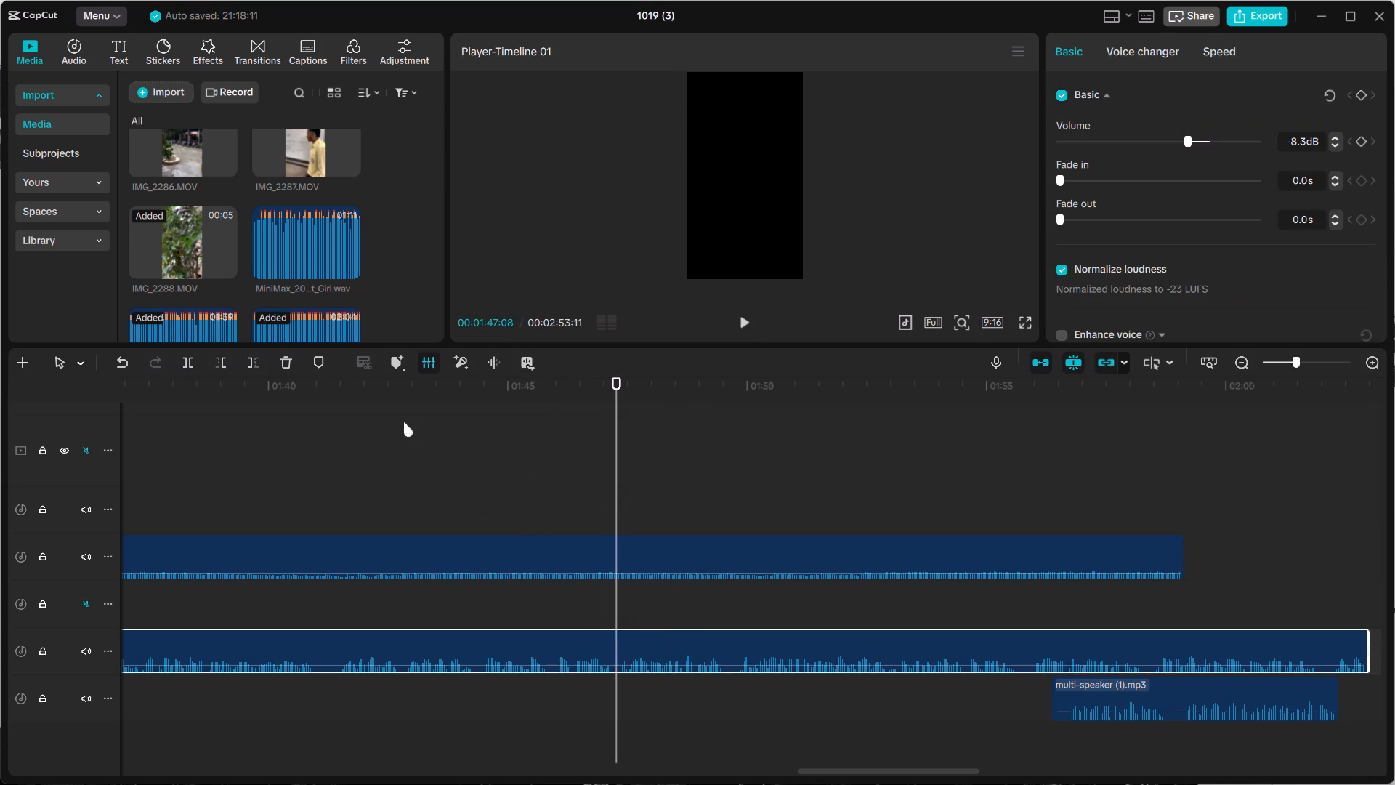
left_click(193, 357)
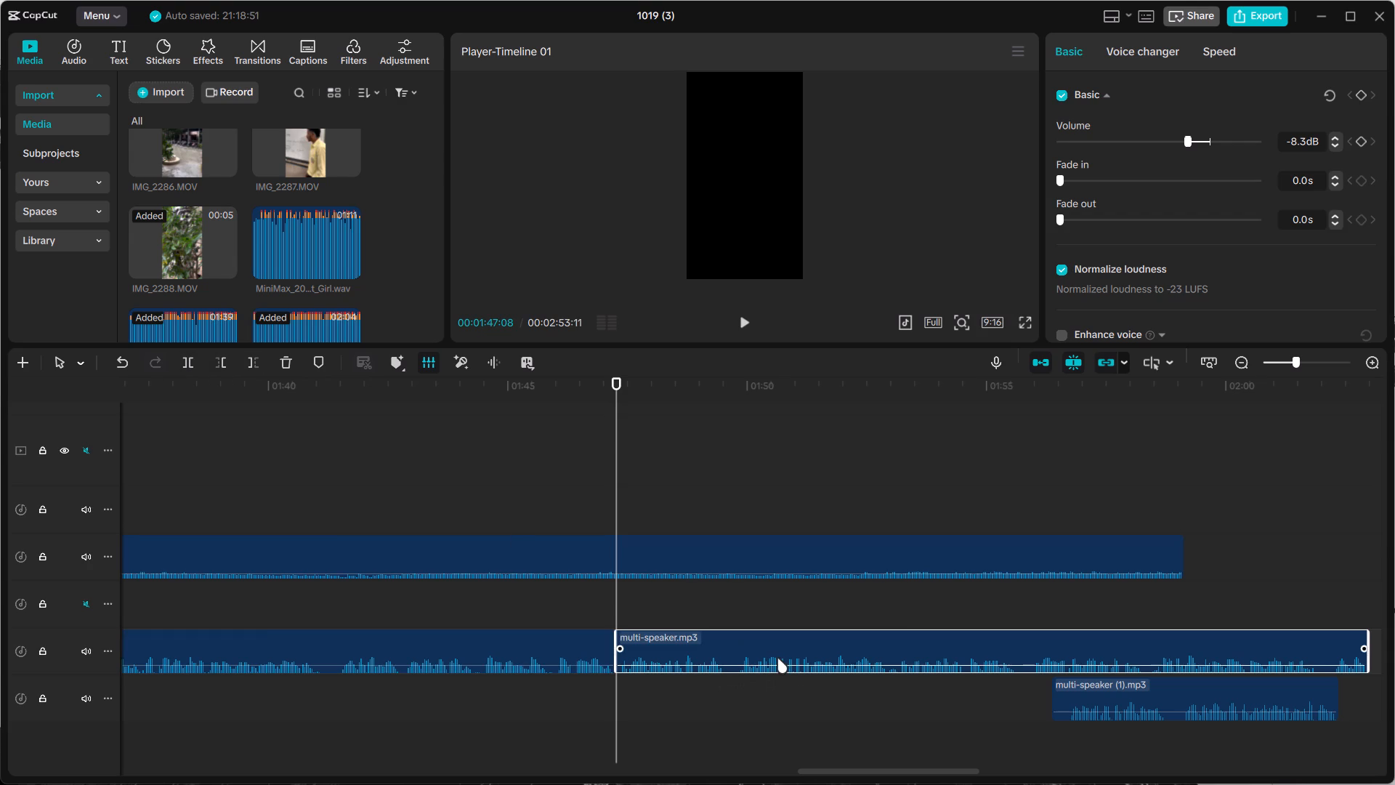
Shift the split-off multi-speaker.mp3 part to about 1:56 and place the multi-speaker (1).mp3 clip directly after the cut at 1:47.
left_click_drag(774, 654, 1175, 645)
left_click_drag(1176, 695, 1048, 696)
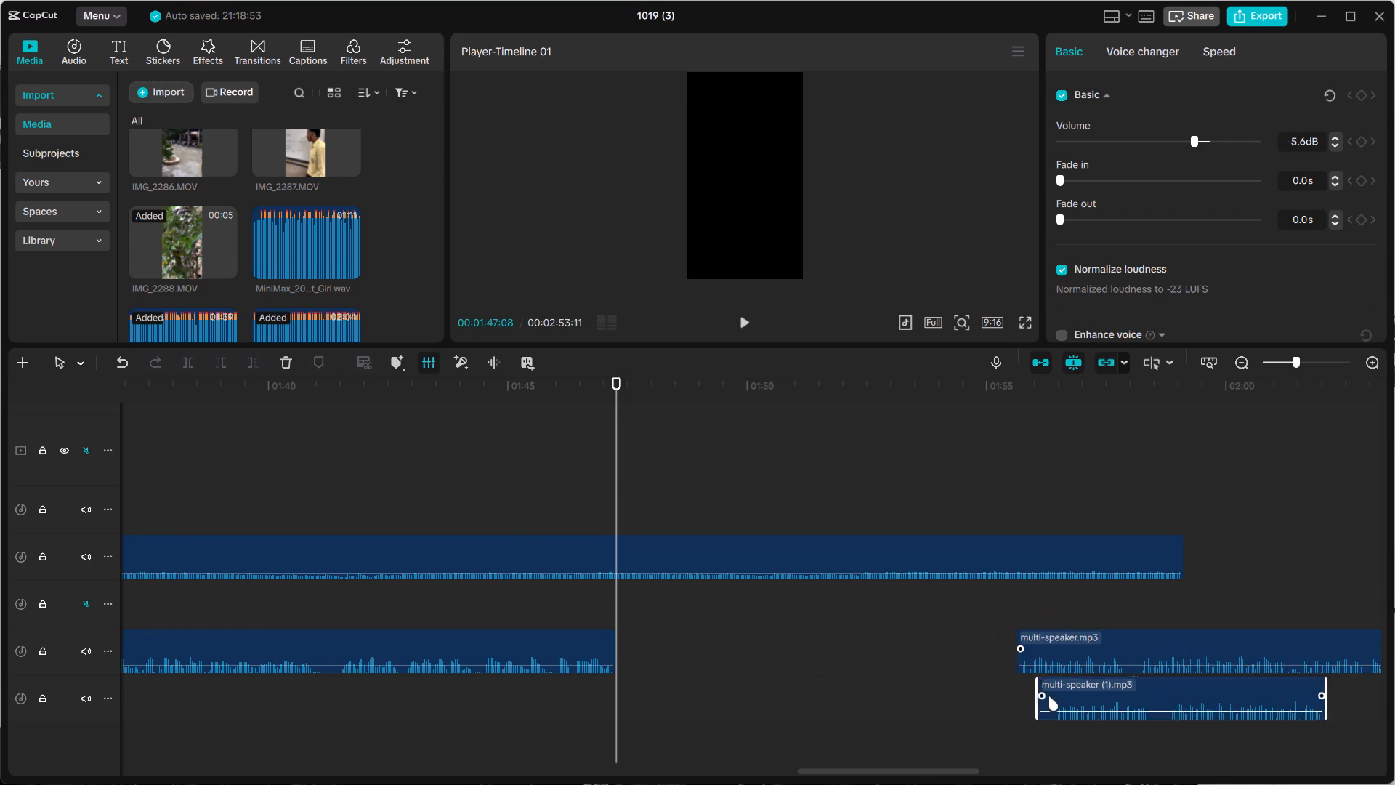
left_click_drag(1048, 696, 742, 645)
Play from about 1:47, split the last multi-speaker.mp3 clip at about 2:10, and delete its portion before the split.
left_click(595, 646)
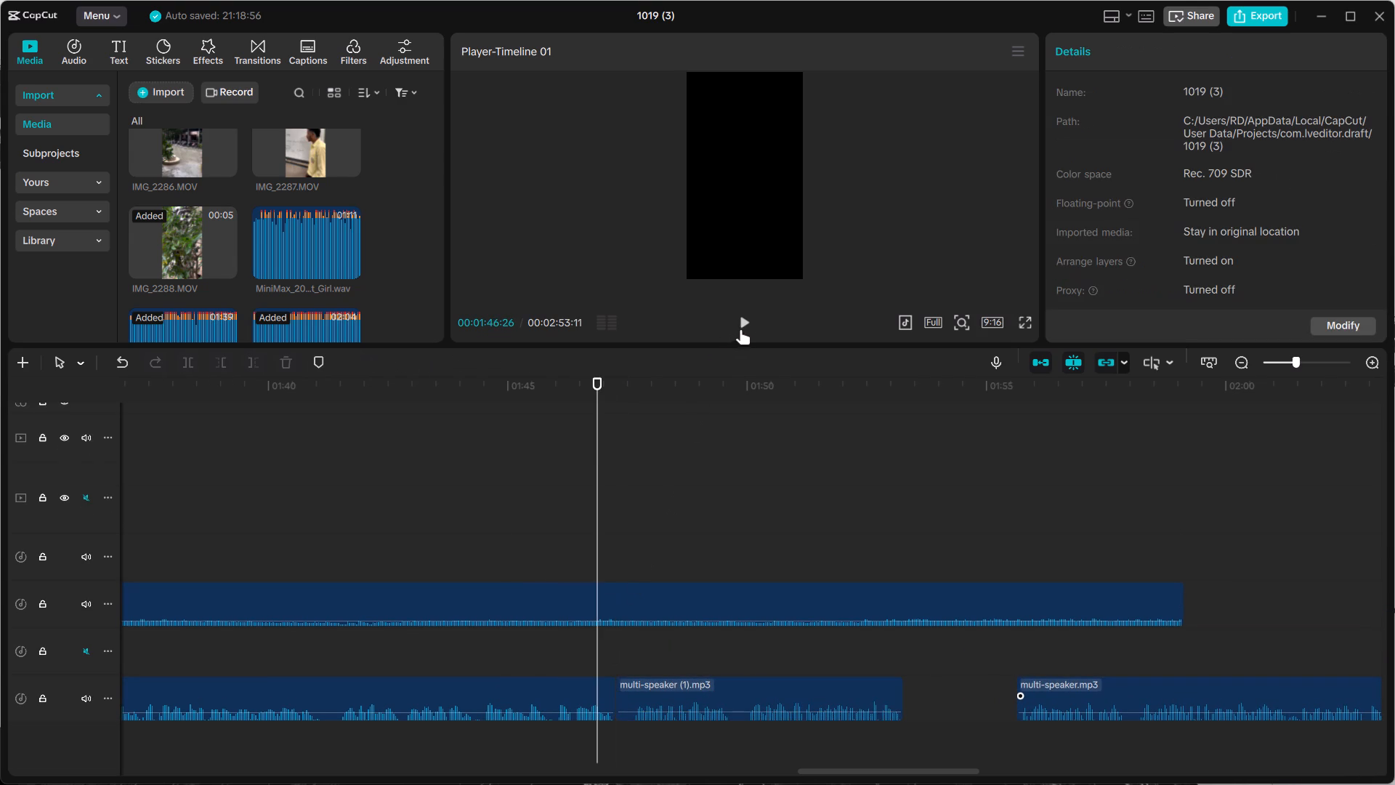
left_click(743, 325)
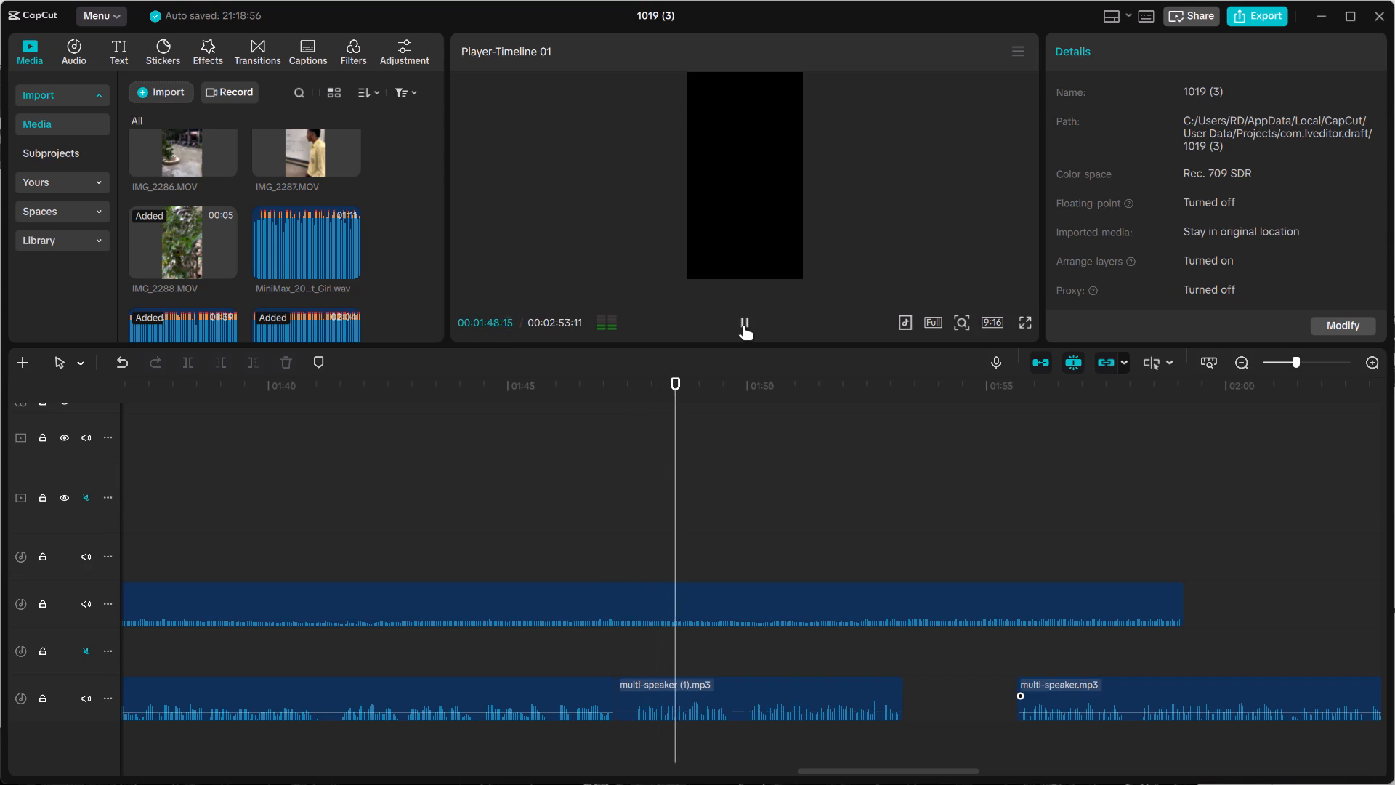
left_click(1286, 361)
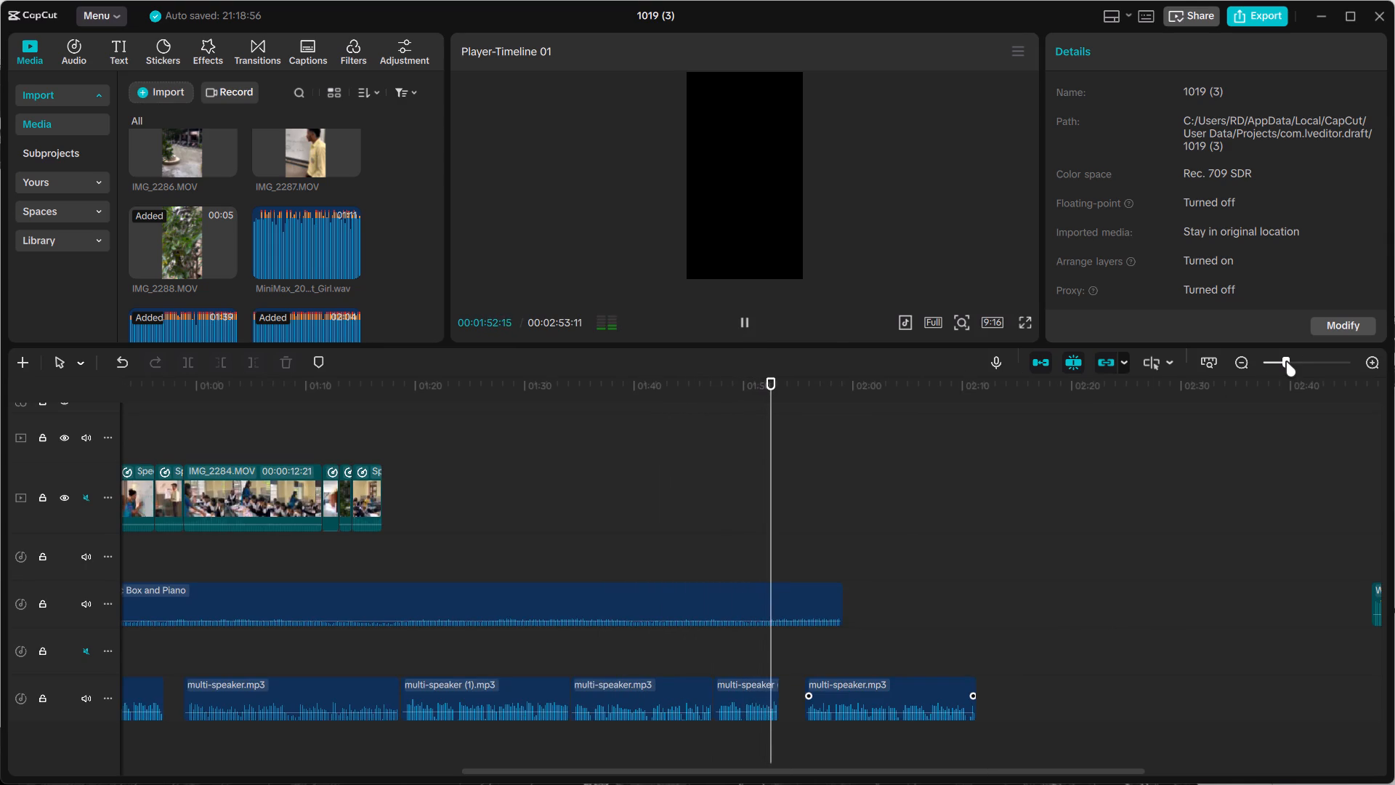
scroll(908, 534, "down", 3)
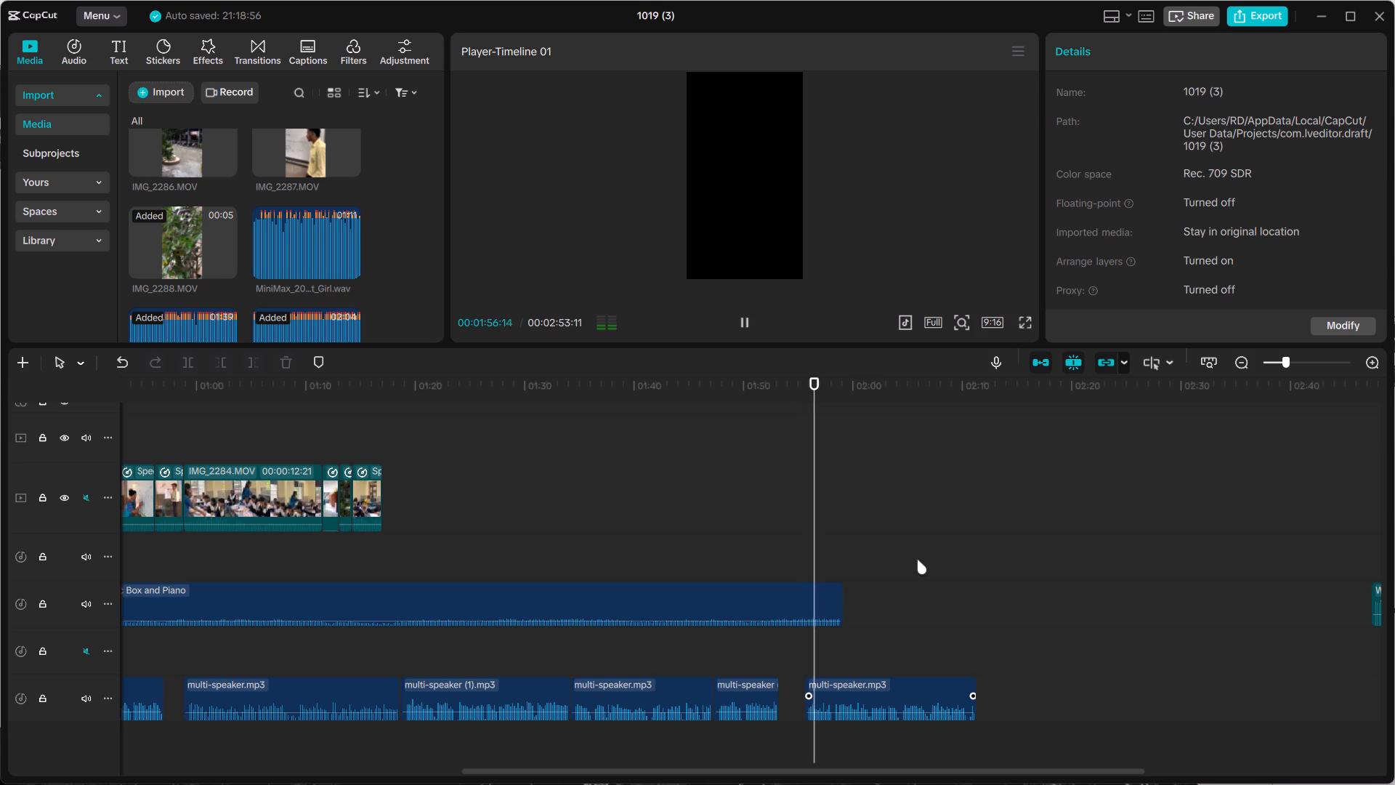
left_click(1293, 361)
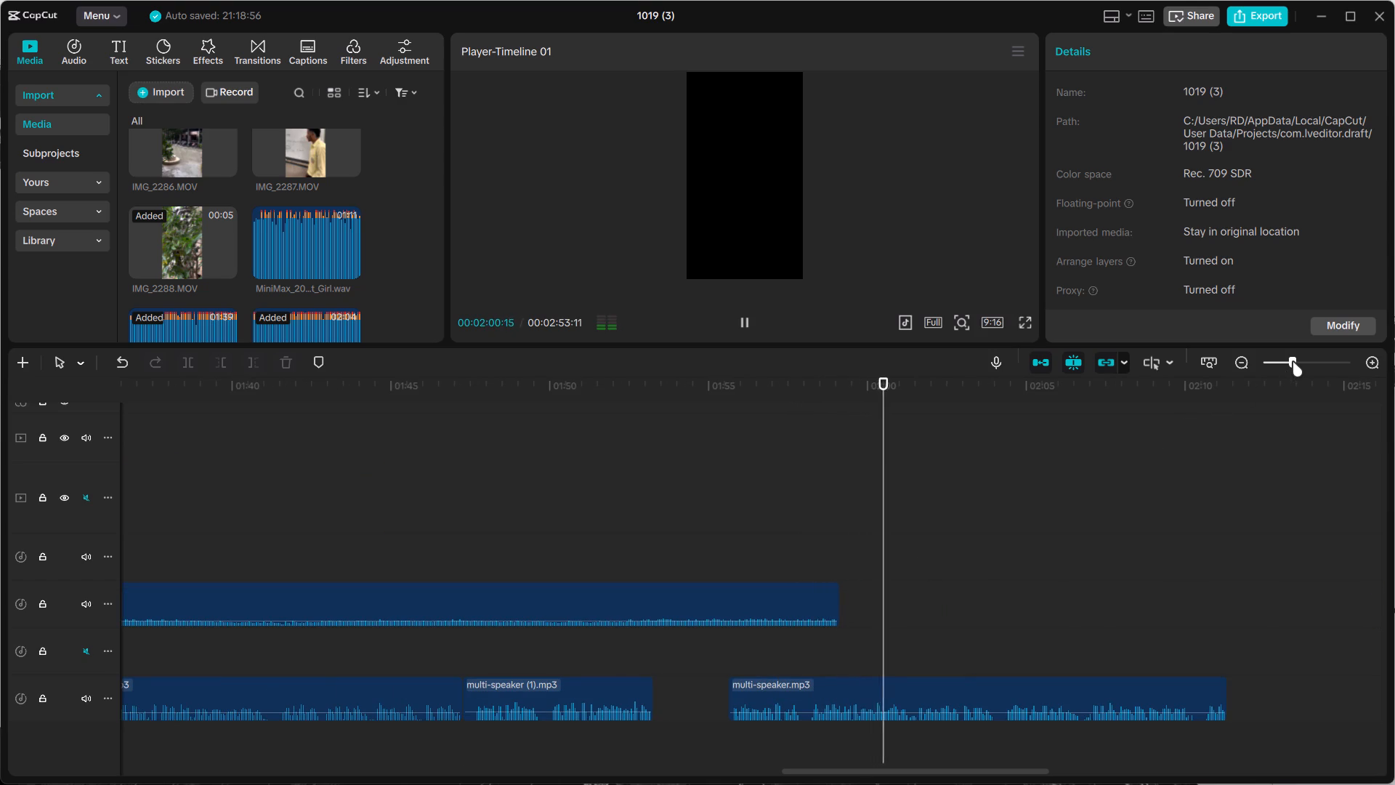
left_click(1295, 361)
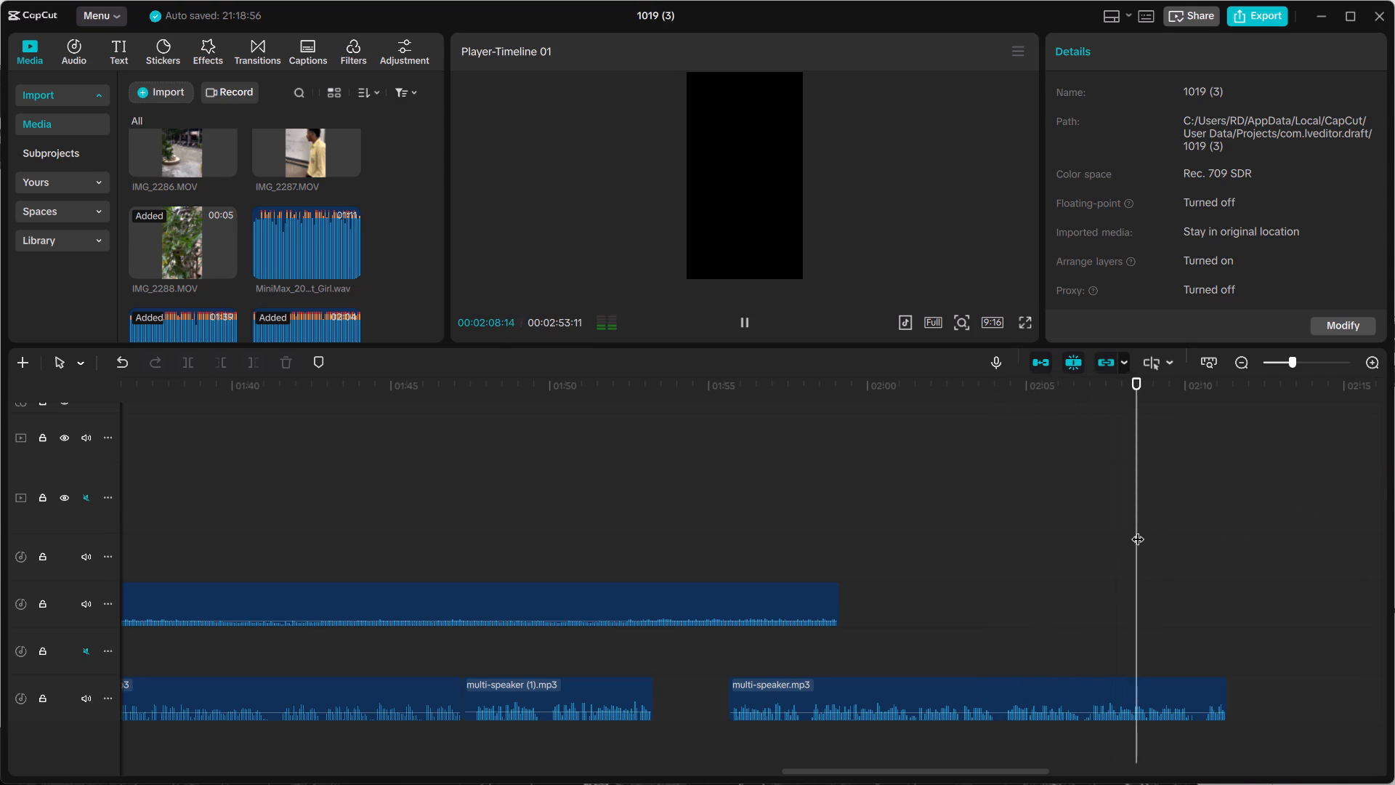
left_click_drag(1178, 550, 1184, 550)
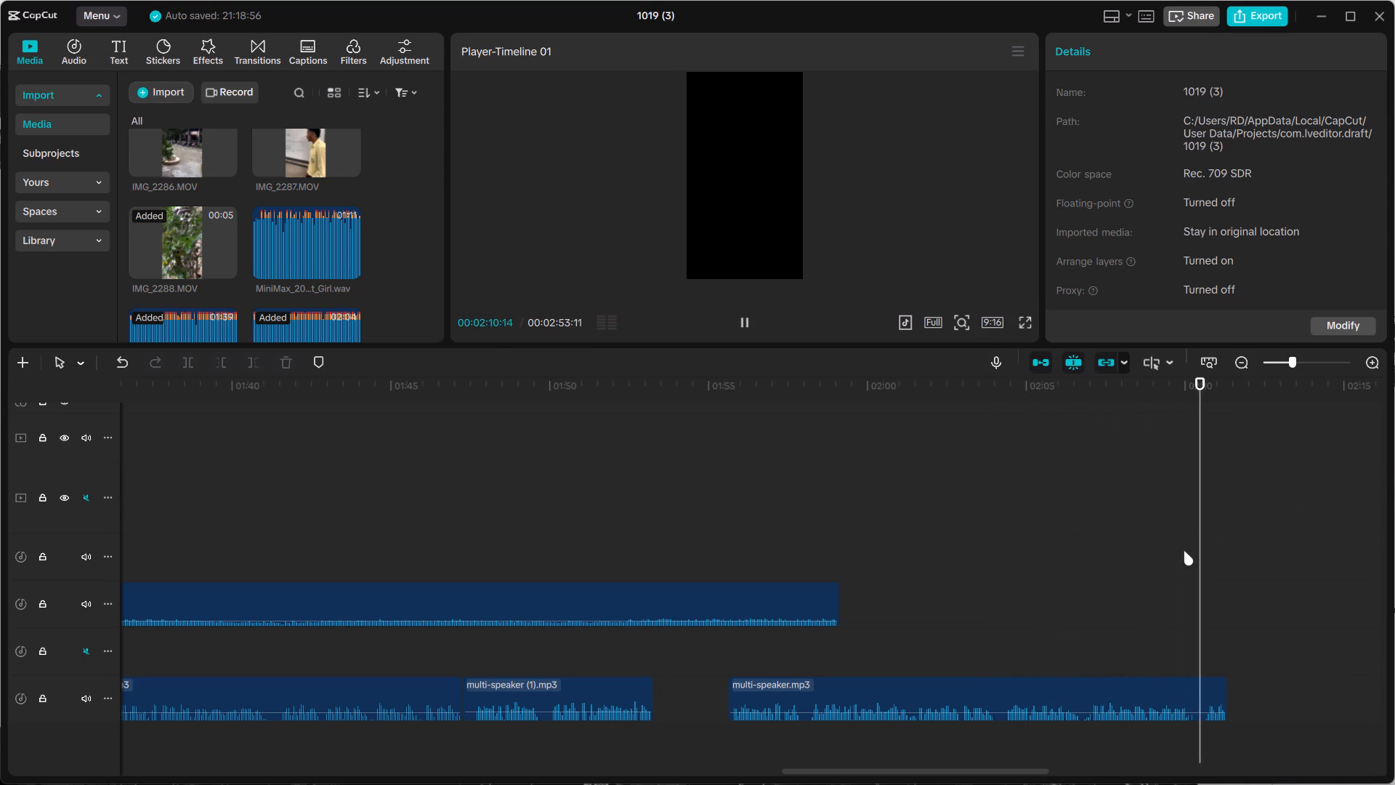
left_click_drag(1184, 550, 1187, 551)
left_click_drag(1189, 579, 1177, 581)
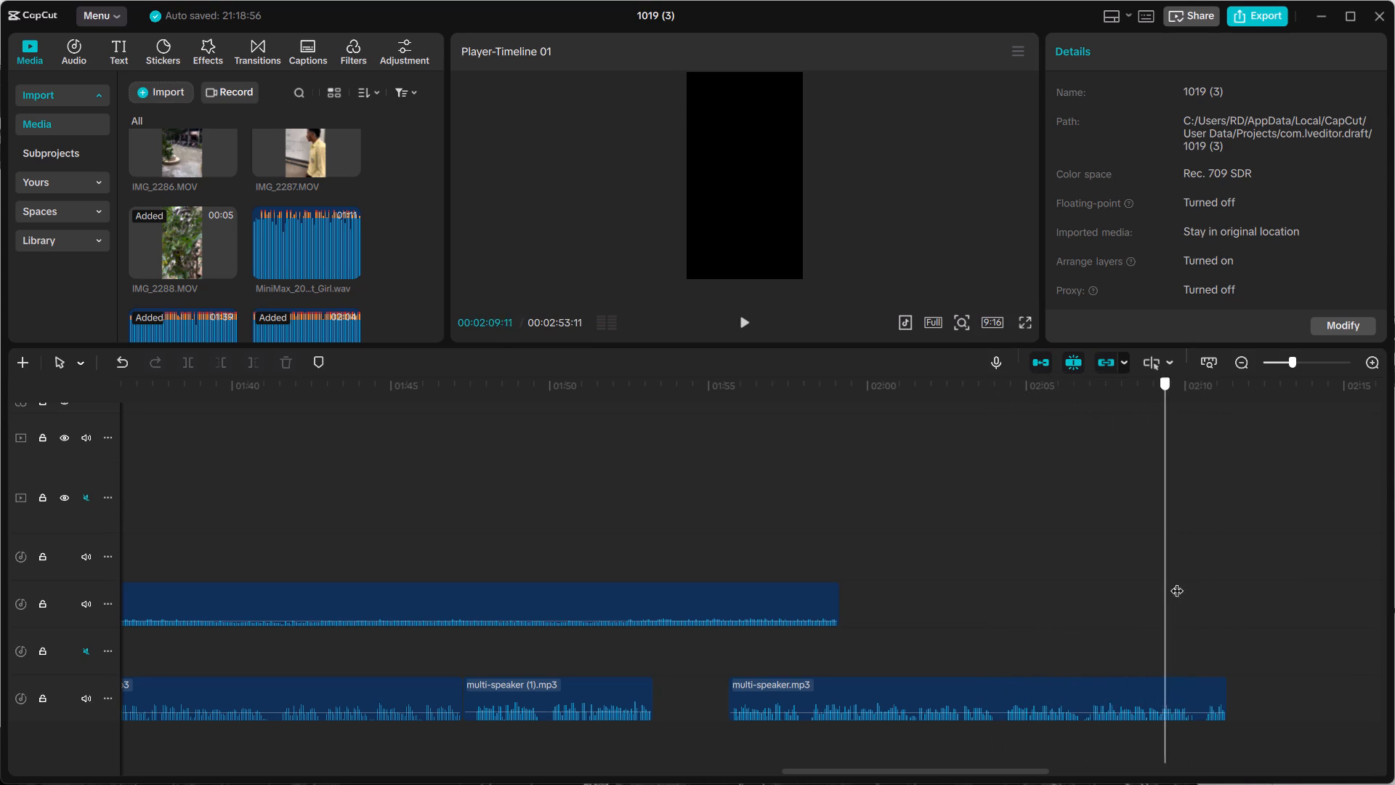
left_click_drag(1177, 581, 1199, 579)
left_click(1074, 693)
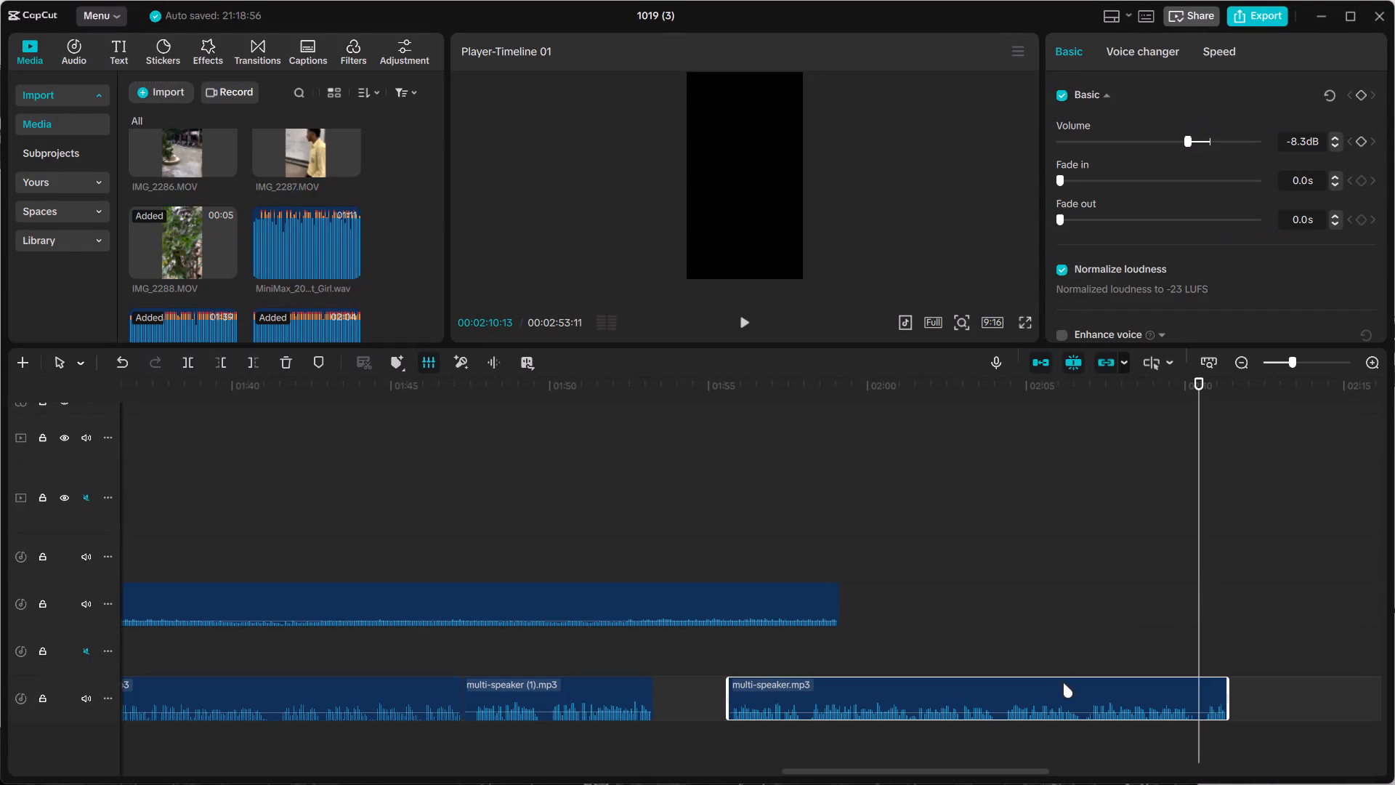
left_click(187, 368)
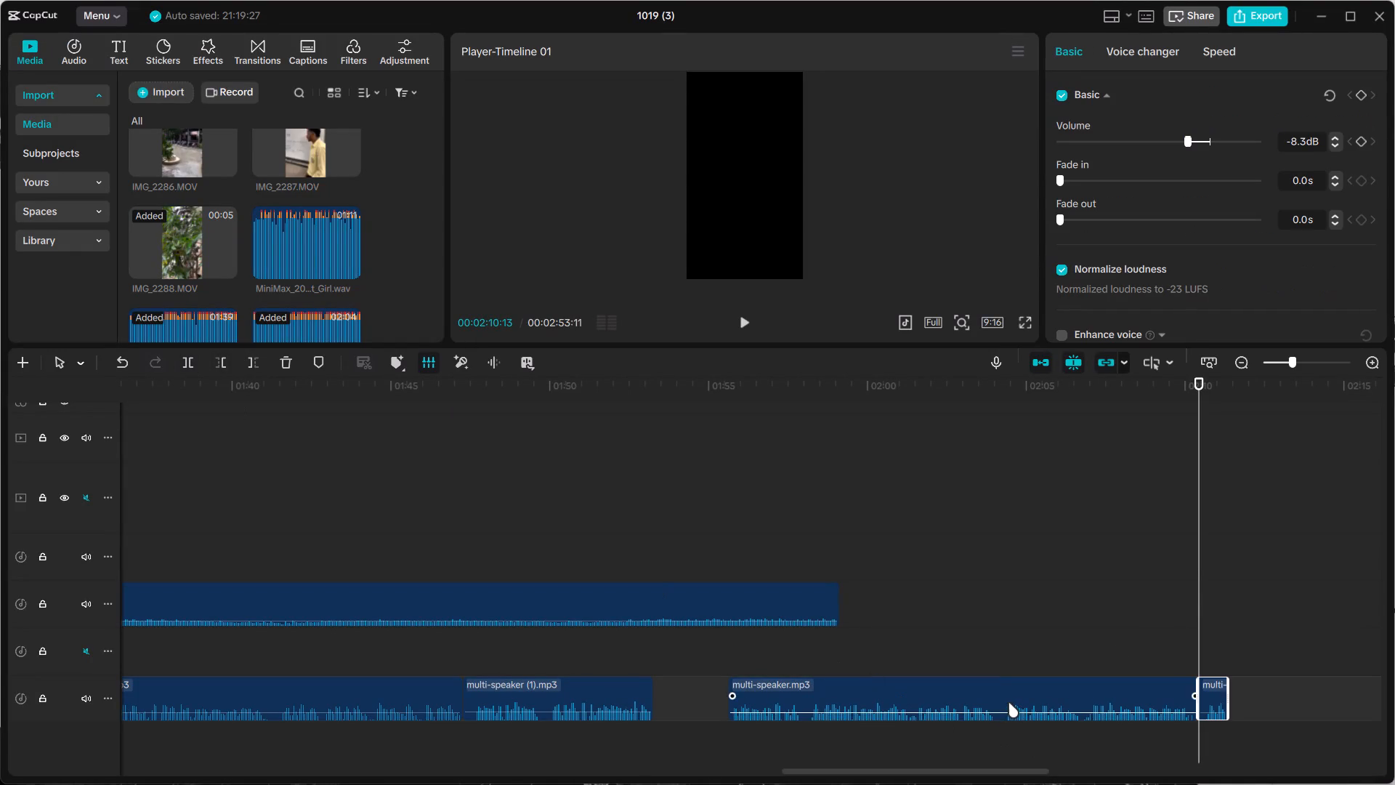
left_click(1008, 702)
left_click(286, 362)
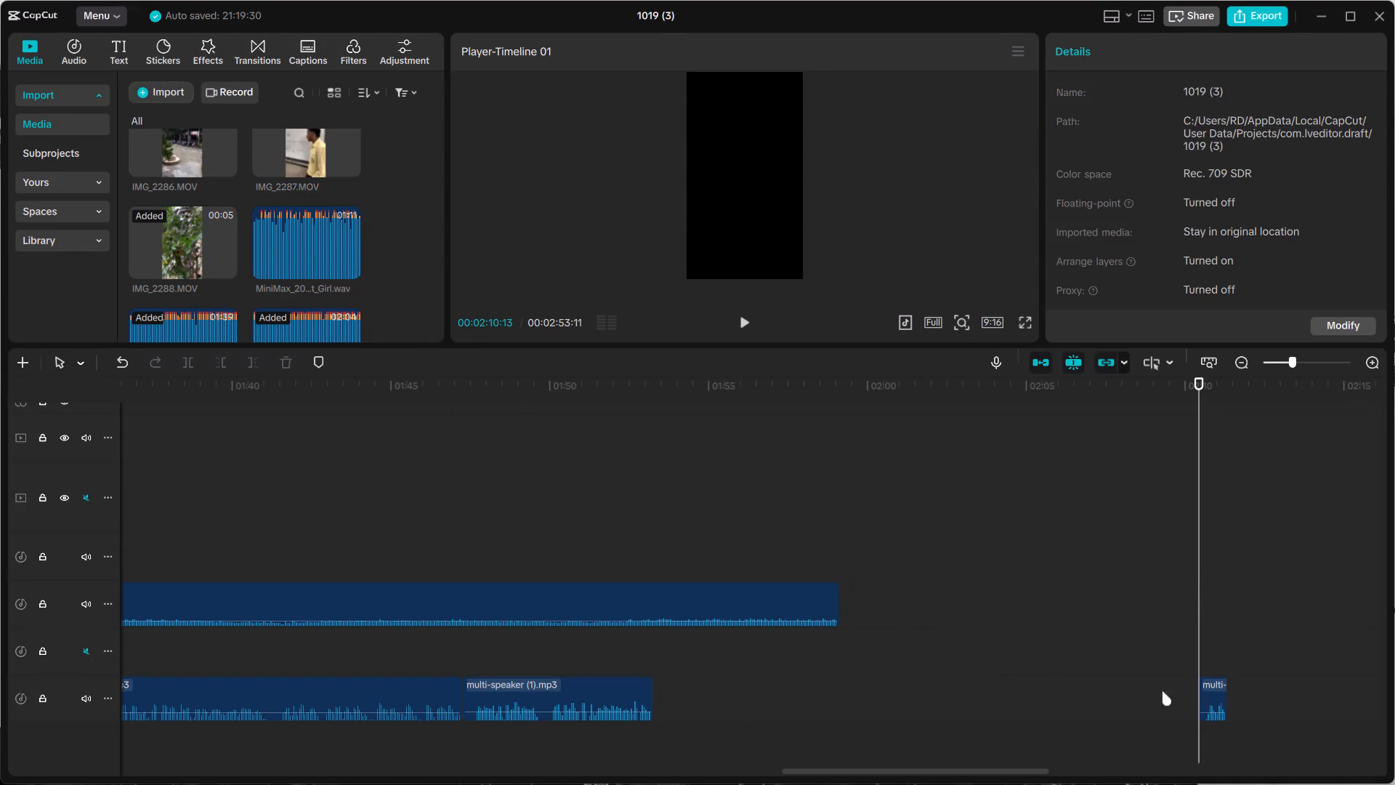
Move the short remaining multi-speaker.mp3 piece to directly follow the multi-speaker (1).mp3 clip at about 1:53.
left_click(1215, 696)
left_click_drag(1215, 696, 1215, 695)
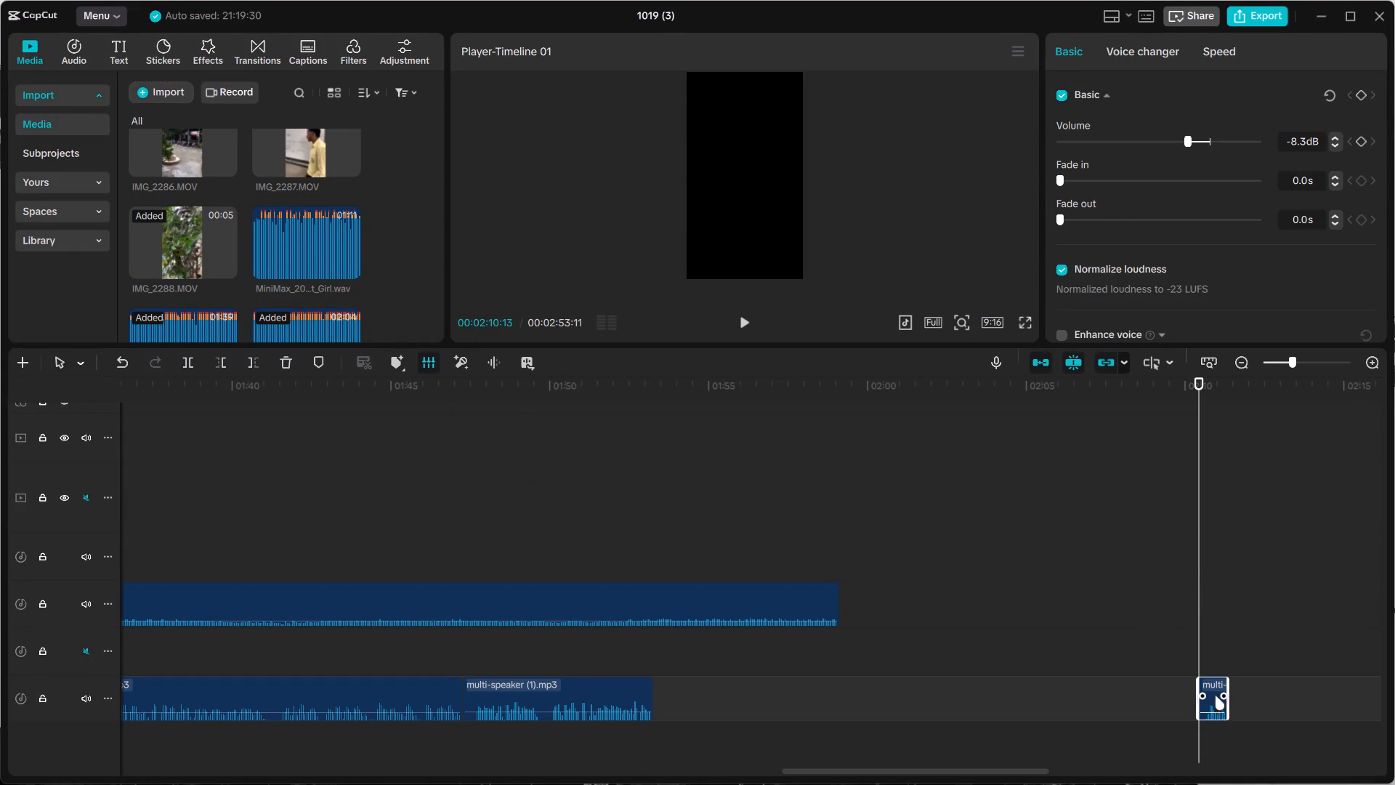
left_click_drag(1215, 695, 669, 693)
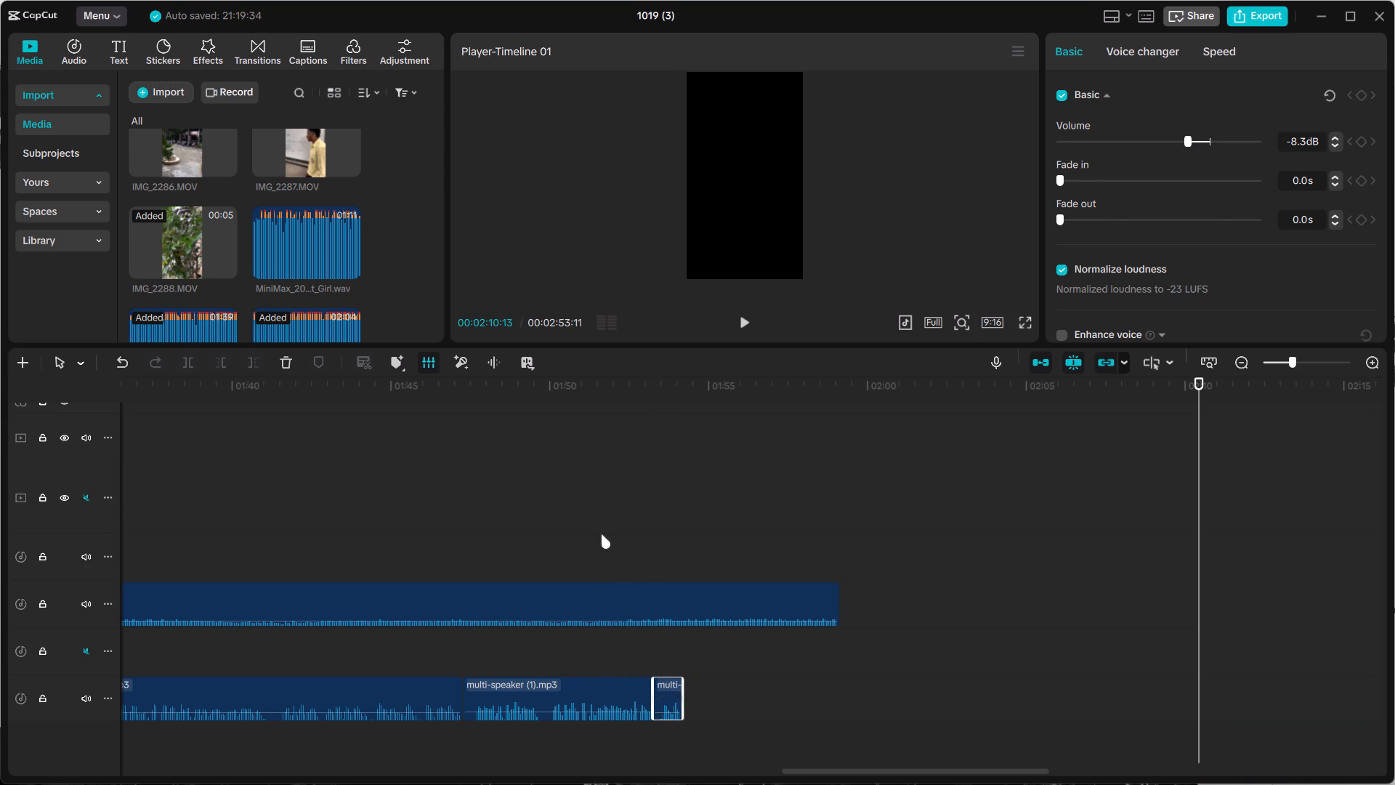
Return to the start of the timeline and move the first Music Box and Piano clip to directly follow the WhatsApp Video clip.
left_click(601, 533)
left_click_drag(601, 533, 0, 560)
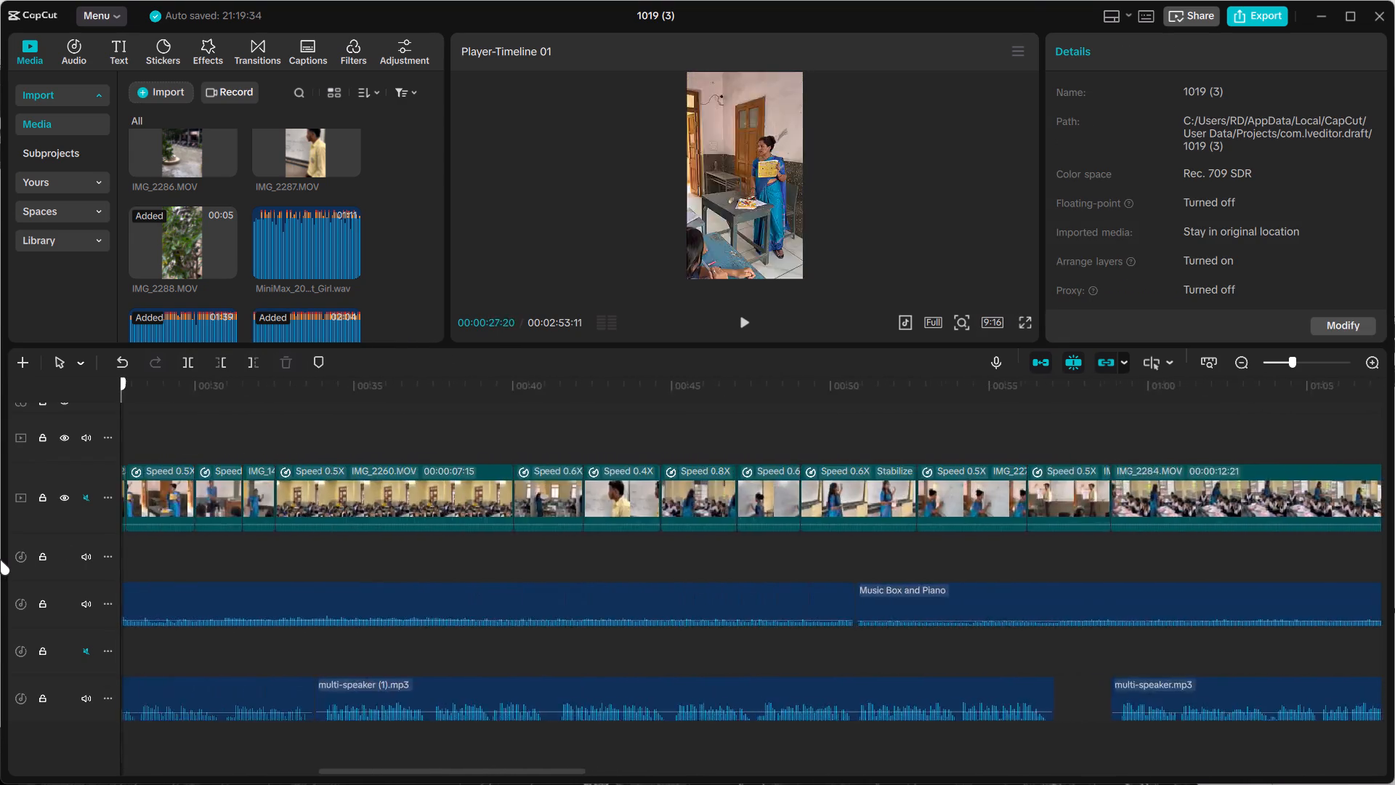
left_click_drag(0, 560, 5, 560)
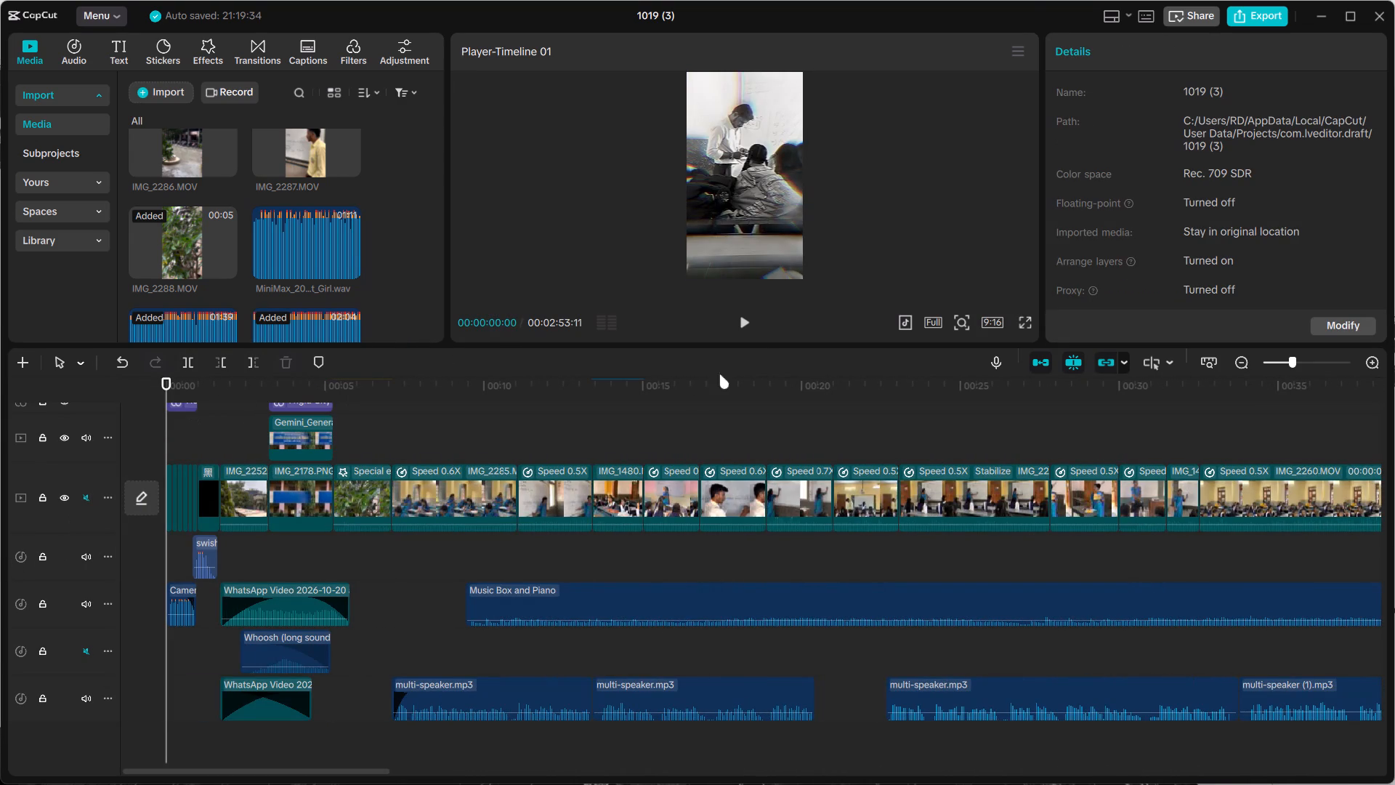
left_click(744, 323)
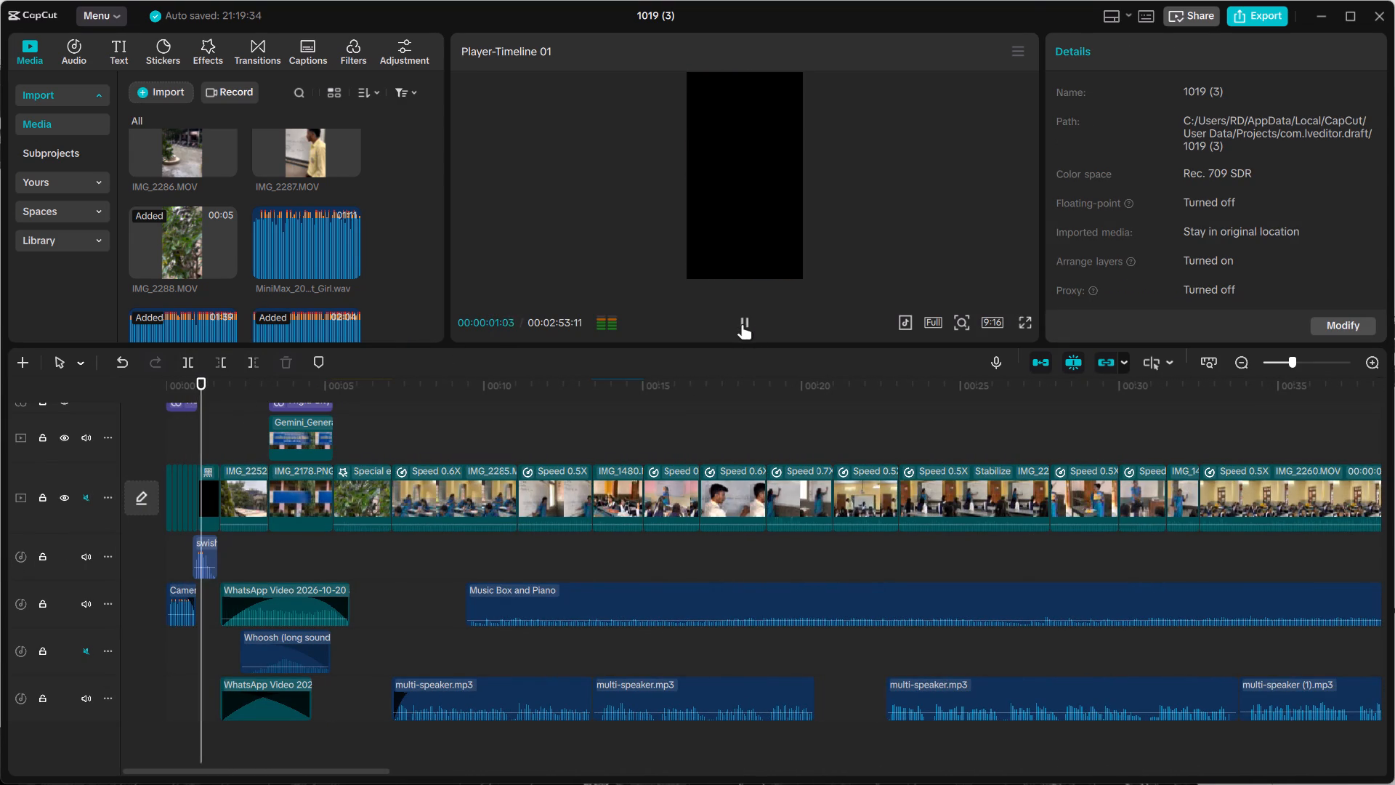
left_click(767, 605)
left_click_drag(767, 605, 629, 607)
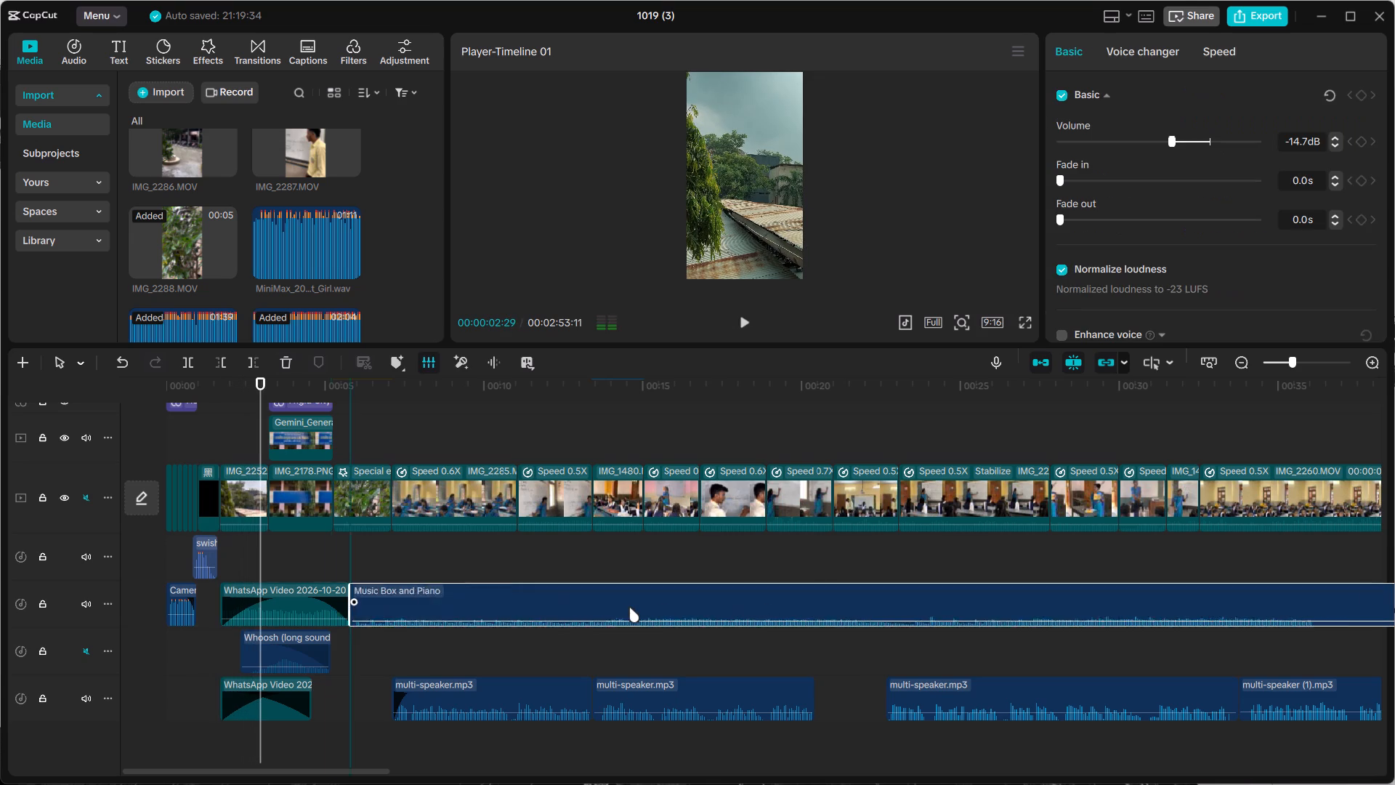
left_click_drag(629, 607, 649, 609)
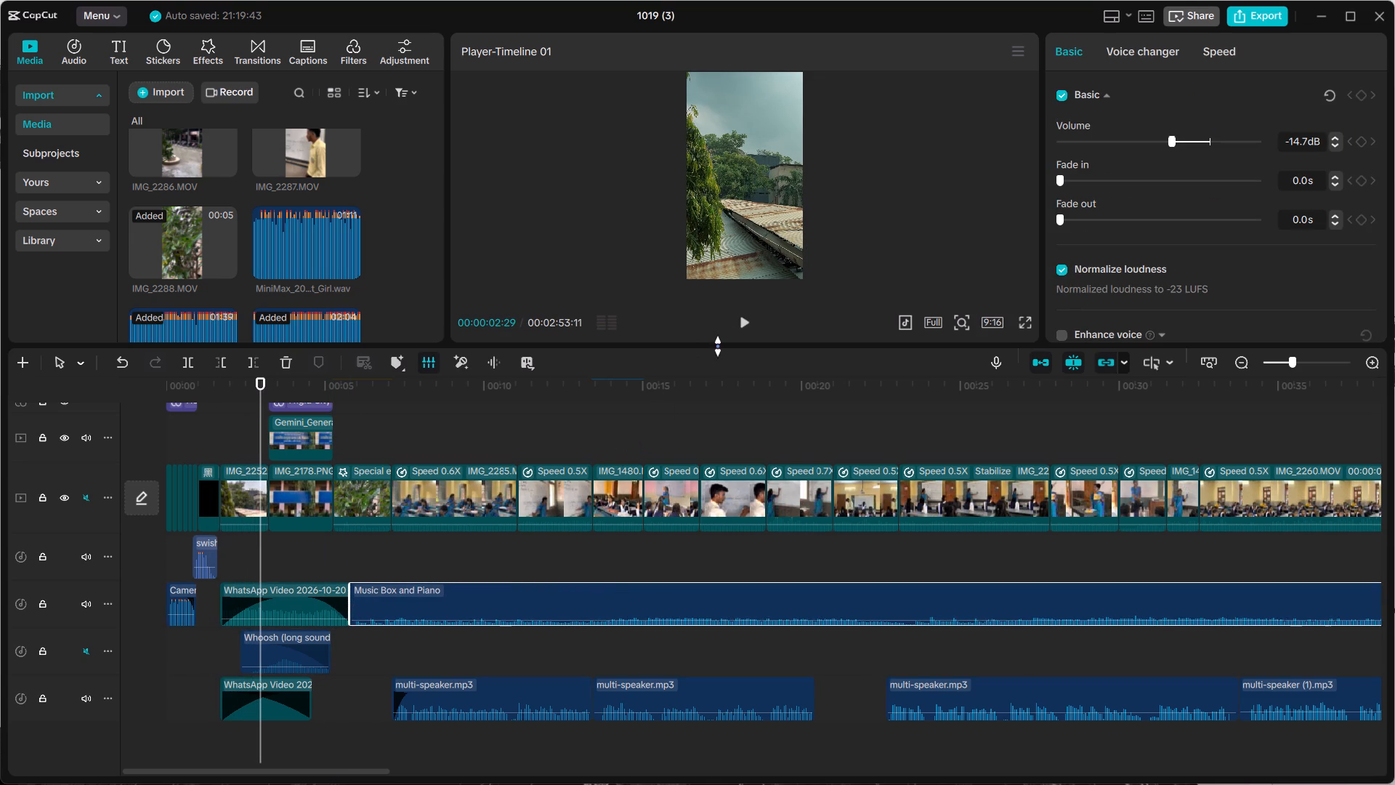
Play the opening from about 0:03 to 0:08 and return the playhead to the title shot at about 0:05.
left_click(743, 321)
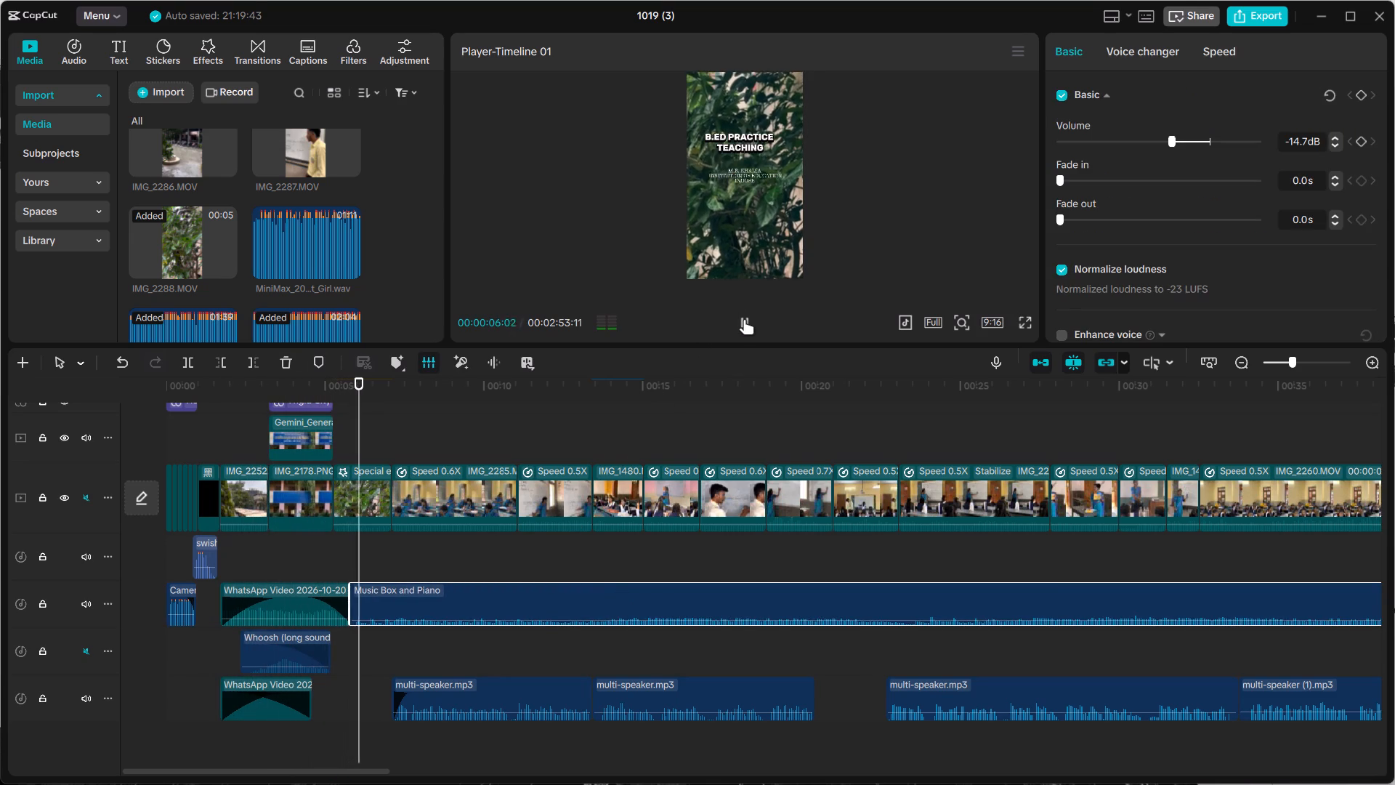
left_click(744, 318)
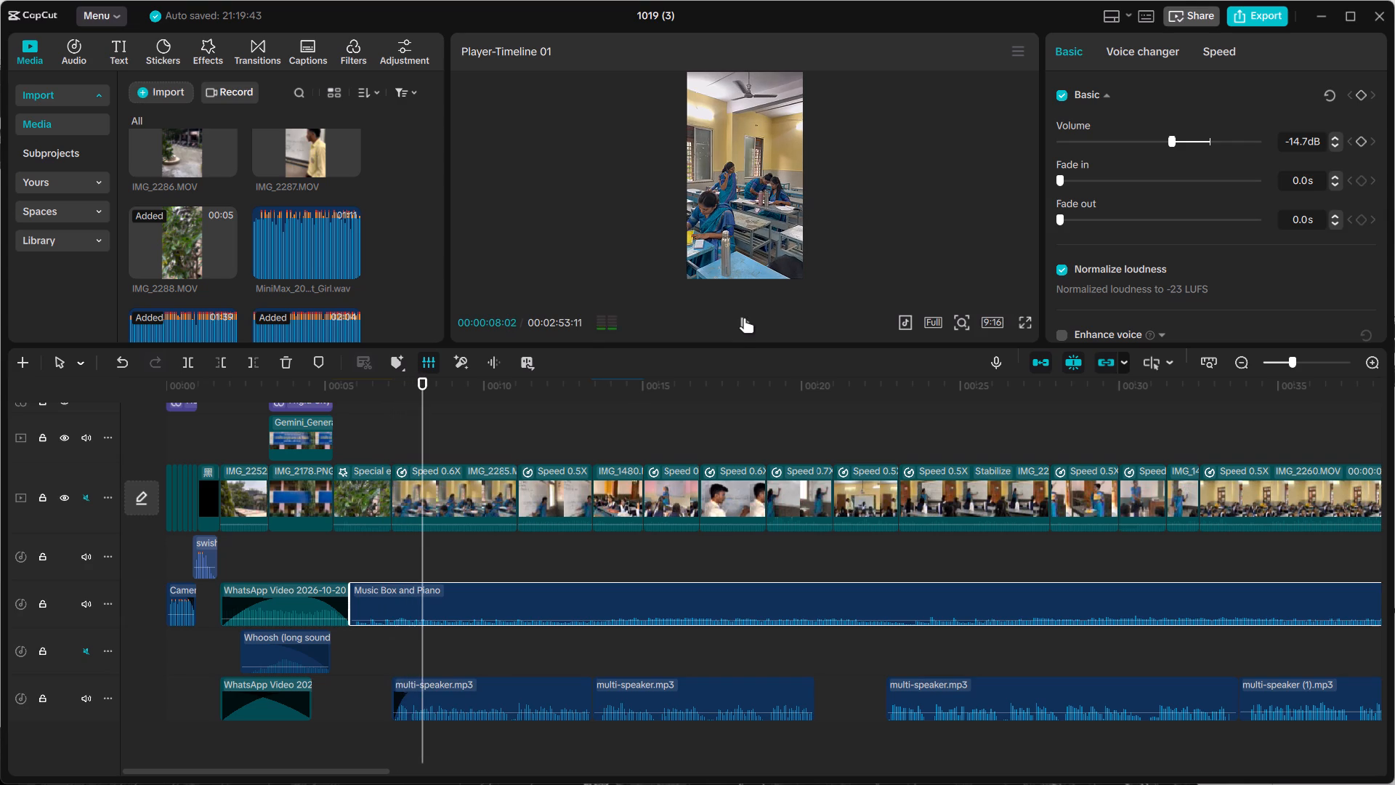
left_click_drag(422, 424, 399, 427)
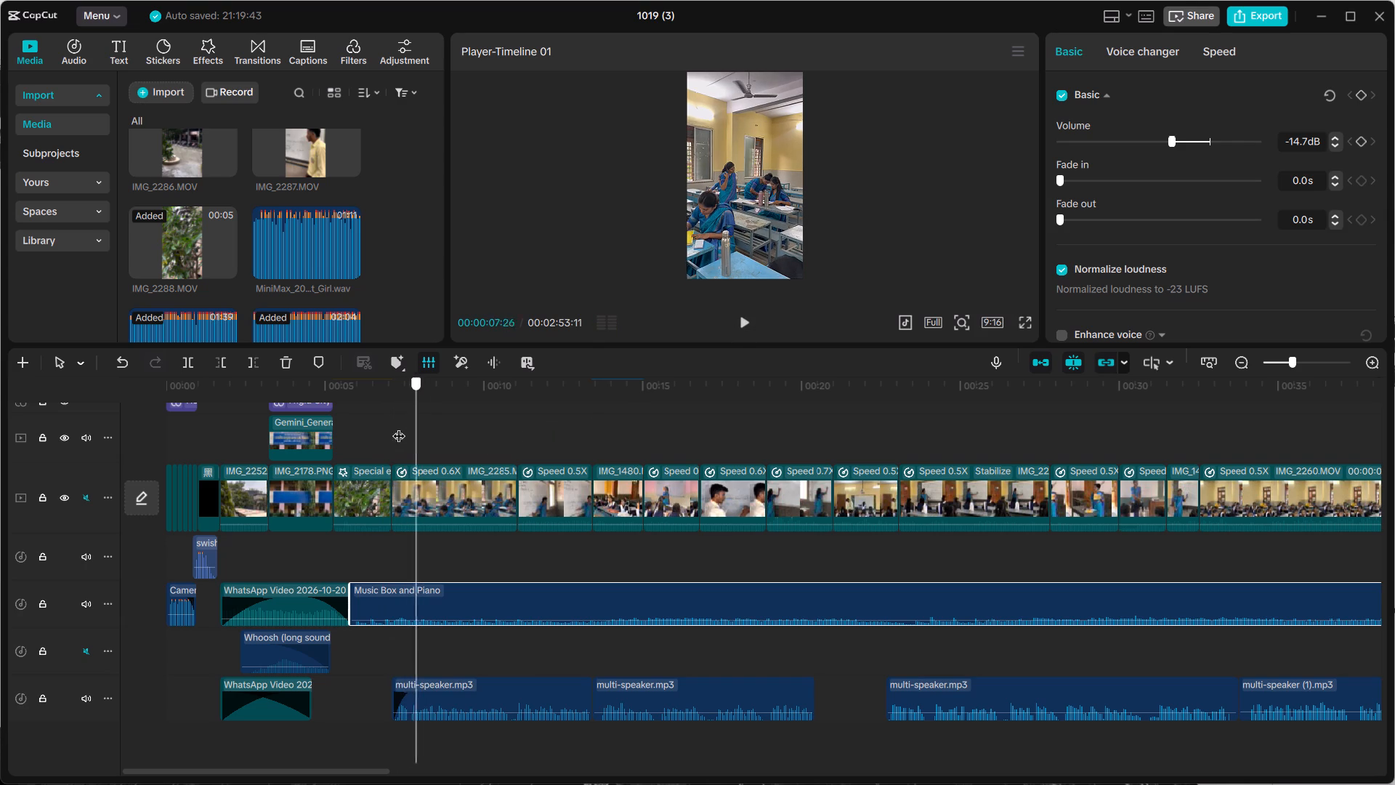
left_click_drag(399, 427, 333, 417)
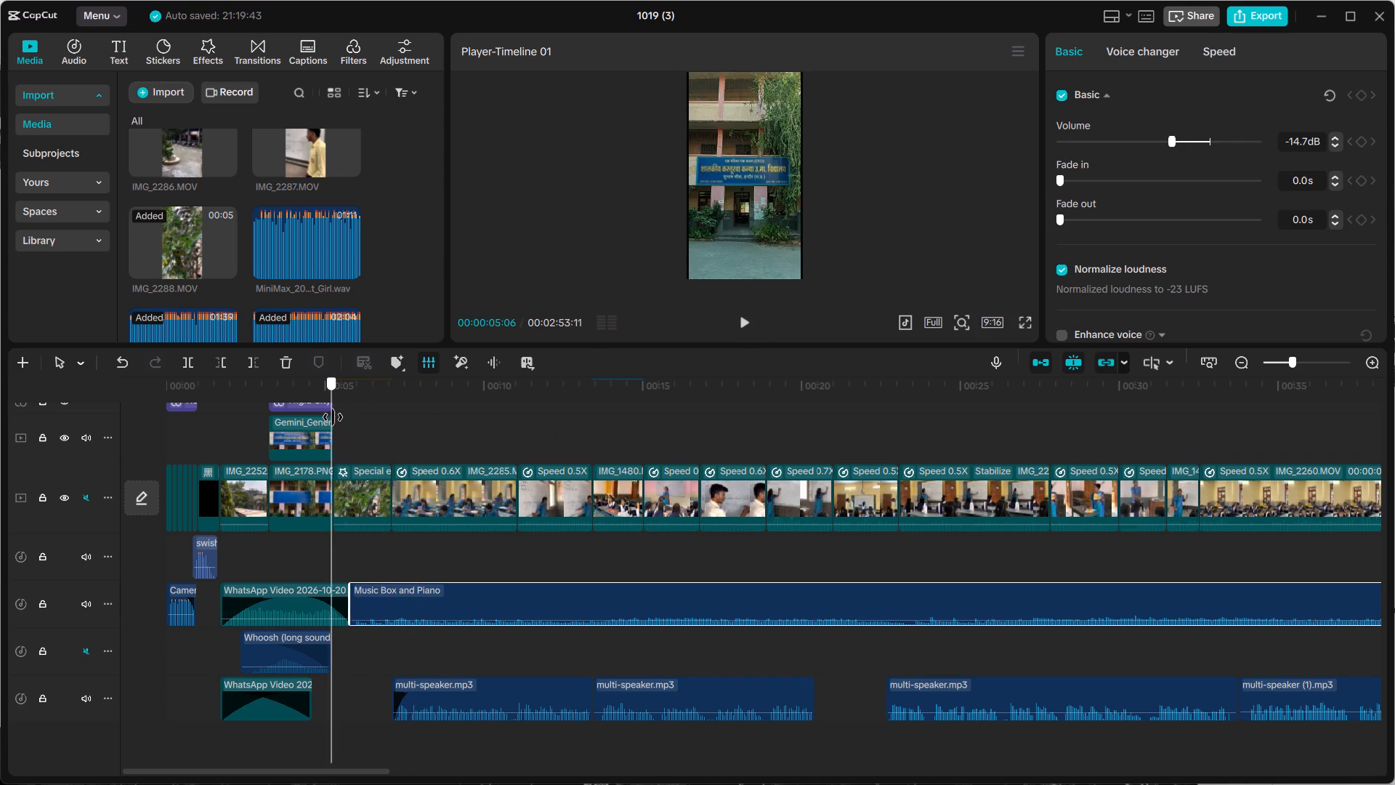
left_click_drag(333, 417, 341, 416)
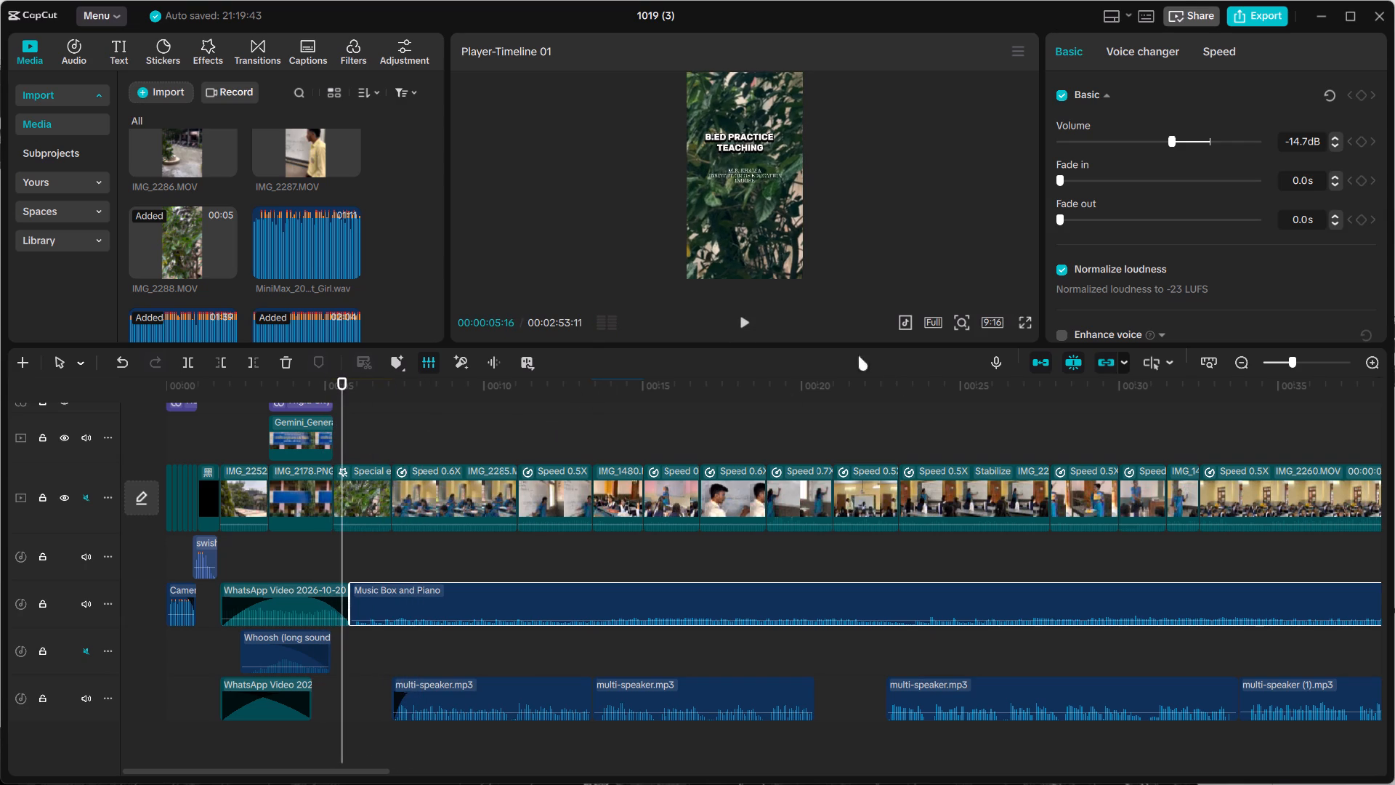
Enlarge the player area above the timeline and select the B.ED PRACTICE TEACHING title for a closer look.
left_click_drag(844, 343, 841, 434)
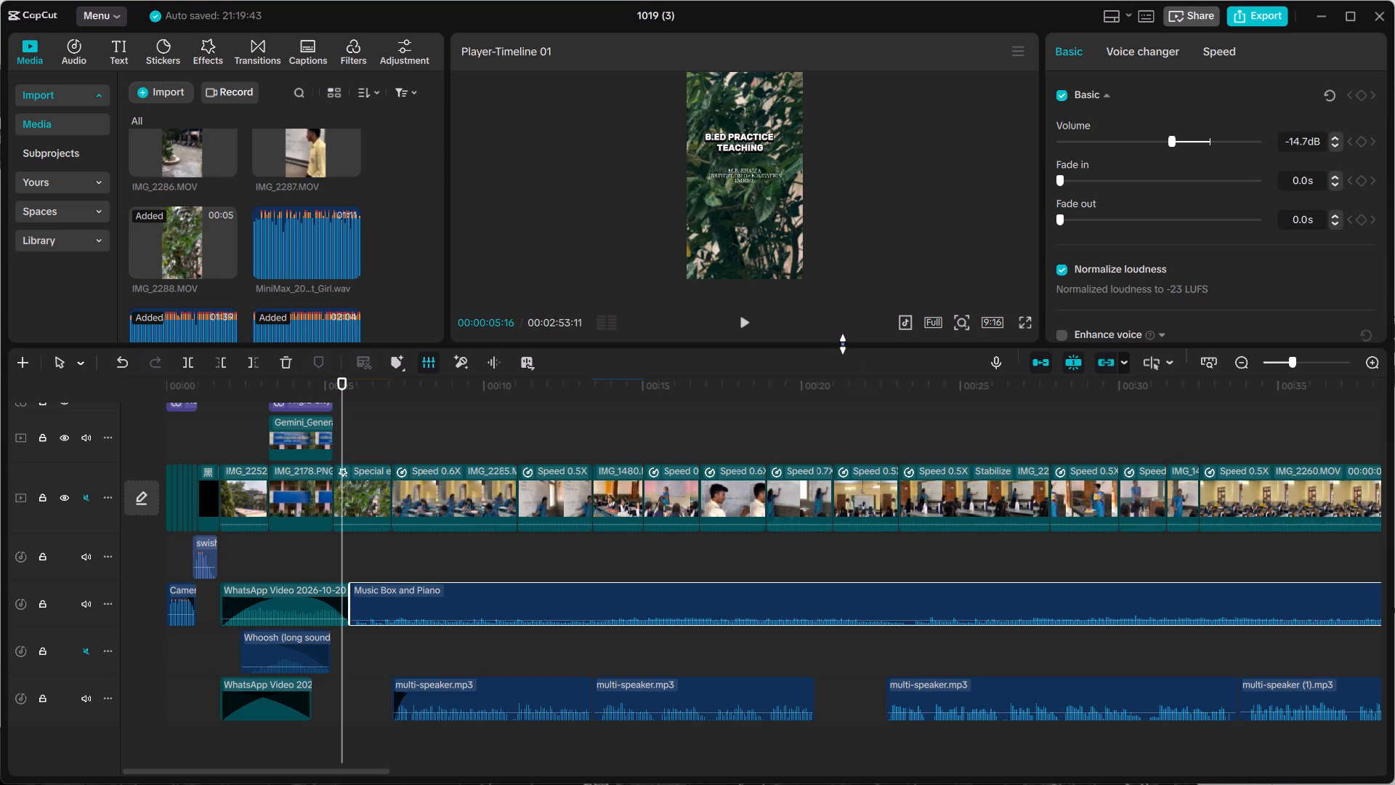
left_click_drag(842, 342, 839, 365)
left_click(838, 342)
scroll(715, 524, "up", 14)
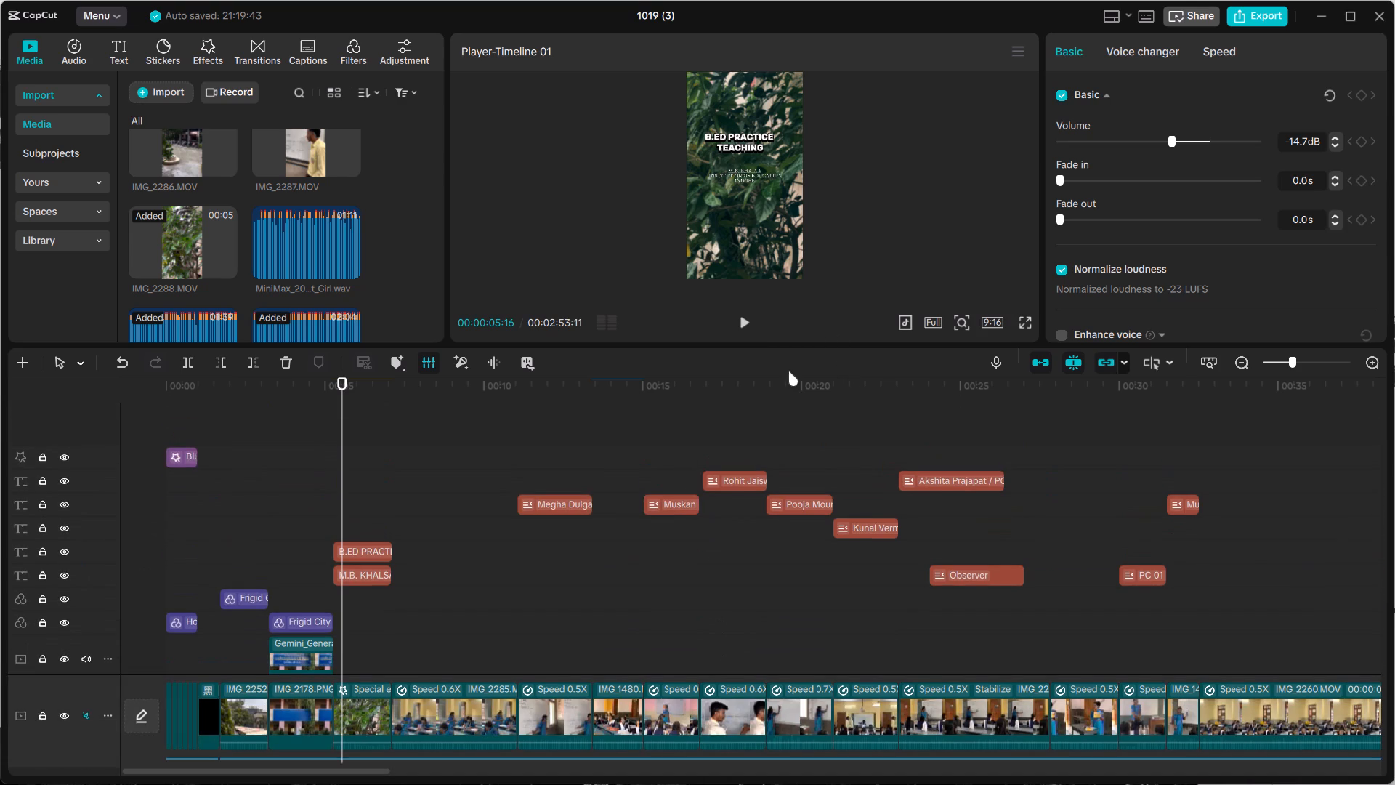
left_click_drag(790, 345, 781, 474)
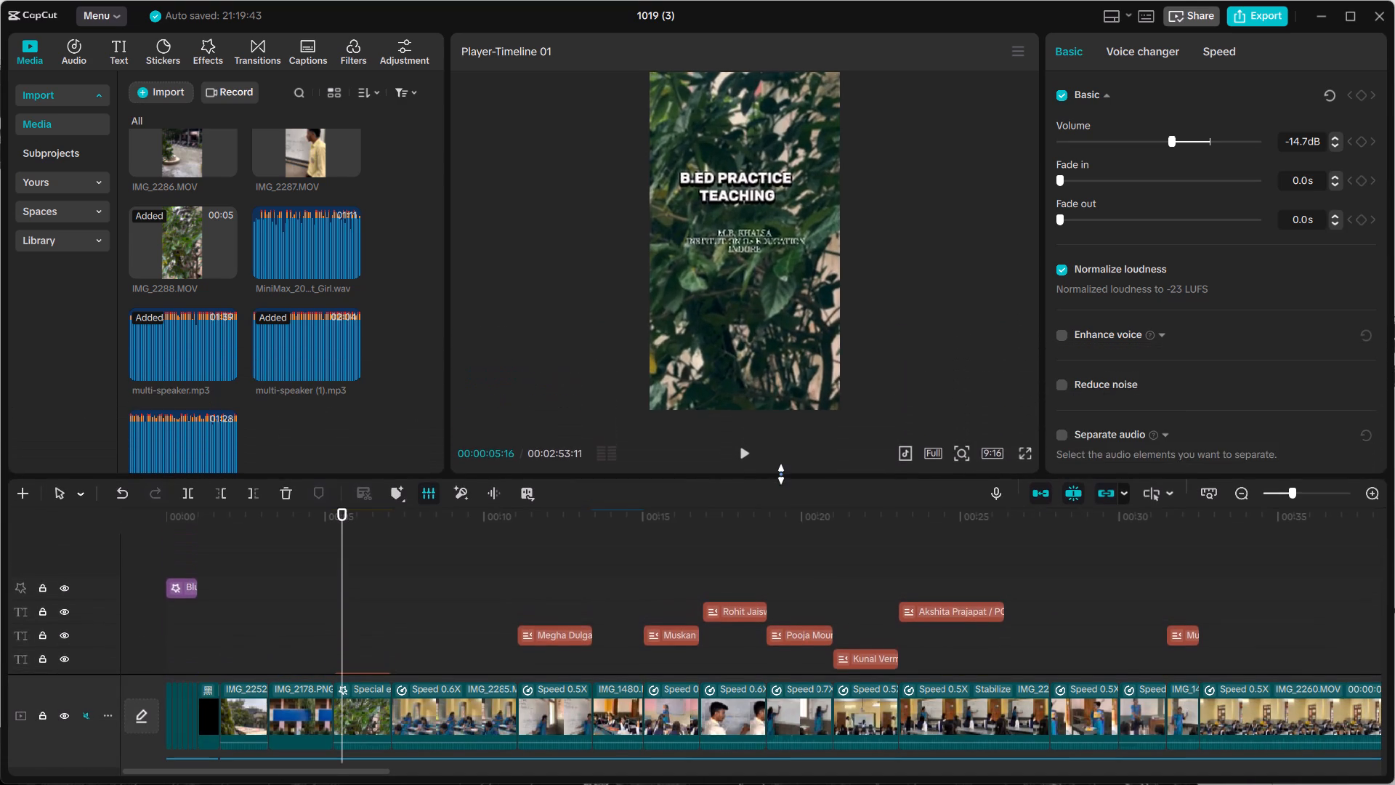
left_click_drag(781, 474, 761, 422)
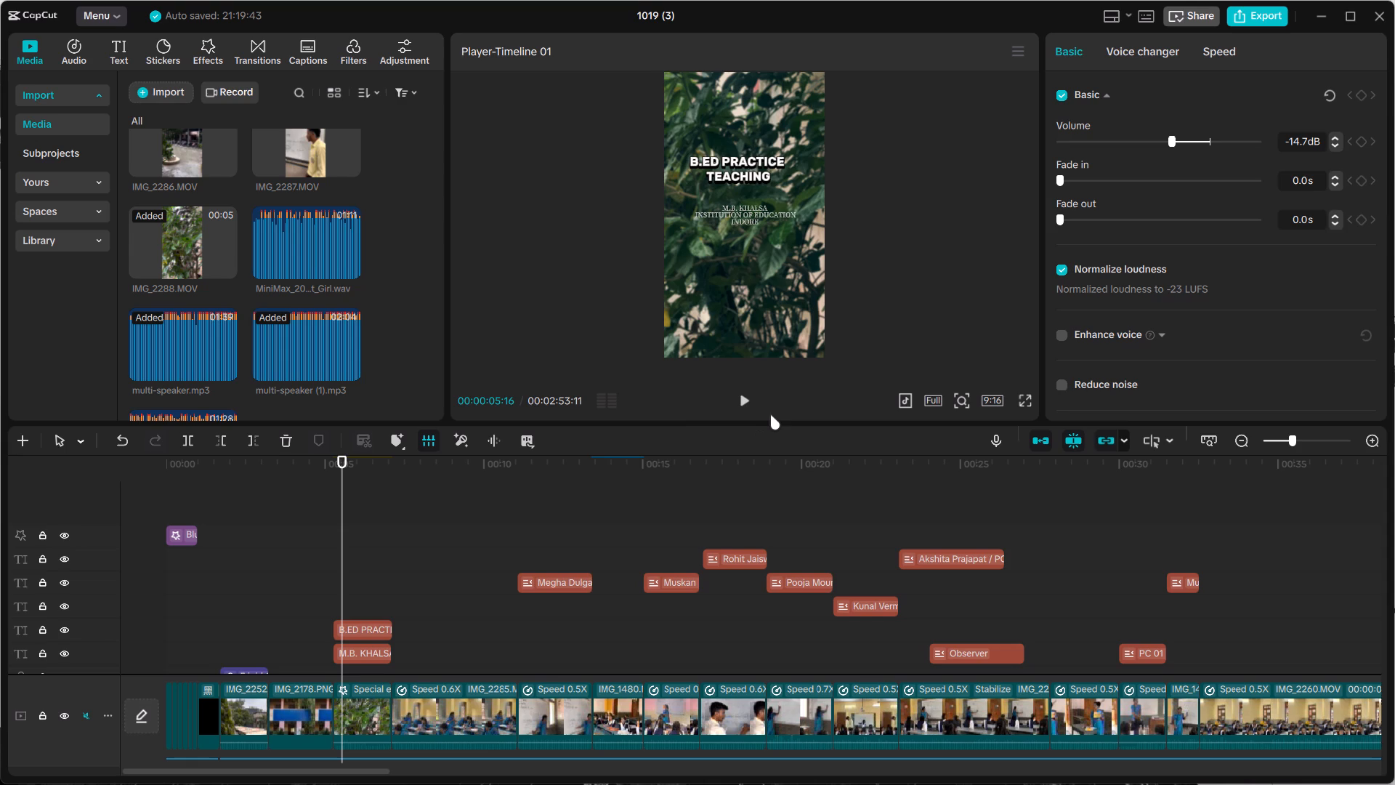
left_click_drag(775, 422, 795, 555)
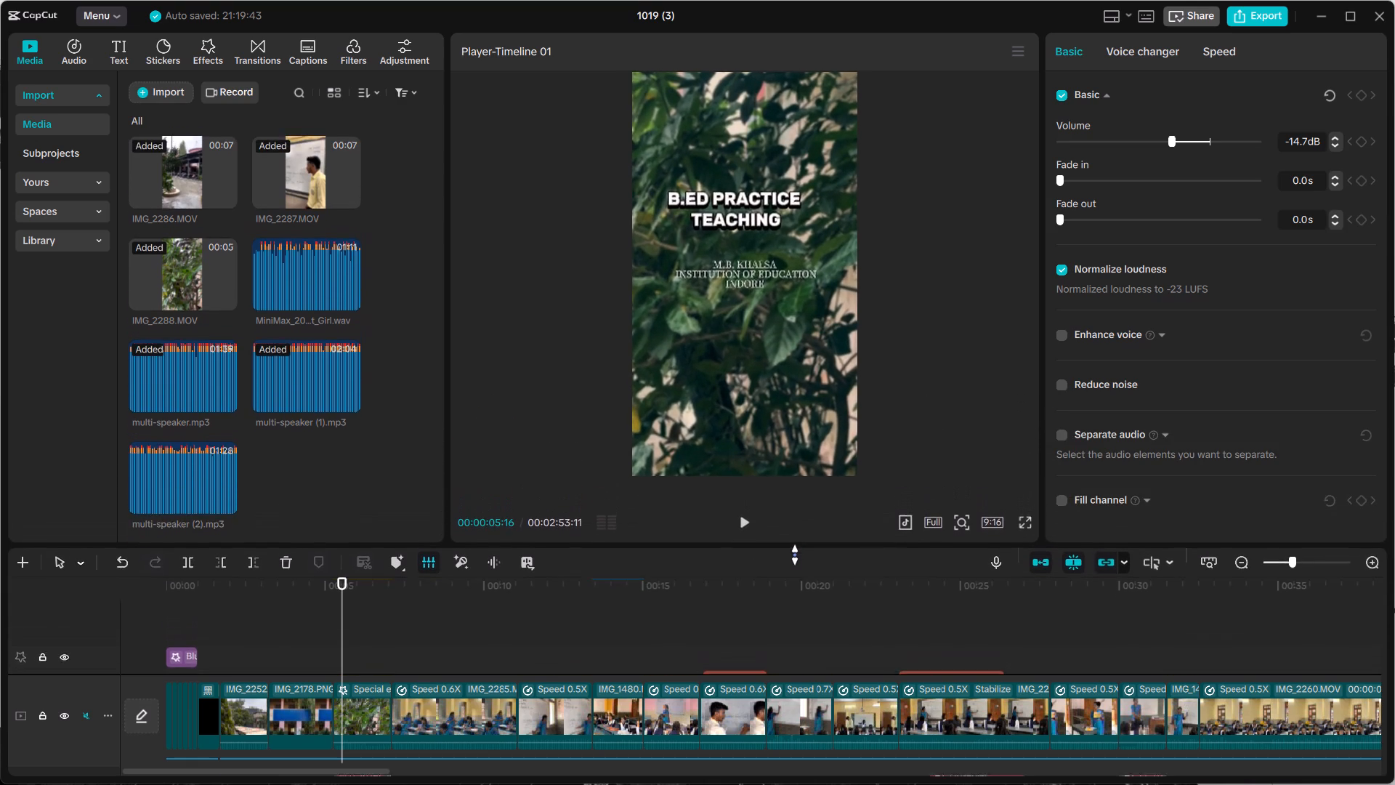
left_click_drag(795, 555, 783, 567)
left_click(745, 223)
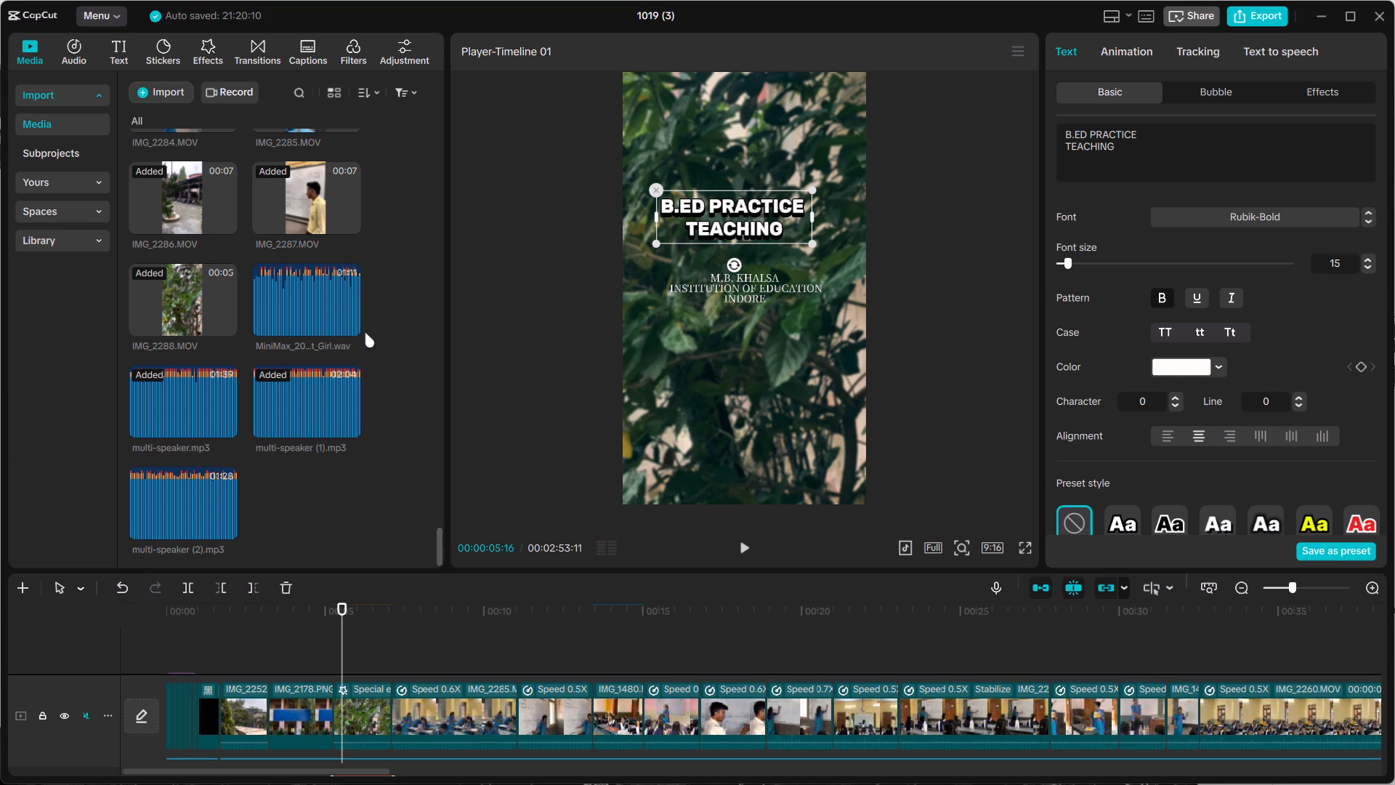
Preview the imported clips backwards from IMG_2288.MOV to IMG_2264.MOV, examining the campus and classroom footage.
left_click(171, 306)
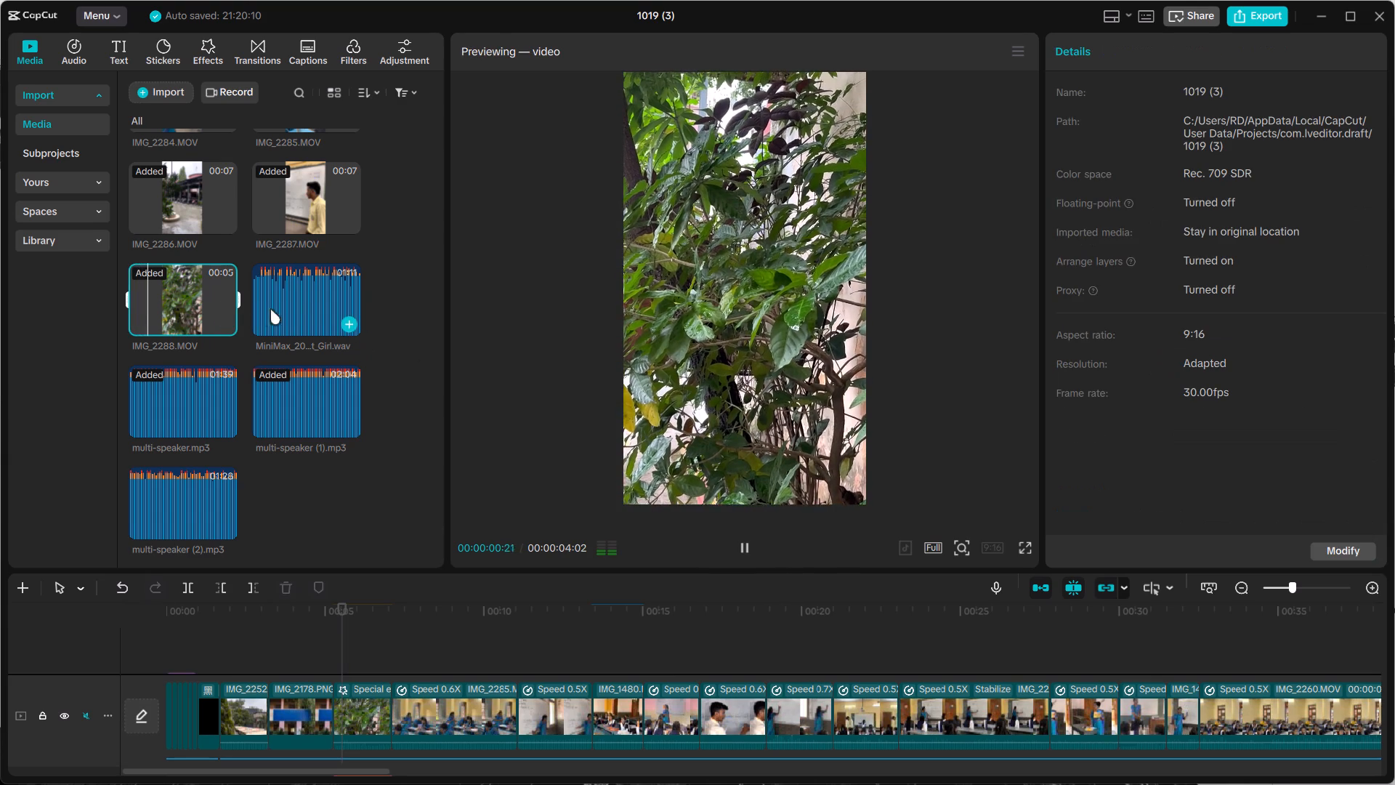
scroll(301, 261, "up", 4)
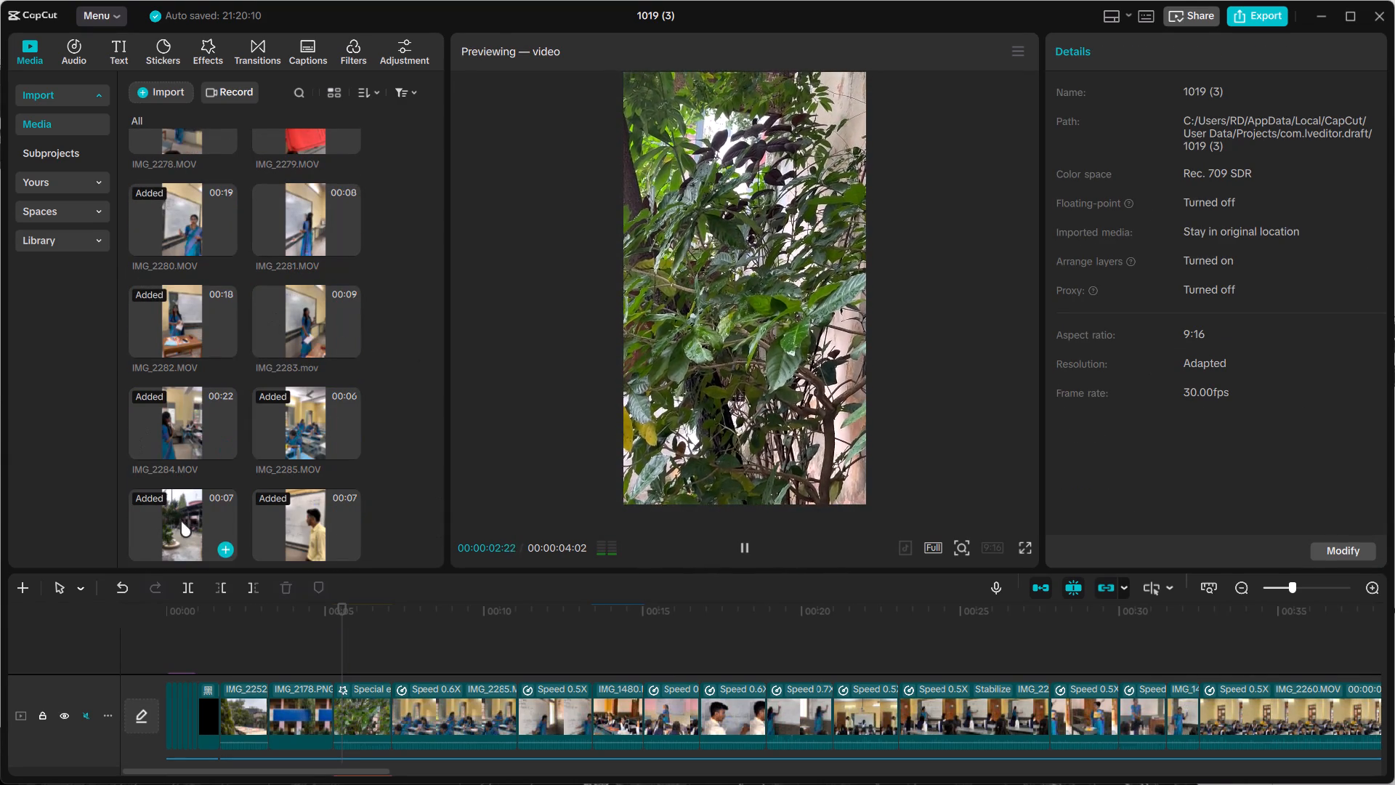
left_click(181, 521)
scroll(270, 371, "up", 4)
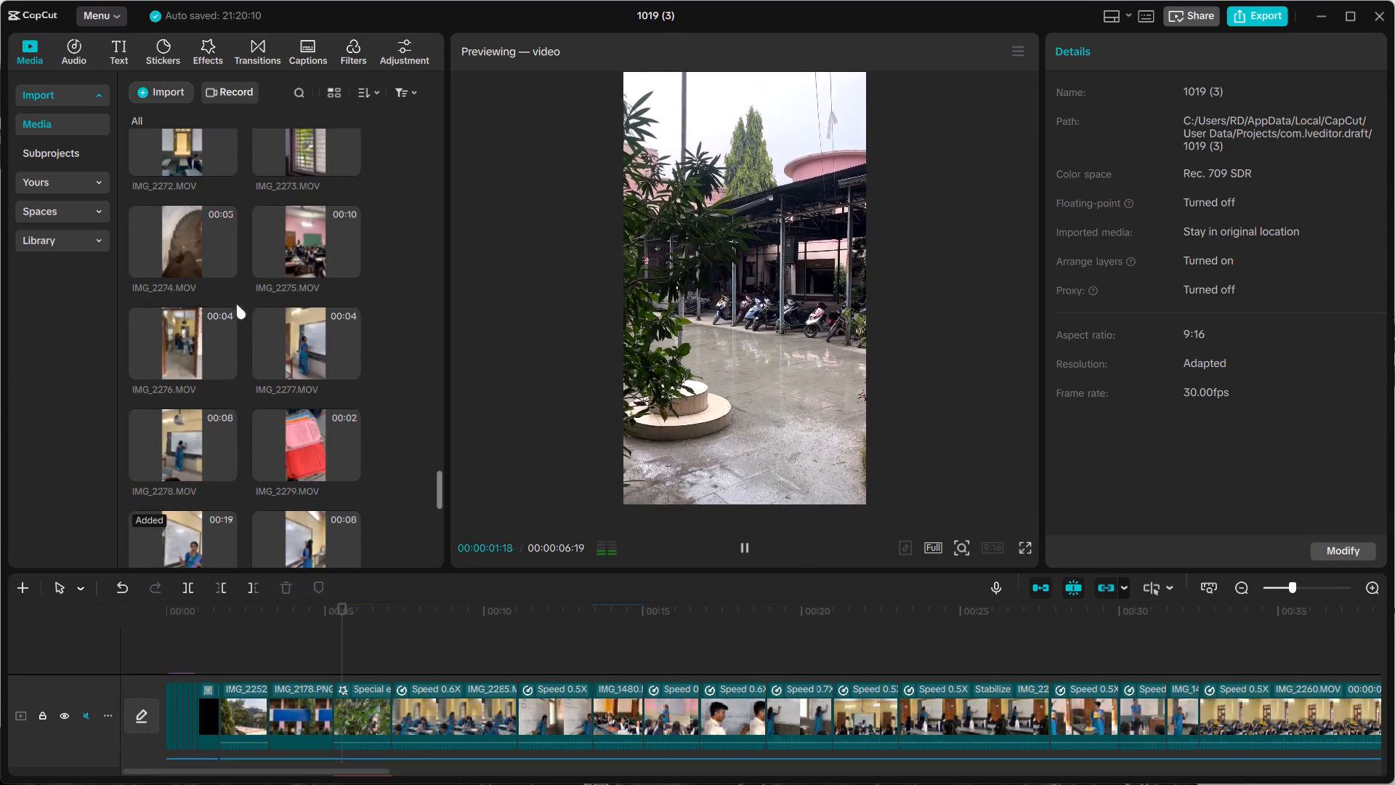
left_click(171, 243)
left_click(198, 255)
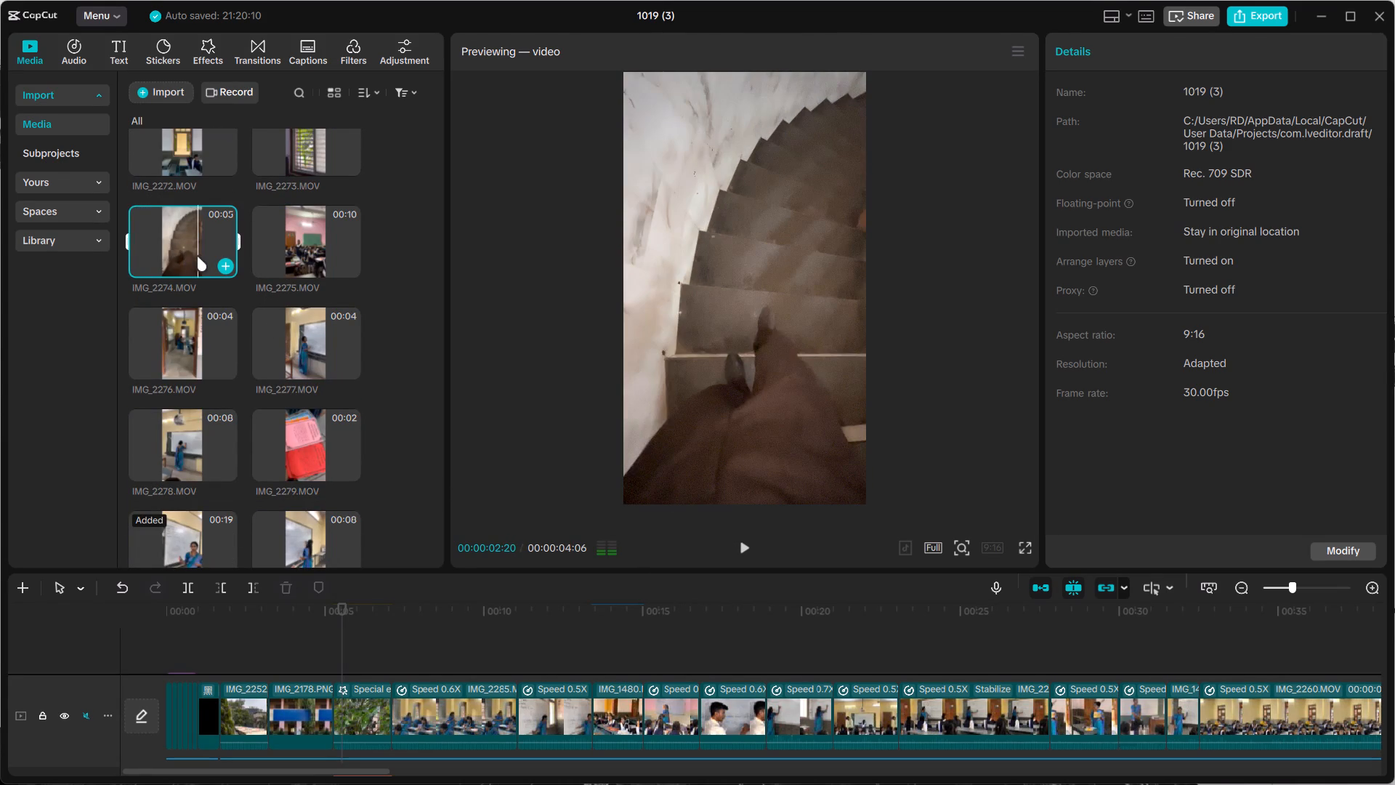
scroll(197, 256, "up", 3)
left_click(291, 405)
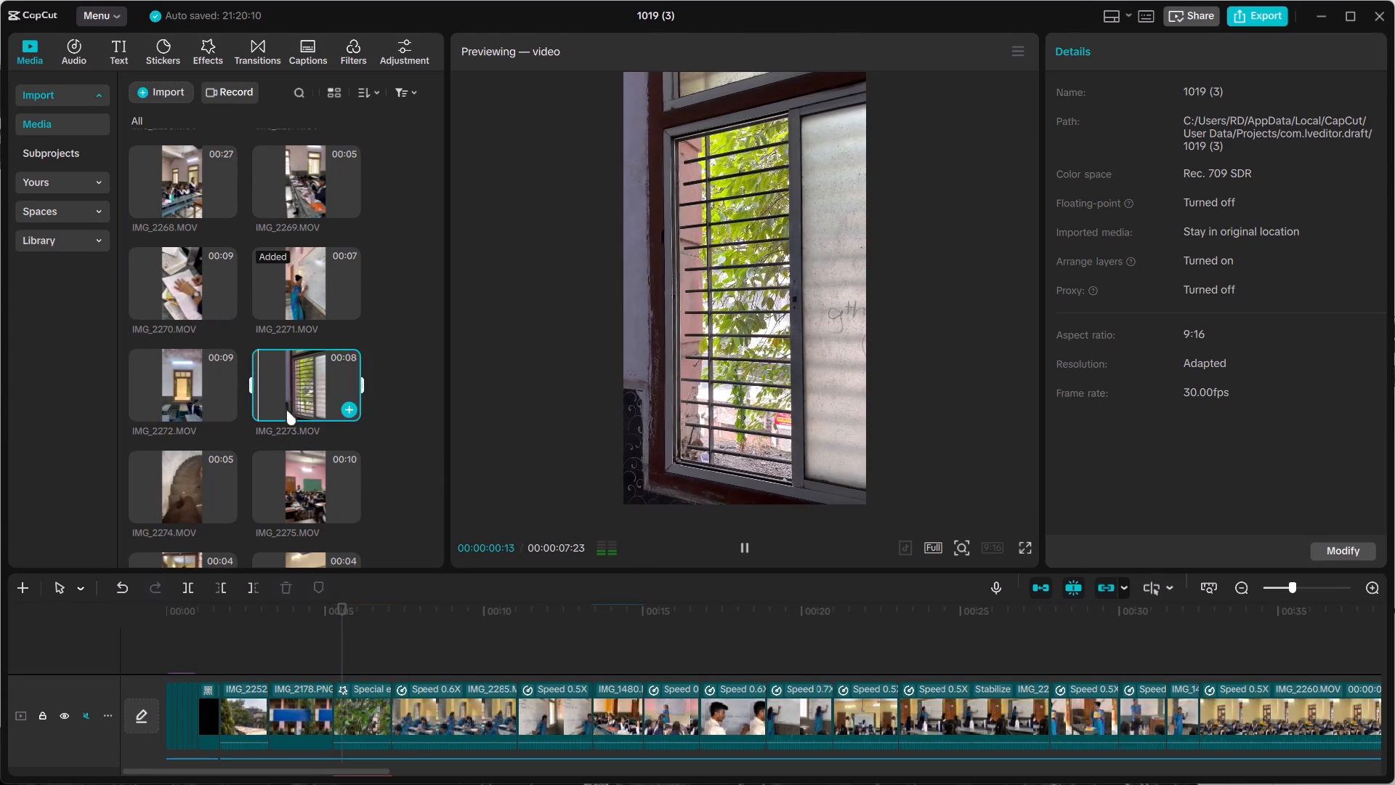
left_click(185, 395)
scroll(274, 369, "up", 1)
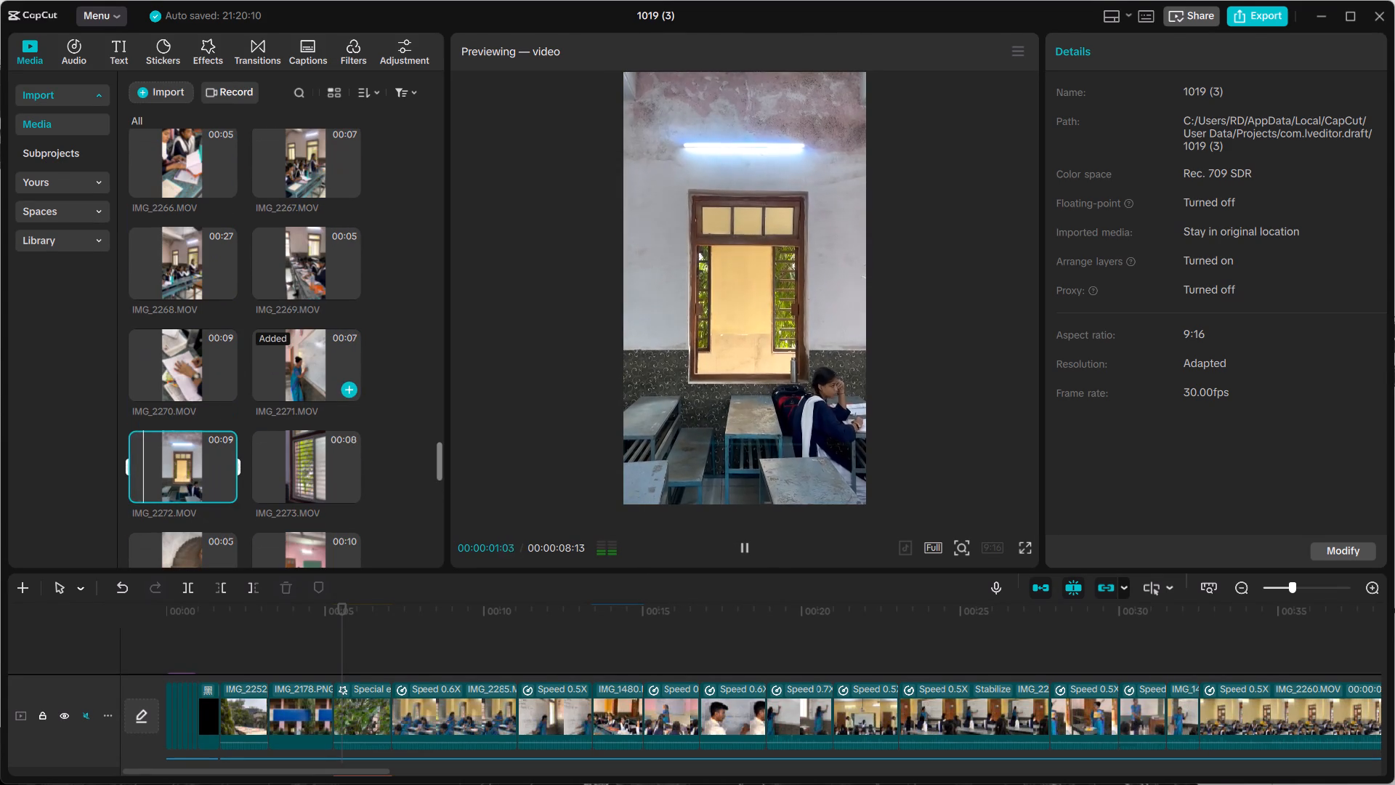
left_click(308, 356)
left_click(233, 358)
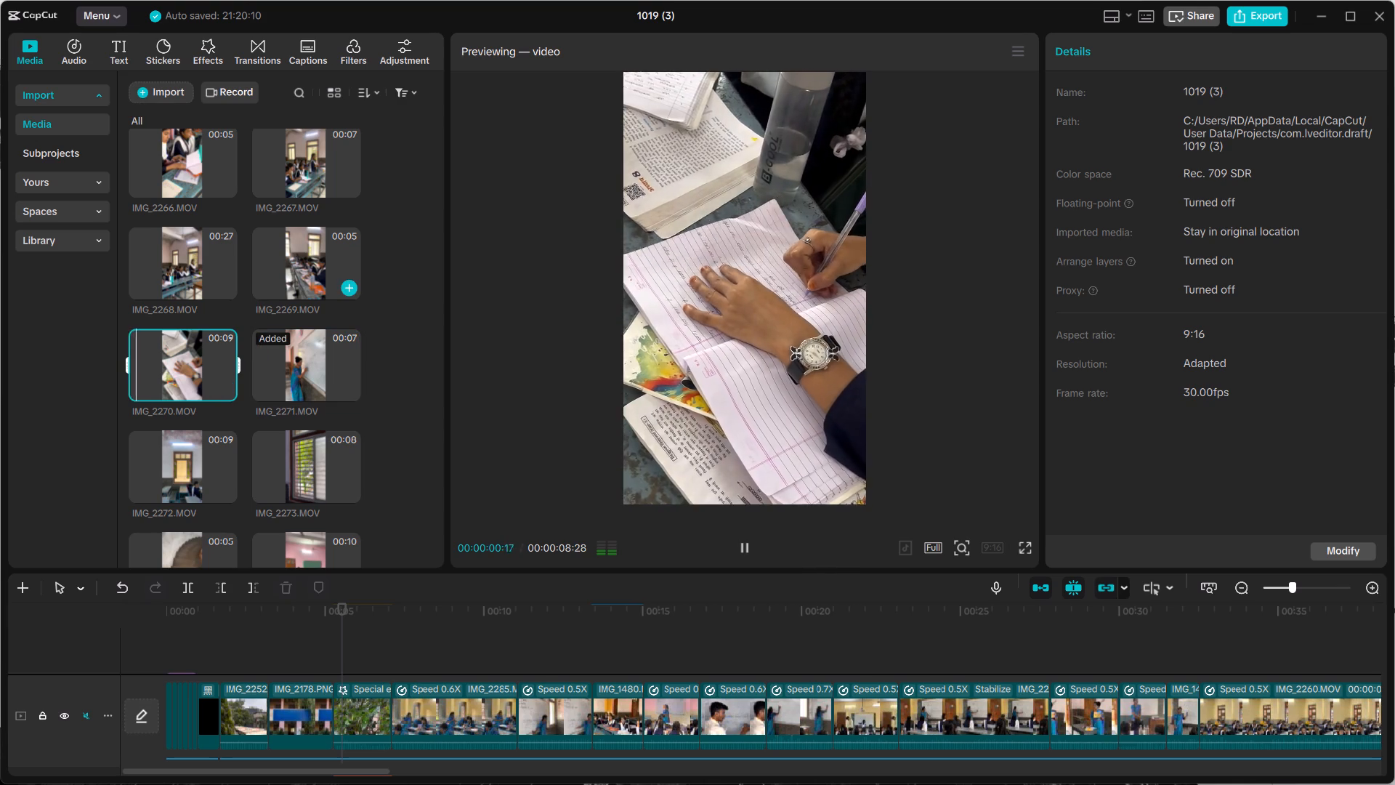
left_click(273, 278)
scroll(271, 281, "up", 2)
left_click(274, 302)
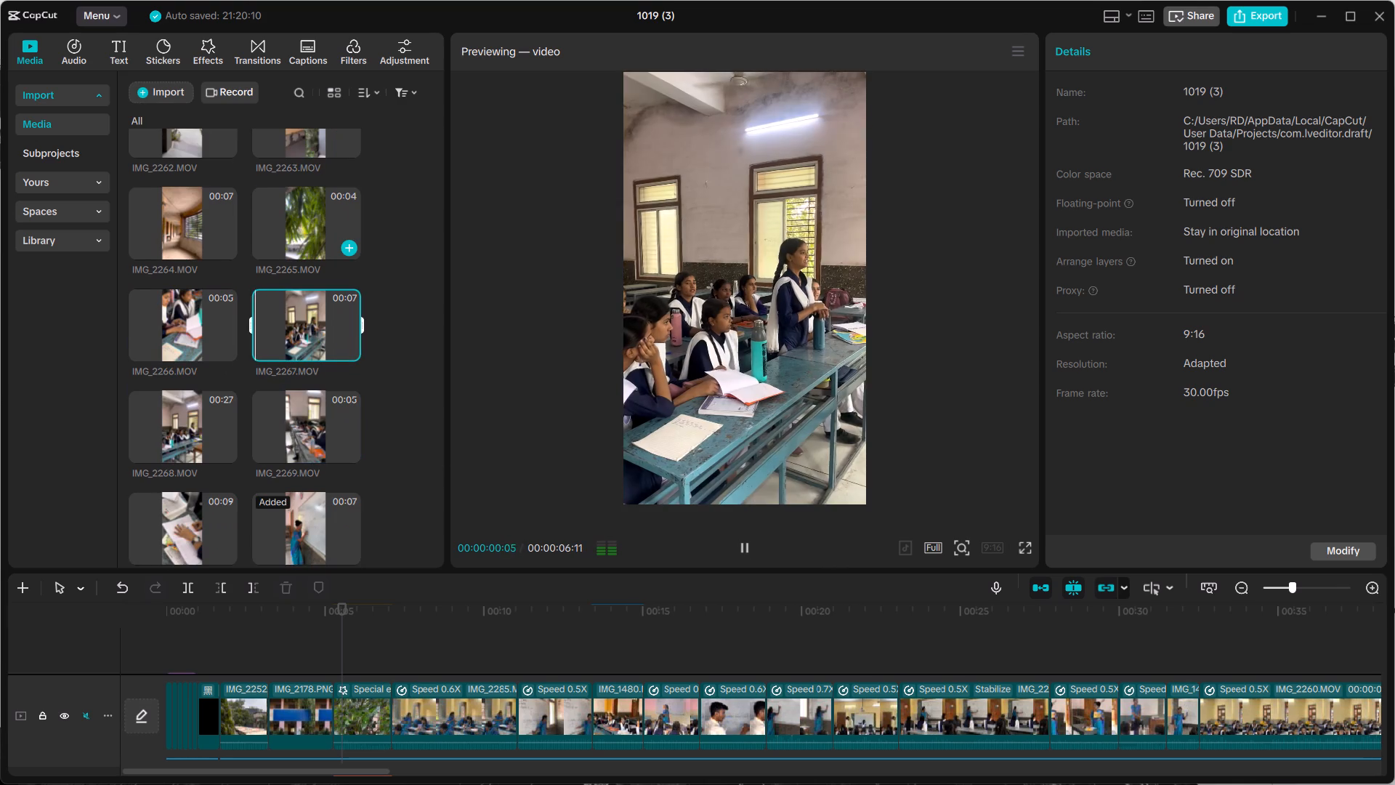
left_click(284, 246)
left_click(246, 239)
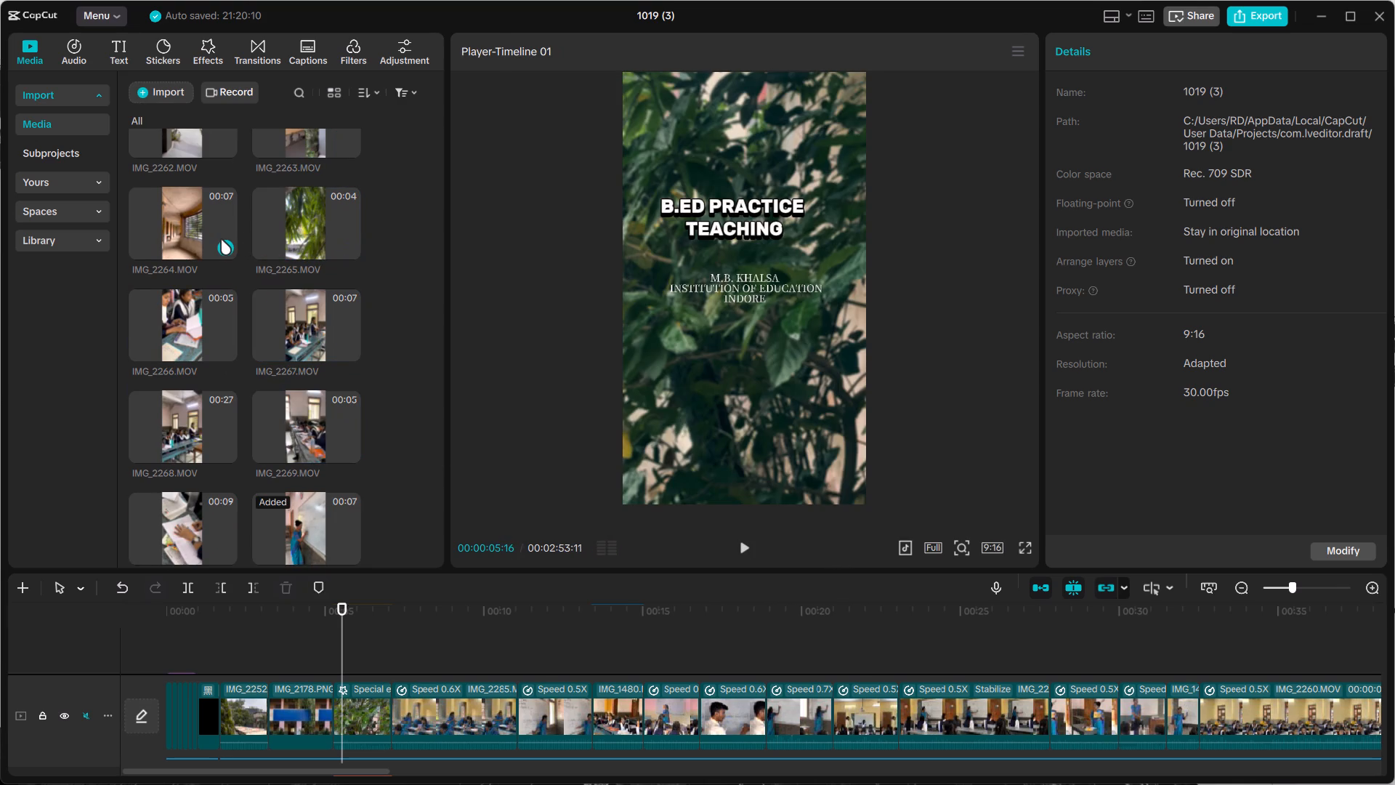
left_click(221, 239)
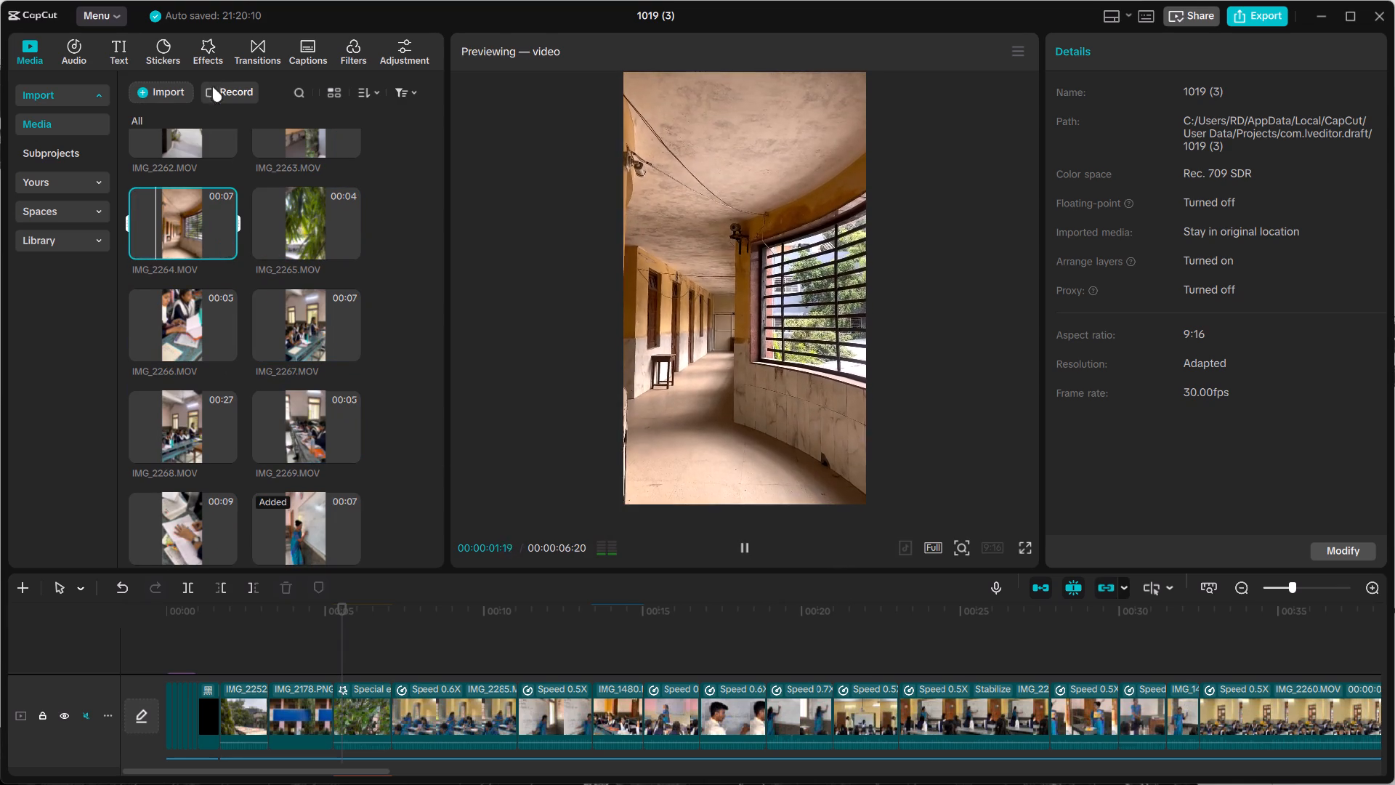
Continue previewing imported footage from IMG_2262.MOV and IMG_2263.MOV back to IMG_2255.MOV, examining the courtyard and classroom shots.
scroll(209, 166, "up", 4)
left_click(175, 446)
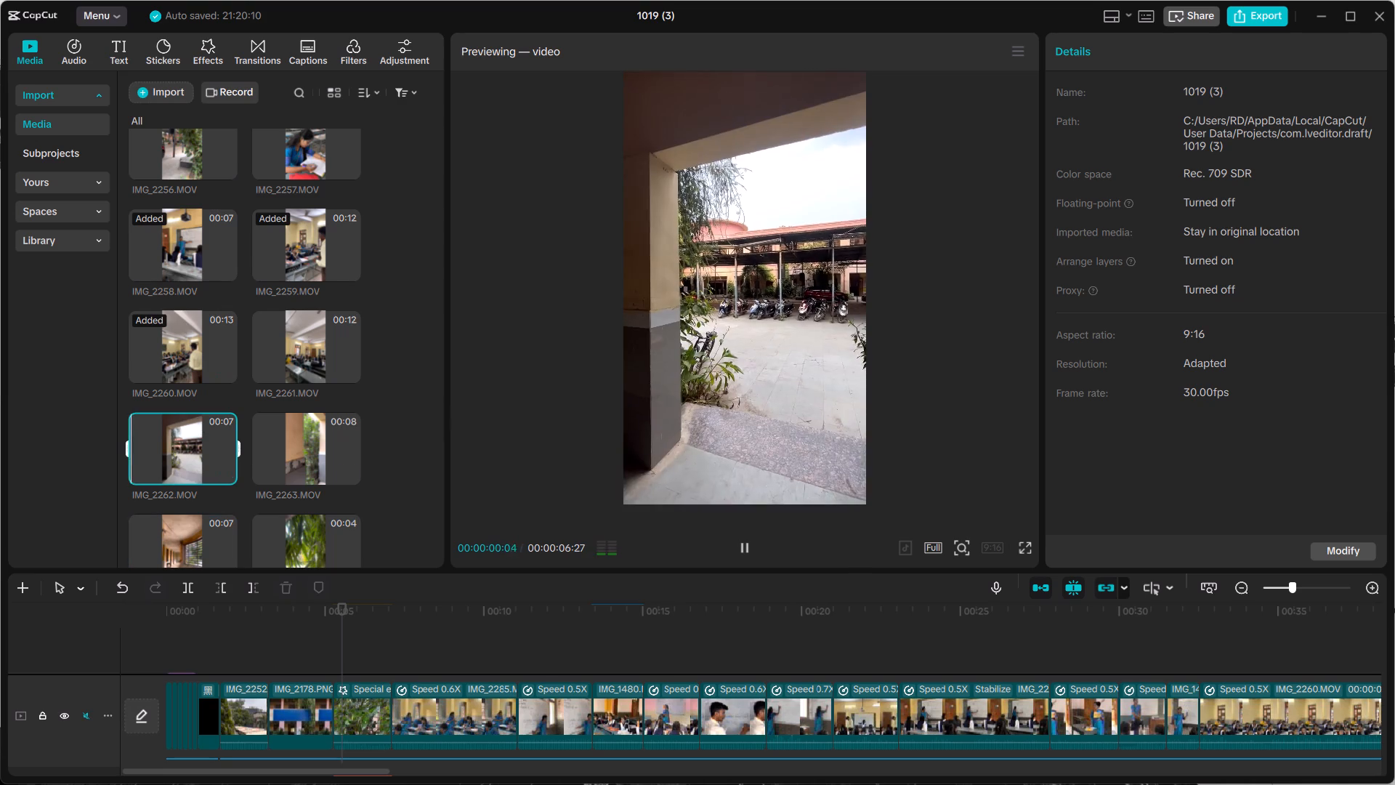
left_click(291, 454)
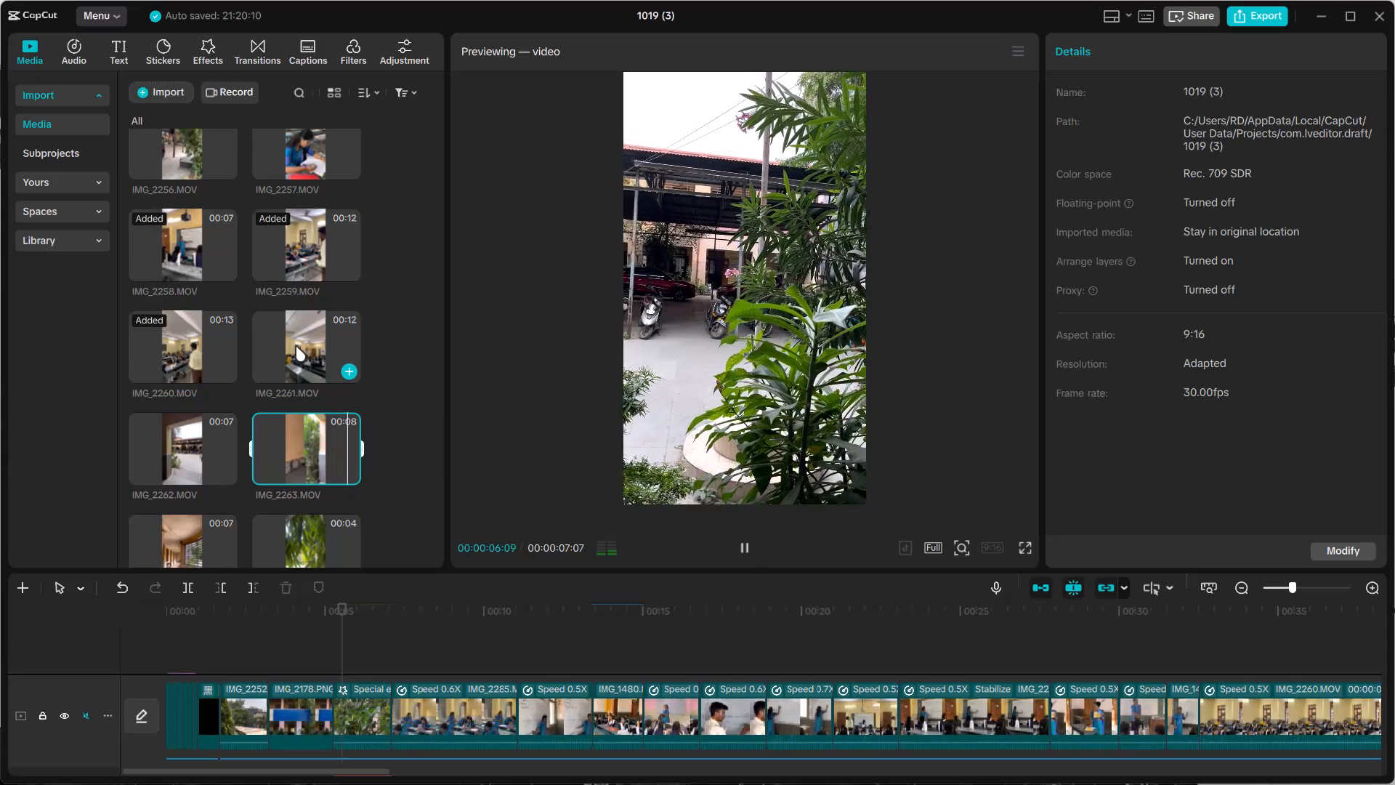
left_click(296, 346)
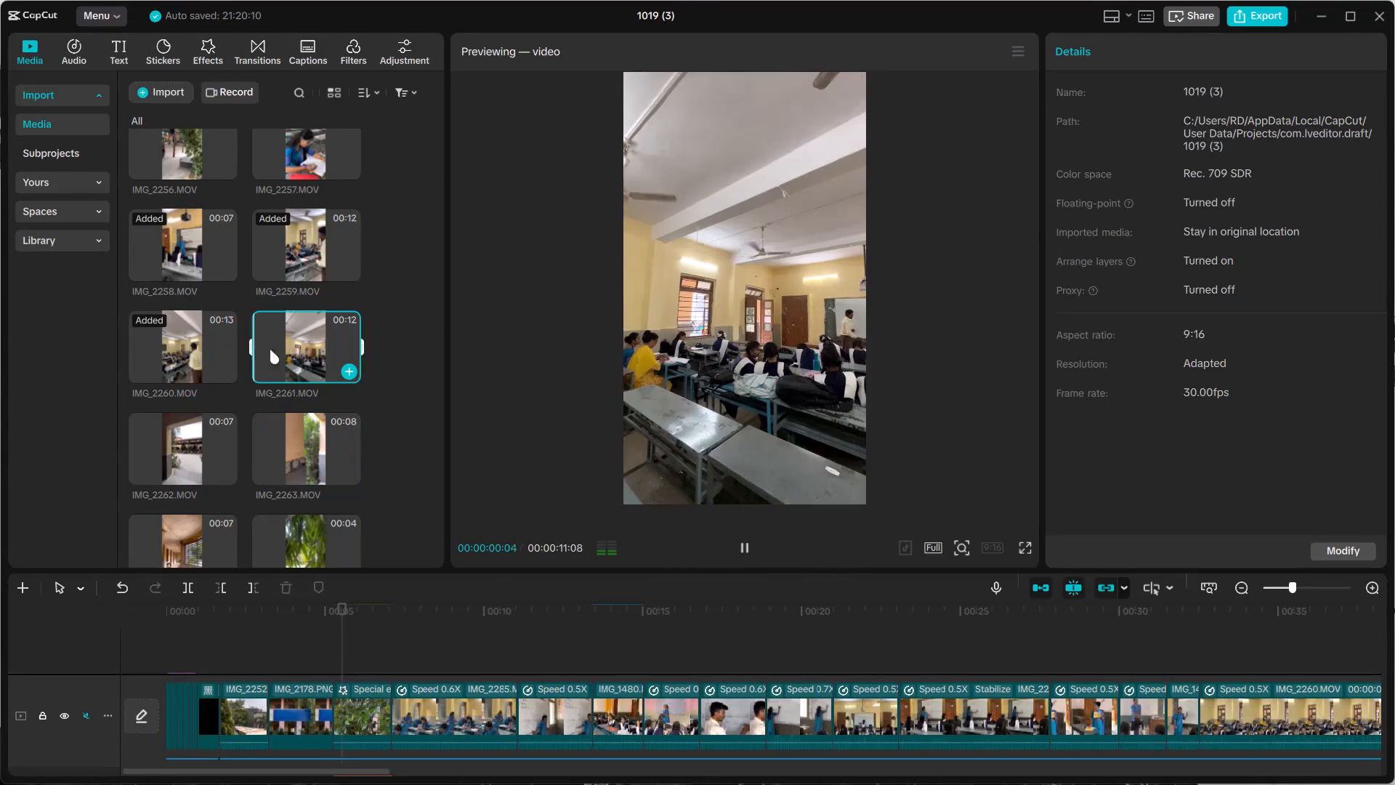
left_click(172, 350)
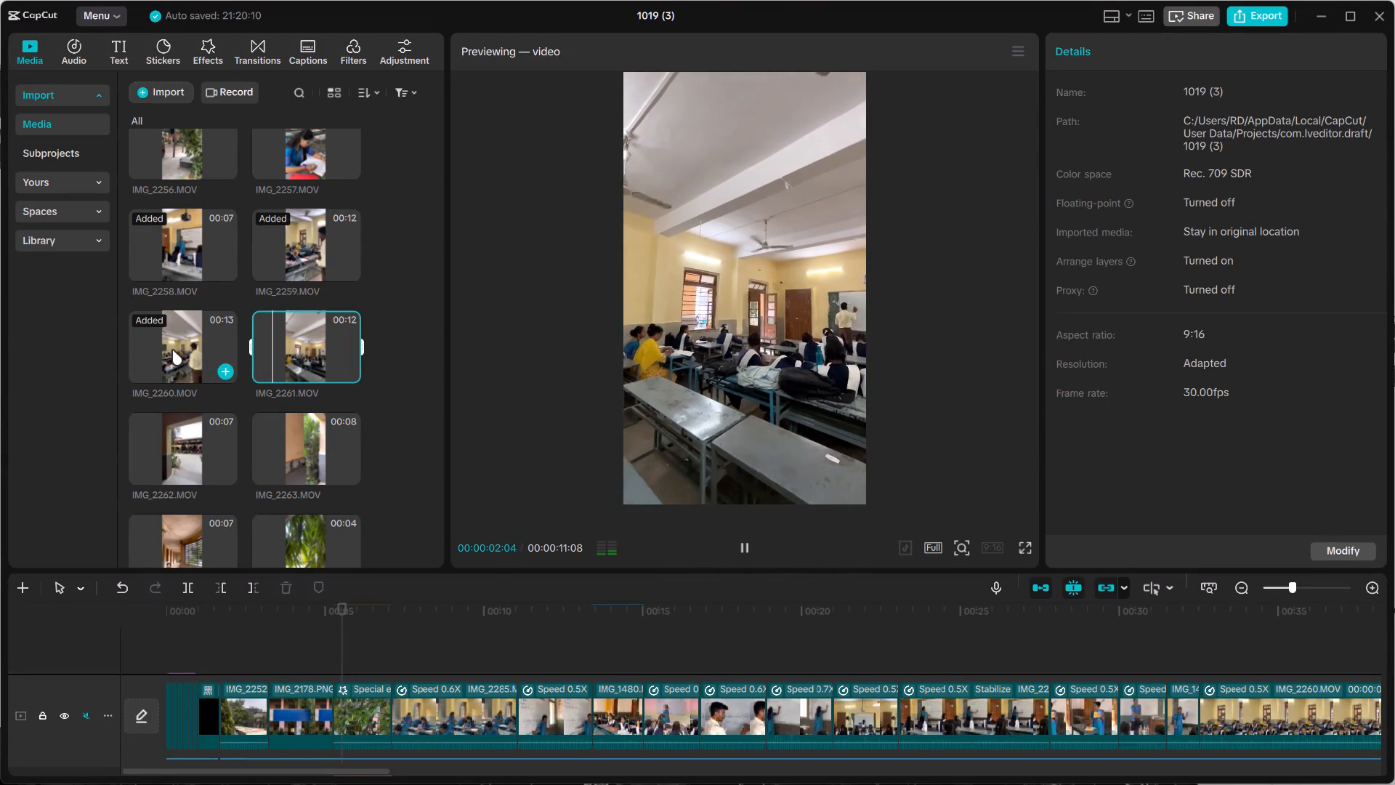
left_click(181, 261)
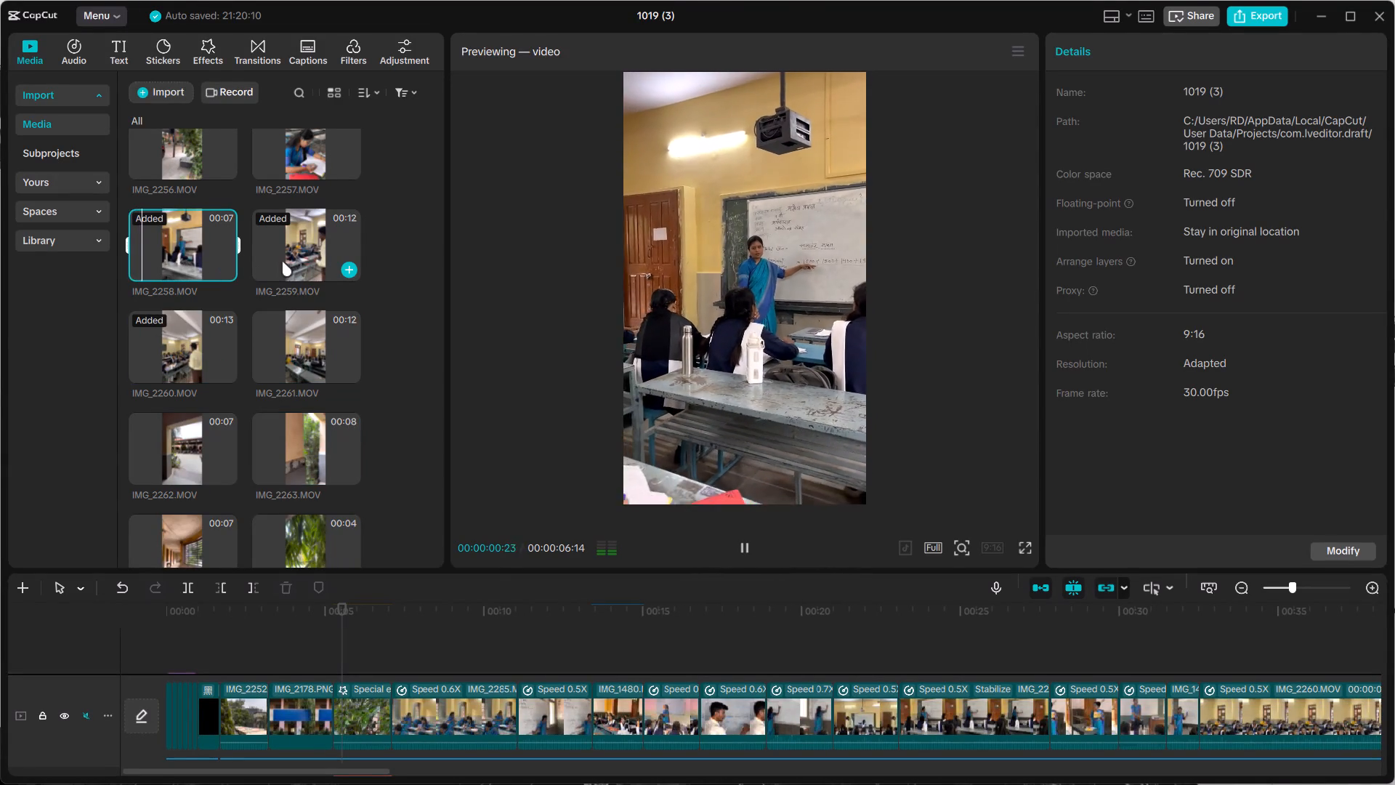
left_click(282, 261)
scroll(238, 273, "up", 2)
left_click(303, 300)
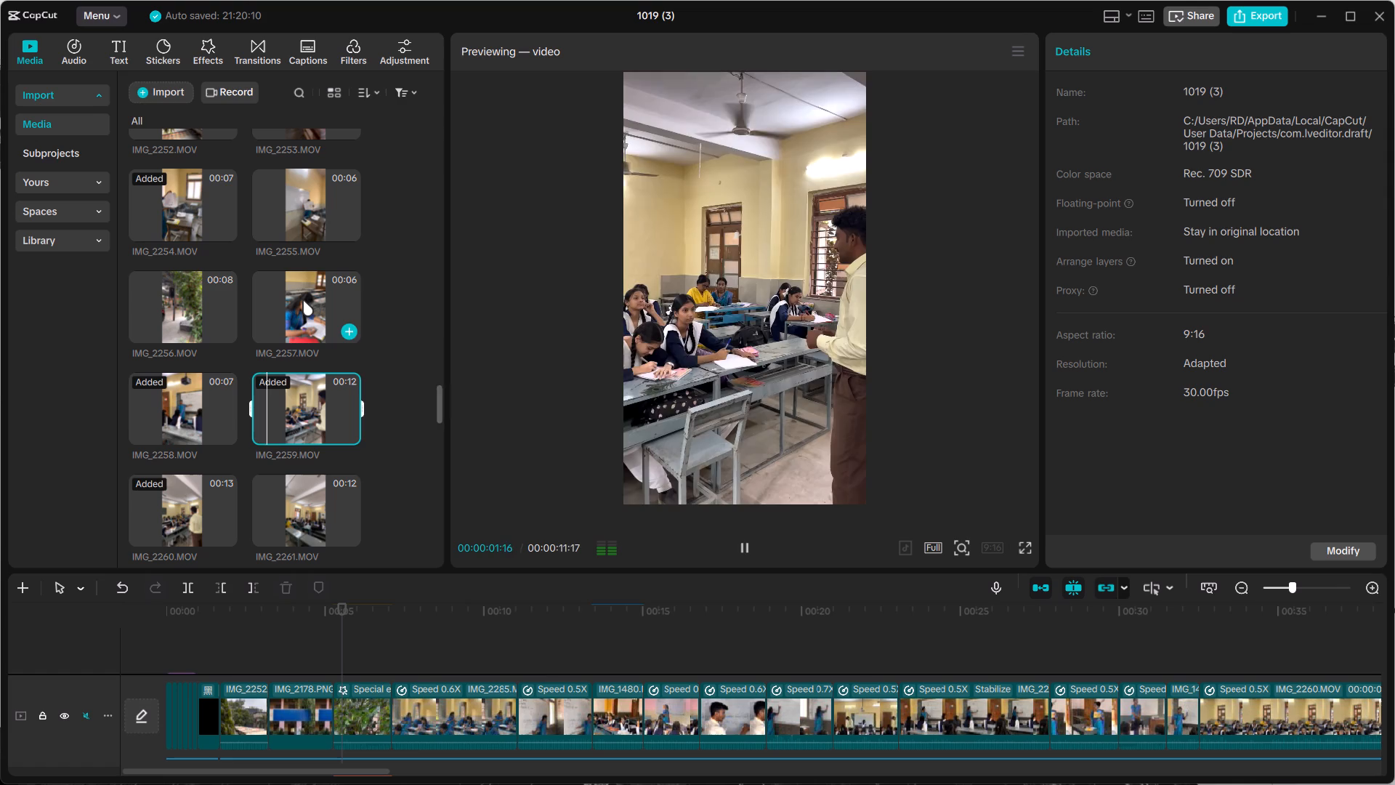
left_click(181, 323)
scroll(181, 323, "up", 1)
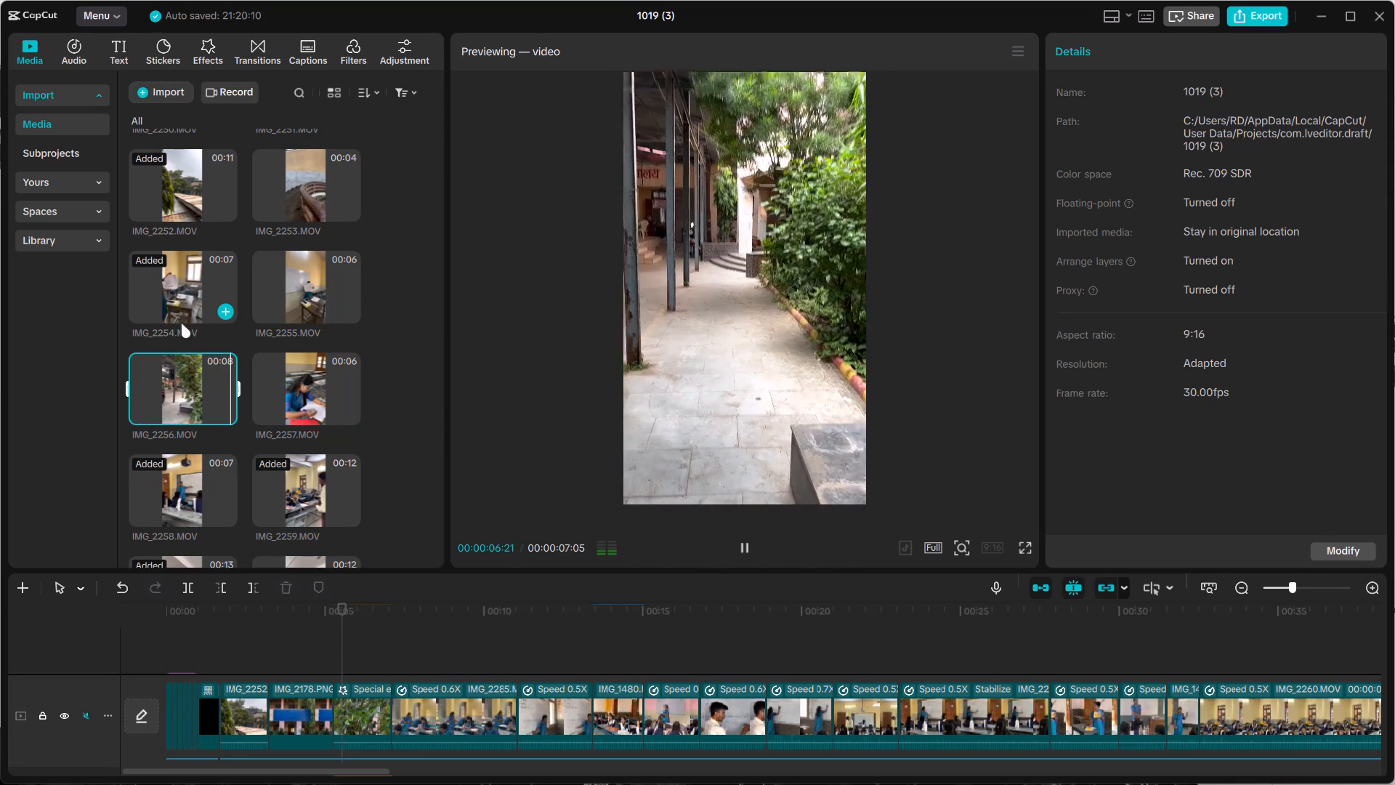
left_click(279, 300)
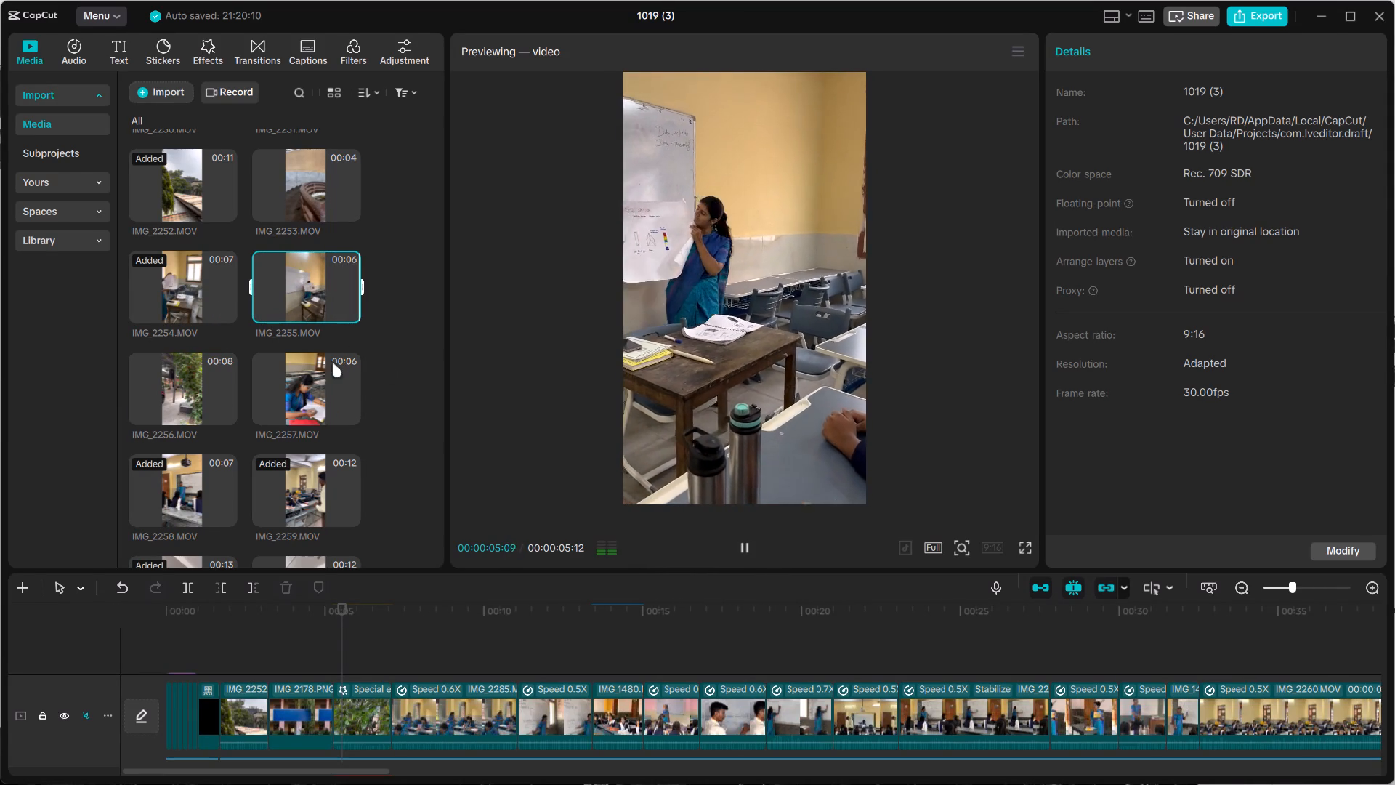
scroll(252, 304, "up", 2)
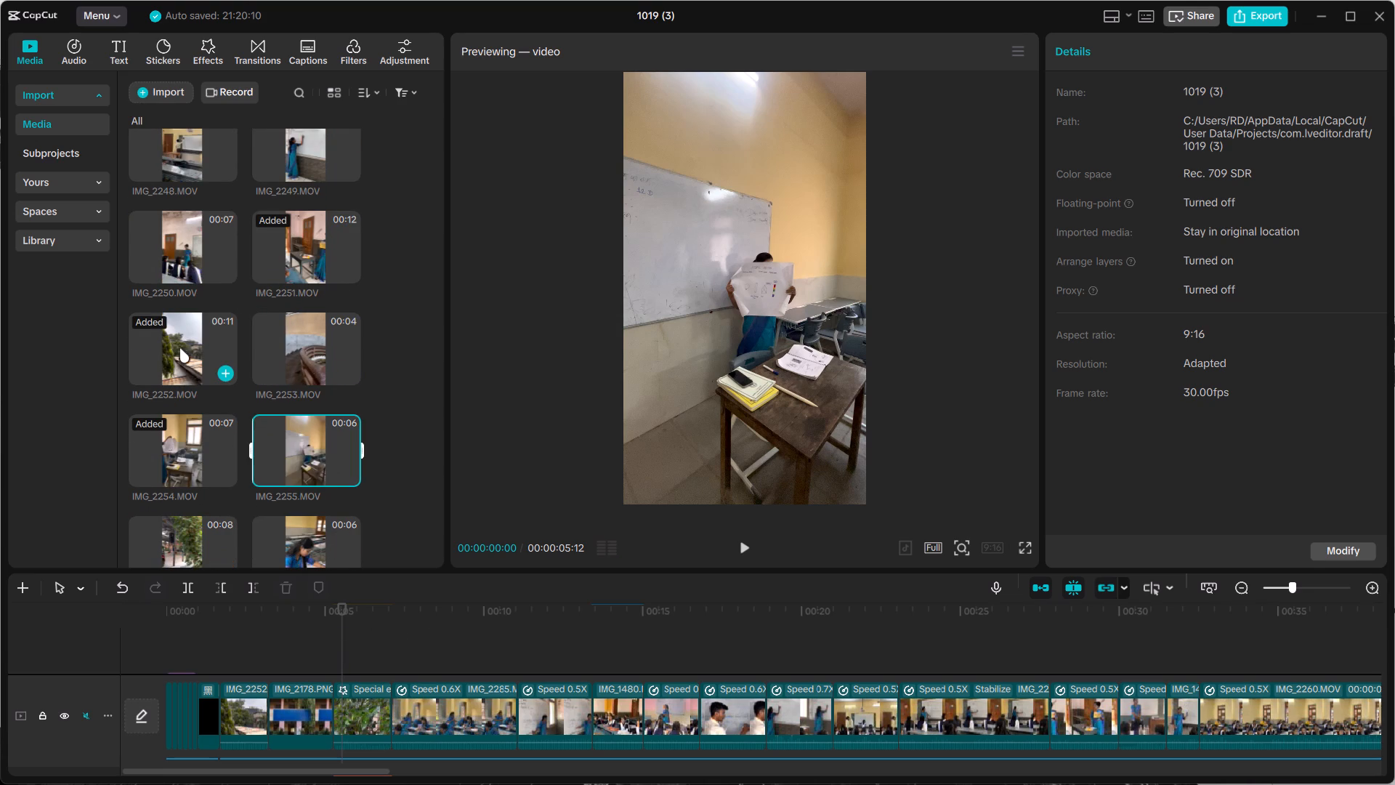
scroll(225, 326, "down", 18)
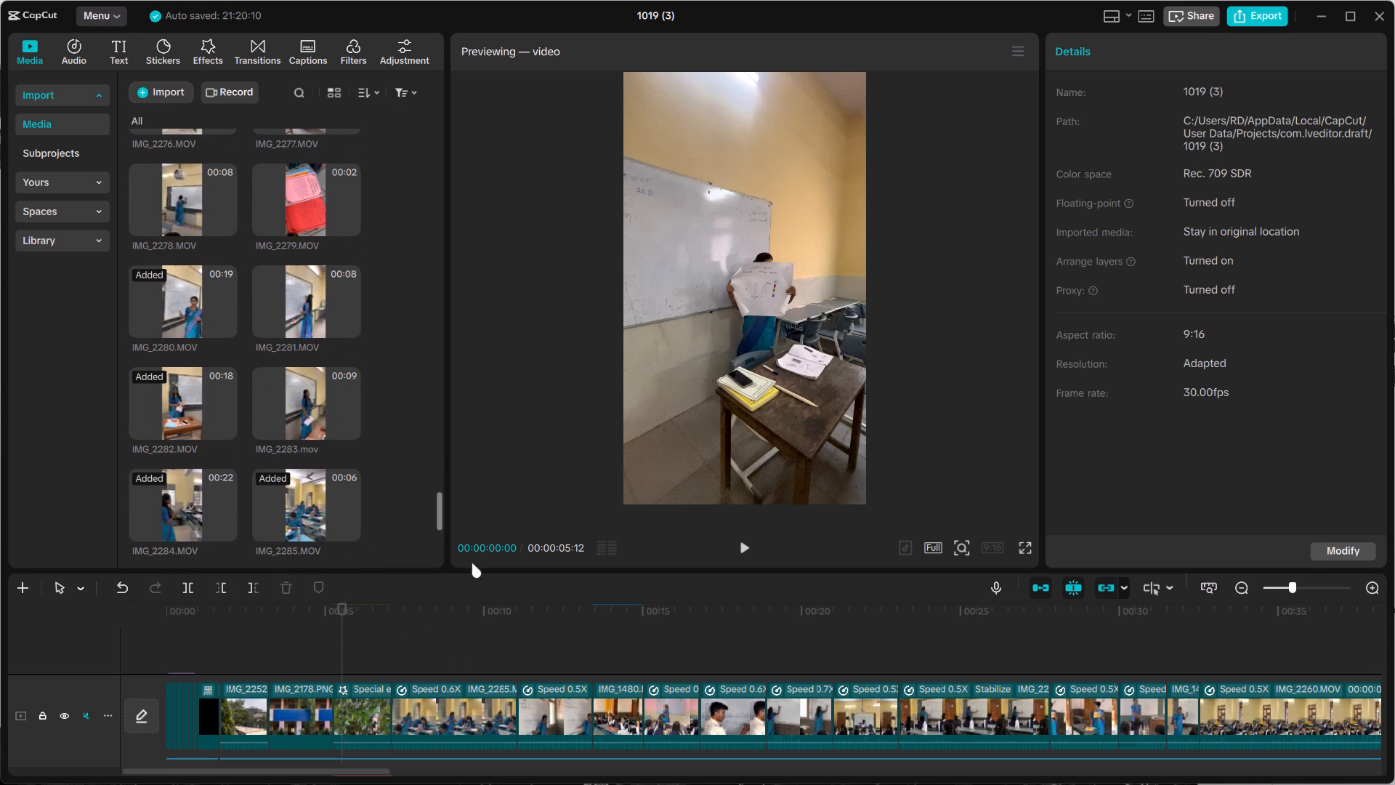
Play the timeline from about 0:04 to 0:29, examining the title, captioned classroom shots and audio tracks, partly in full-screen view.
left_click(312, 639)
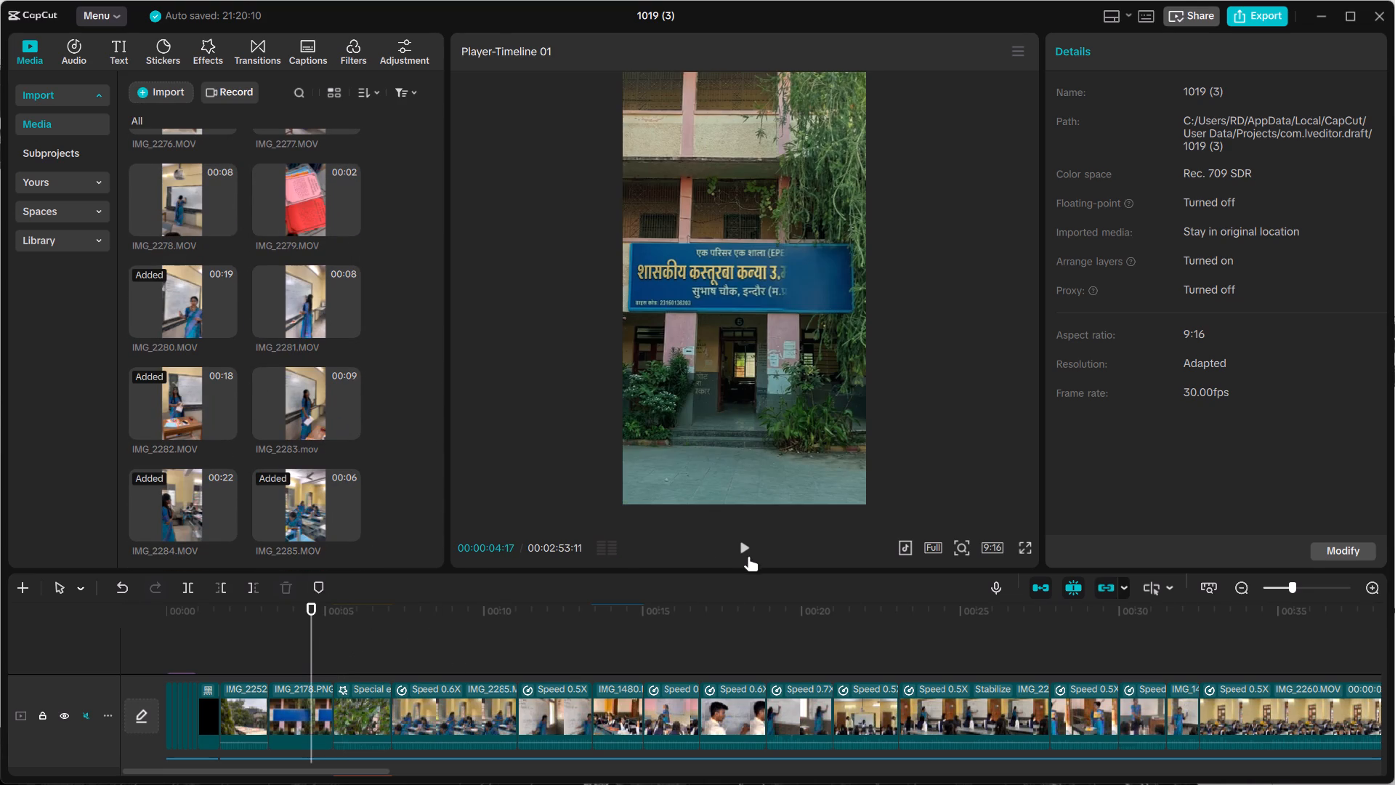
left_click(748, 555)
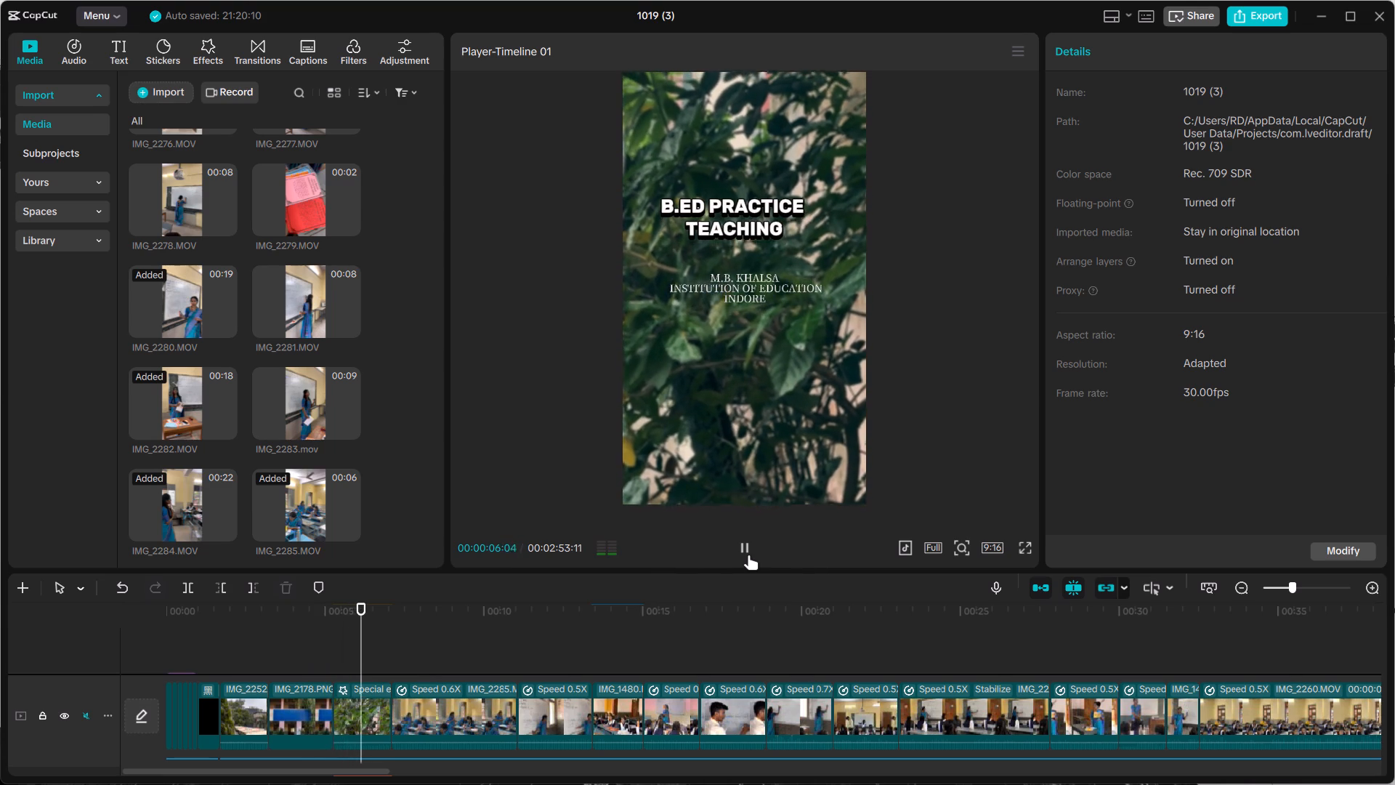
scroll(627, 617, "down", 7)
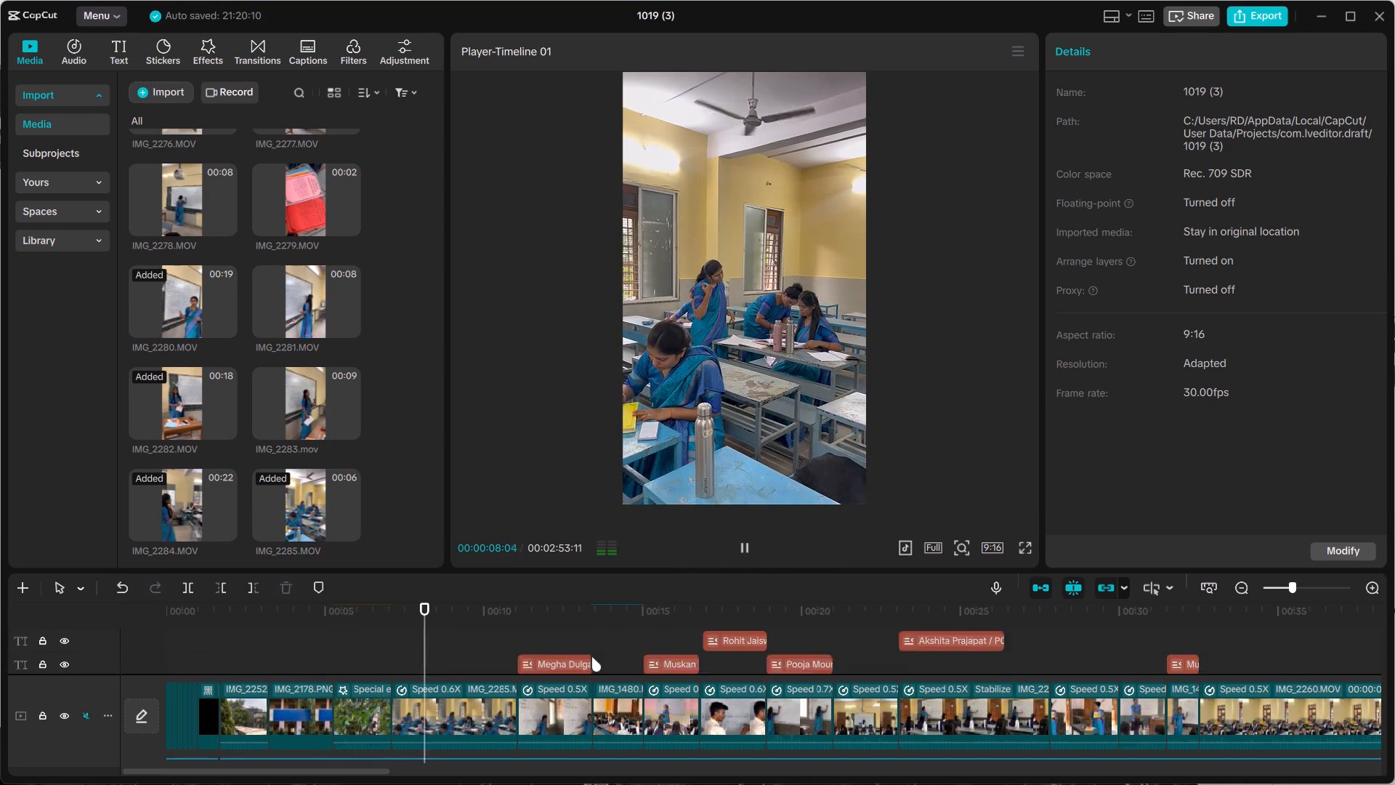
scroll(589, 648, "down", 11)
scroll(591, 638, "up", 2)
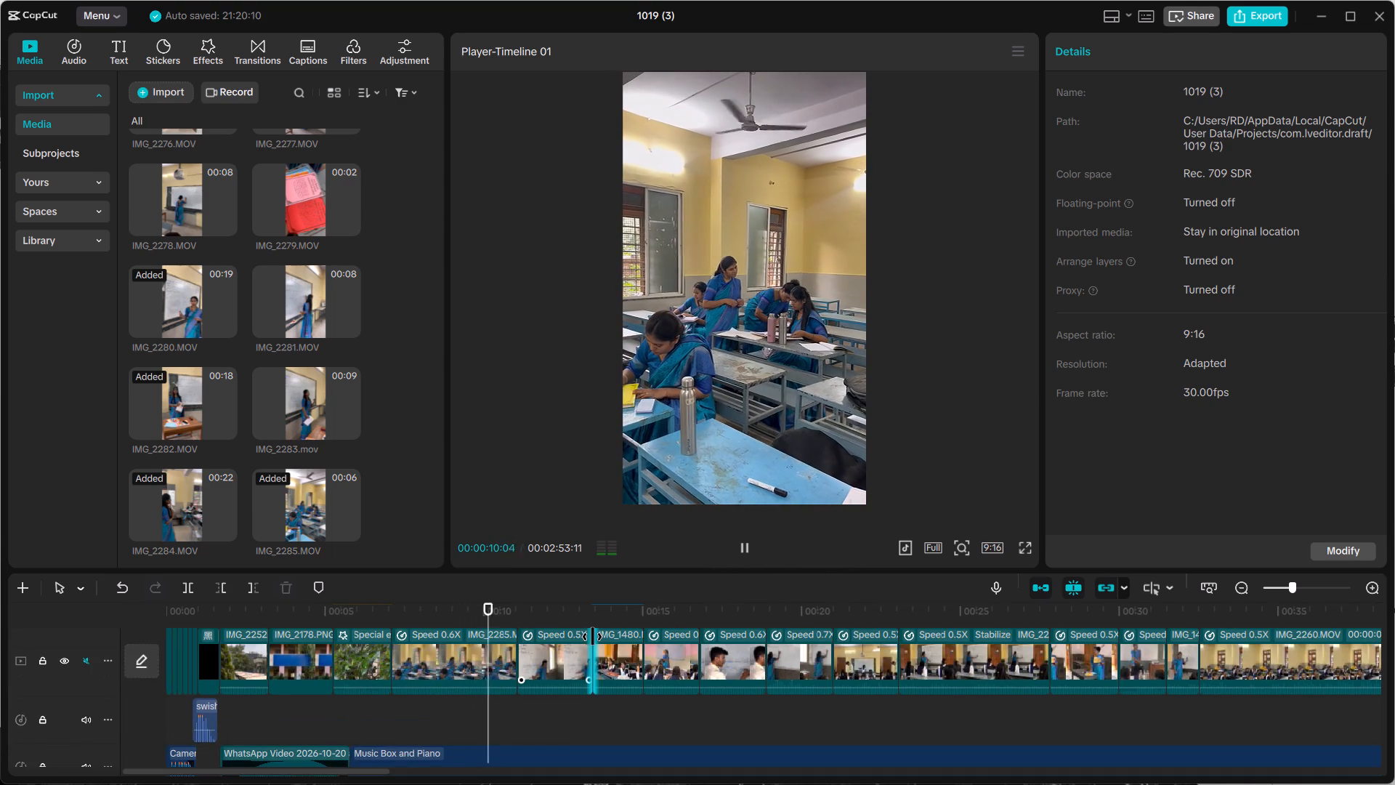
scroll(594, 634, "up", 3)
scroll(594, 634, "down", 6)
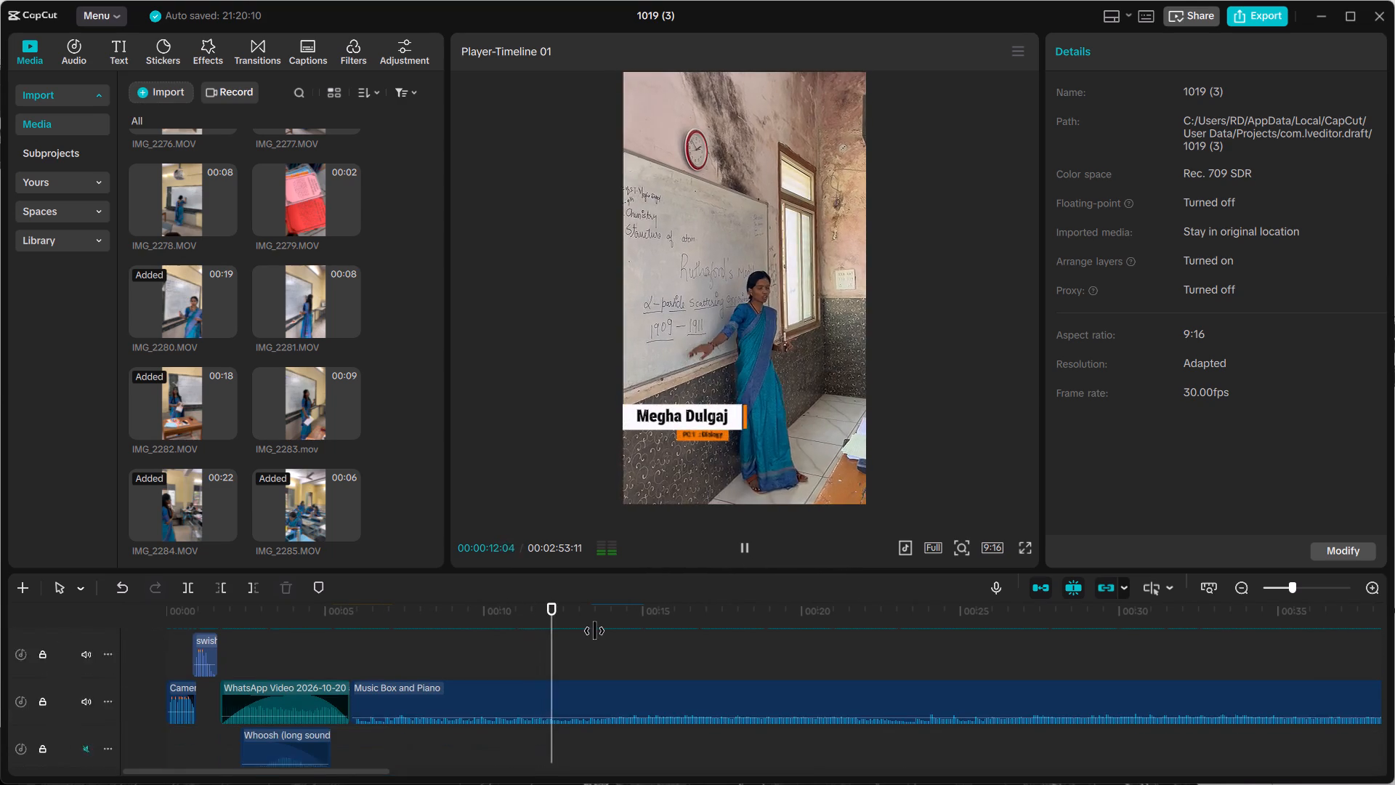
scroll(594, 631, "down", 4)
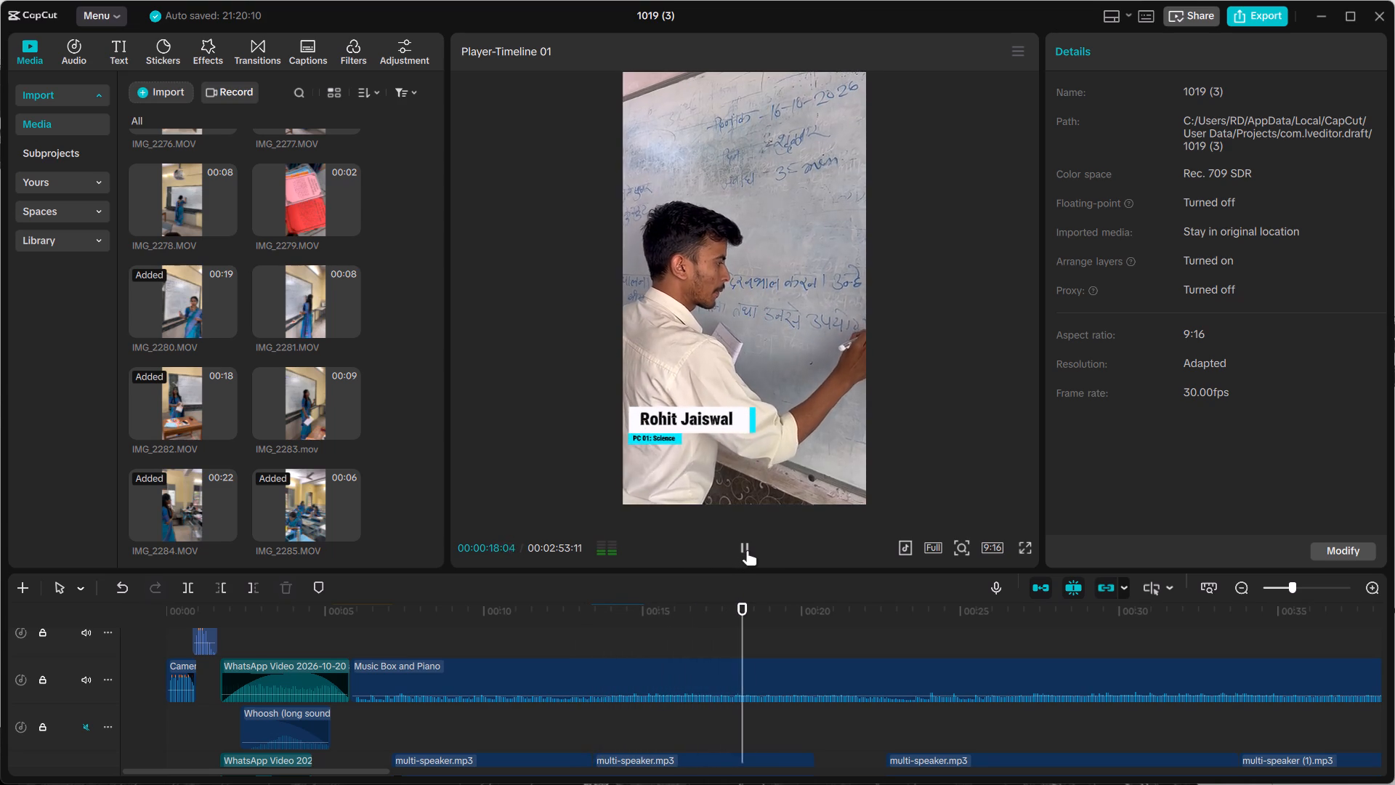
left_click(1282, 584)
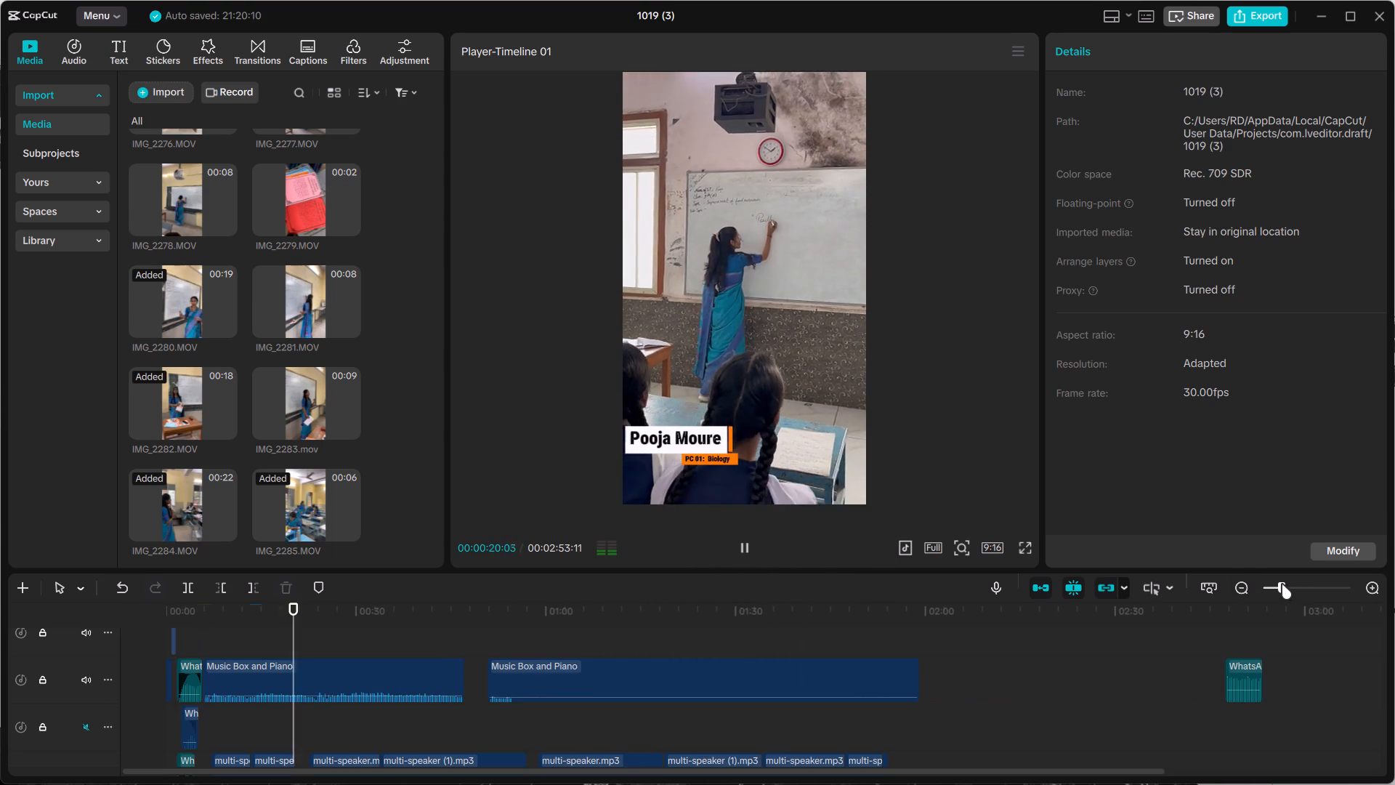
left_click_drag(1282, 584, 1295, 581)
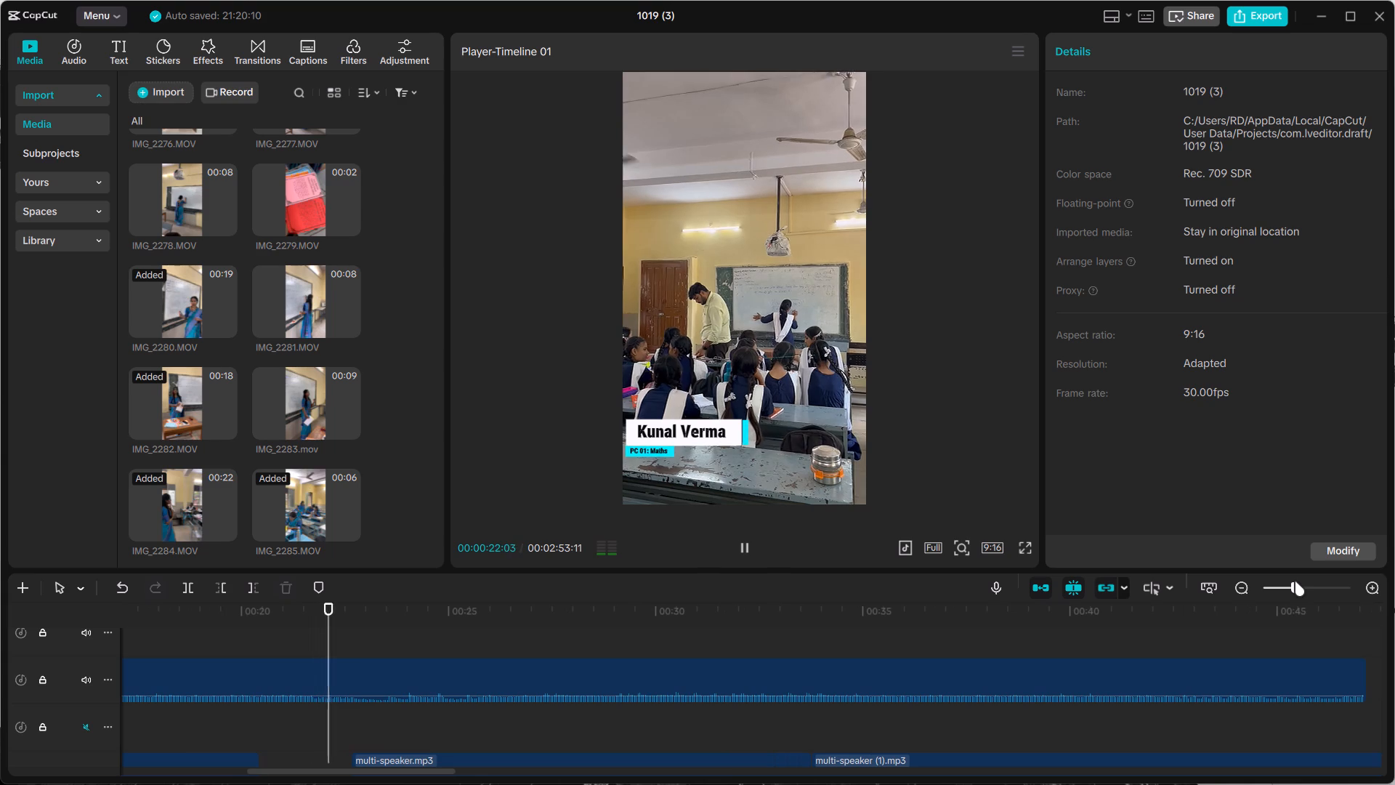
left_click(1030, 544)
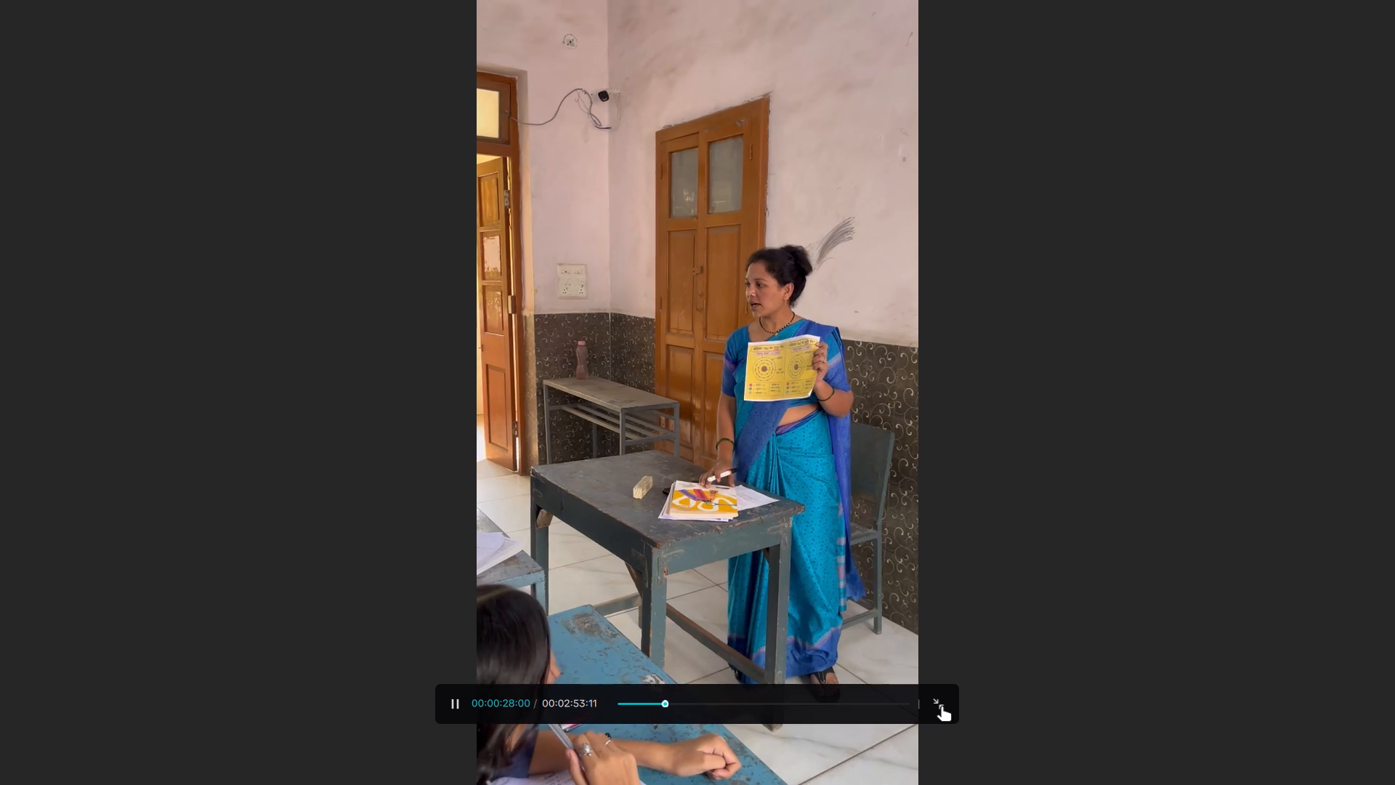
left_click(942, 706)
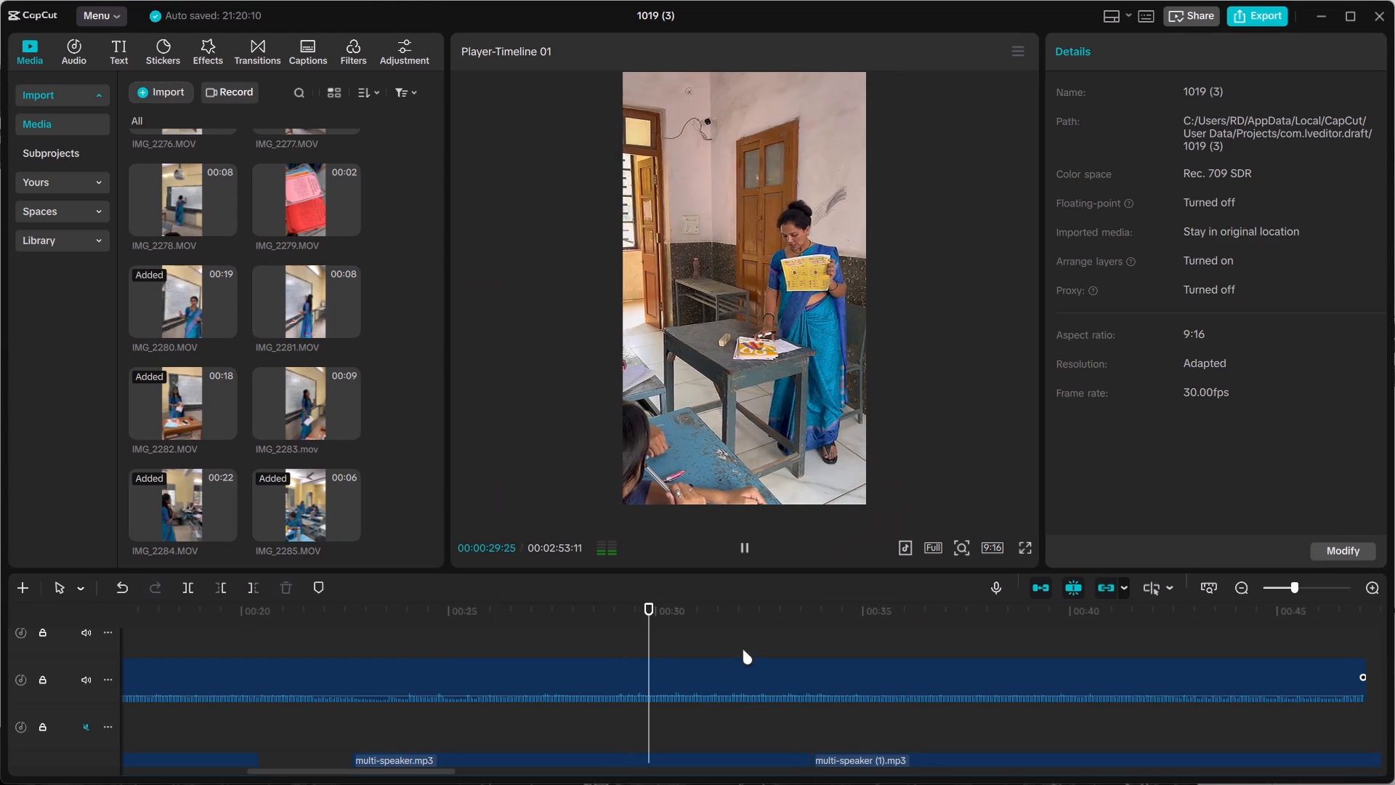
Return the playhead to about 0:22 and play through to about 0:52, checking the multi-speaker narration against the classroom shots.
left_click(1284, 590)
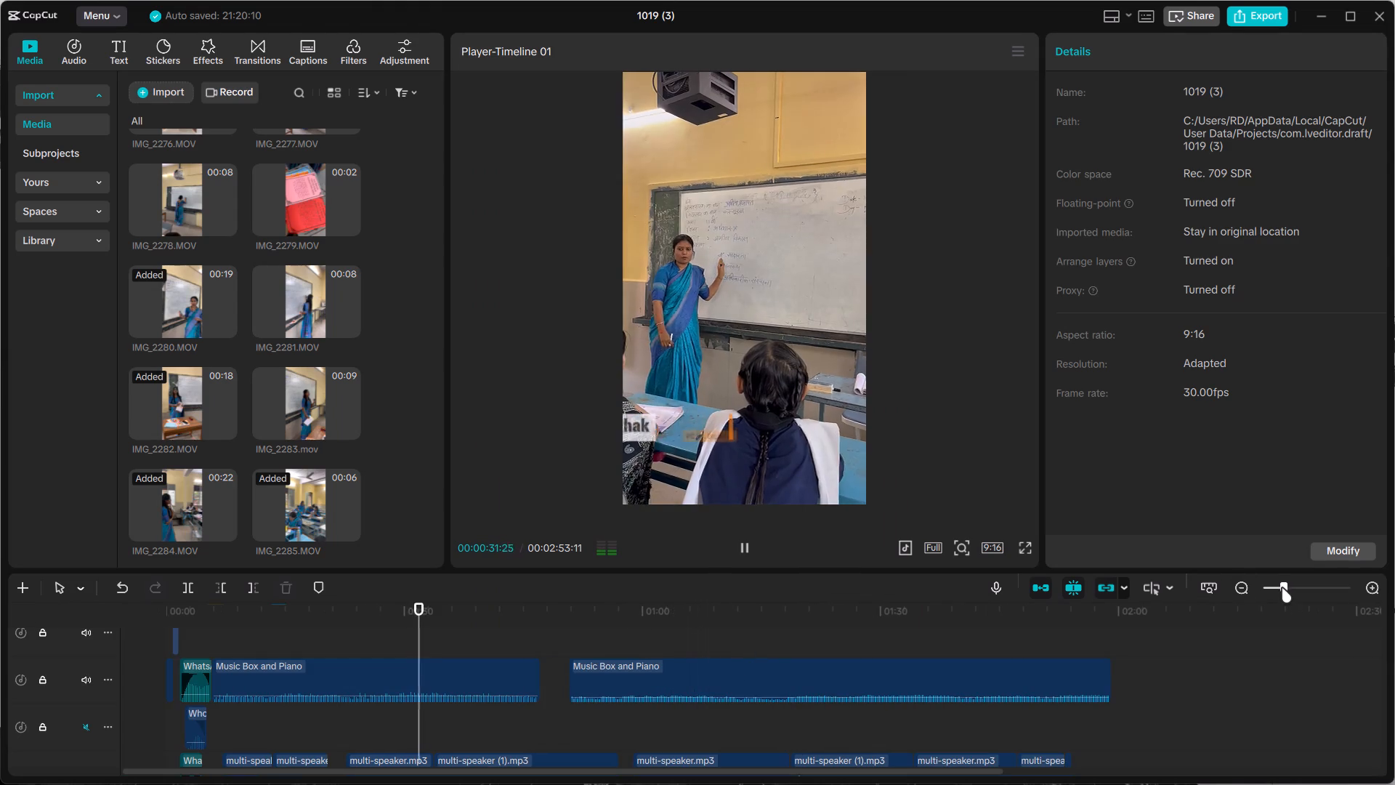
left_click(1277, 585)
left_click_drag(1277, 585, 1285, 579)
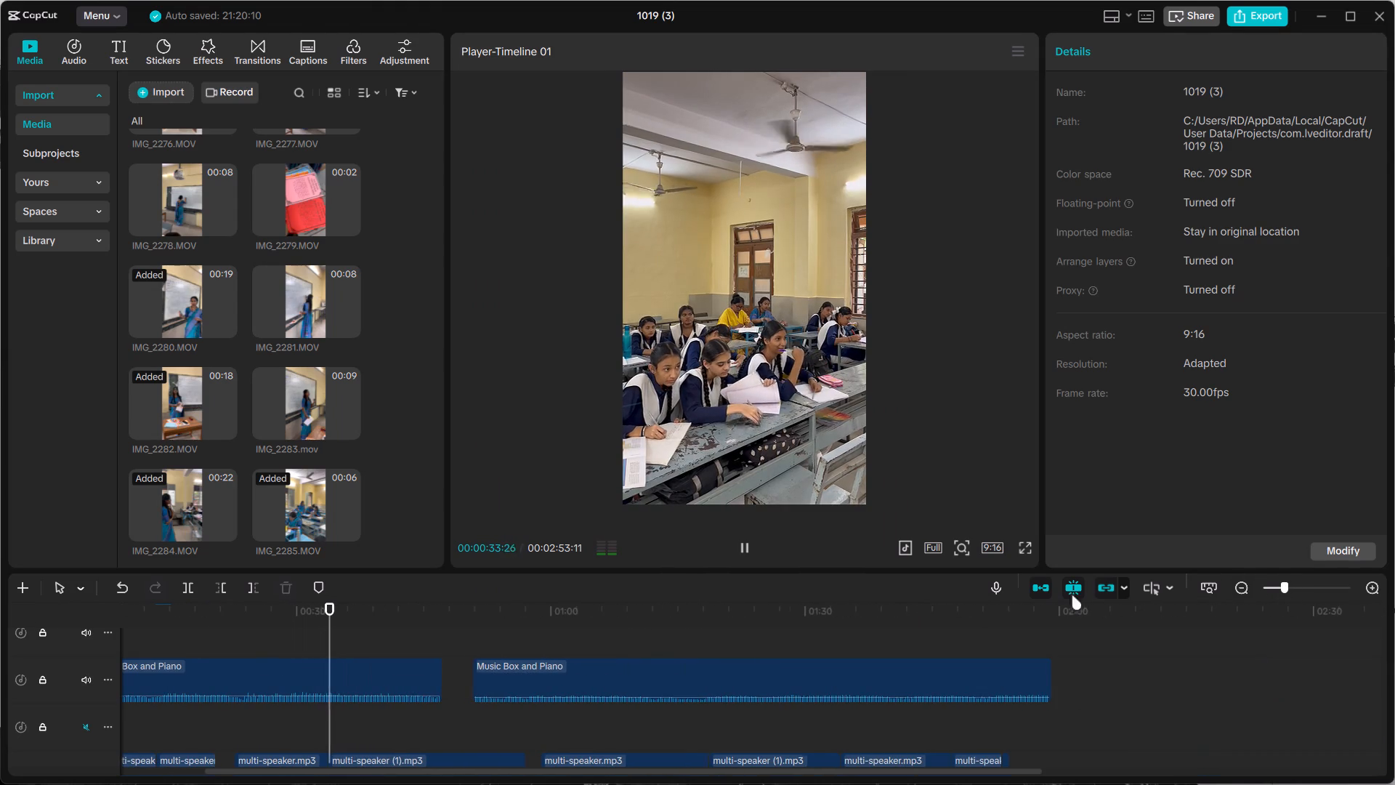
left_click_drag(333, 609, 383, 619)
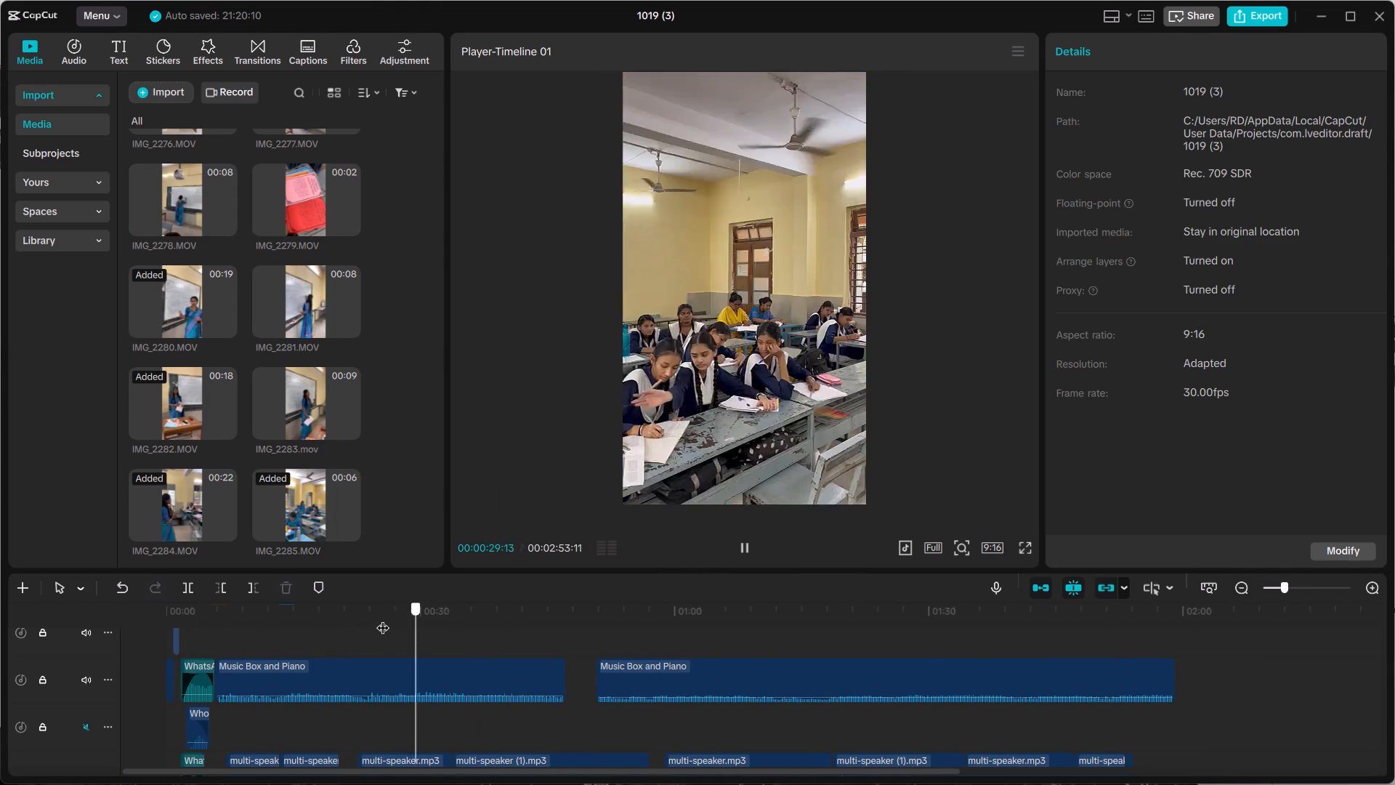
left_click_drag(383, 619, 351, 626)
scroll(450, 658, "down", 5)
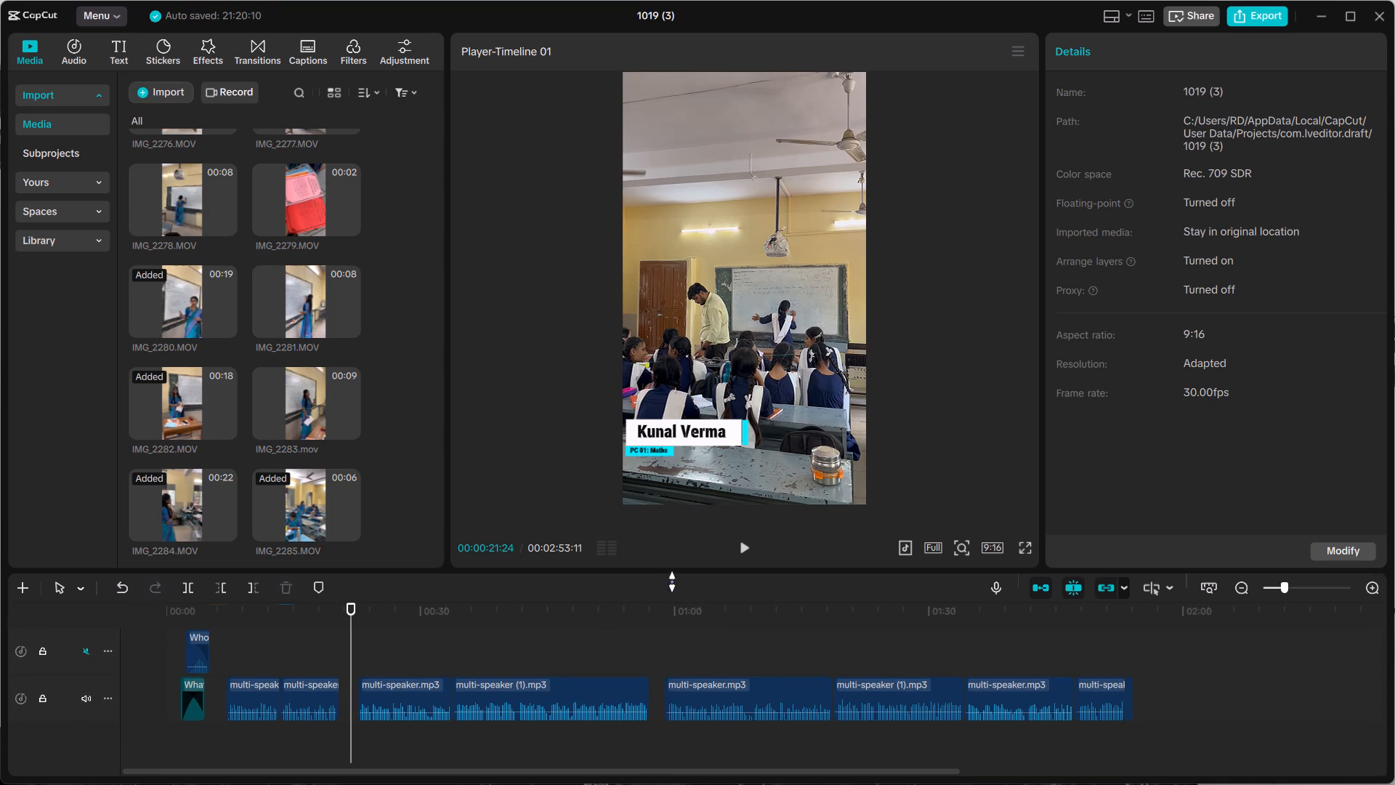
left_click(744, 550)
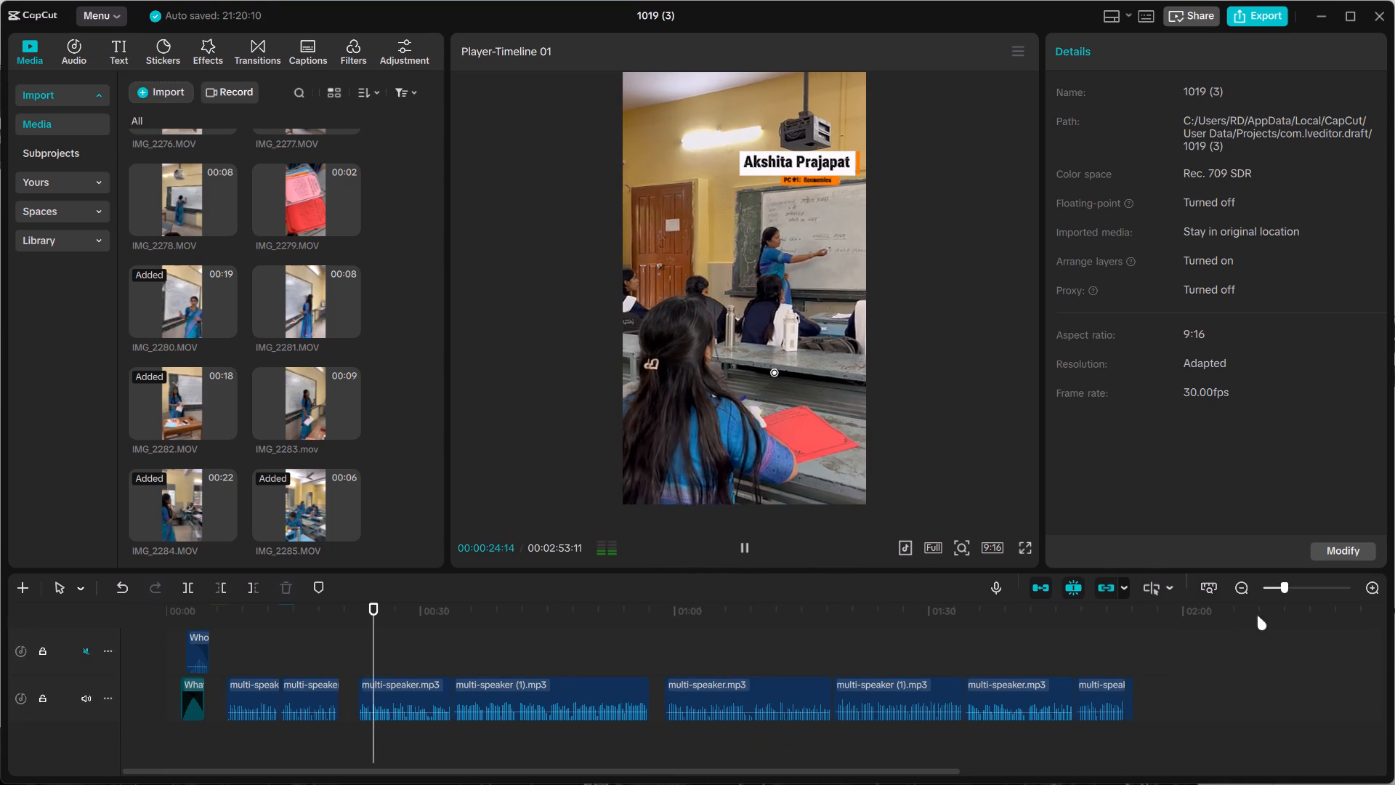
left_click(1294, 586)
scroll(705, 624, "down", 3)
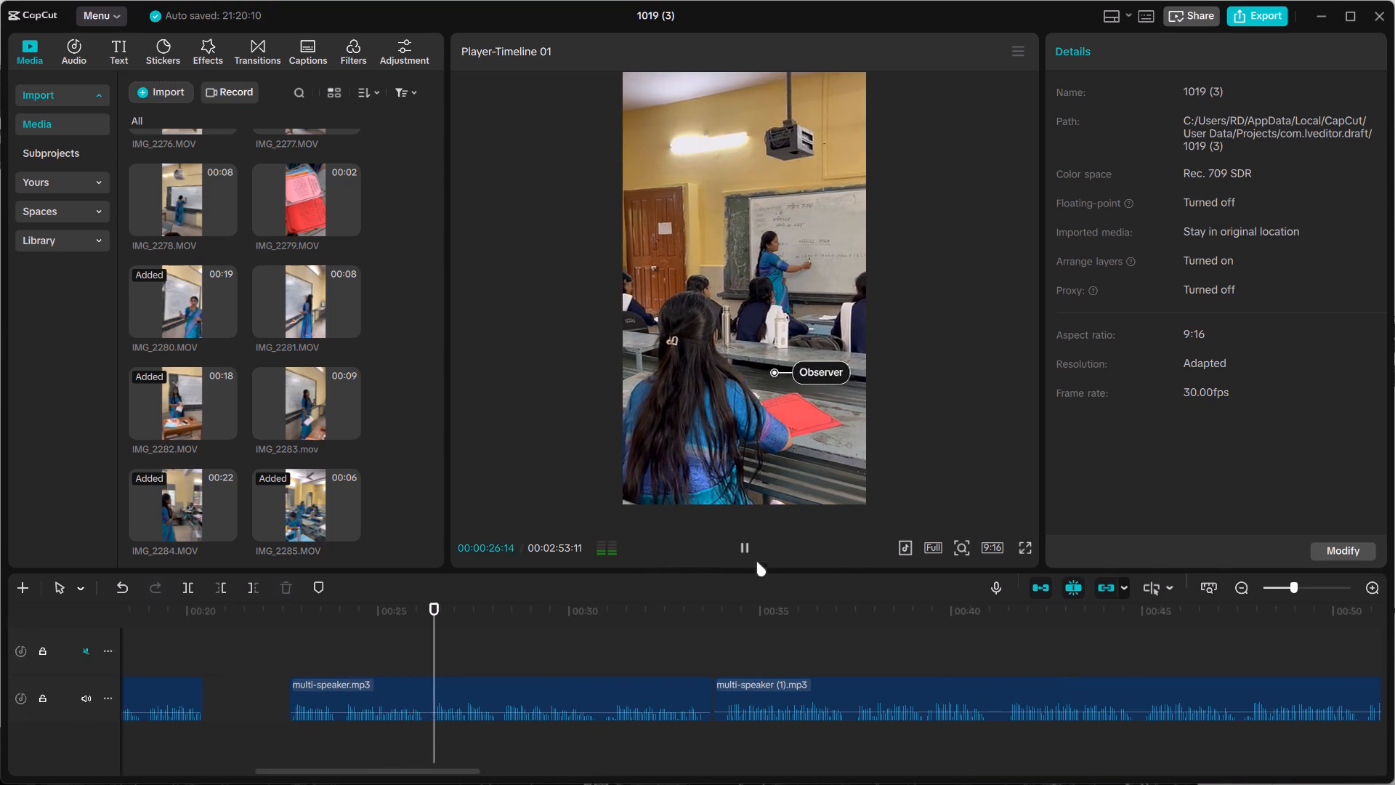
left_click(745, 542)
left_click(745, 542)
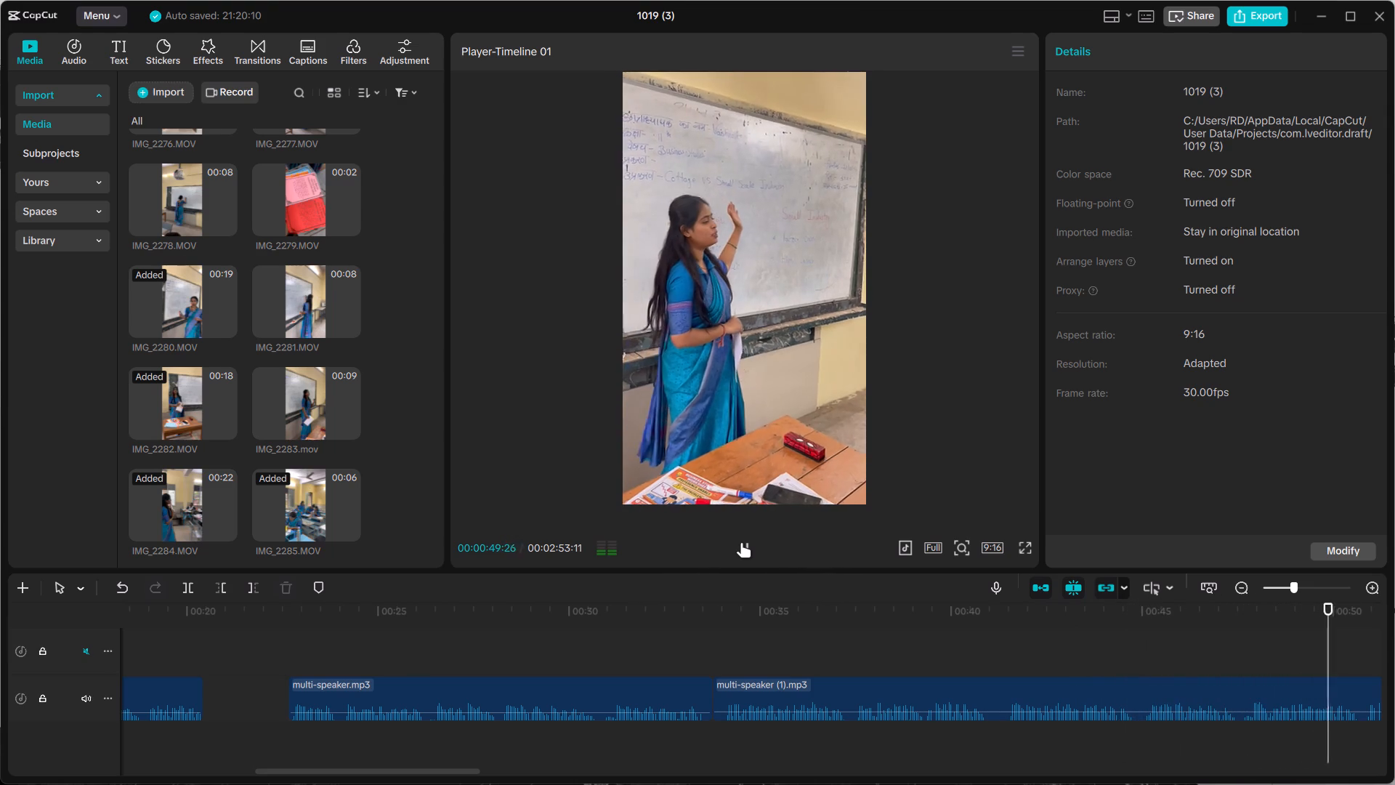
Replay the multi-speaker (1).mp3 narration from about 0:34, listening to how it follows the preceding narration clip.
left_click(1281, 584)
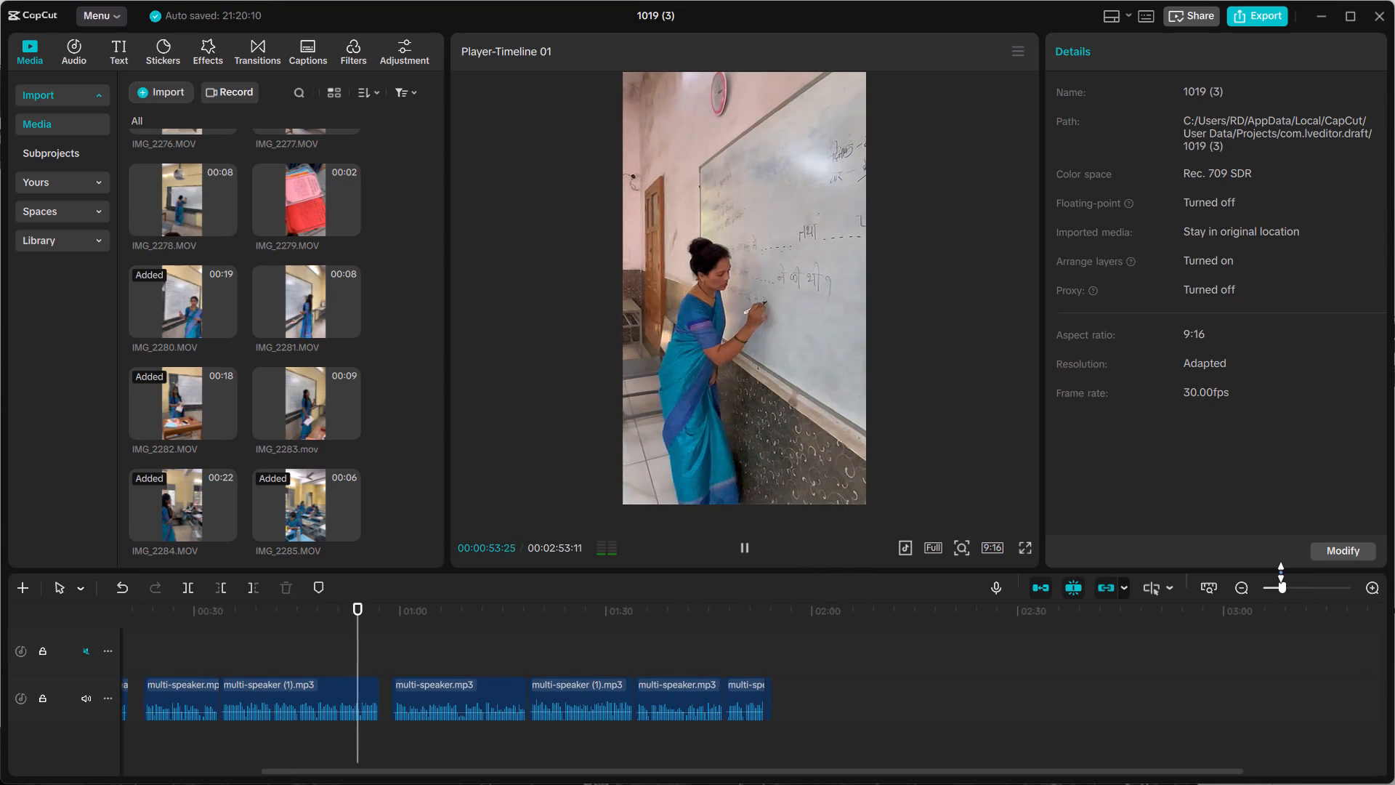
left_click(263, 648)
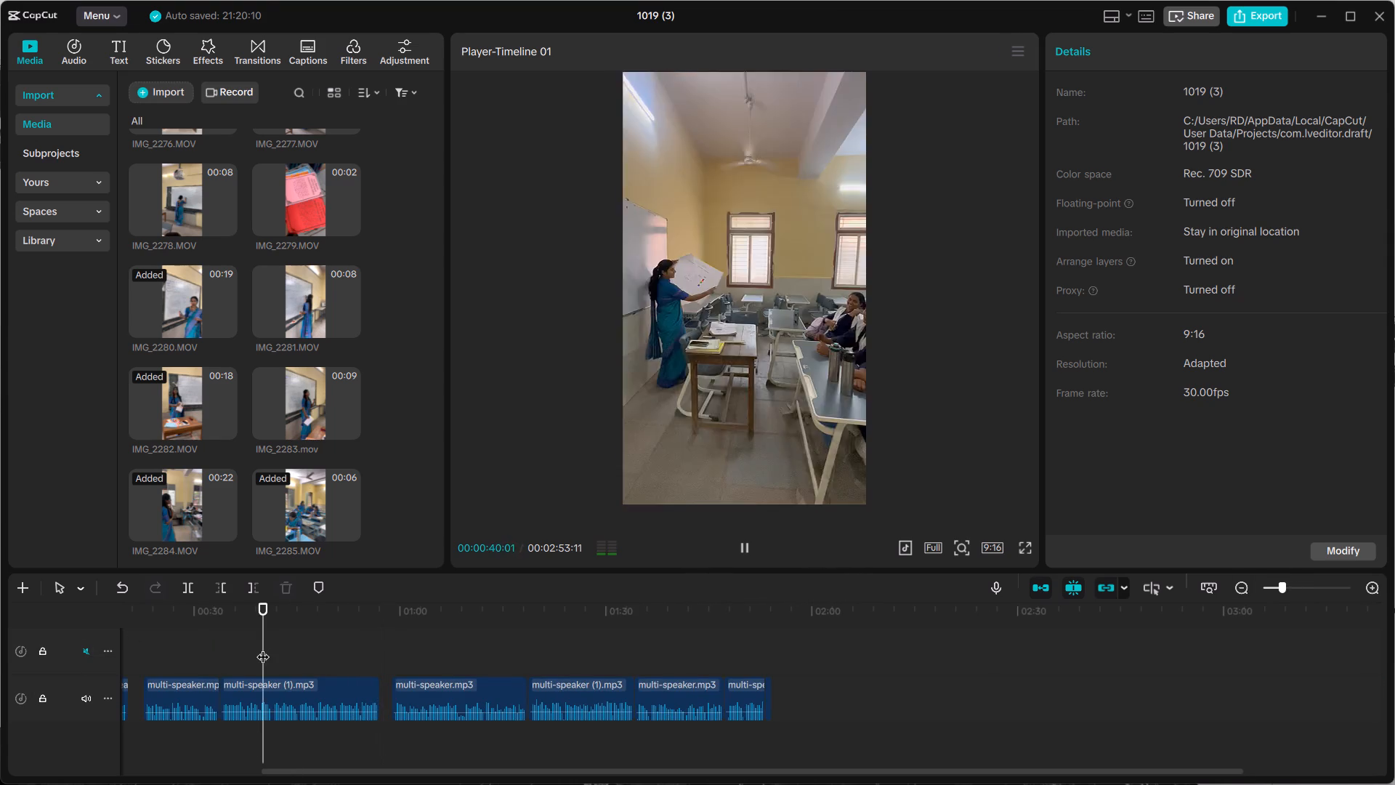
left_click_drag(263, 648, 215, 657)
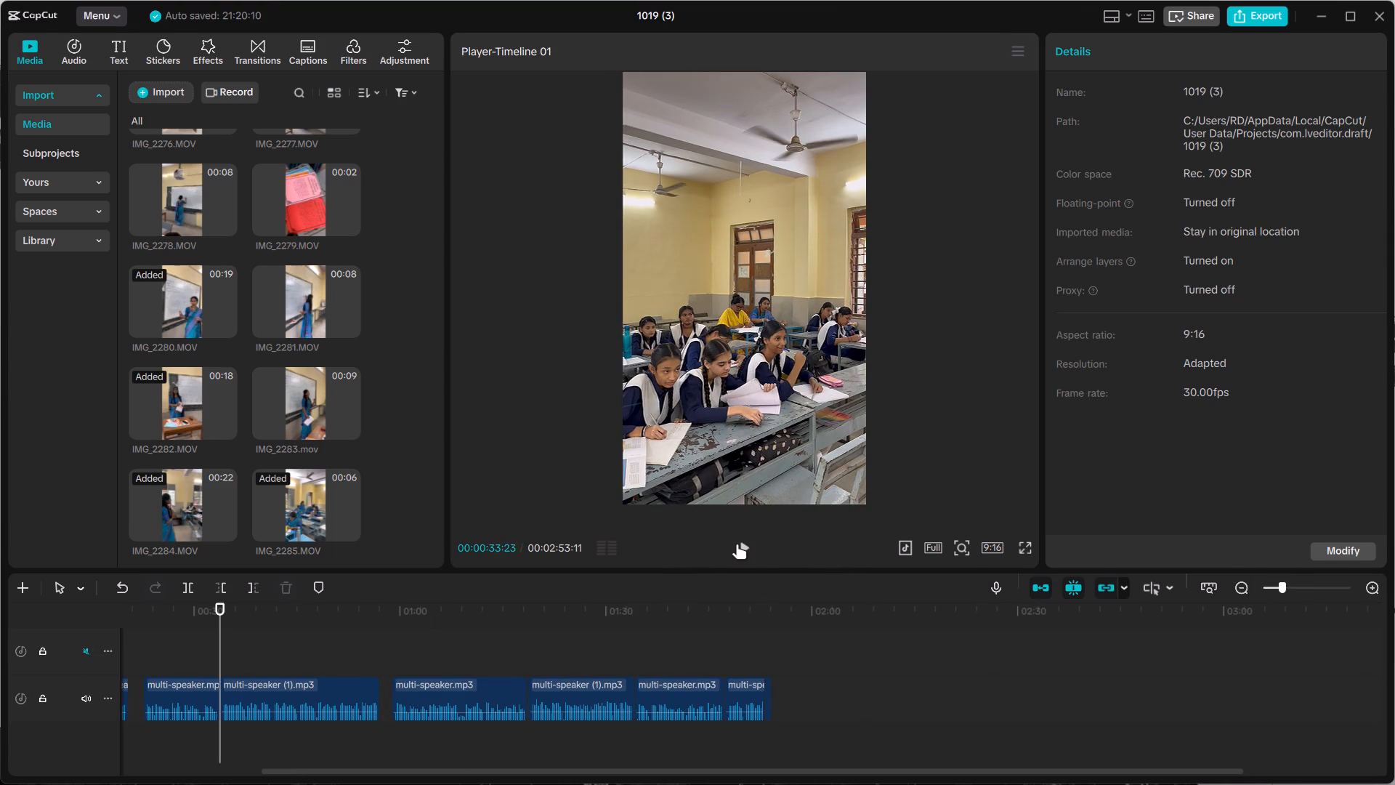
left_click(737, 544)
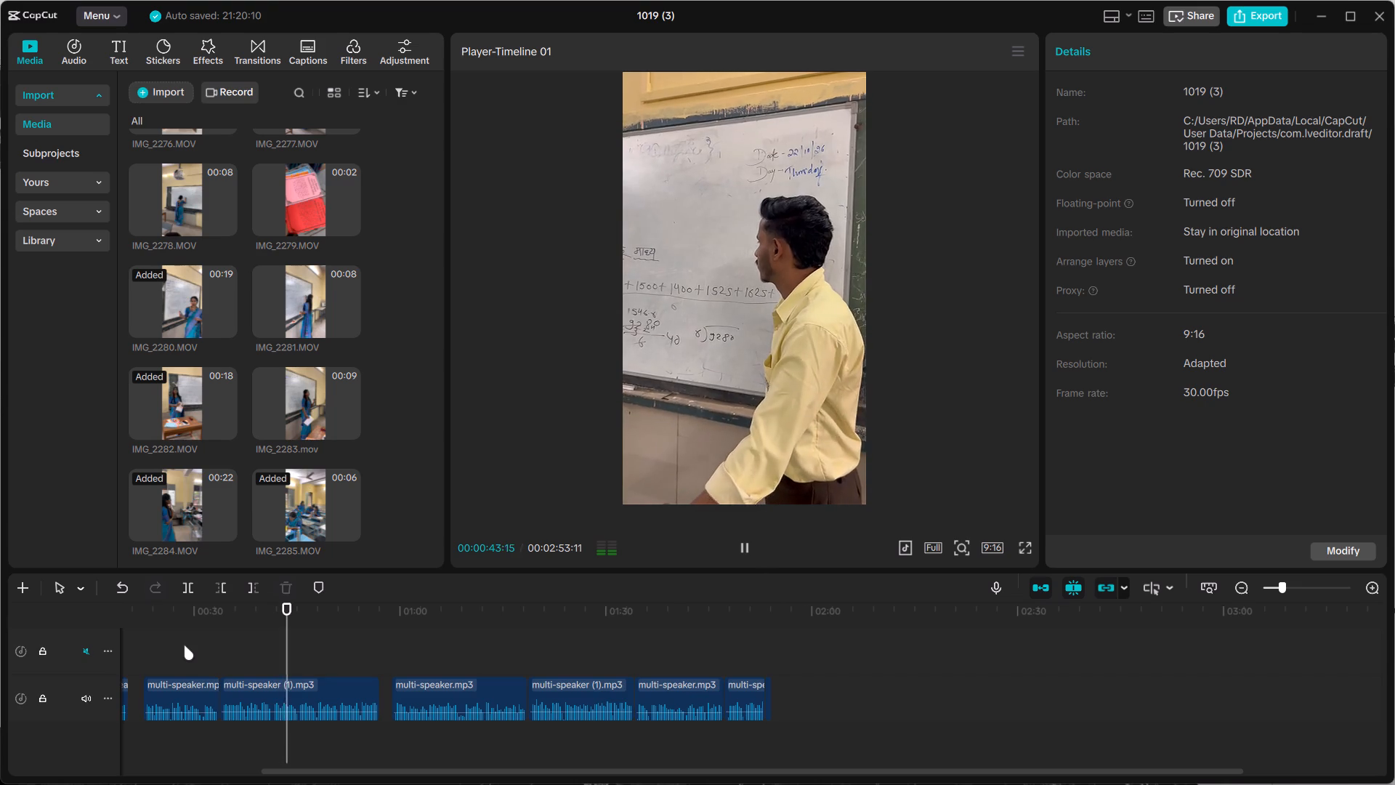
left_click(184, 645)
left_click_drag(184, 645, 252, 640)
left_click(743, 547)
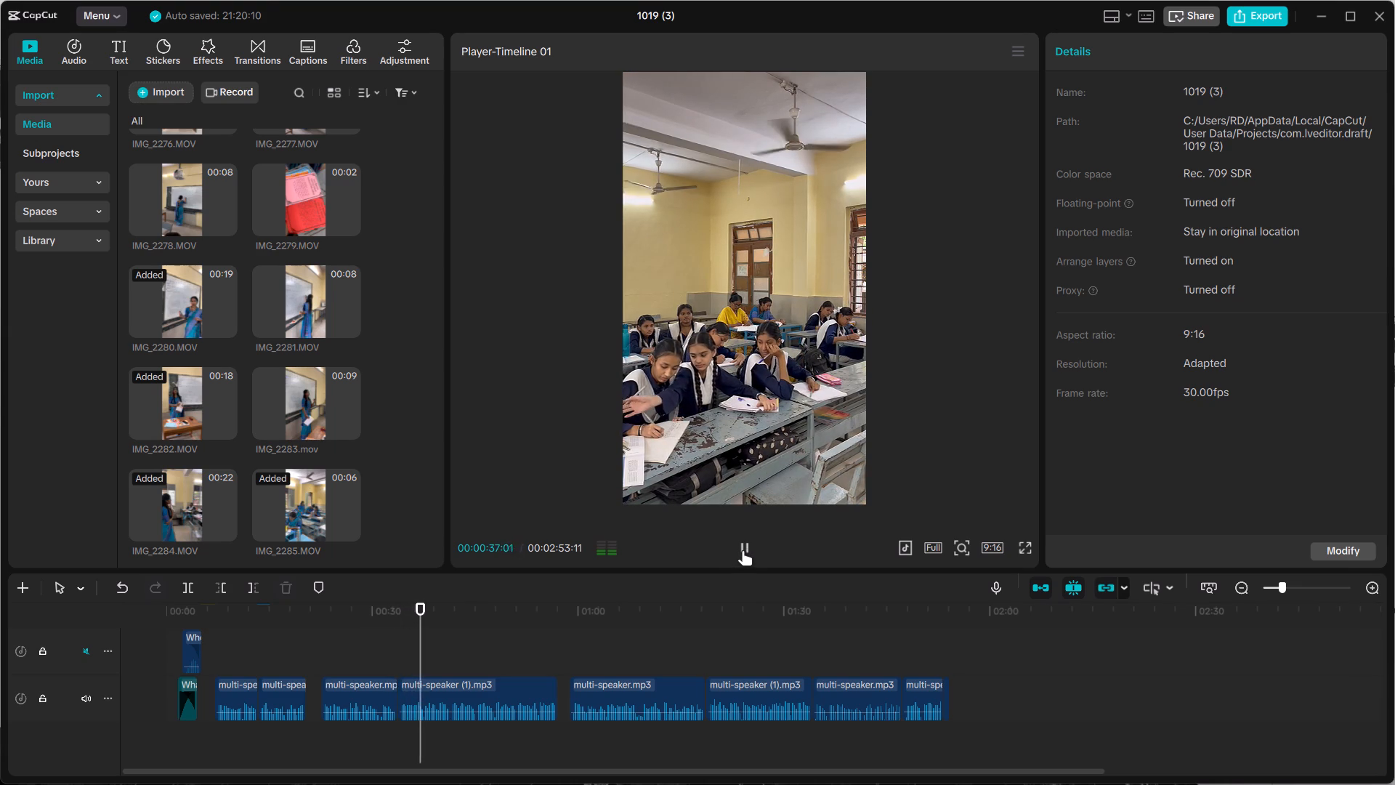
Find the narration pause just after 0:41 and split the multi-speaker (1).mp3 clip there at 00:00:41:07.
left_click(1298, 584)
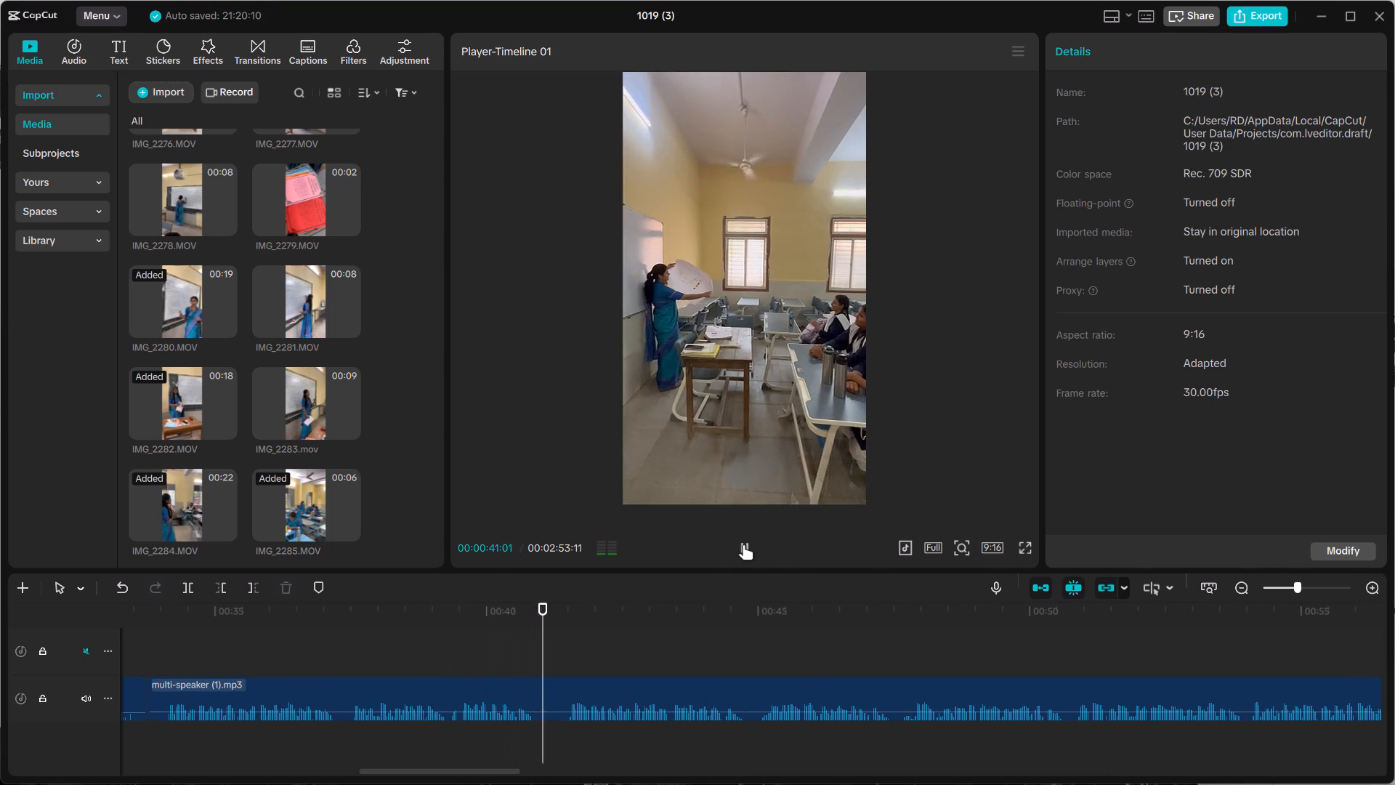
left_click(743, 544)
left_click(743, 544)
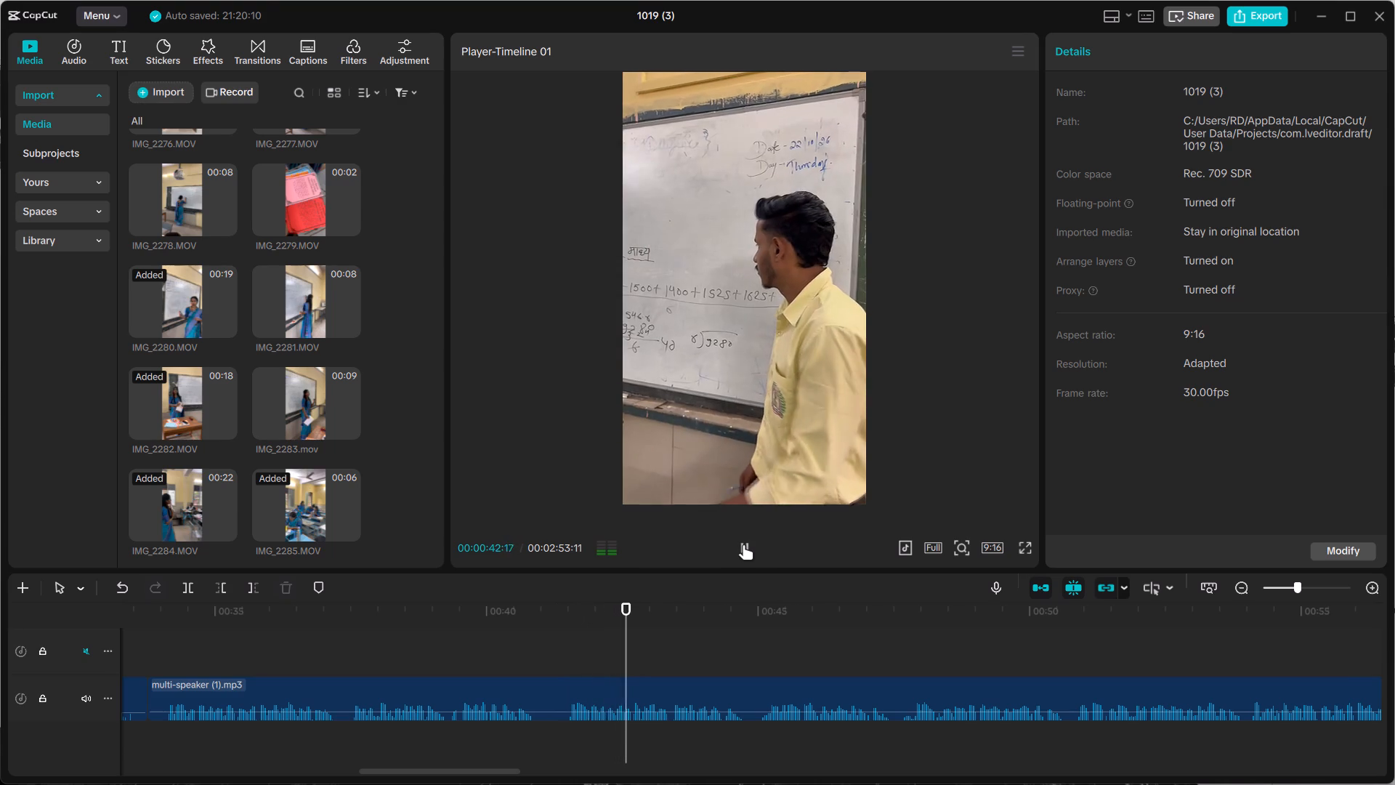
left_click(743, 544)
left_click_drag(643, 642, 561, 642)
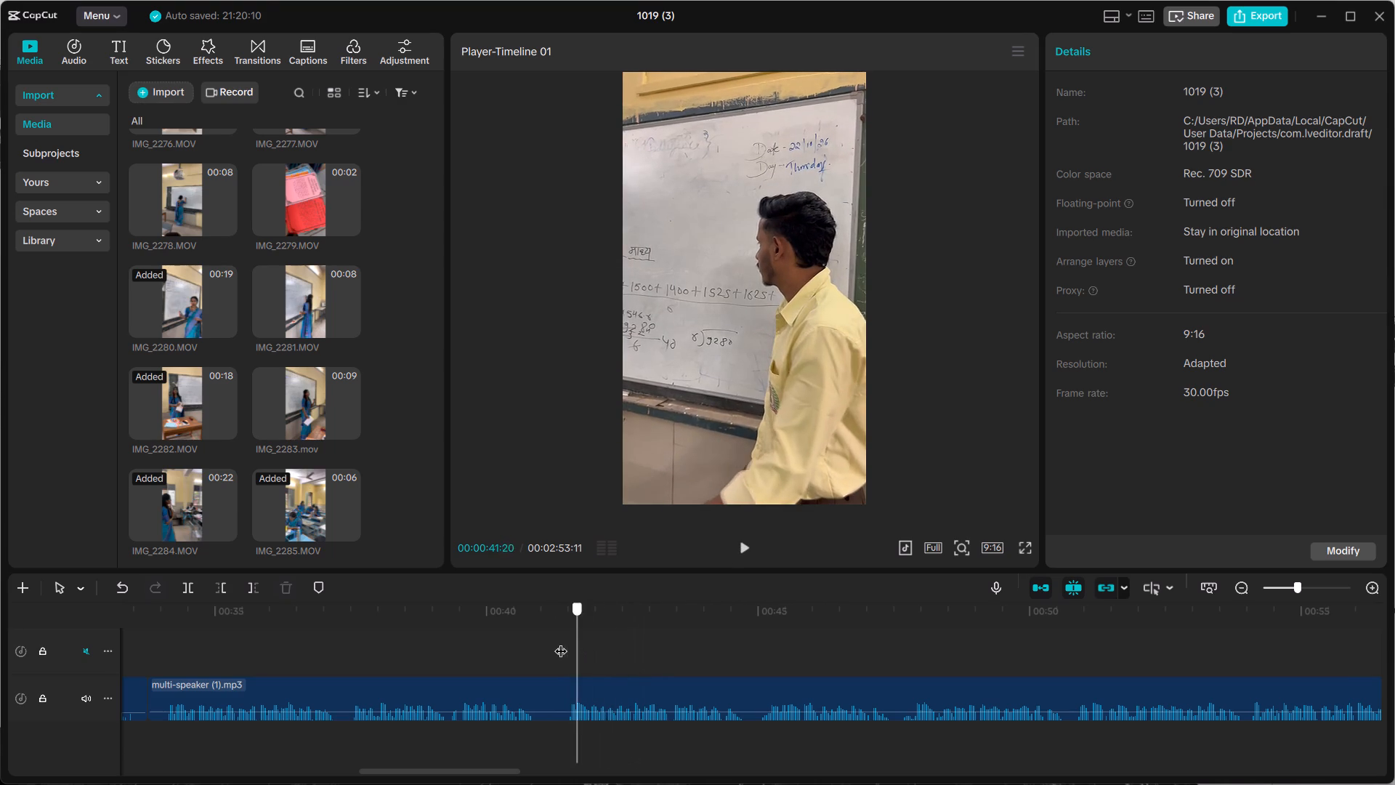
left_click_drag(561, 642, 553, 640)
left_click(578, 686)
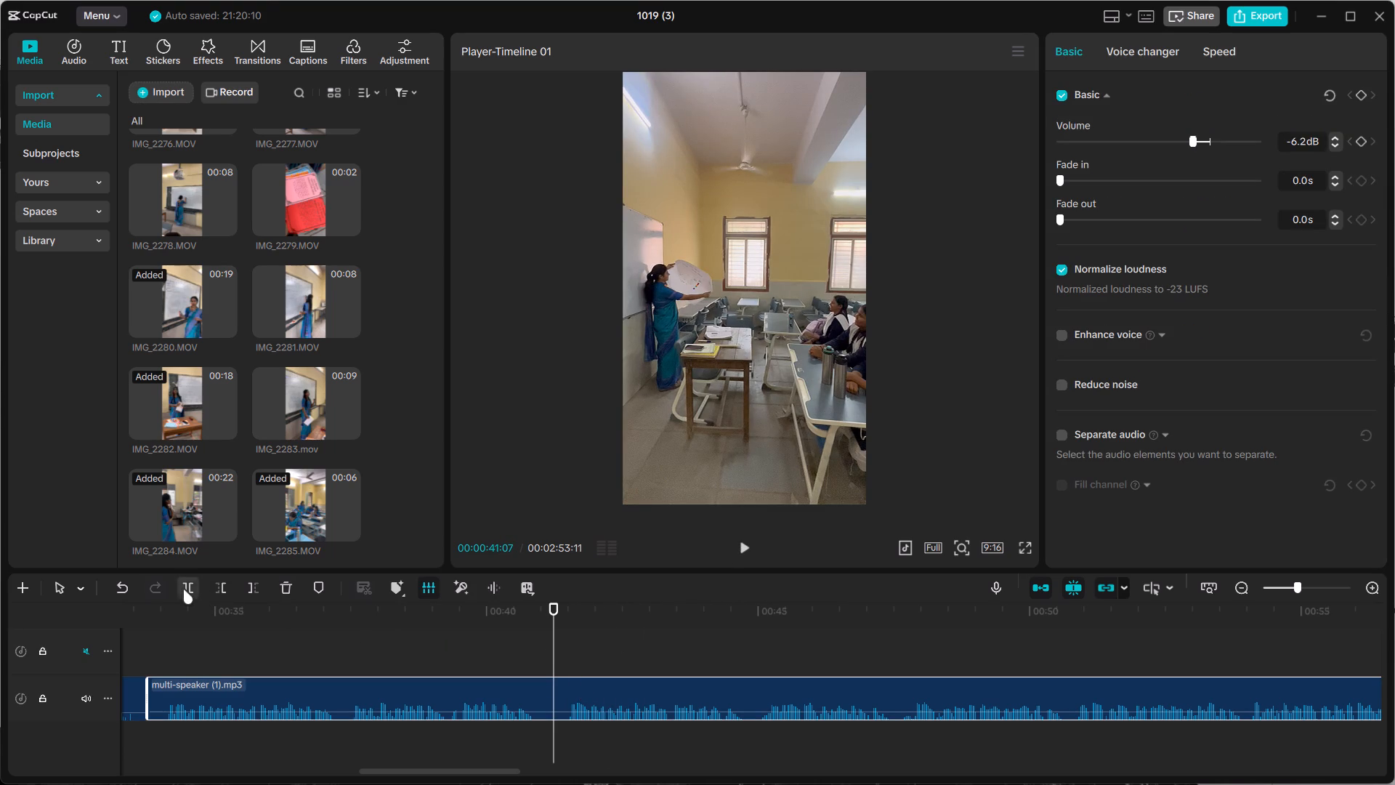
left_click(183, 589)
Play the second part of the split multi-speaker (1).mp3 narration and delete that part.
left_click(745, 549)
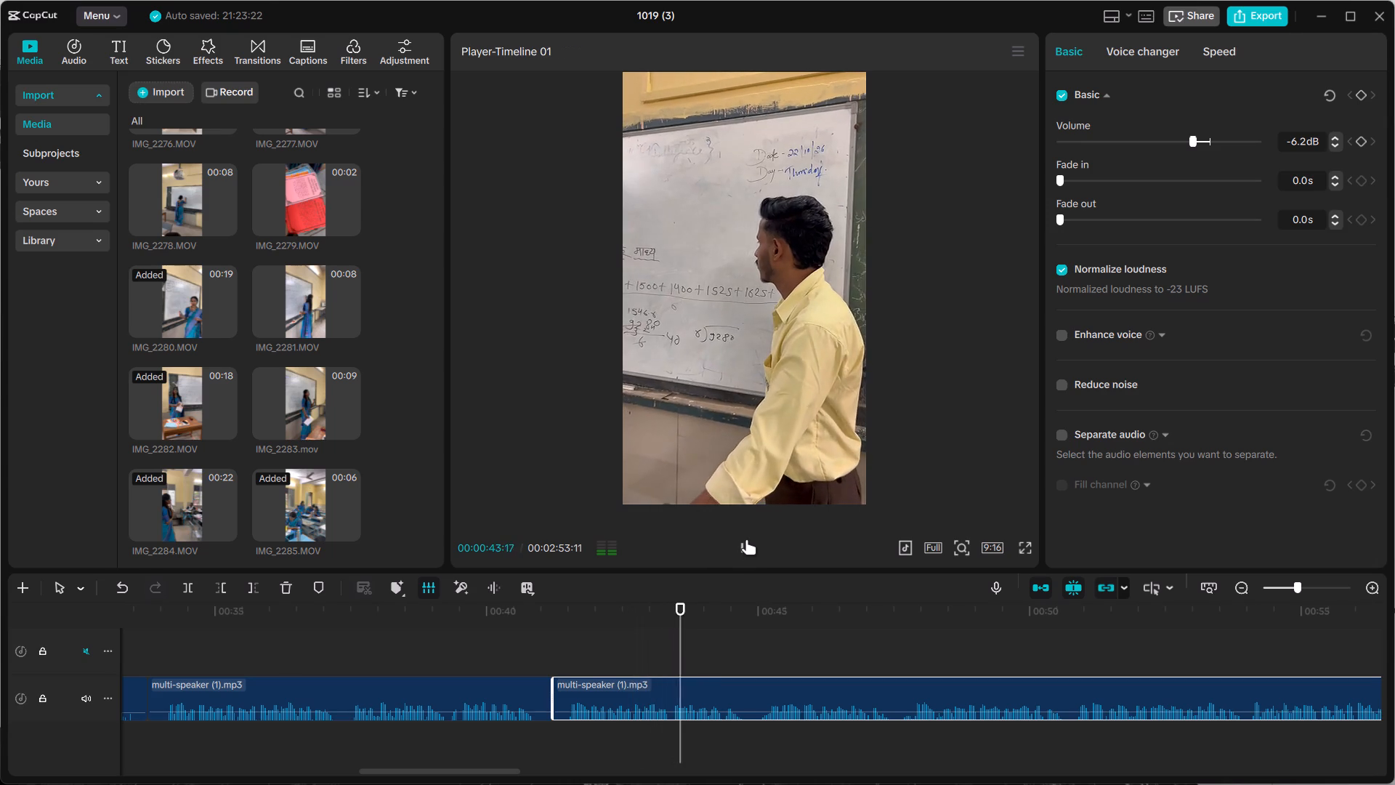
left_click(1286, 587)
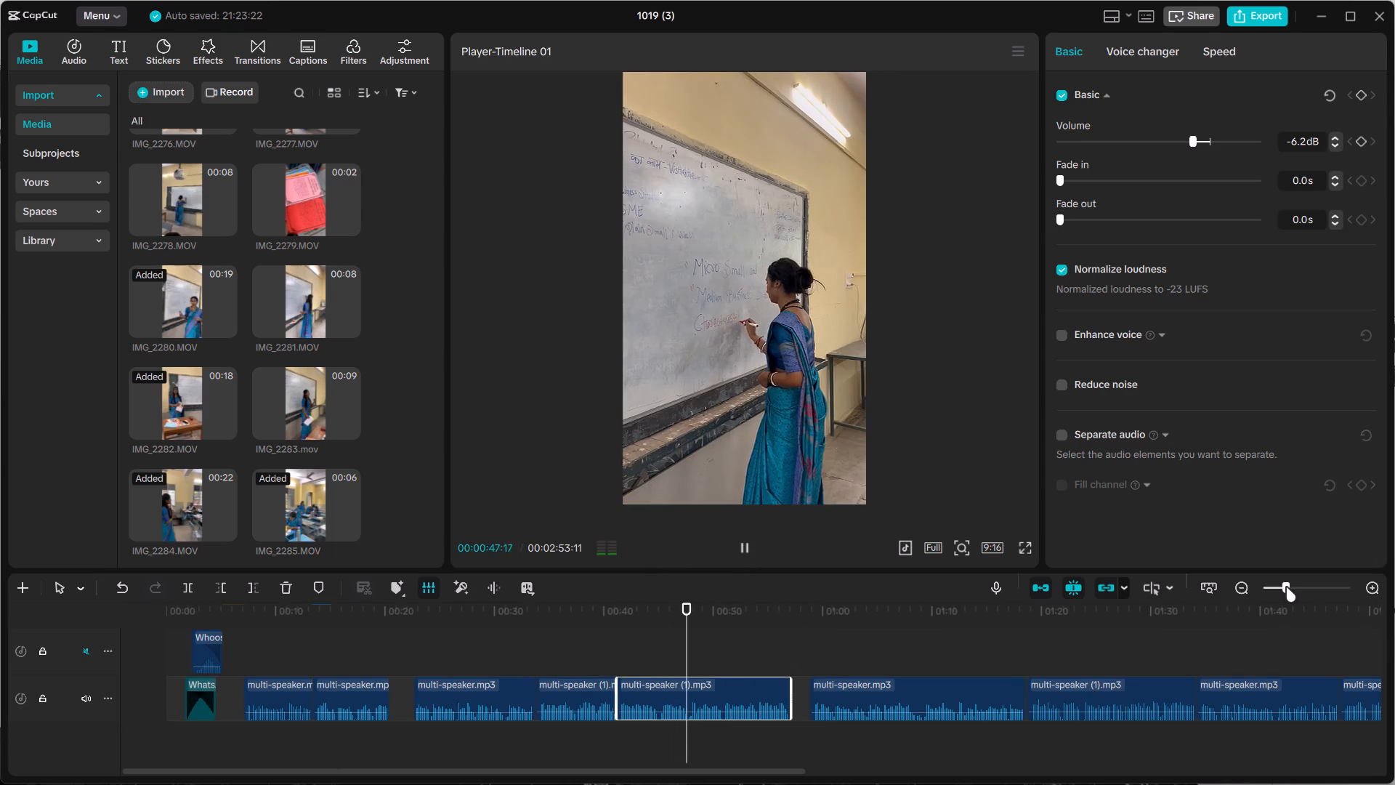
left_click(1286, 587)
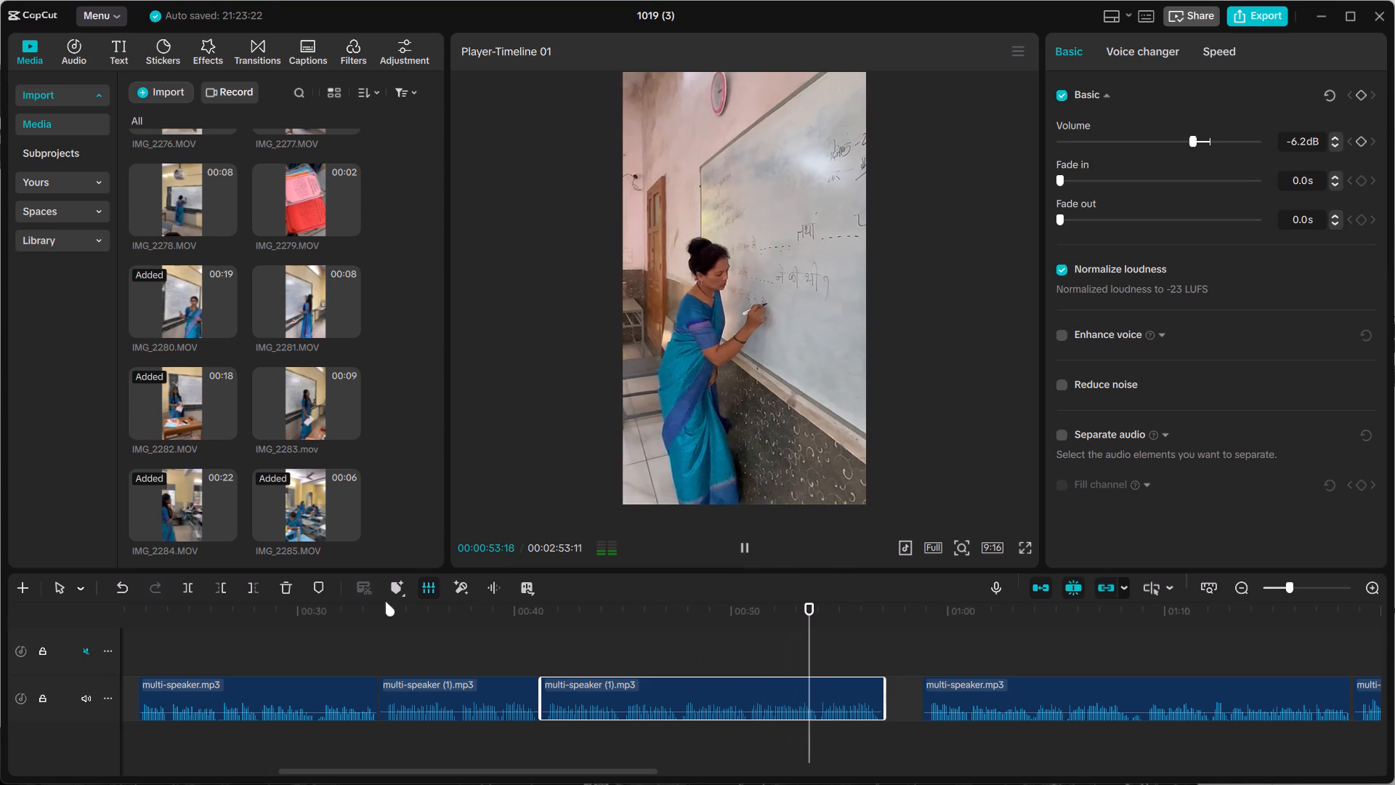
left_click(288, 587)
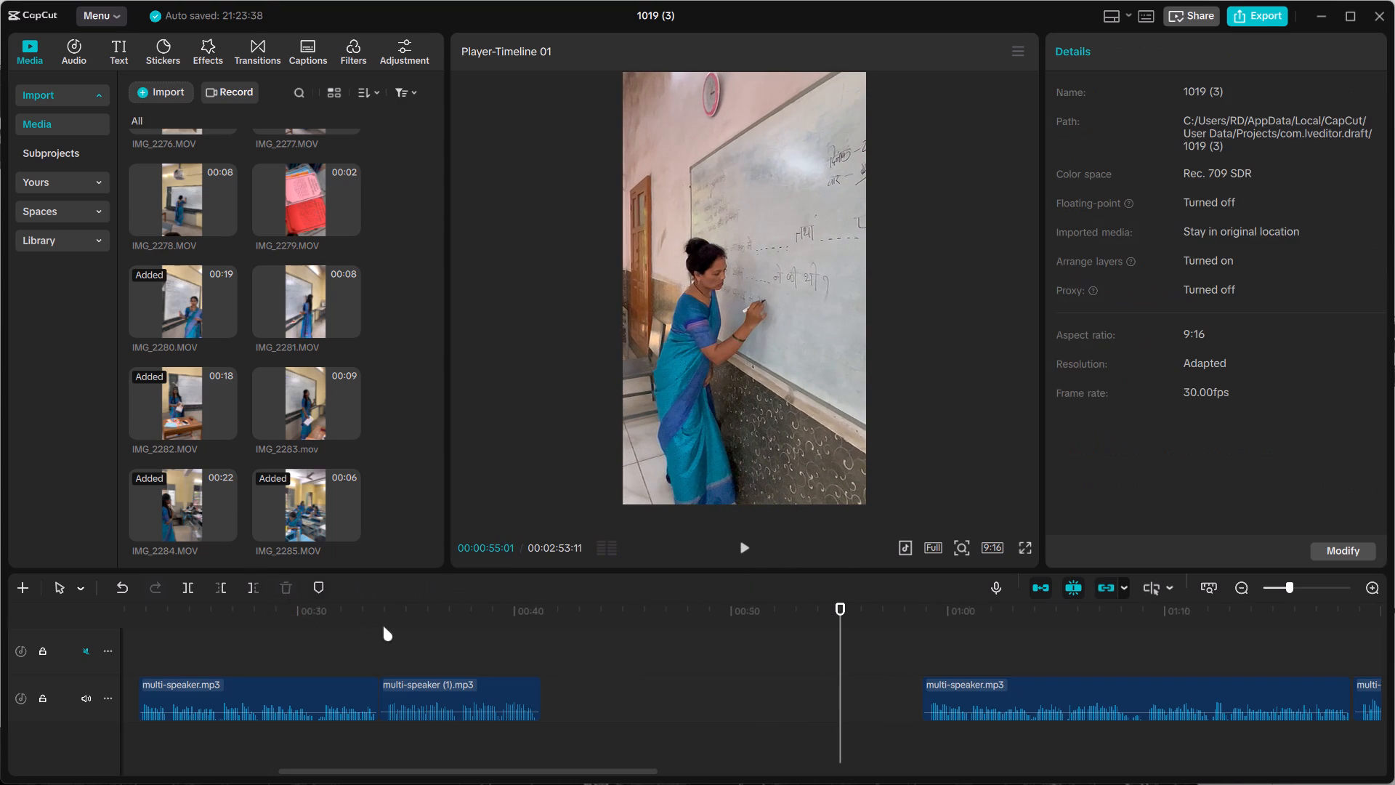
Replay the remaining multi-speaker (1).mp3 narration from about 0:35 through its end just after 0:41.
left_click(409, 637)
left_click(748, 550)
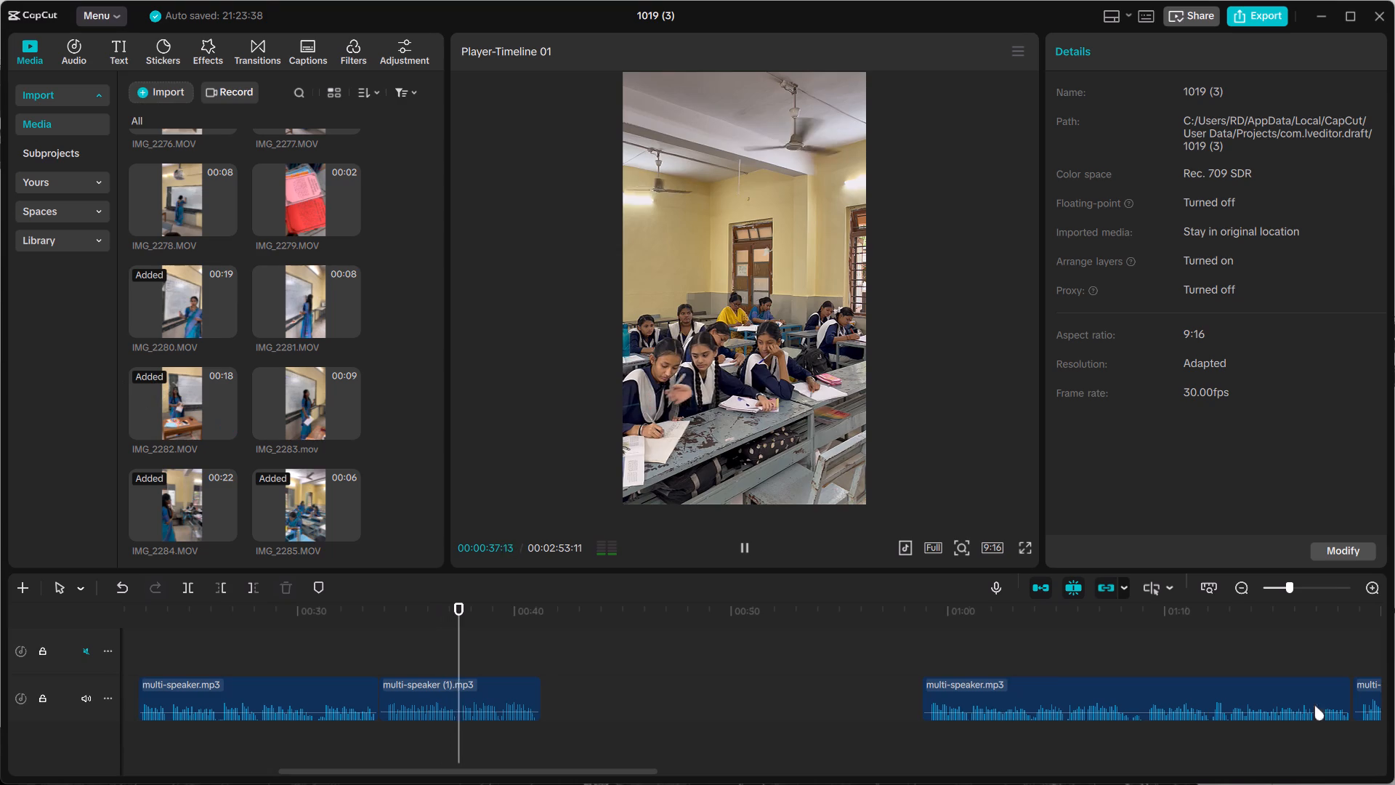
left_click(1281, 579)
left_click(1281, 585)
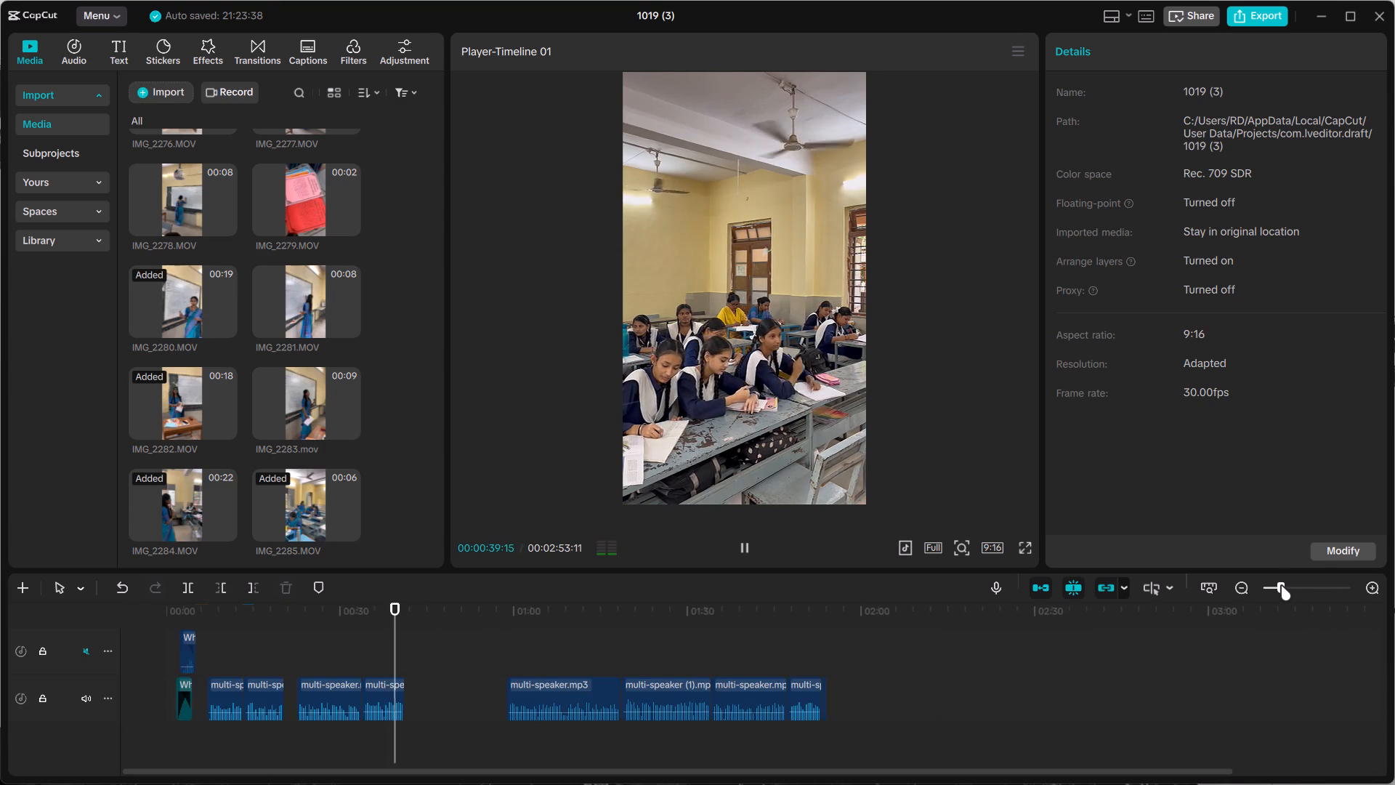
left_click_drag(1281, 585, 1295, 585)
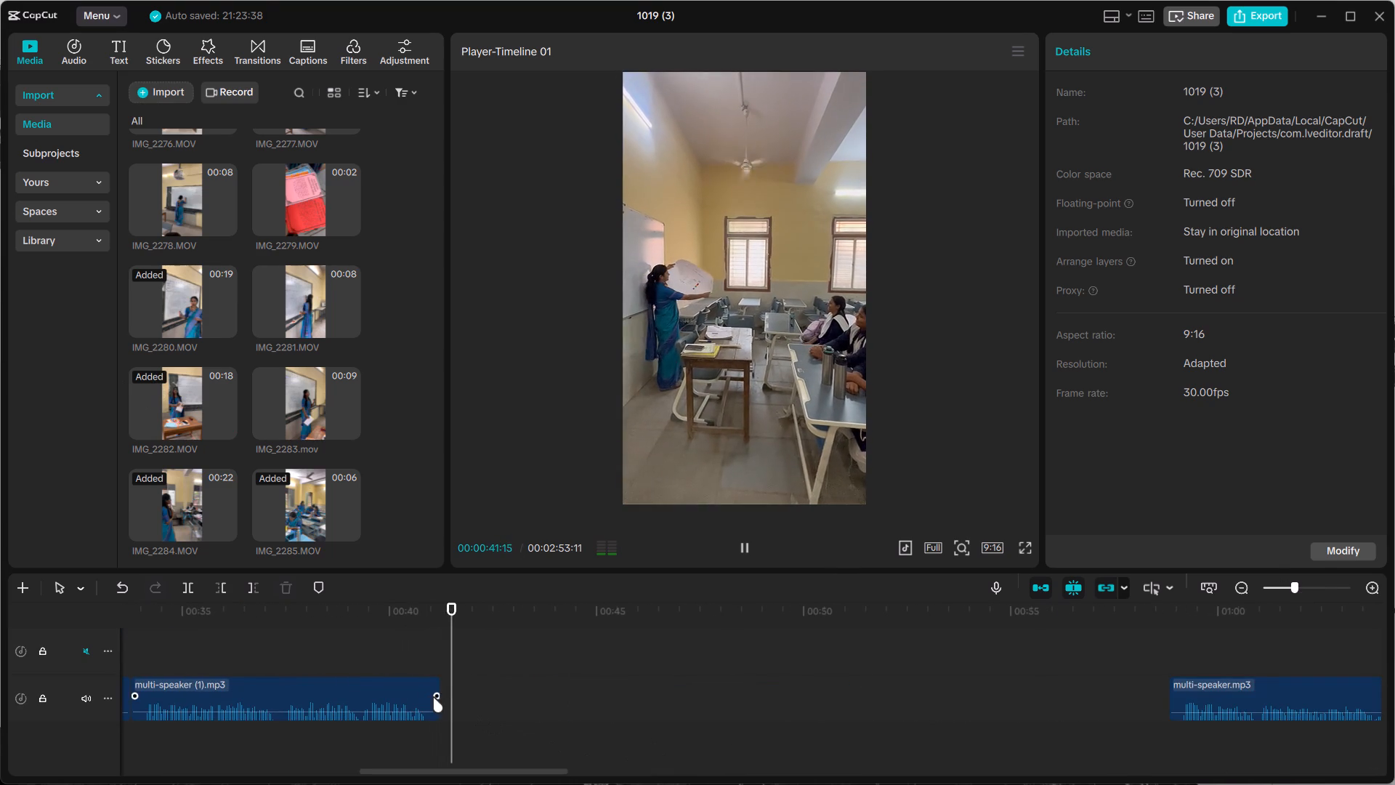
Extend the end of the multi-speaker (1).mp3 clip until it meets the start of multi-speaker.mp3 just before 0:59.
left_click(418, 669)
left_click(429, 699)
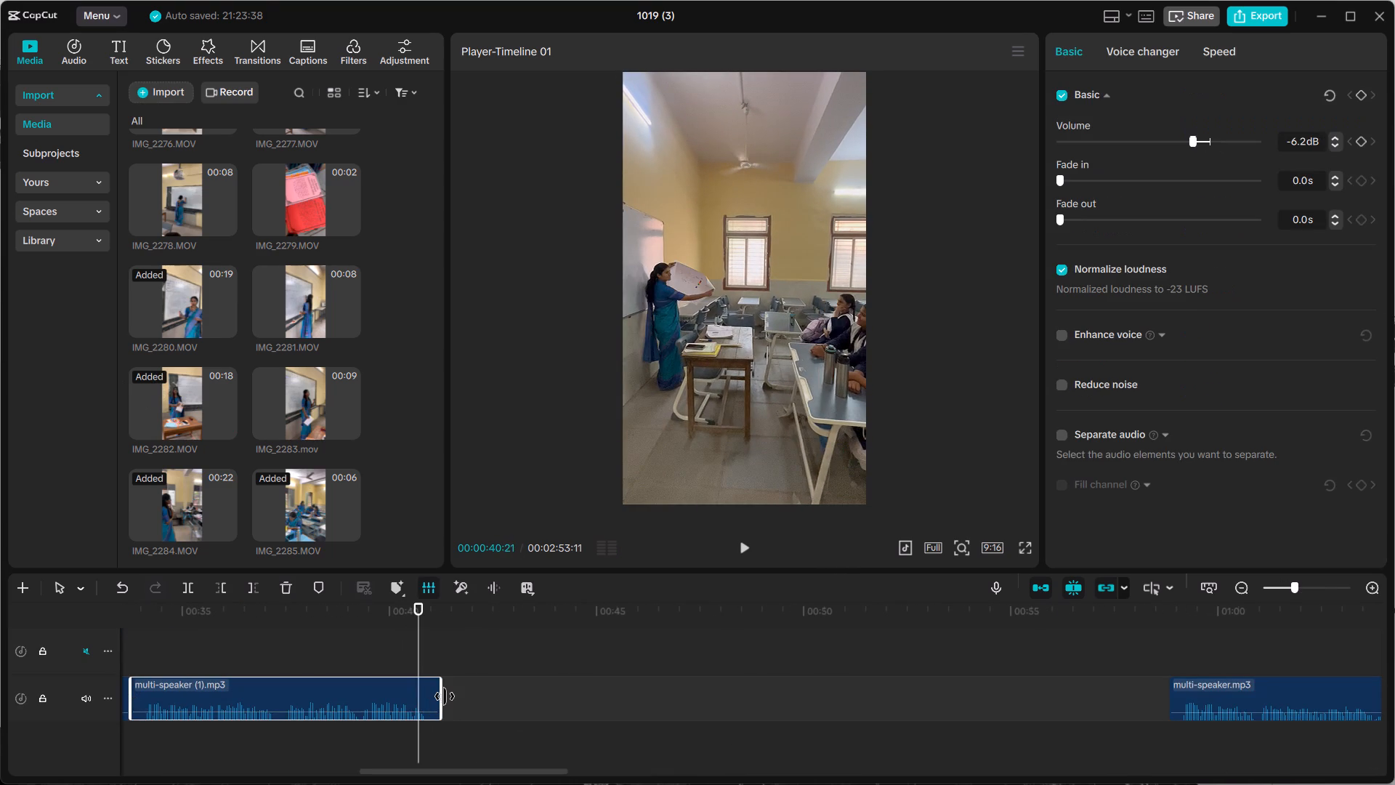
left_click_drag(445, 696, 601, 704)
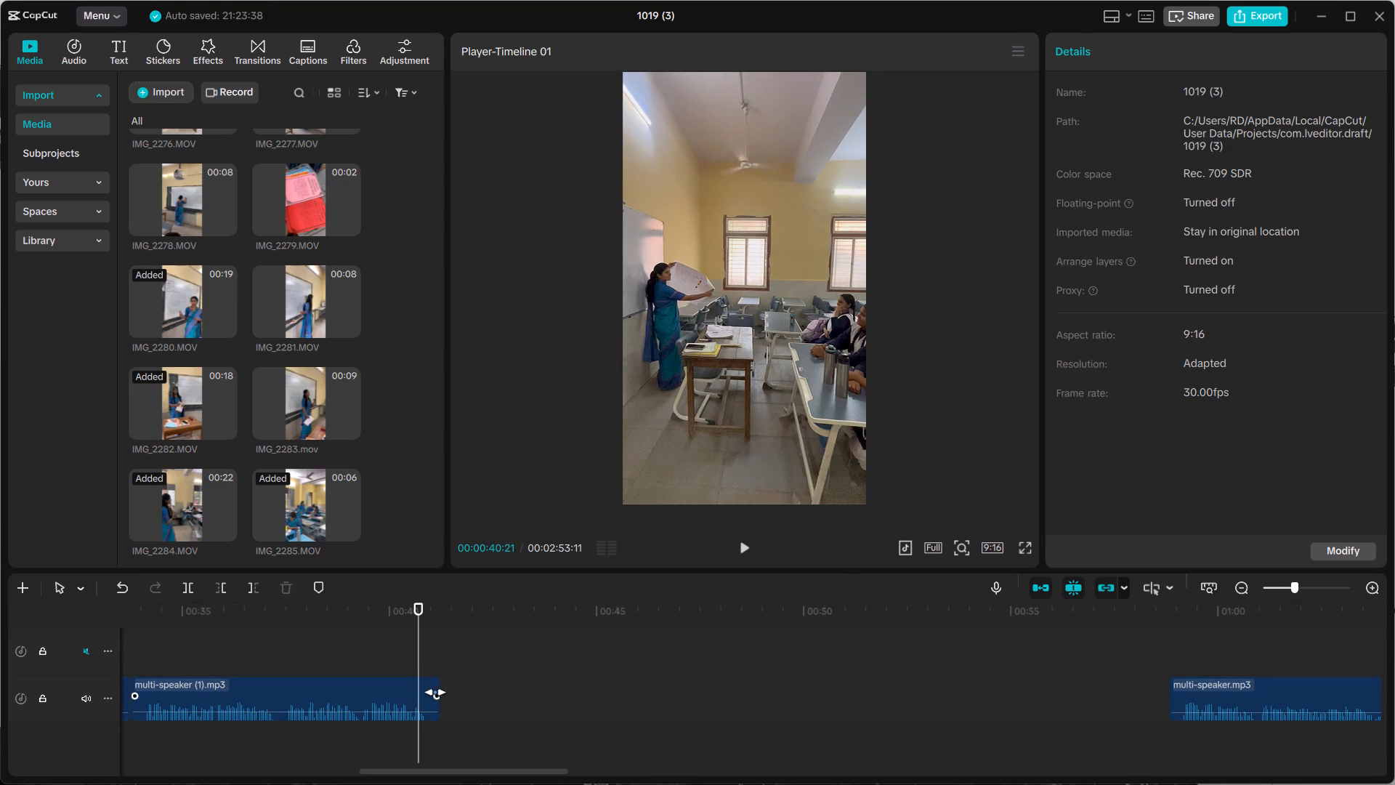
left_click(433, 692)
left_click_drag(442, 690, 471, 691)
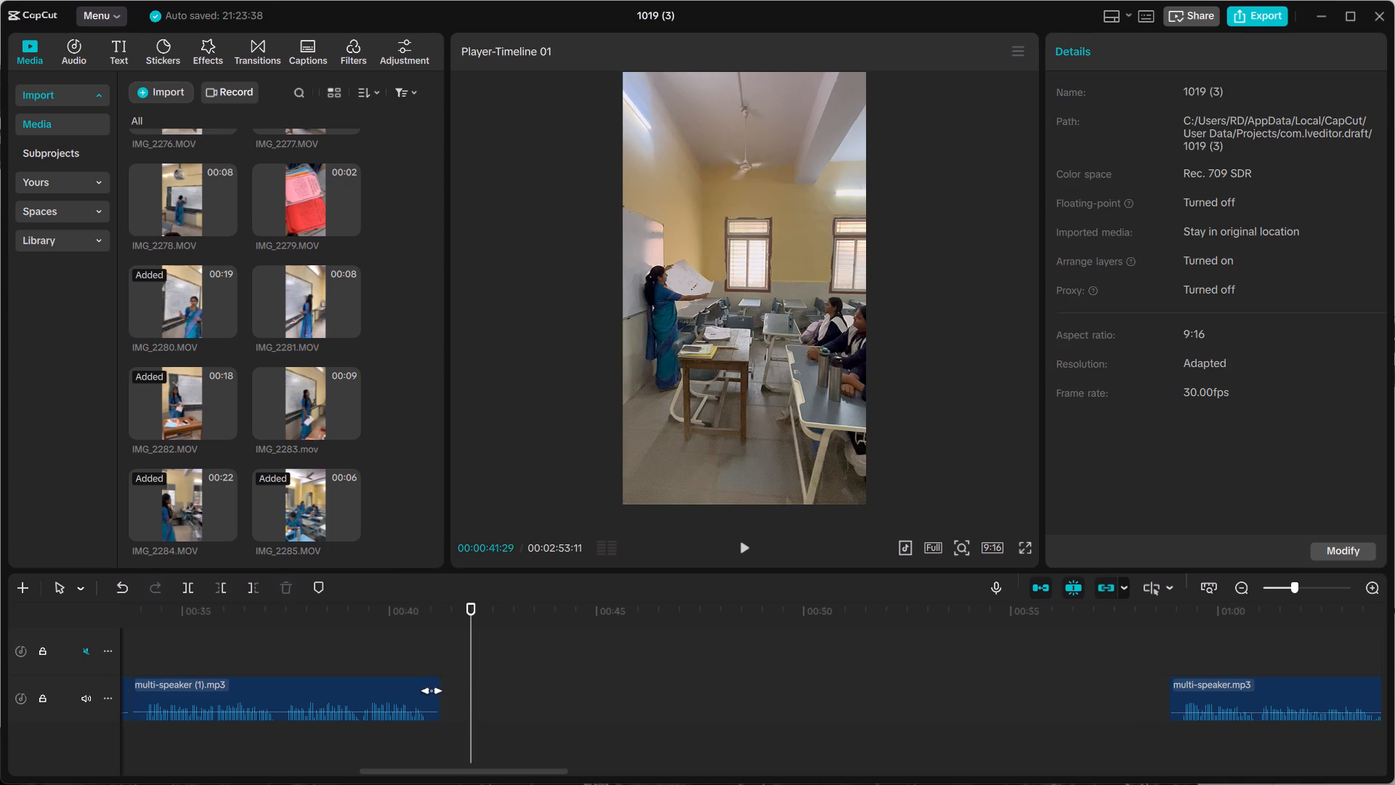
left_click(418, 690)
left_click_drag(439, 681, 713, 693)
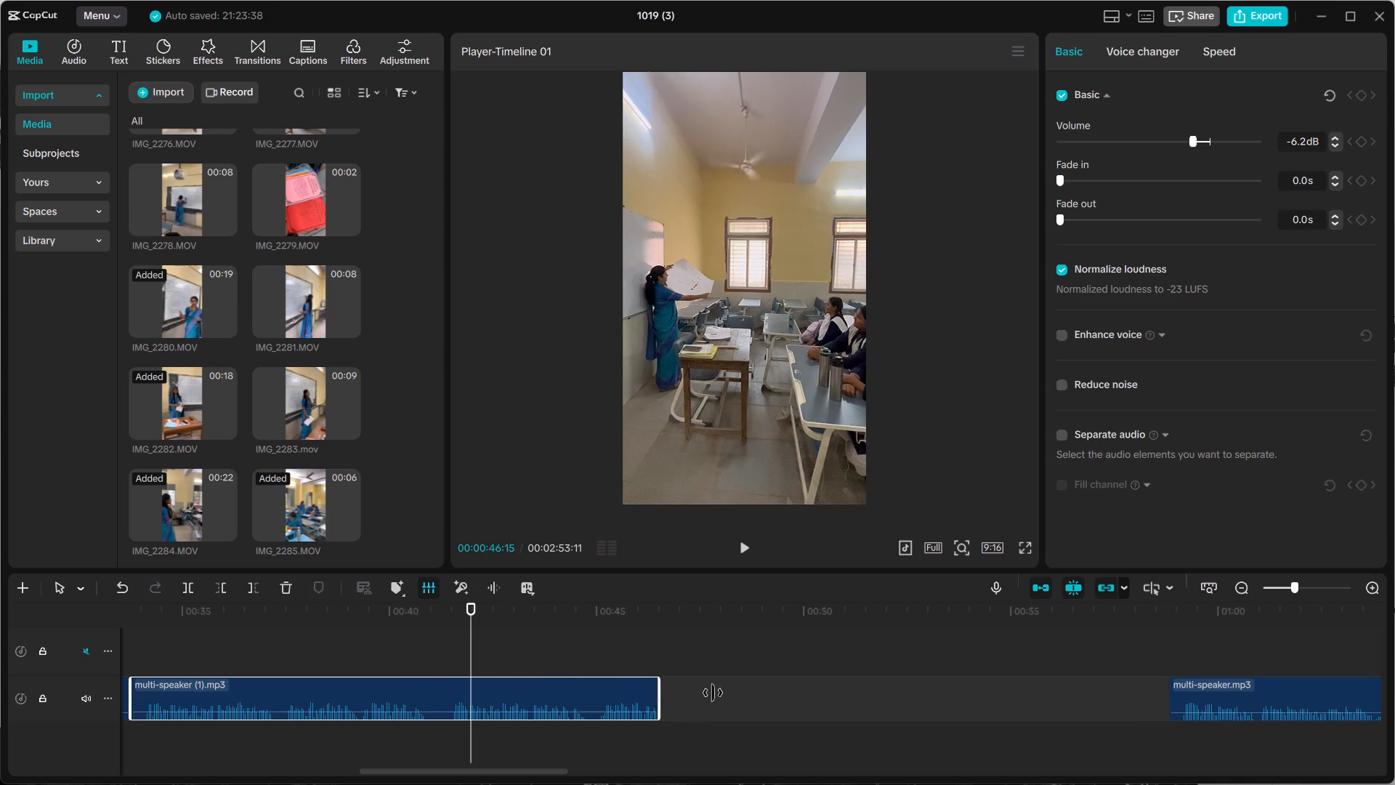
left_click_drag(713, 693, 1202, 693)
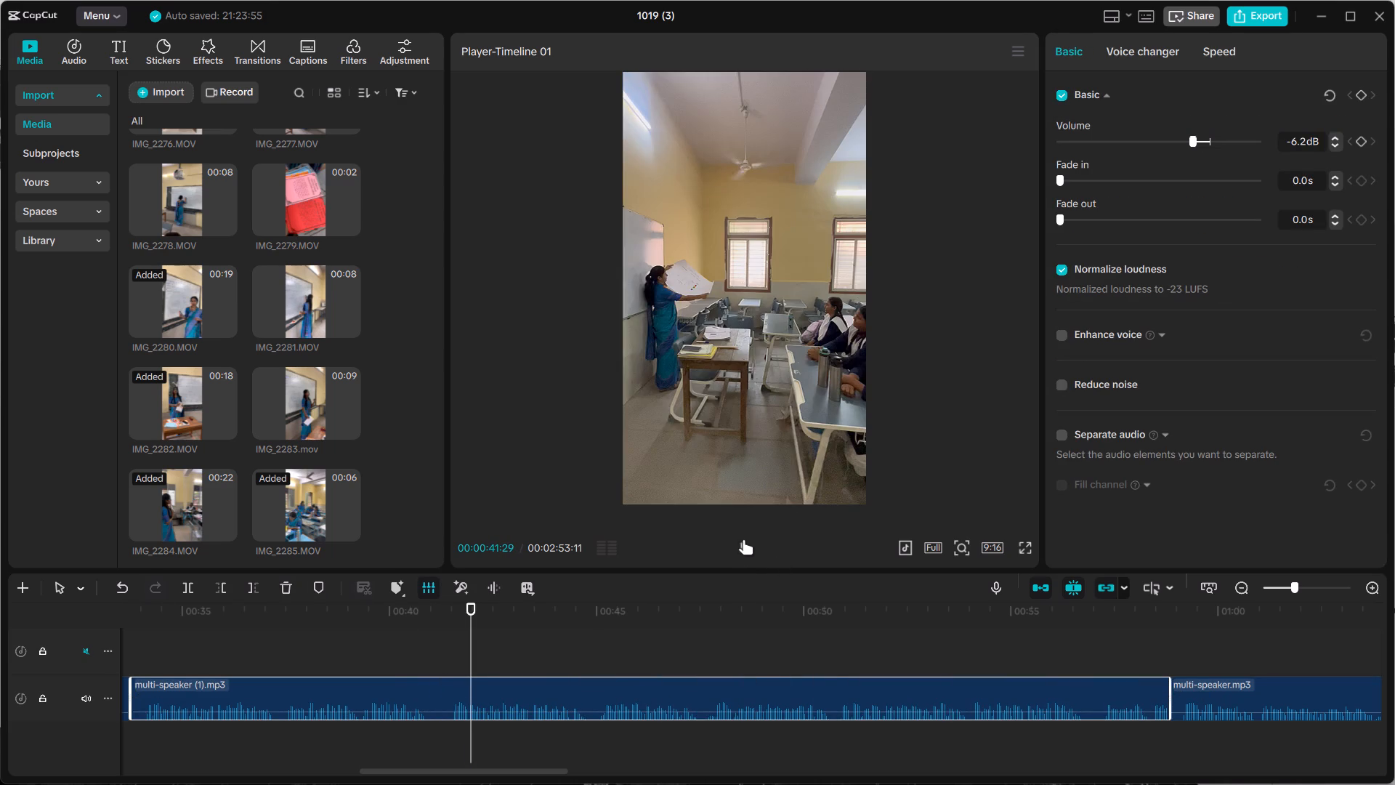
Play the restored narration briefly and split the multi-speaker (1).mp3 clip at the pause at 00:00:41:08.
left_click(745, 539)
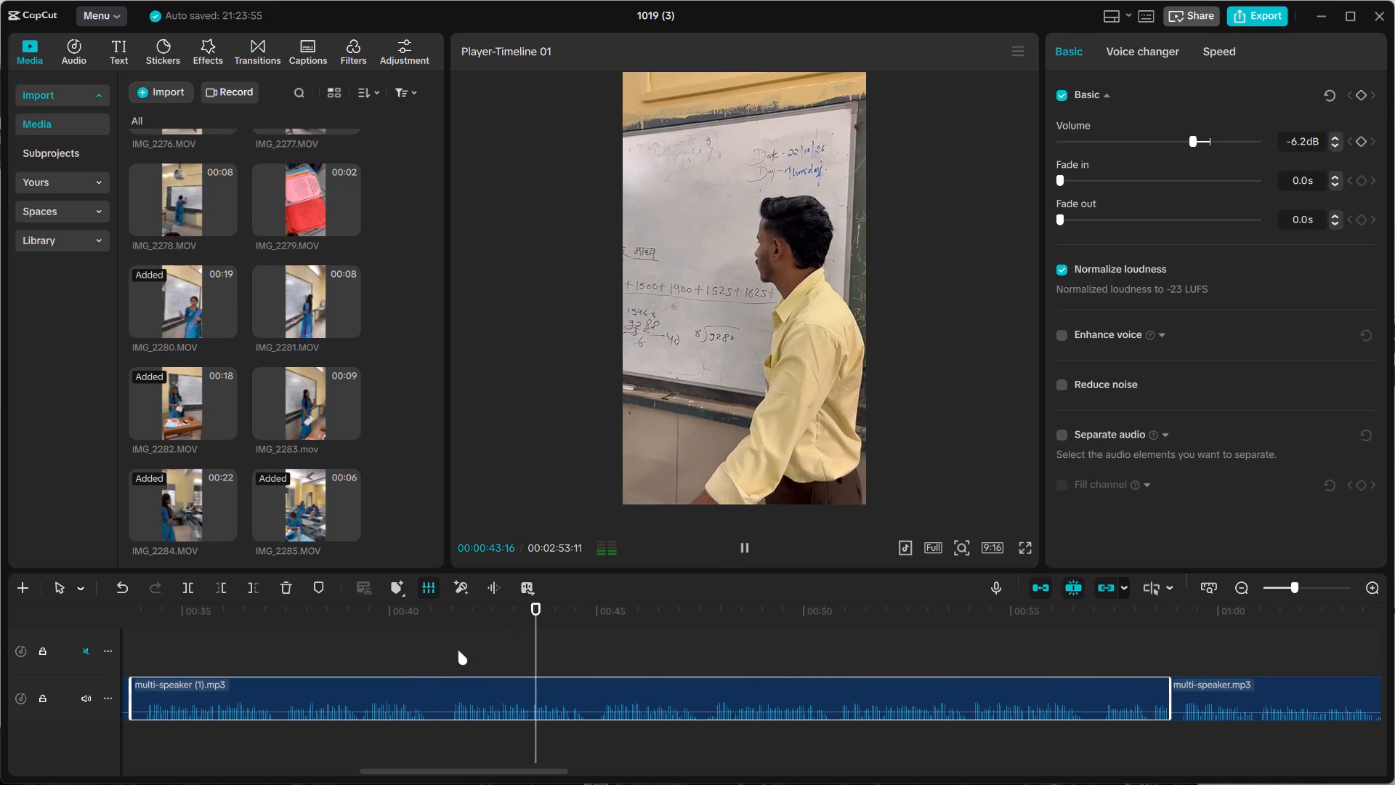
left_click(453, 649)
left_click_drag(453, 648, 442, 649)
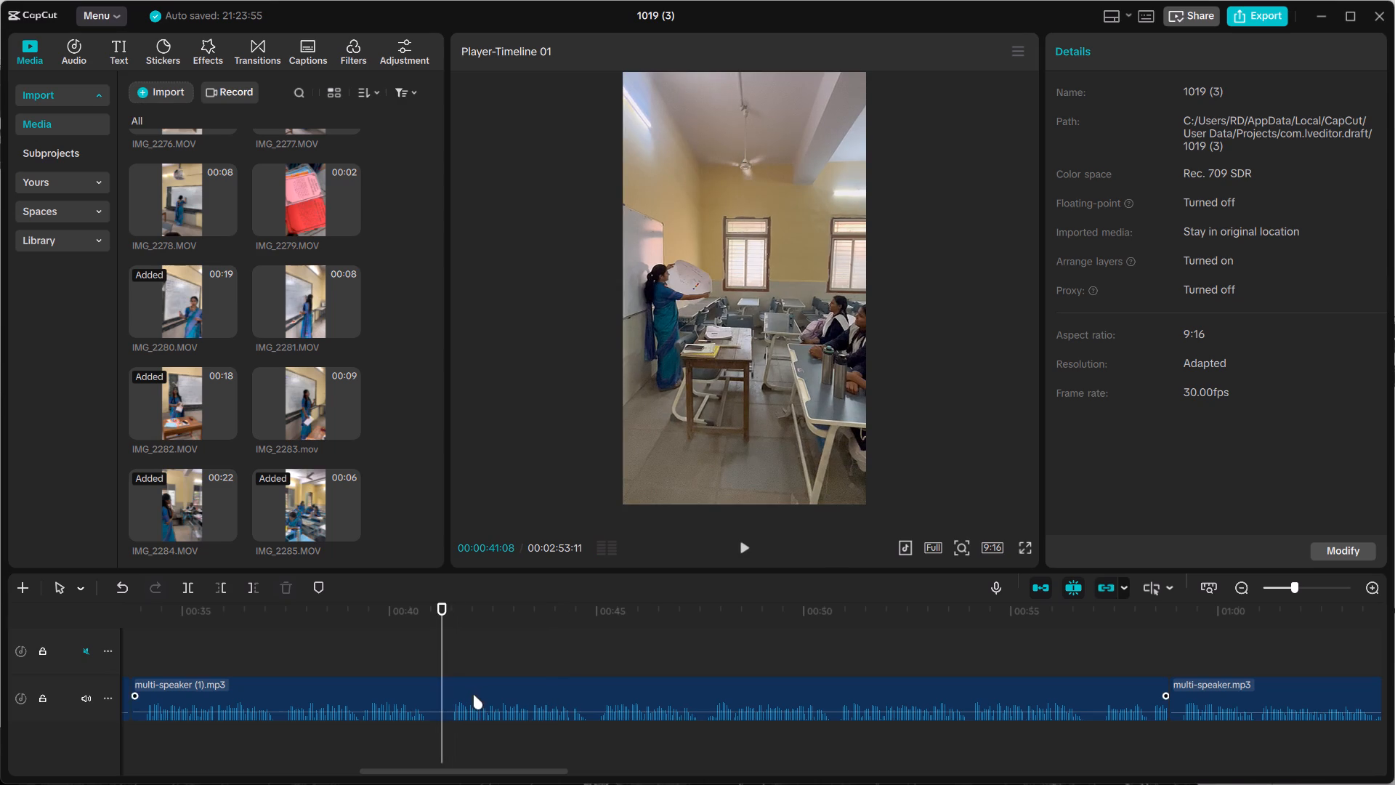
left_click(476, 701)
left_click(185, 589)
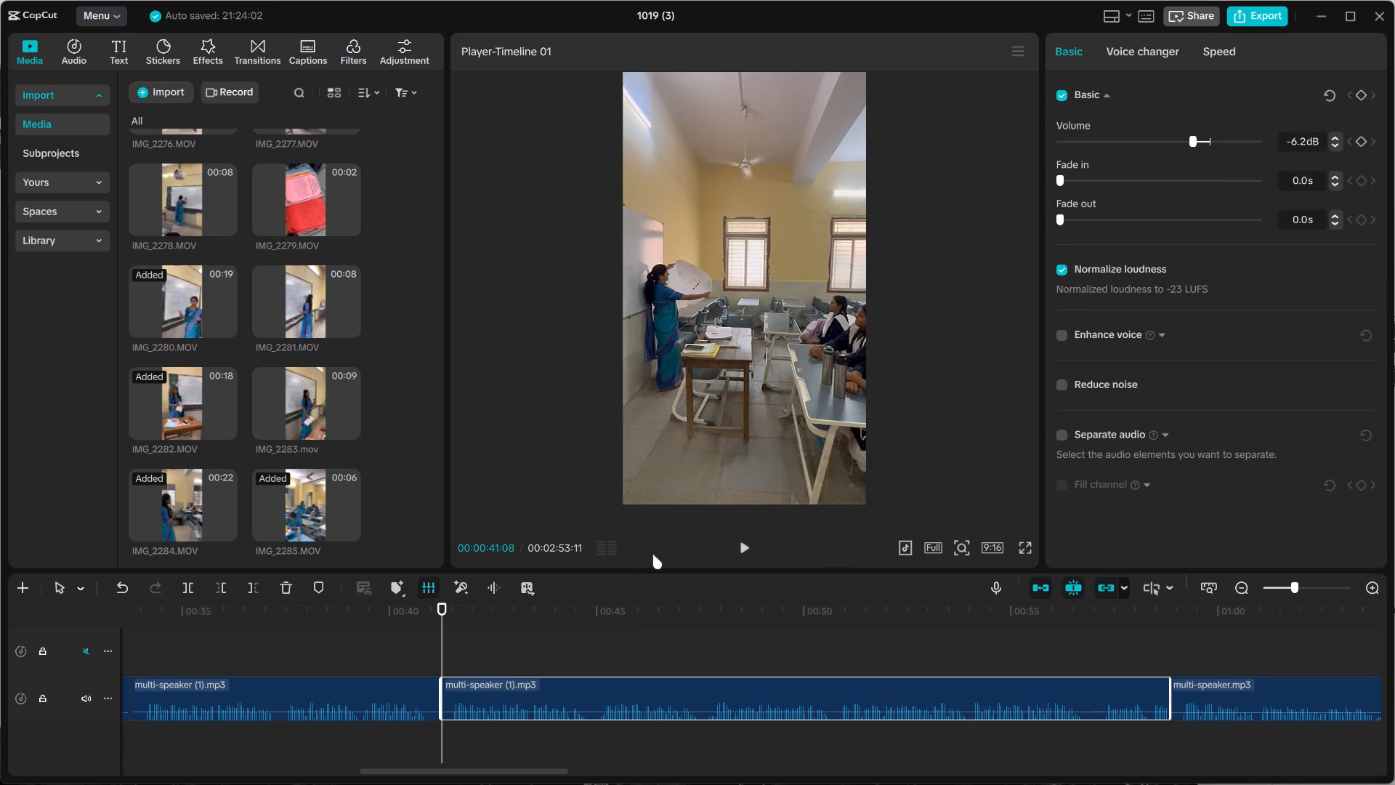
Play the second part of multi-speaker (1).mp3 and trim off everything in it before 00:00:56:29.
left_click(739, 549)
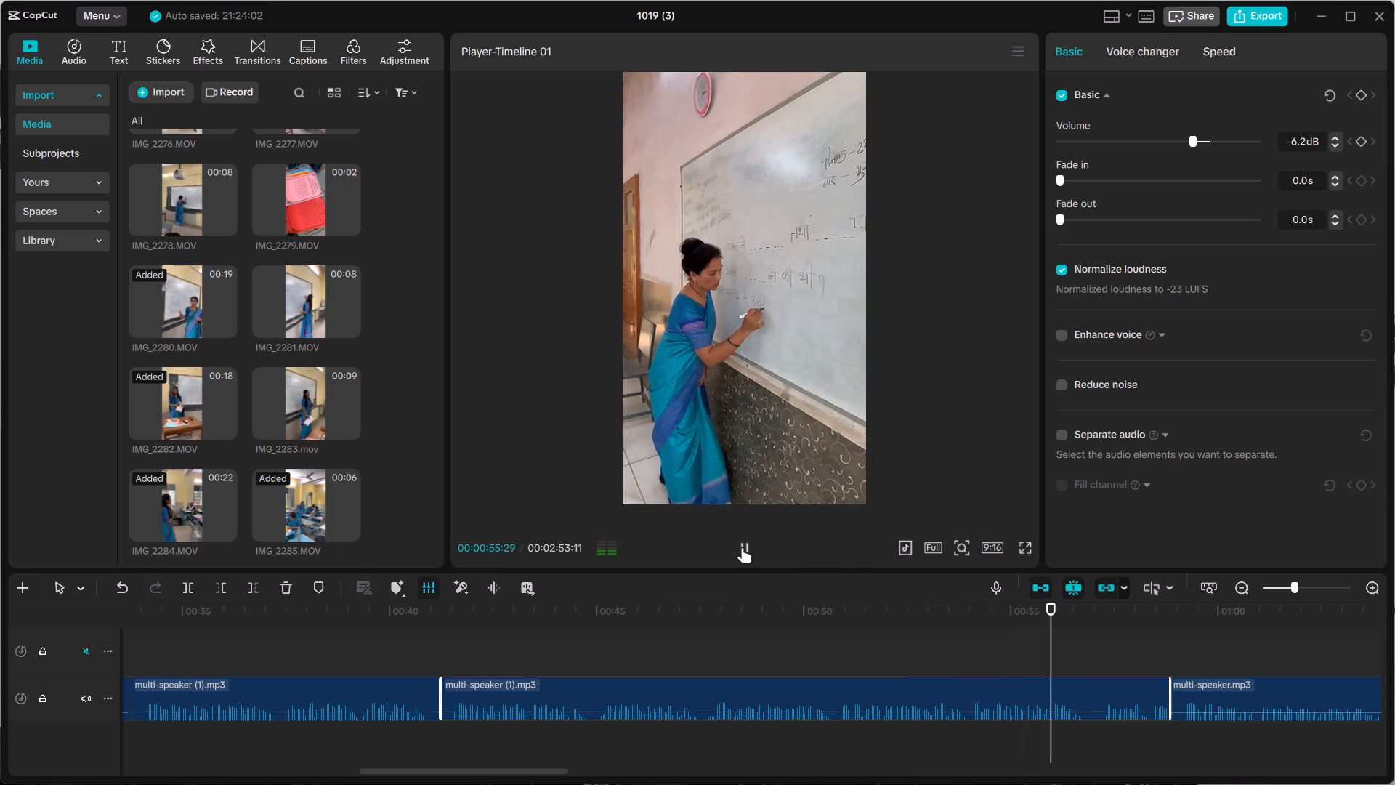
left_click(742, 547)
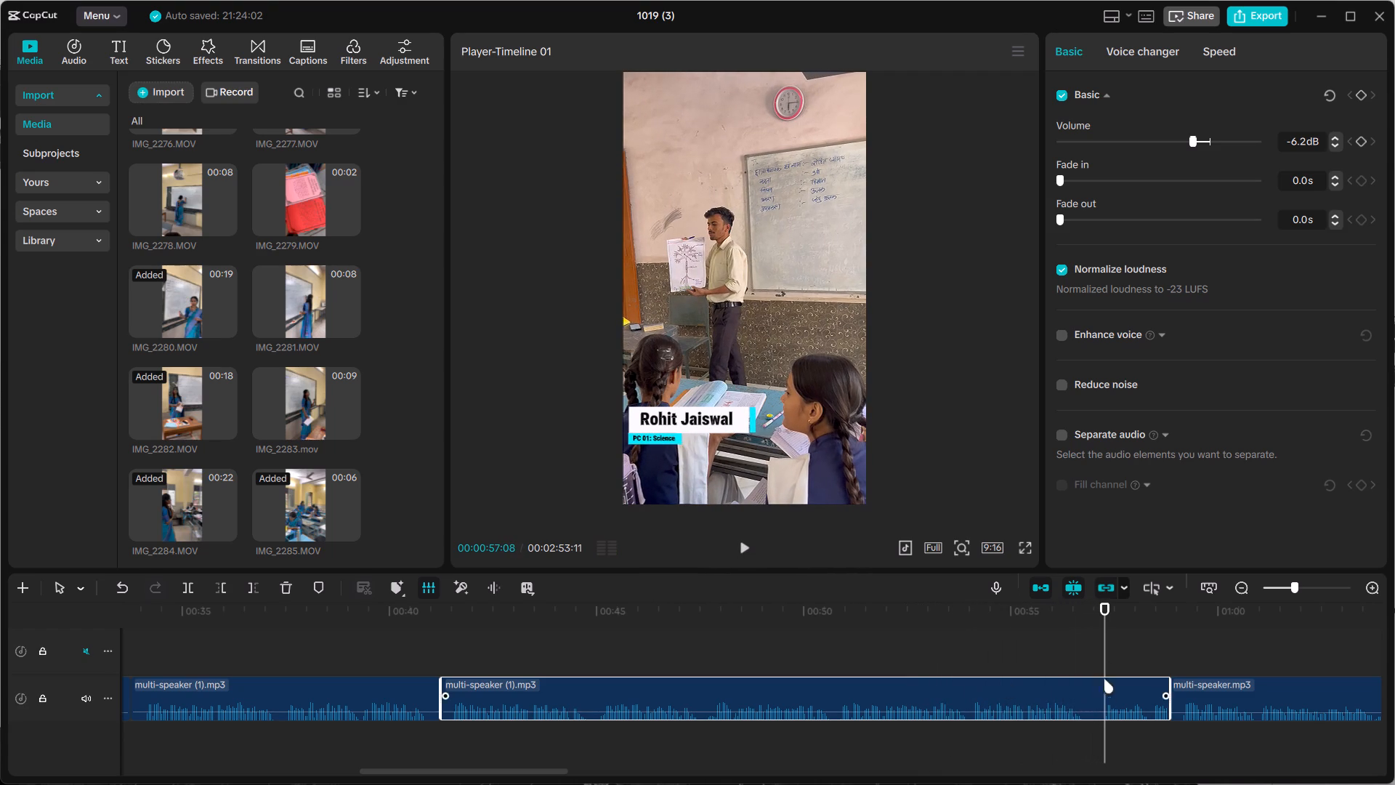
left_click_drag(1099, 646, 1093, 645)
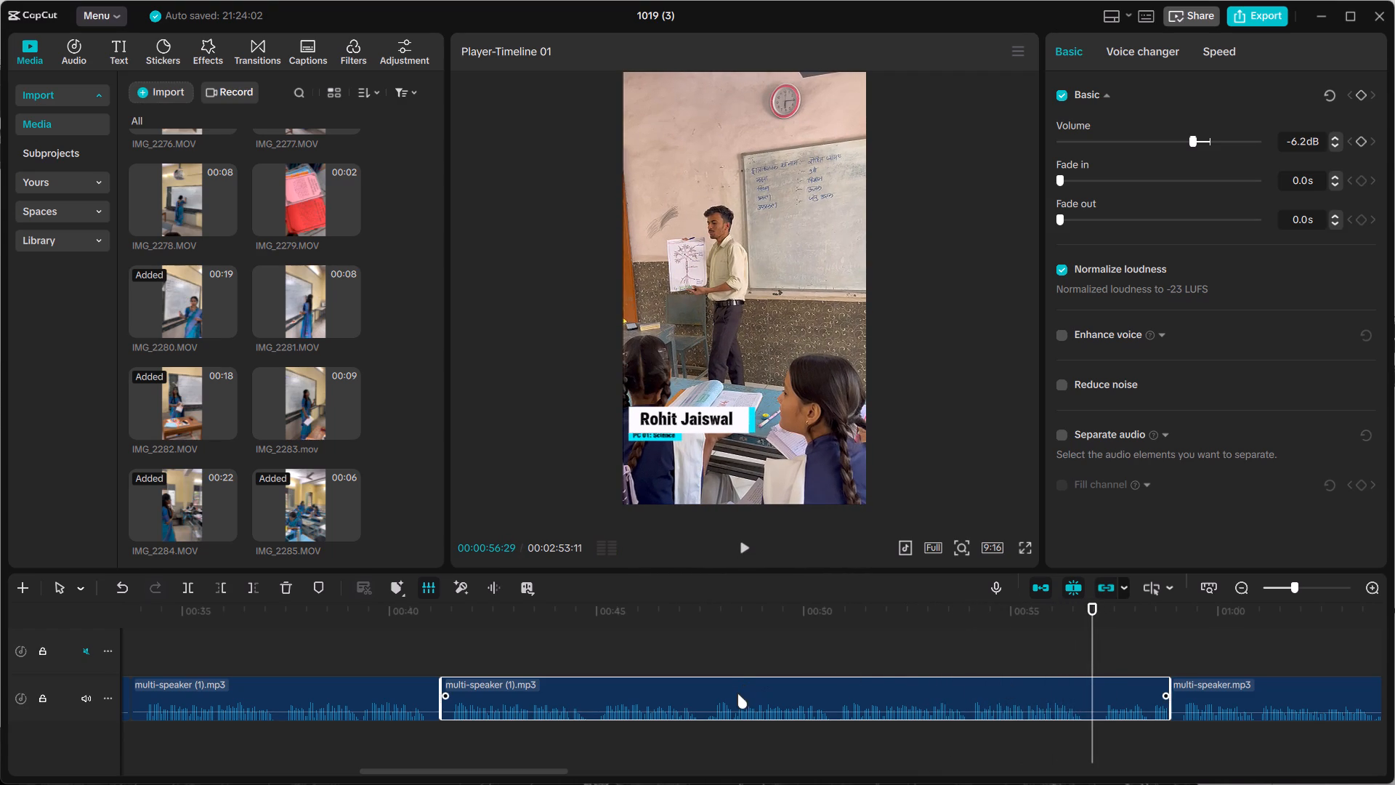
left_click(226, 586)
Move the trimmed piece against the first part at about 0:41 and extend its end to the start of multi-speaker.mp3.
left_click_drag(1137, 691, 982, 696)
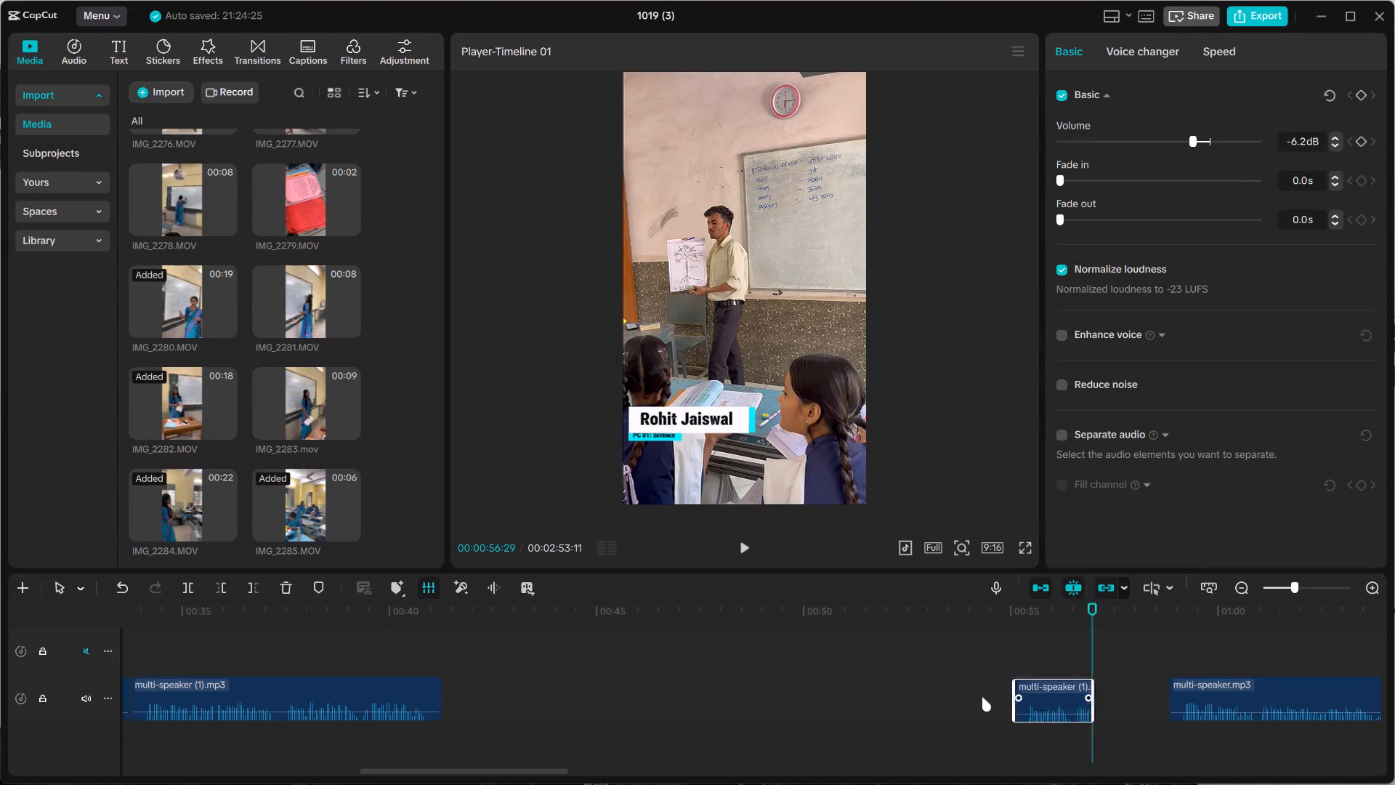
left_click_drag(982, 696, 486, 692)
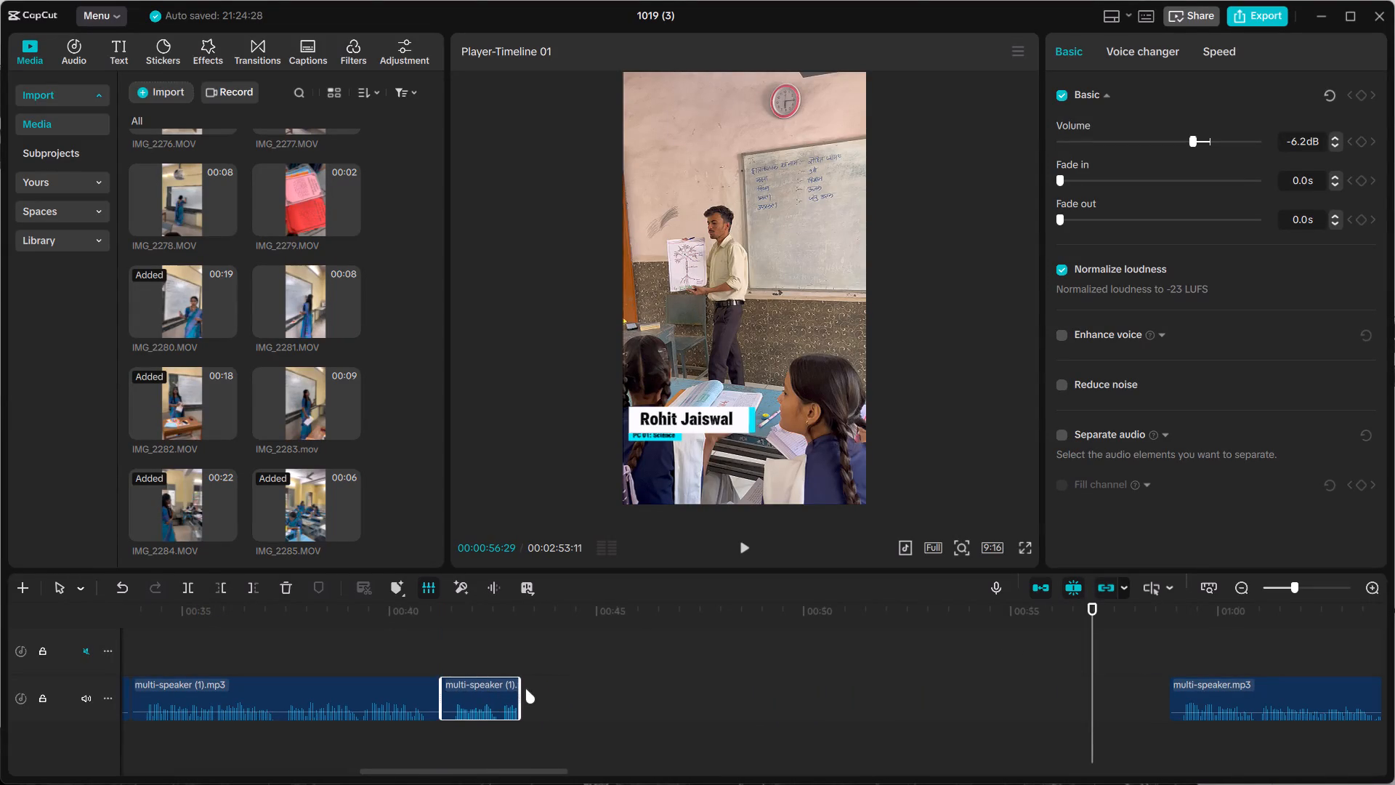
left_click_drag(519, 688, 1260, 679)
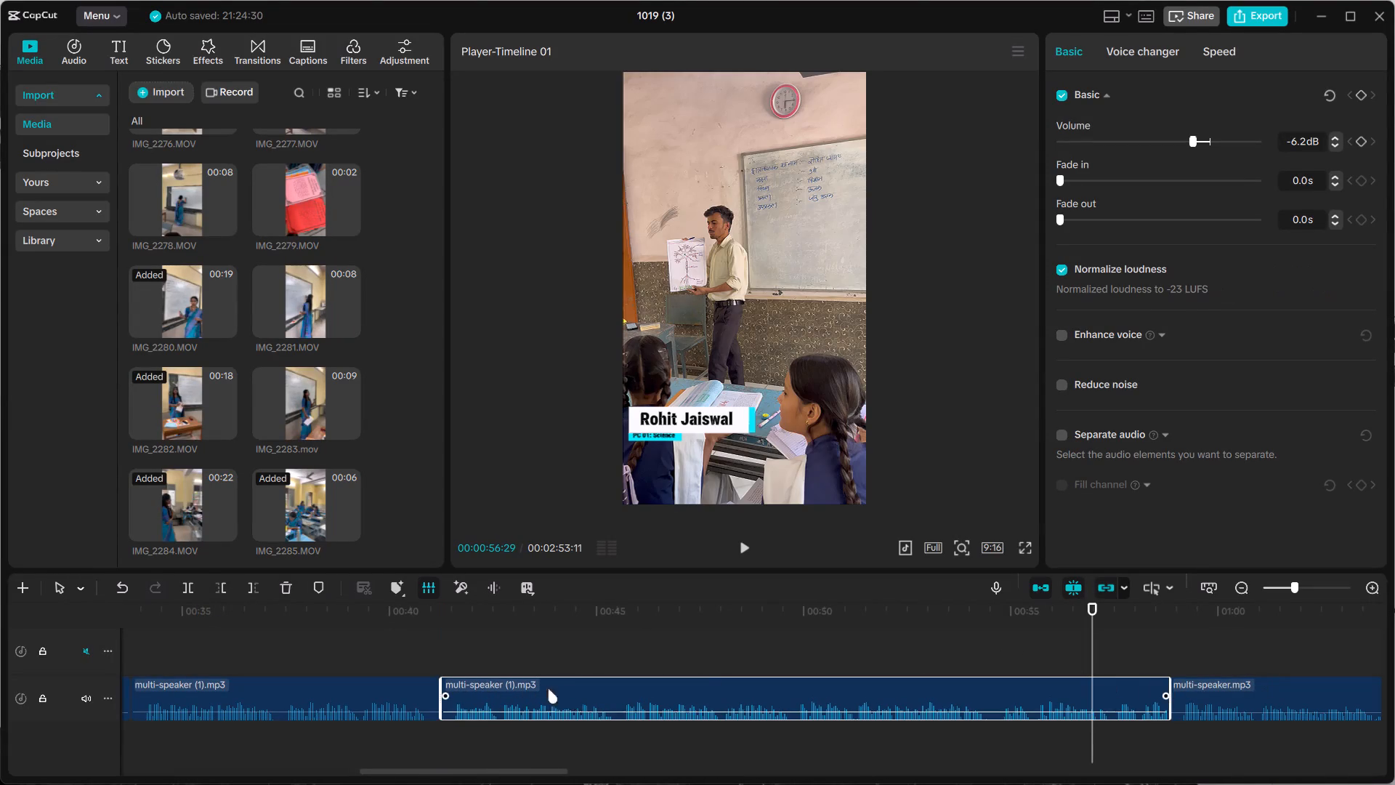
Listen to the extended second multi-speaker (1).mp3 clip and cut off everything after its pause at 00:00:54:19.
left_click(438, 651)
left_click(749, 547)
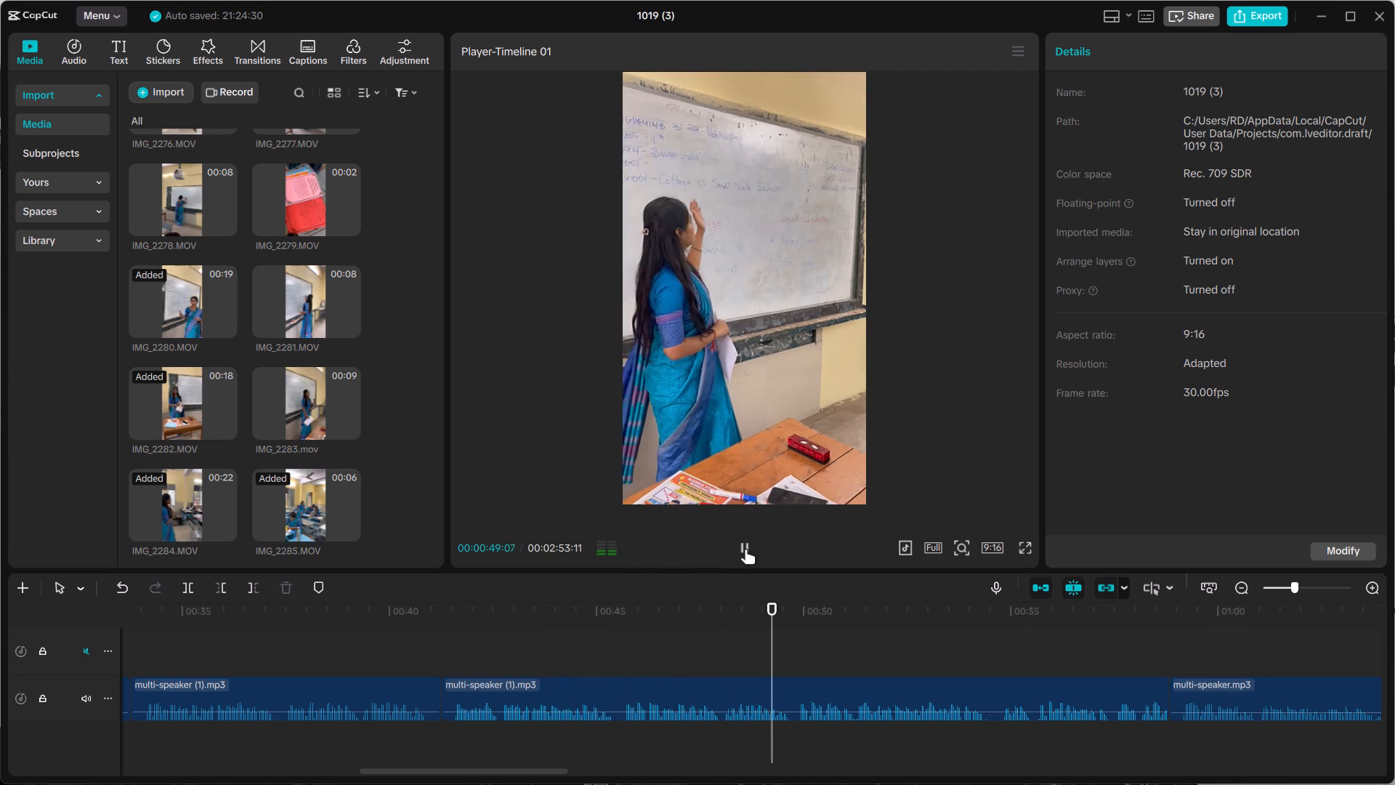
left_click(1304, 586)
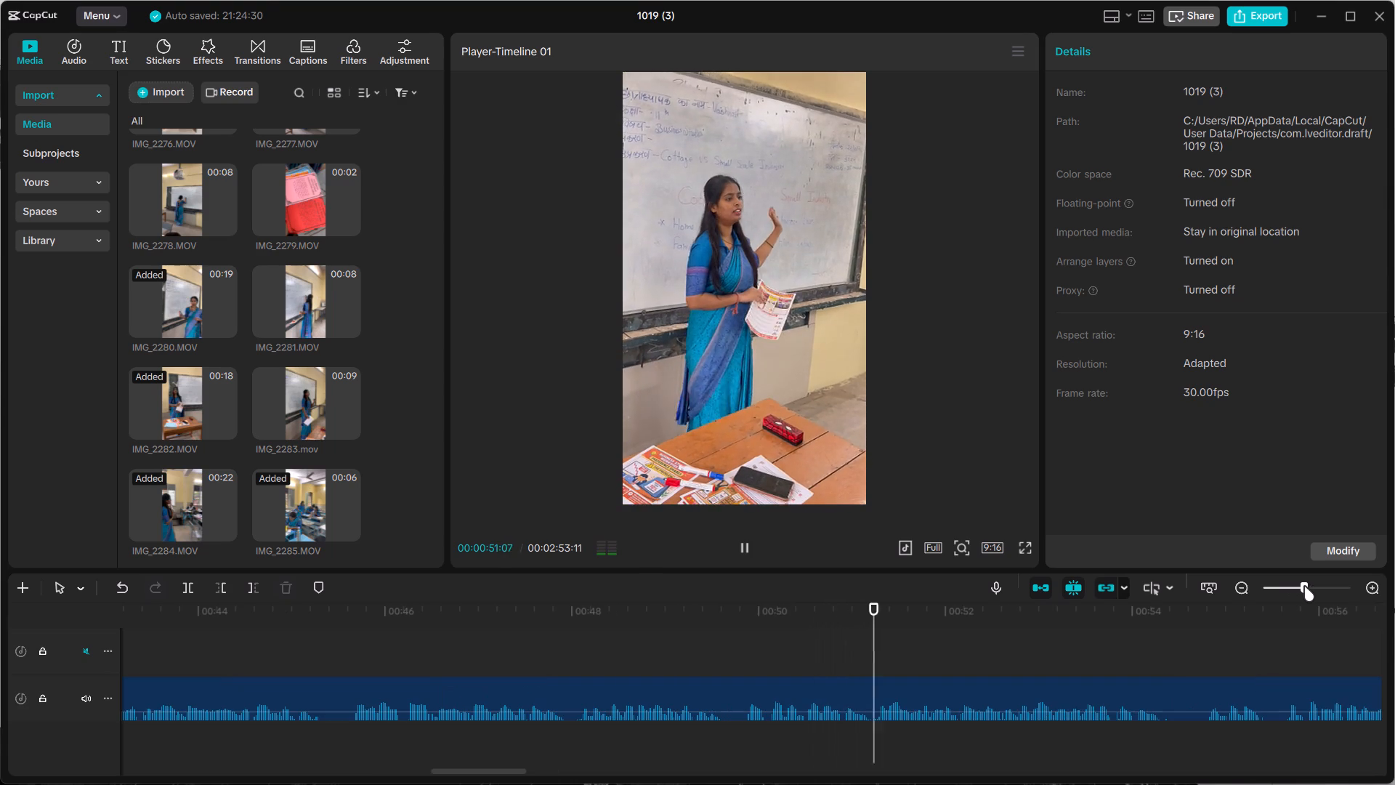
scroll(671, 666, "down", 1)
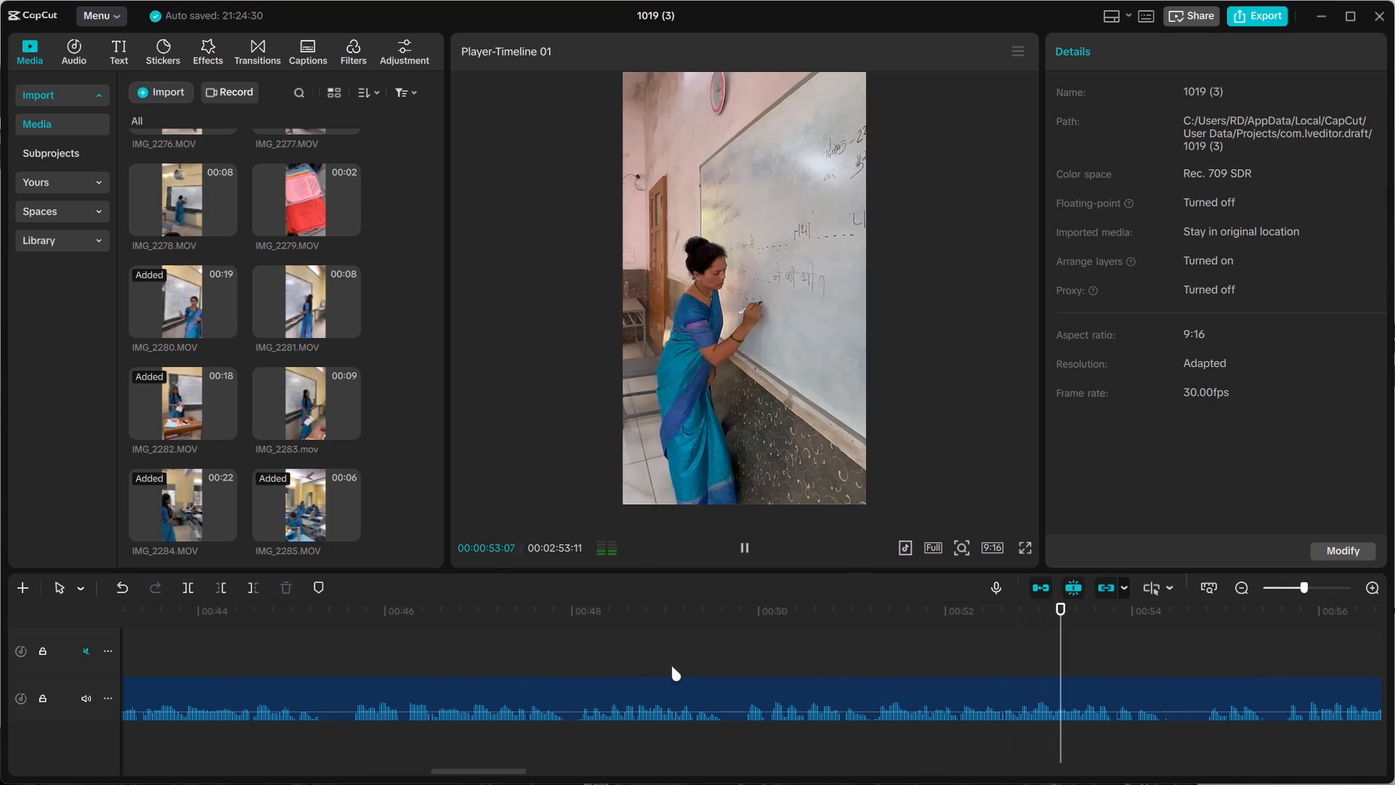
scroll(671, 666, "down", 1)
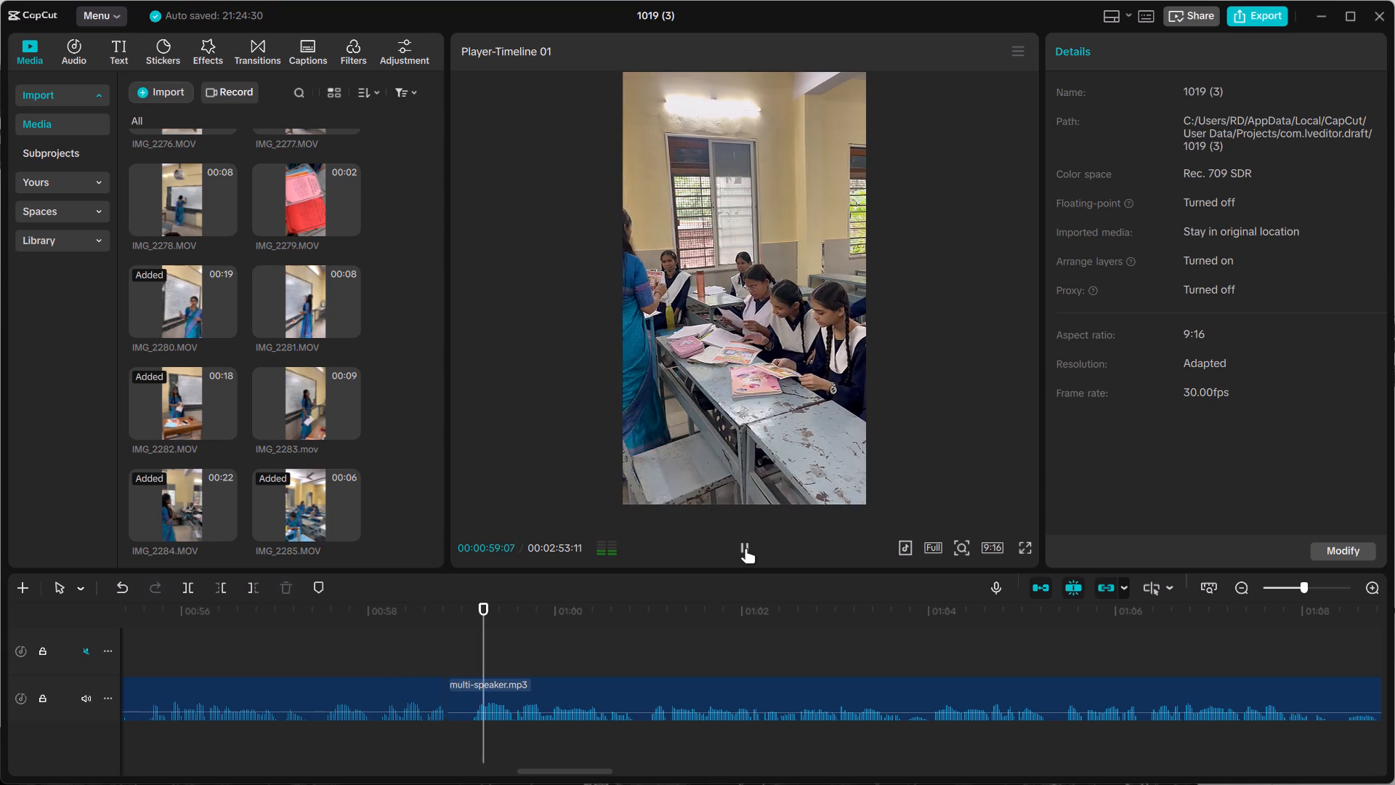
left_click(387, 654)
left_click_drag(387, 654, 592, 663)
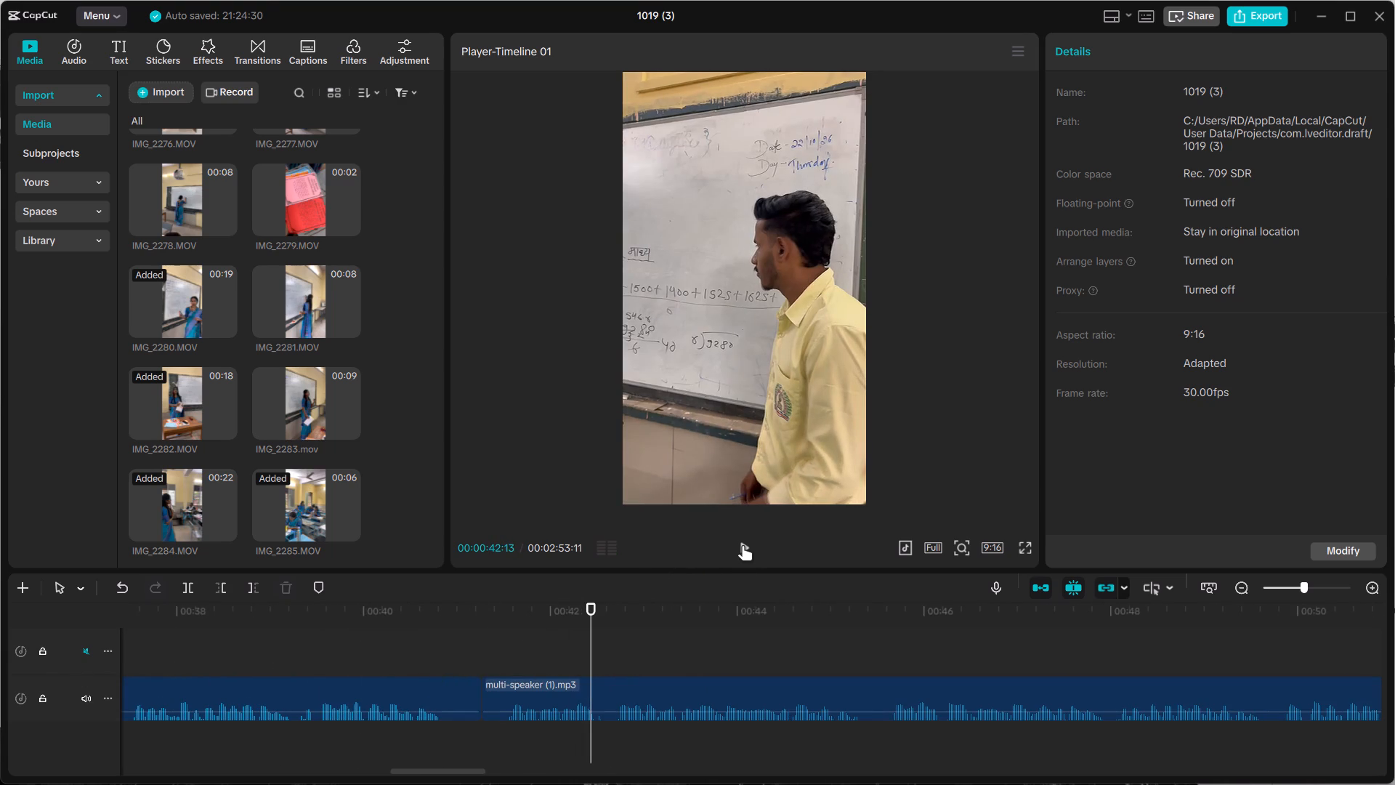
left_click(743, 542)
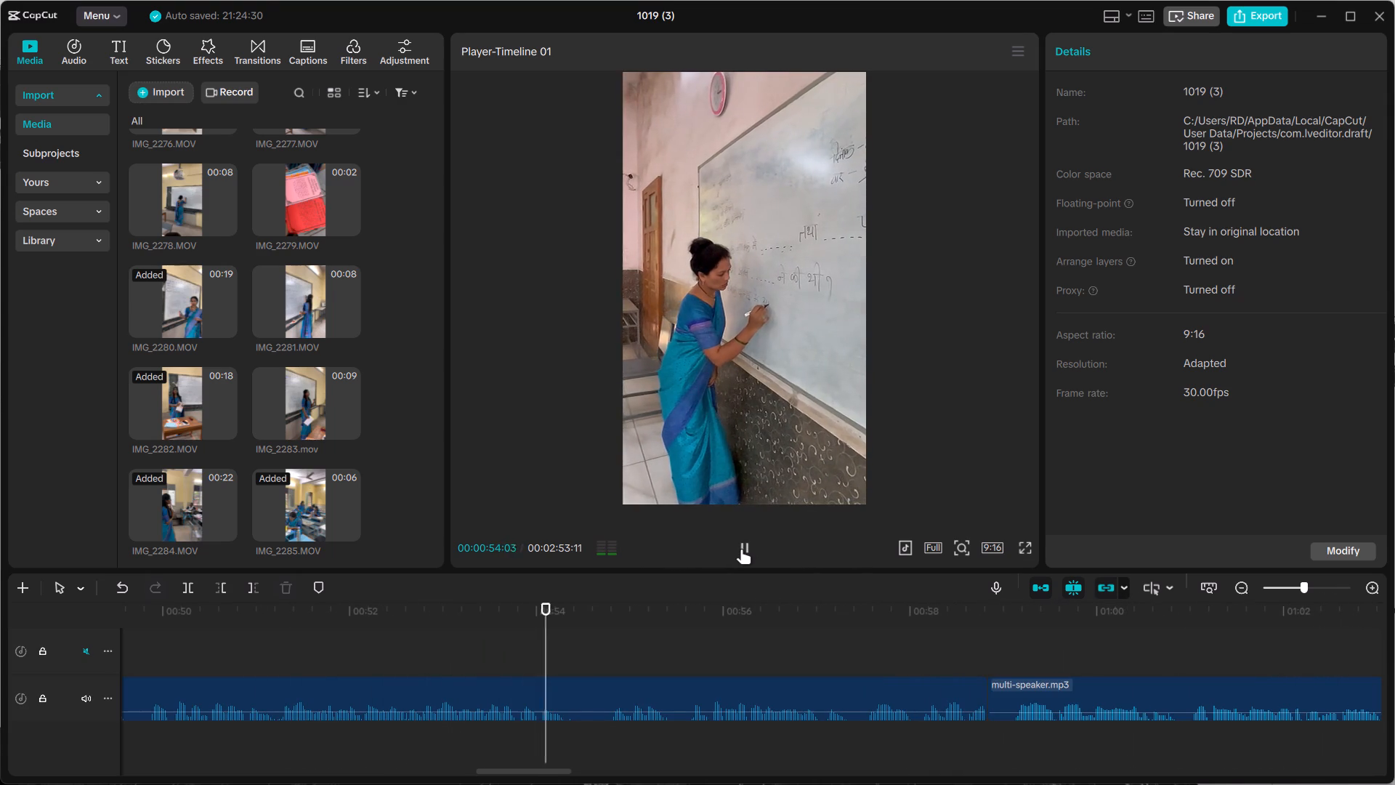
left_click(741, 549)
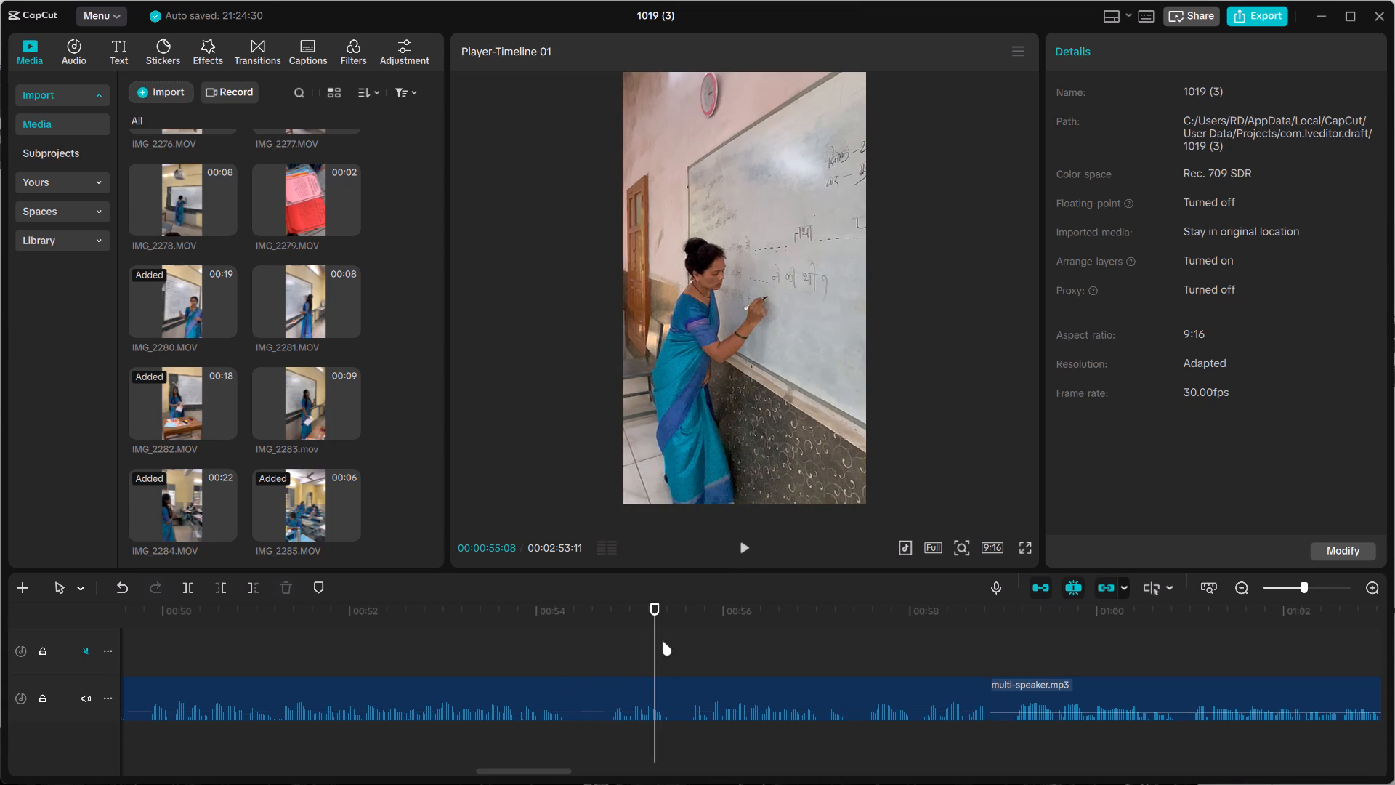
left_click_drag(653, 643, 595, 653)
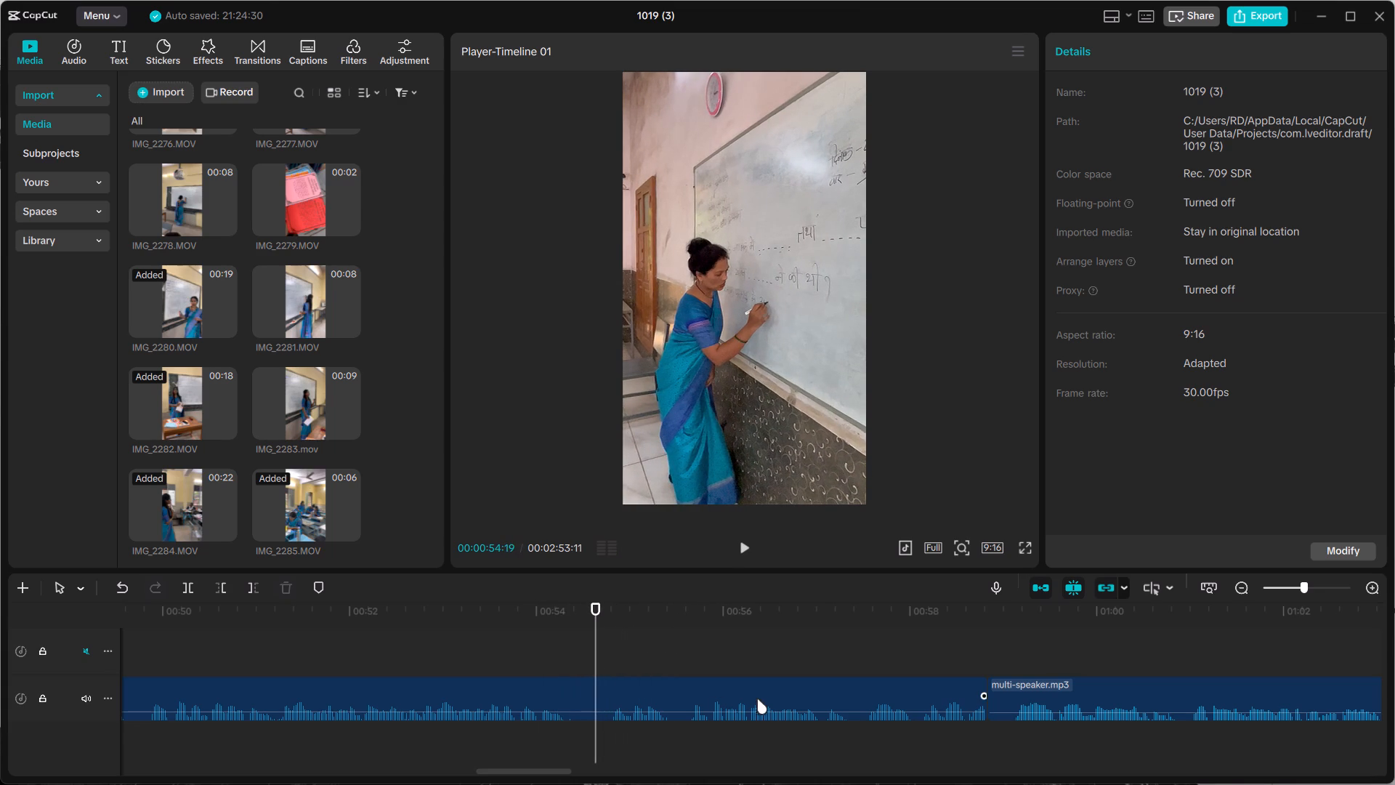
left_click(761, 695)
left_click(250, 587)
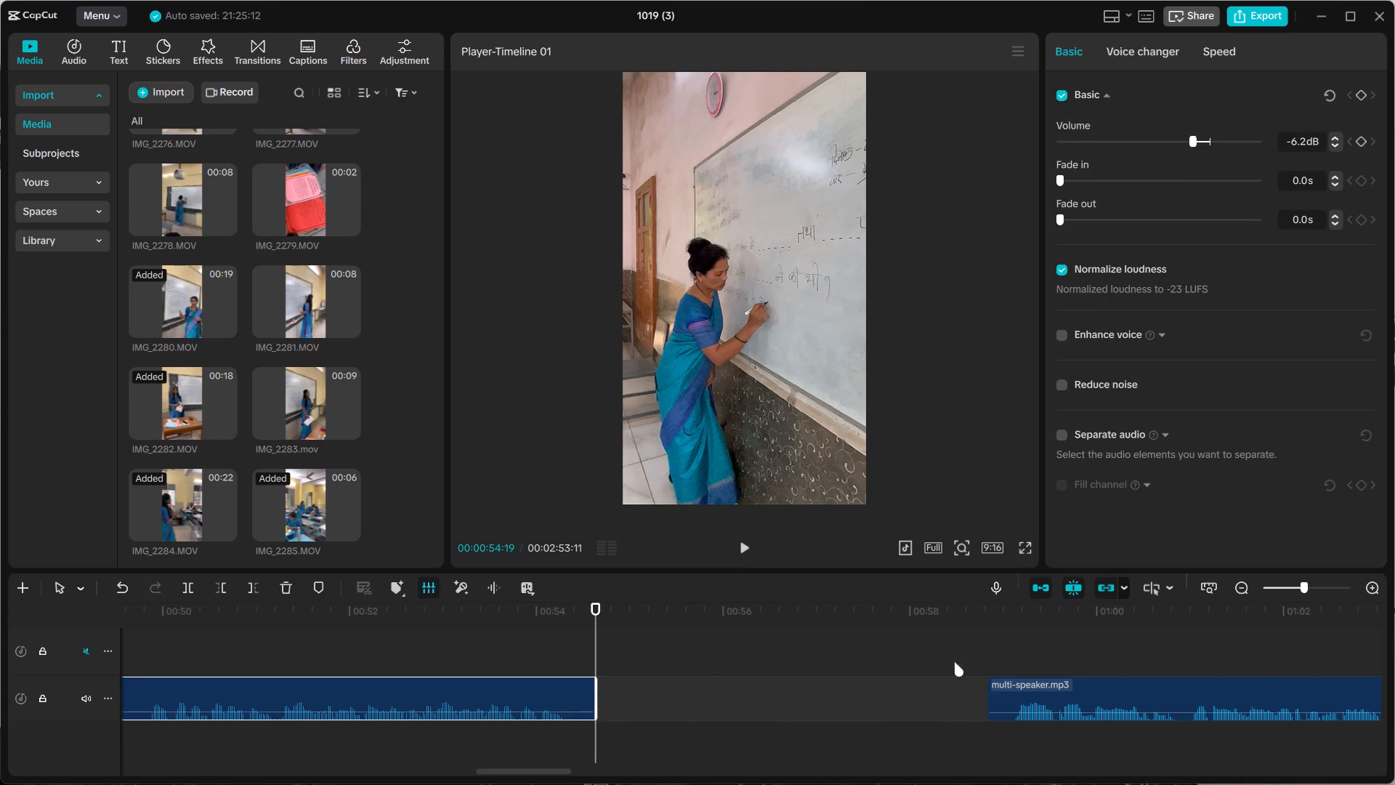
Move the multi-speaker.mp3 clip earlier to close the gap, starting it at the trimmed narration's end at 00:00:54:19.
left_click_drag(1087, 691, 700, 696)
Return to the start of the video and play the opening through the school signboard shot at about 0:04.
left_click(681, 642)
left_click_drag(680, 642, 0, 758)
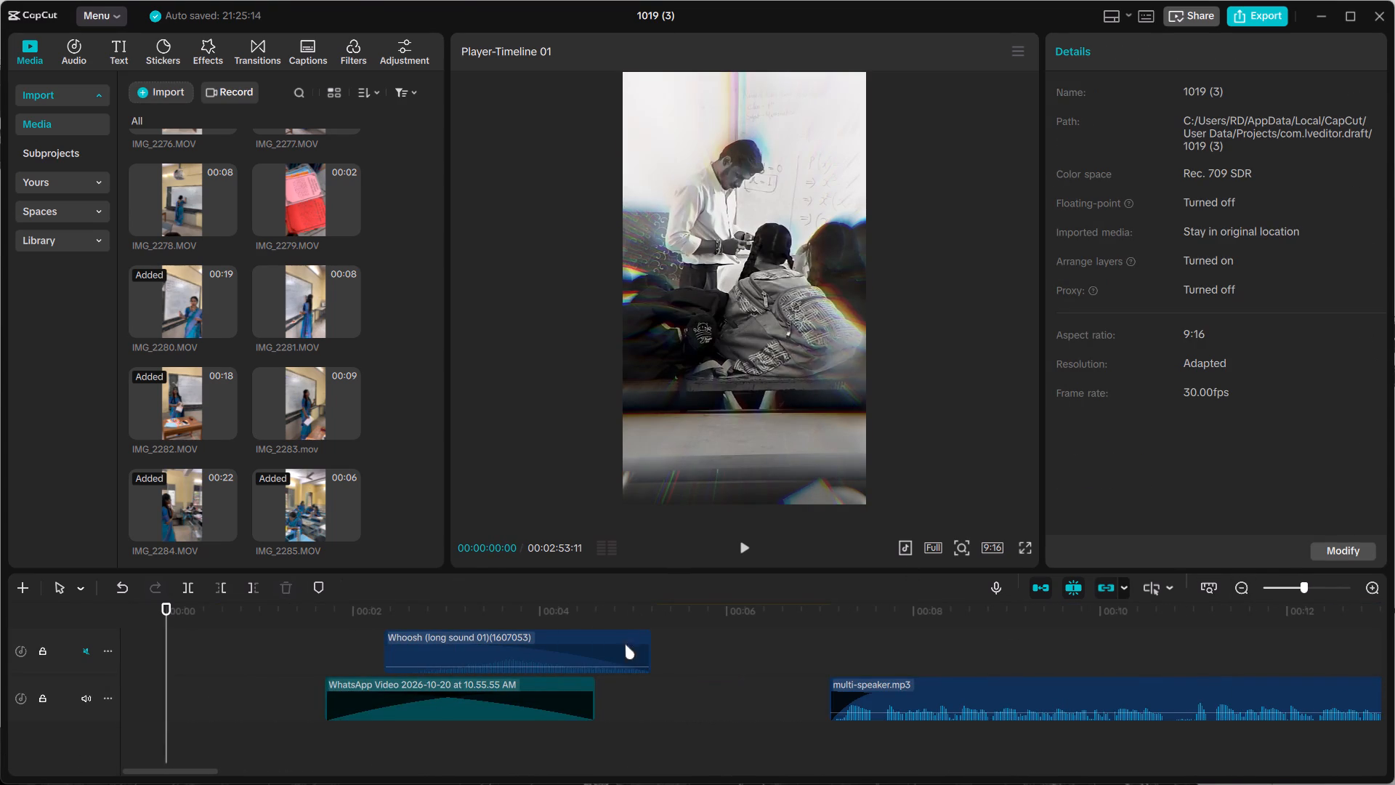
scroll(690, 738, "up", 12)
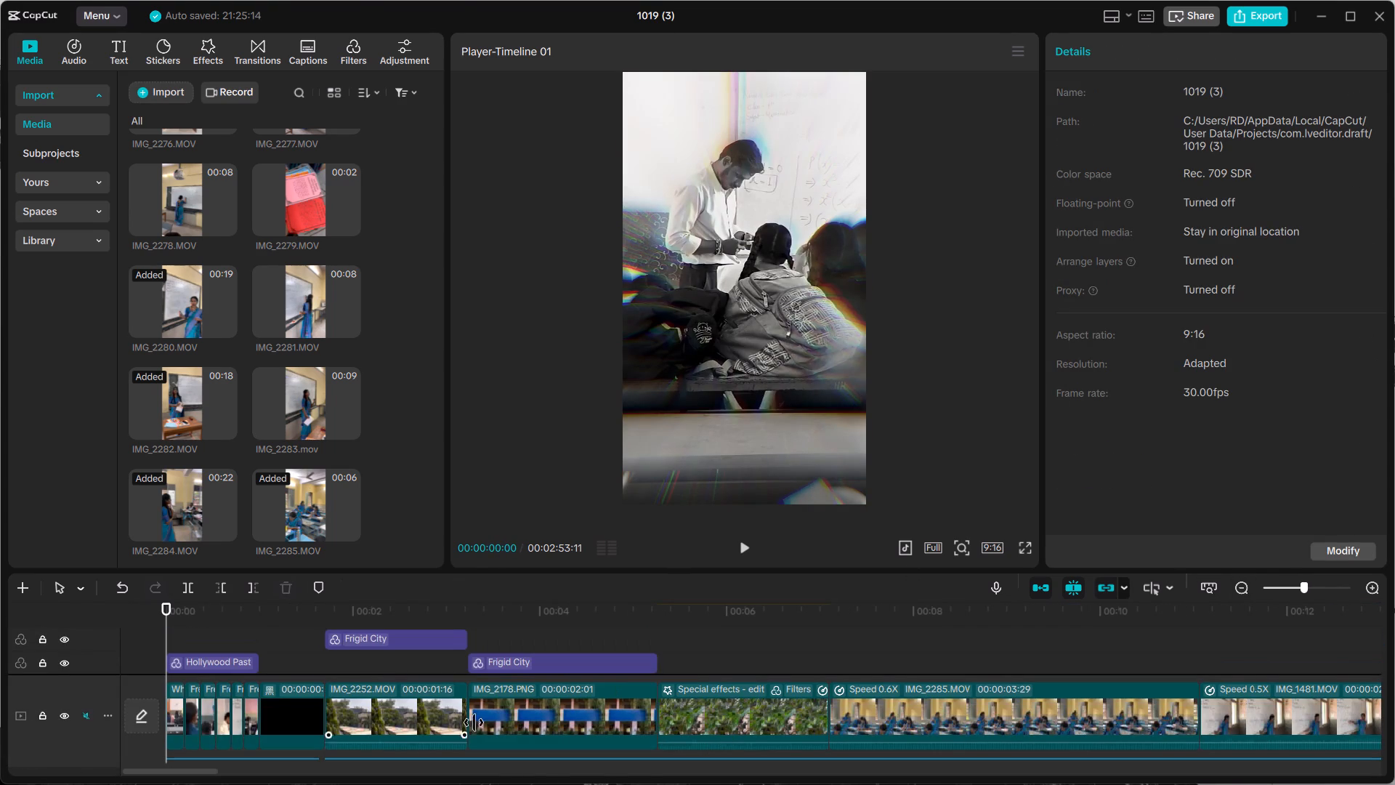
scroll(478, 723, "up", 12)
left_click(306, 709)
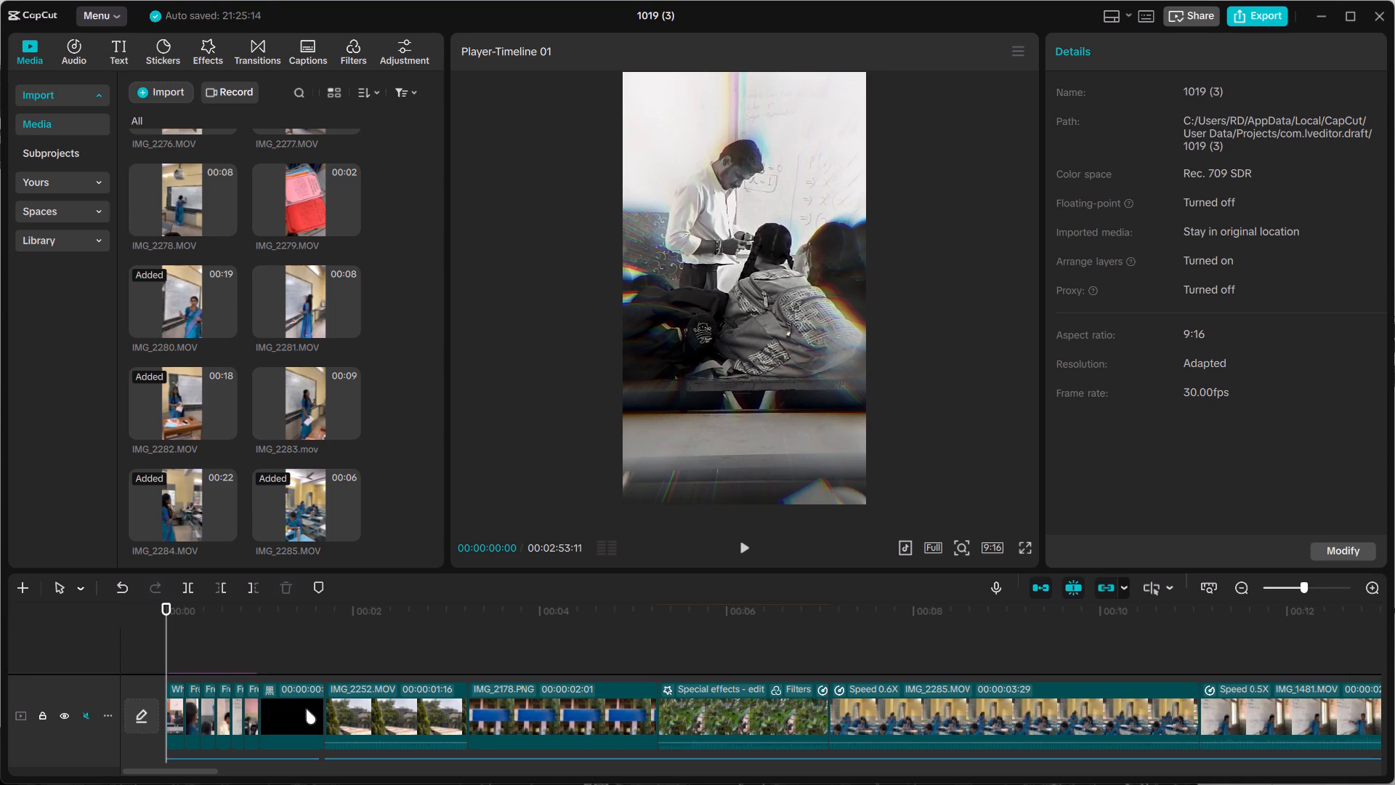
left_click(742, 544)
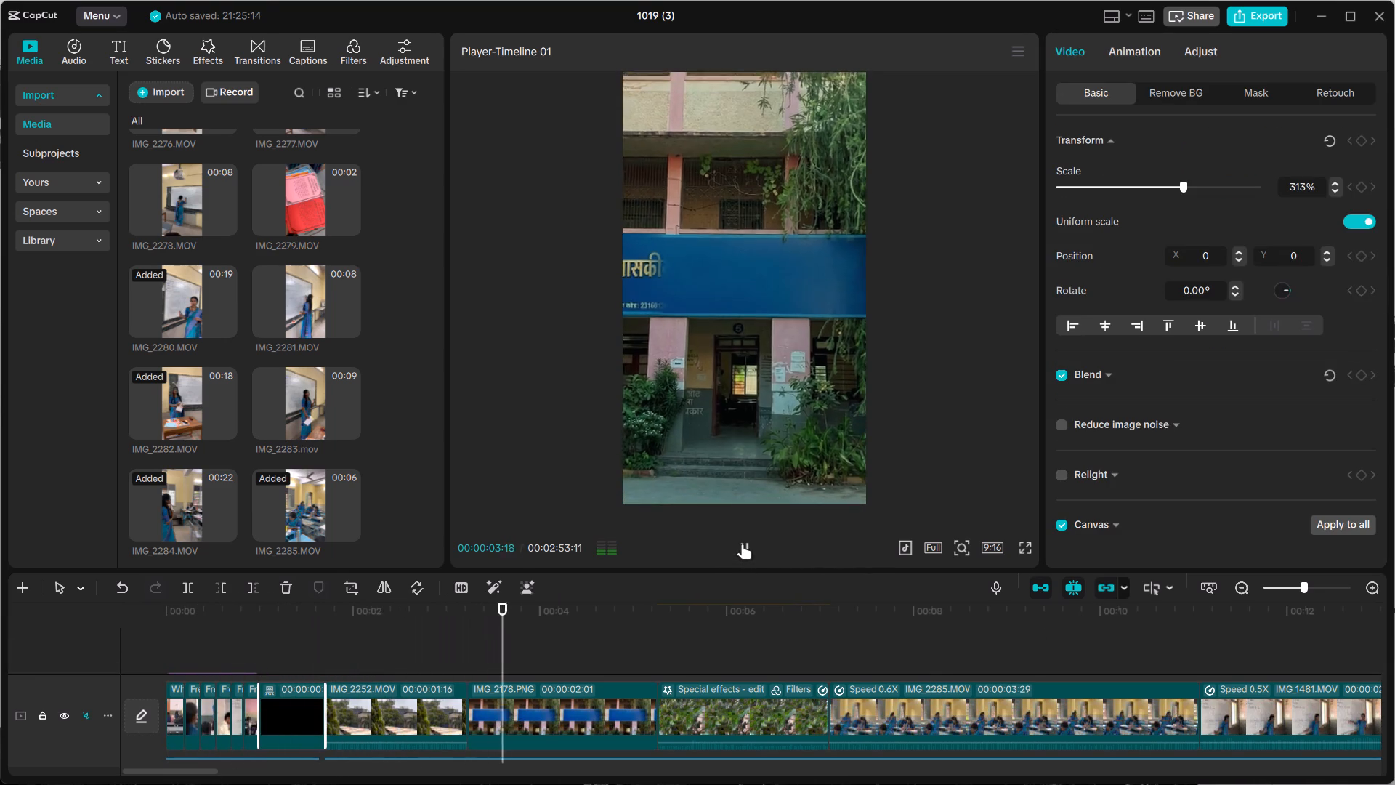
left_click(742, 544)
Move the Frigid City filter over IMG_2178.PNG below the Gemini_Generated_Image overlay, directly above the main video track.
scroll(596, 673, "up", 4)
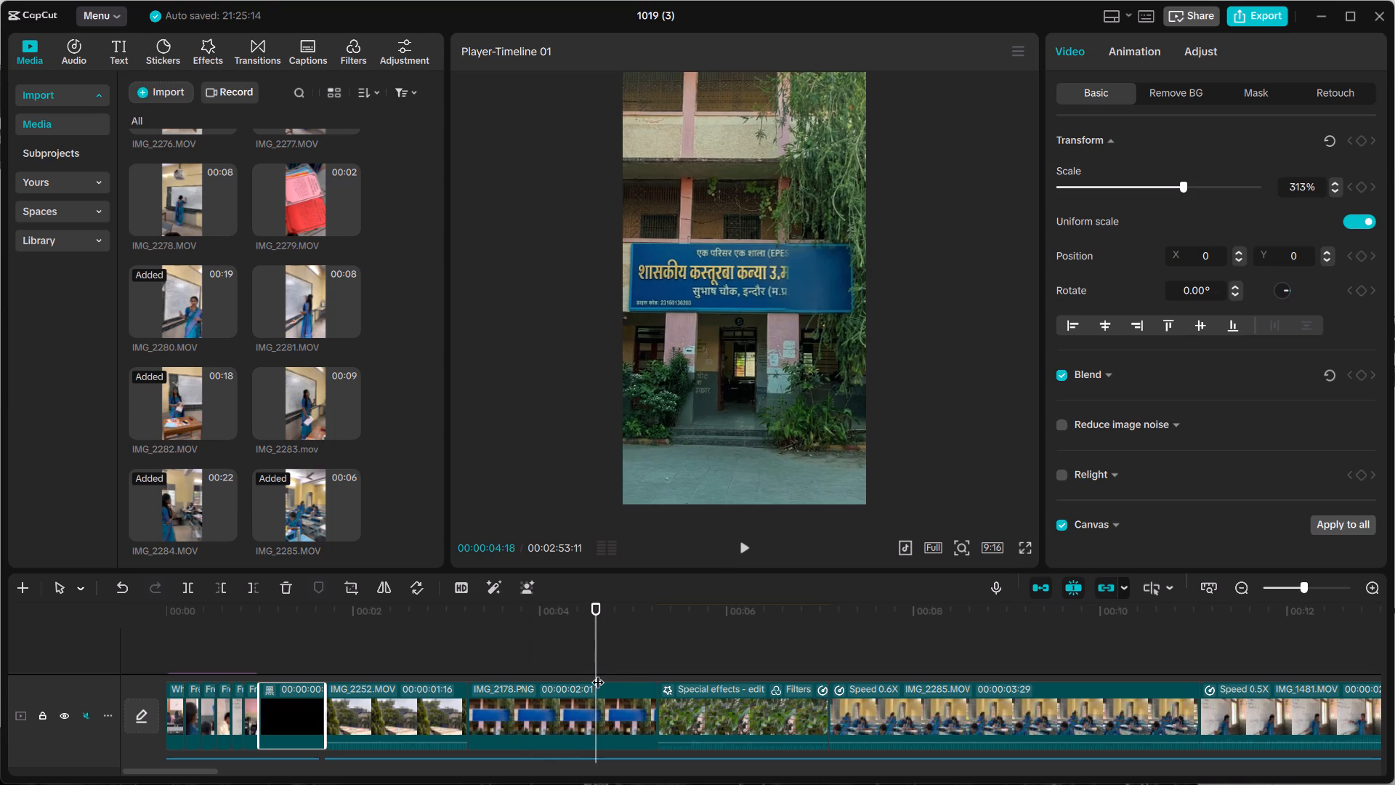
scroll(598, 673, "down", 10)
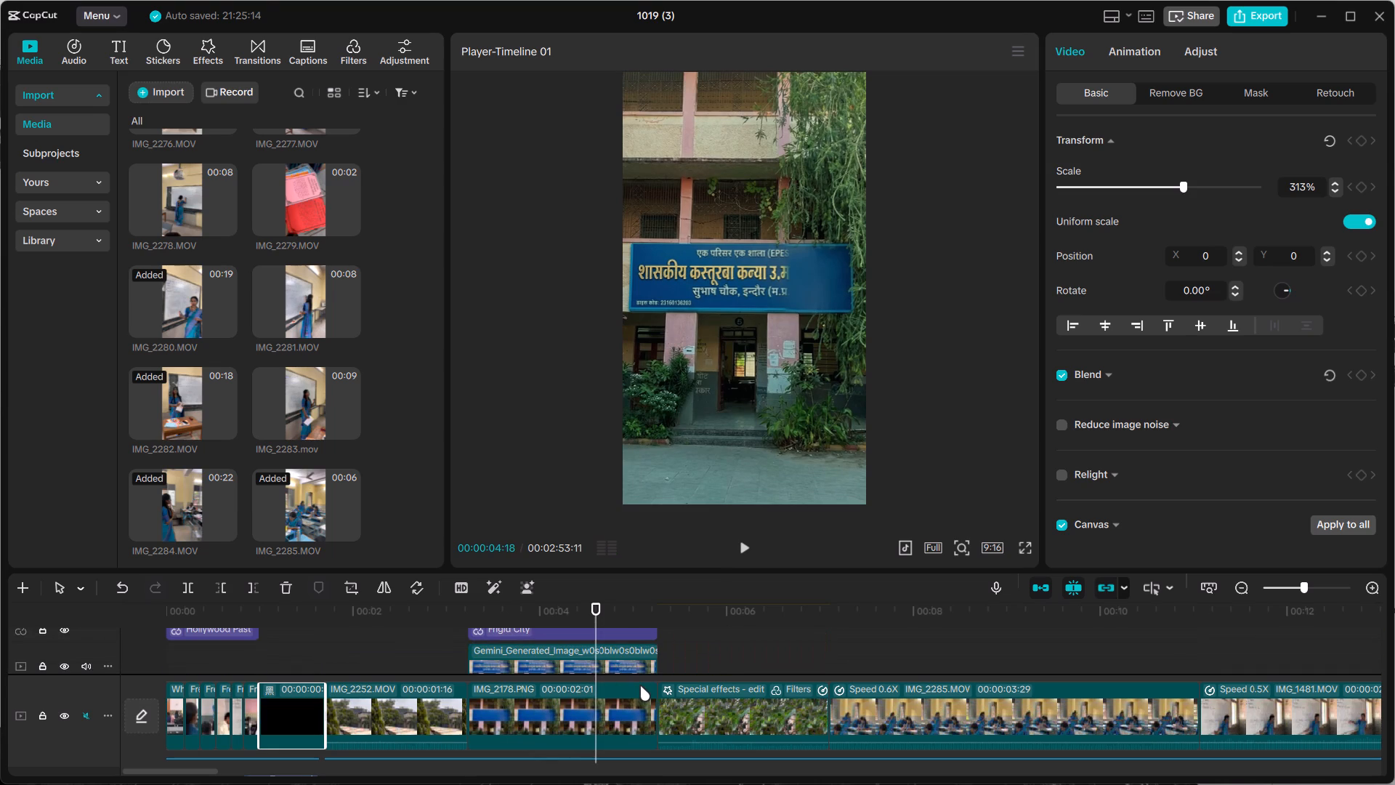
scroll(640, 685, "down", 1)
scroll(640, 685, "up", 3)
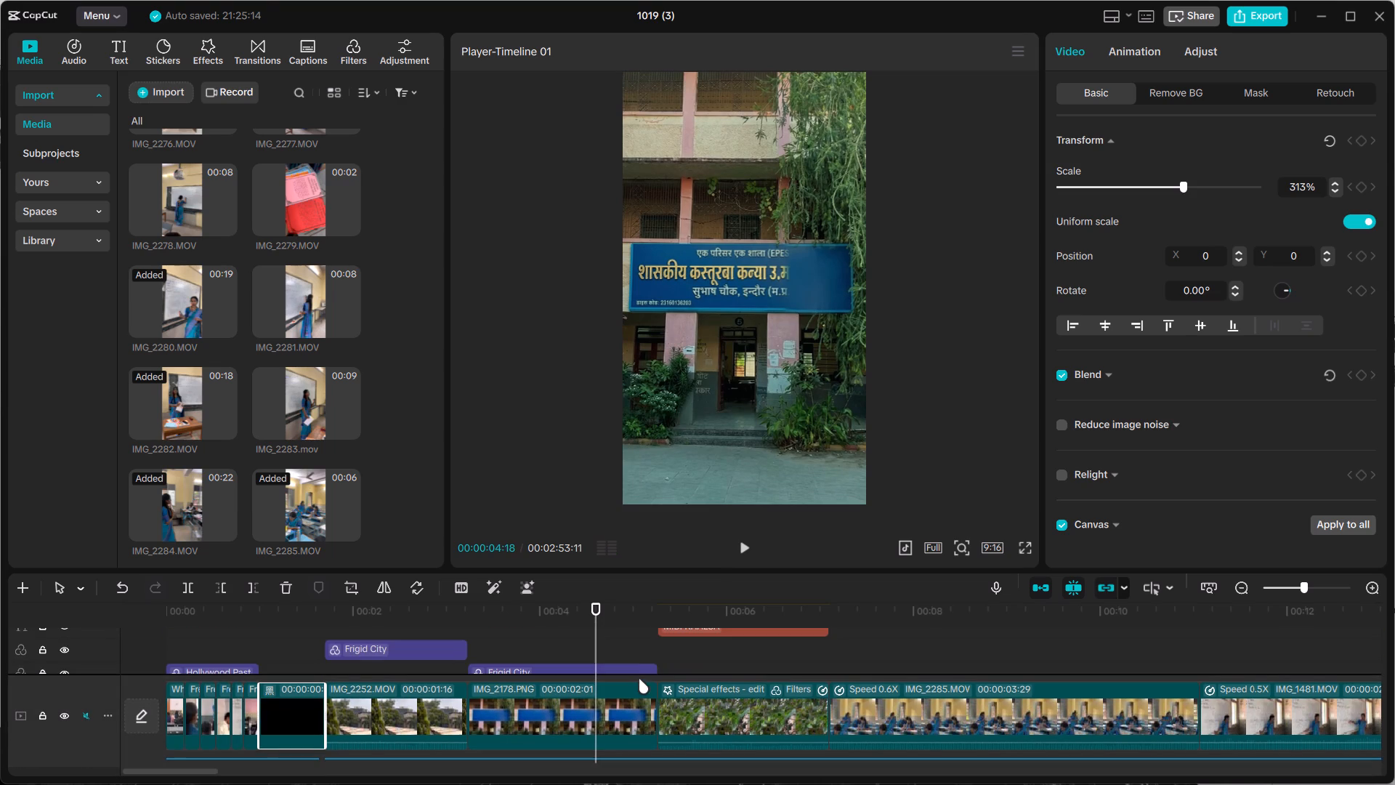
scroll(634, 666, "down", 1)
left_click(598, 651)
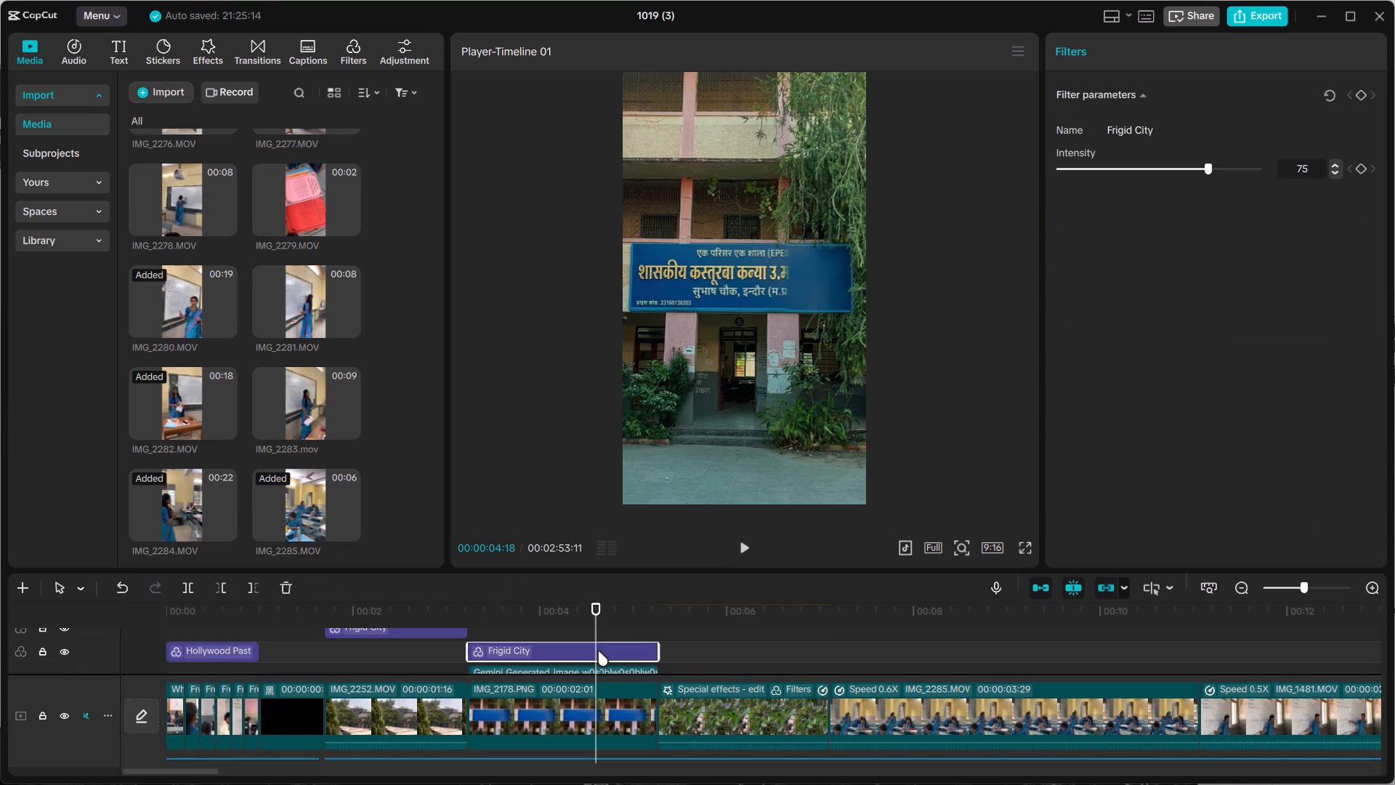
left_click_drag(598, 651, 594, 717)
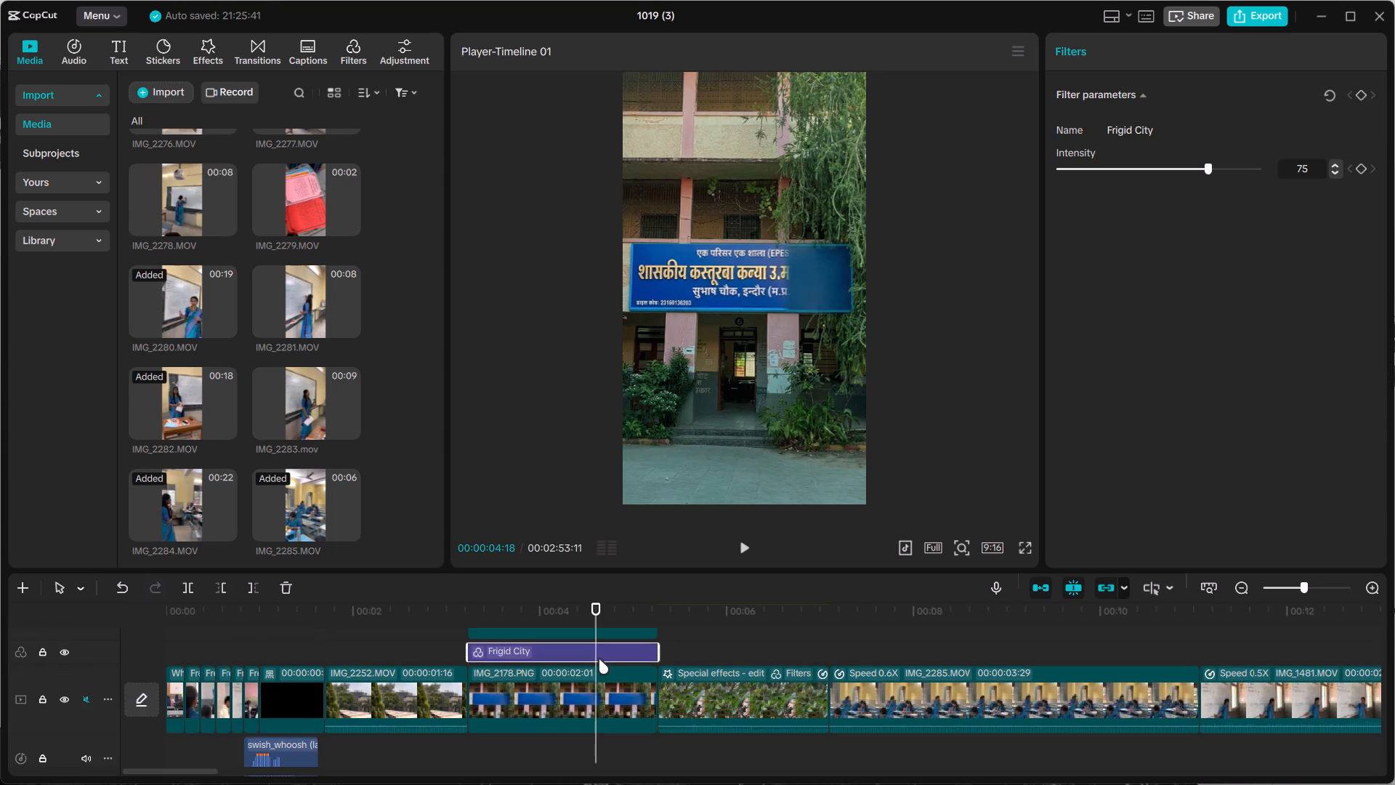
Preview the opening in full screen from about 0:03 through the signboard shot to the B.Ed Practice Teaching title.
left_click(456, 643)
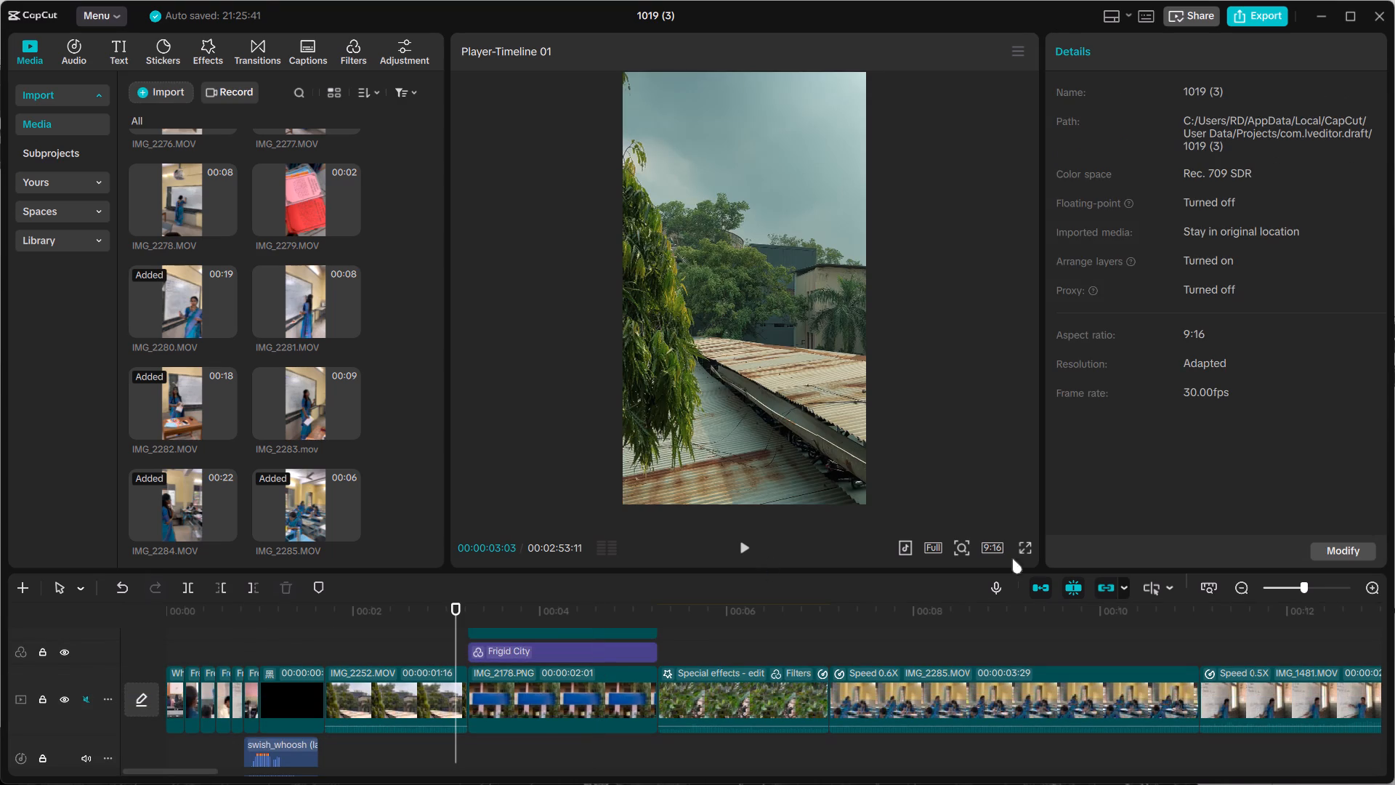
left_click(1025, 547)
left_click(459, 703)
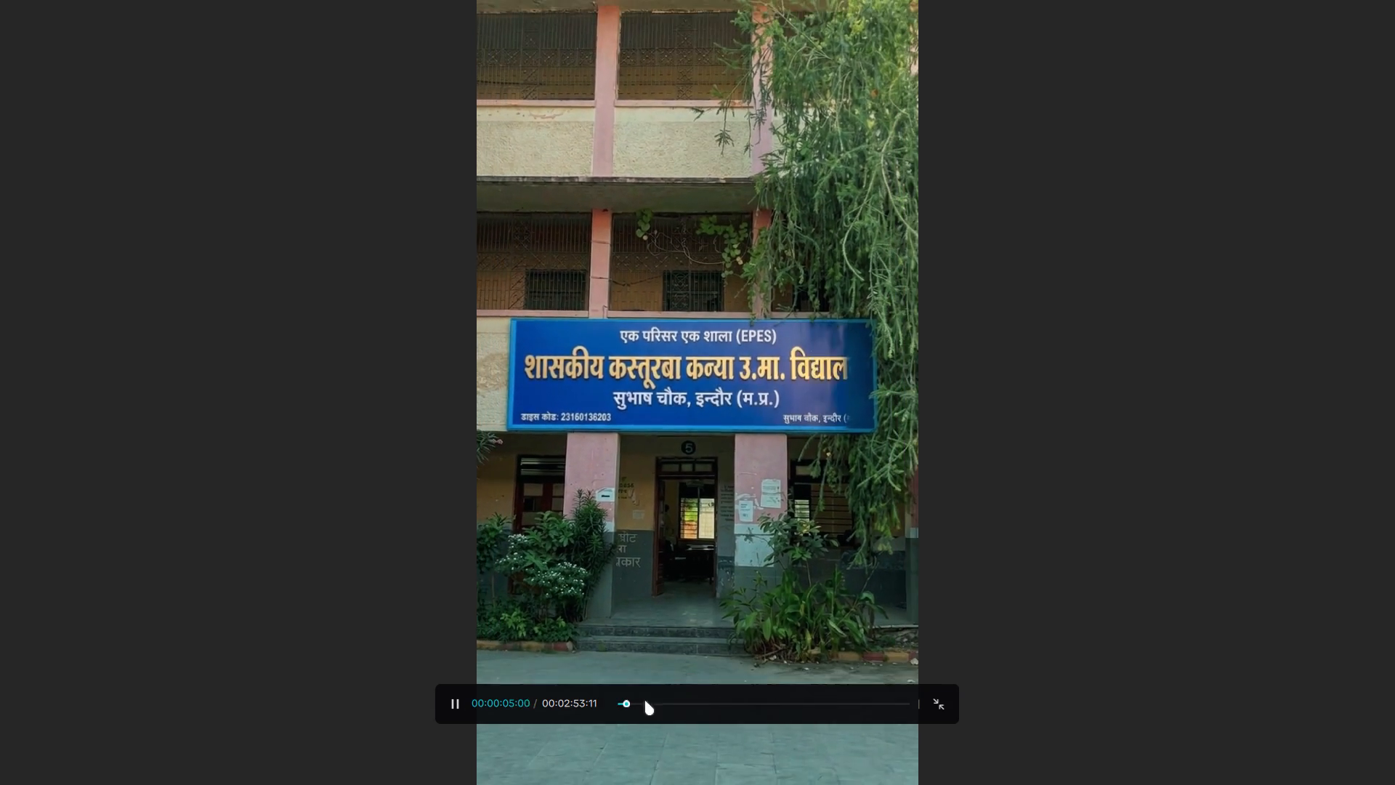
left_click(937, 706)
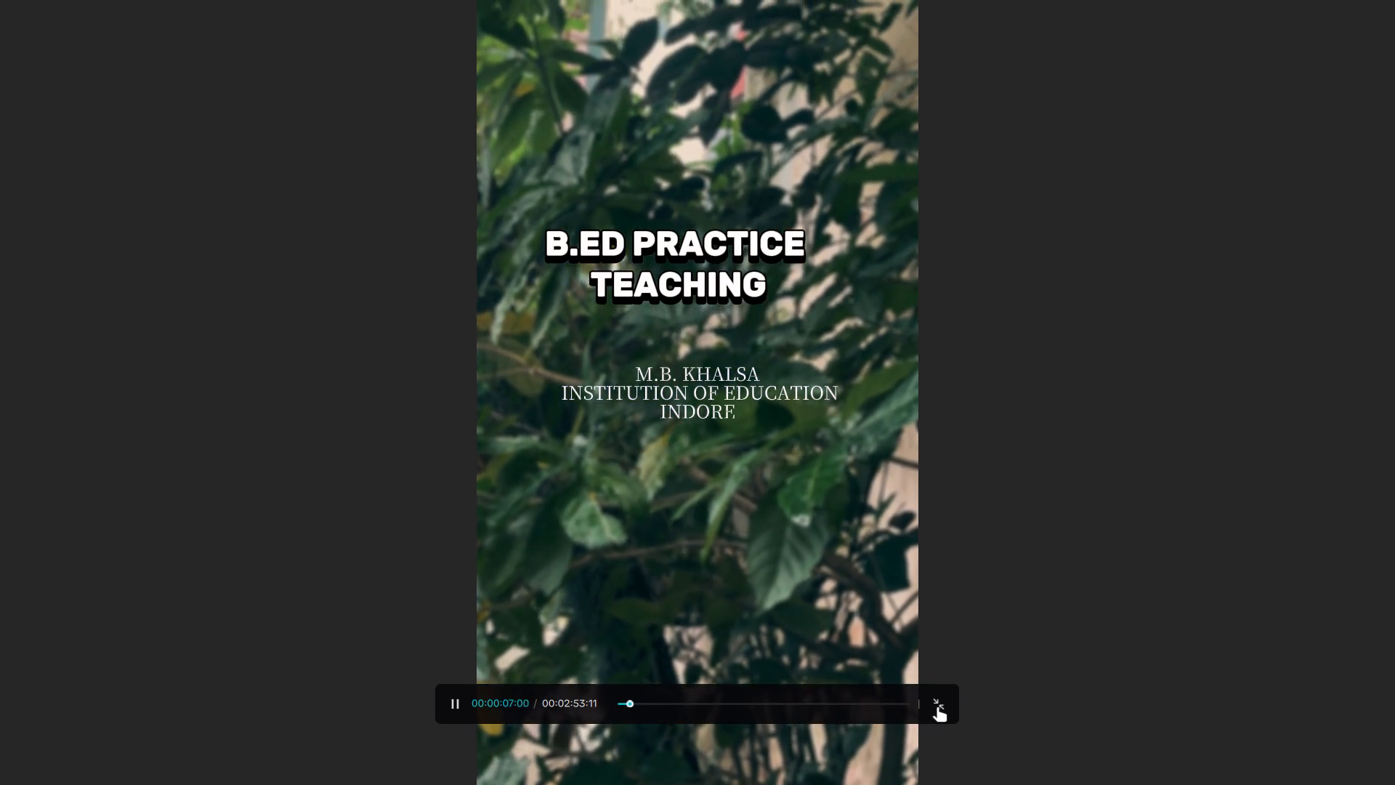
Move the Music Box and Piano clip up one audio track and earlier, starting at about 00:00:05, overlapping the WhatsApp Video audio's end.
left_click(452, 641)
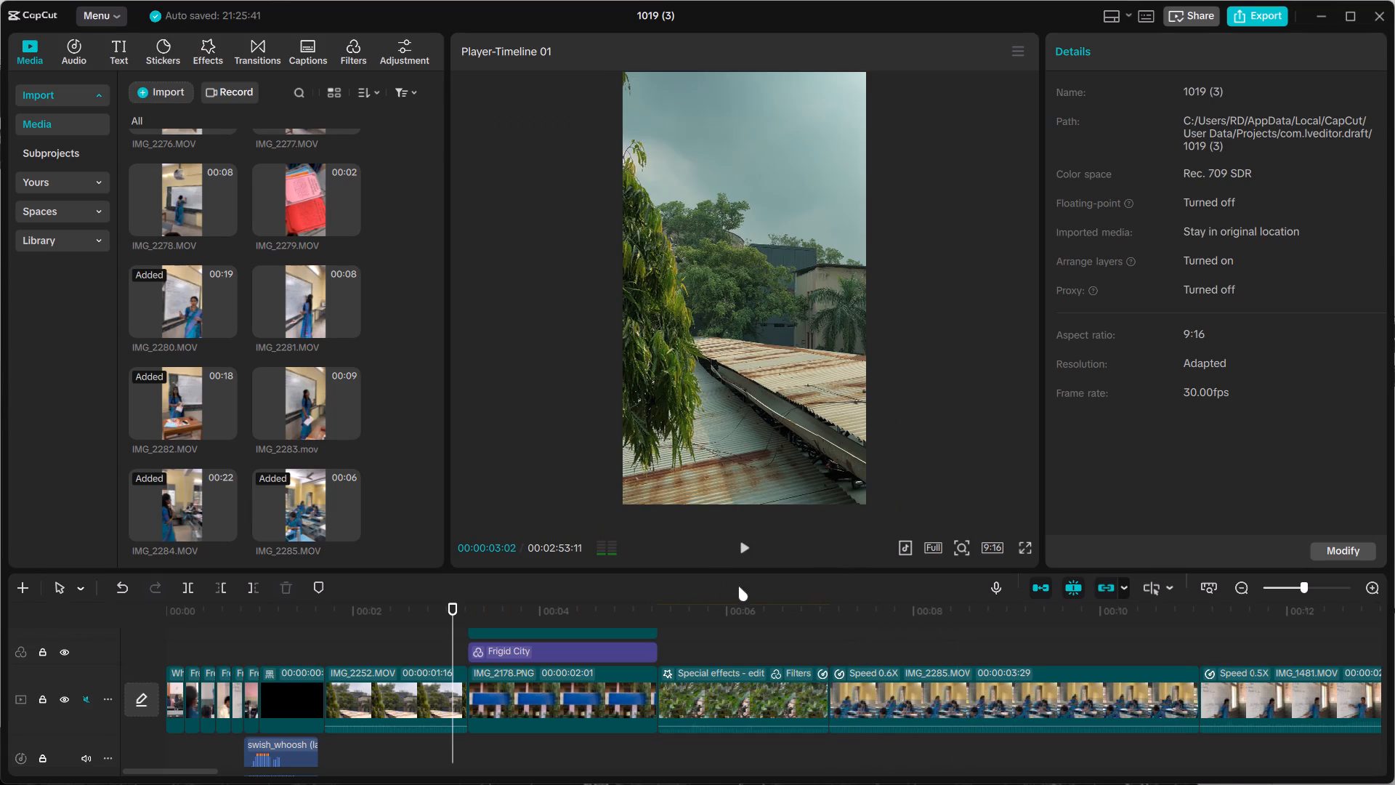
left_click(750, 542)
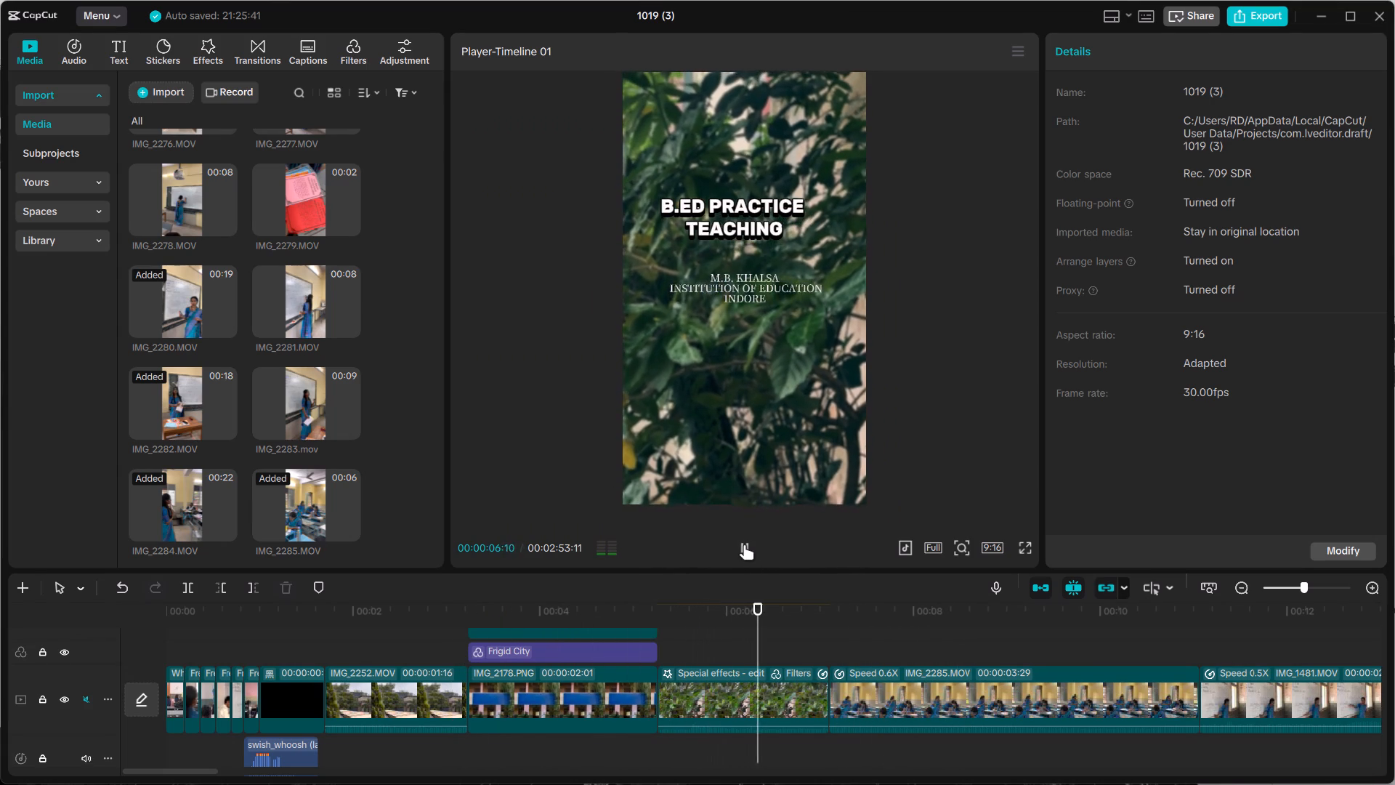
left_click(744, 544)
scroll(698, 667, "down", 3)
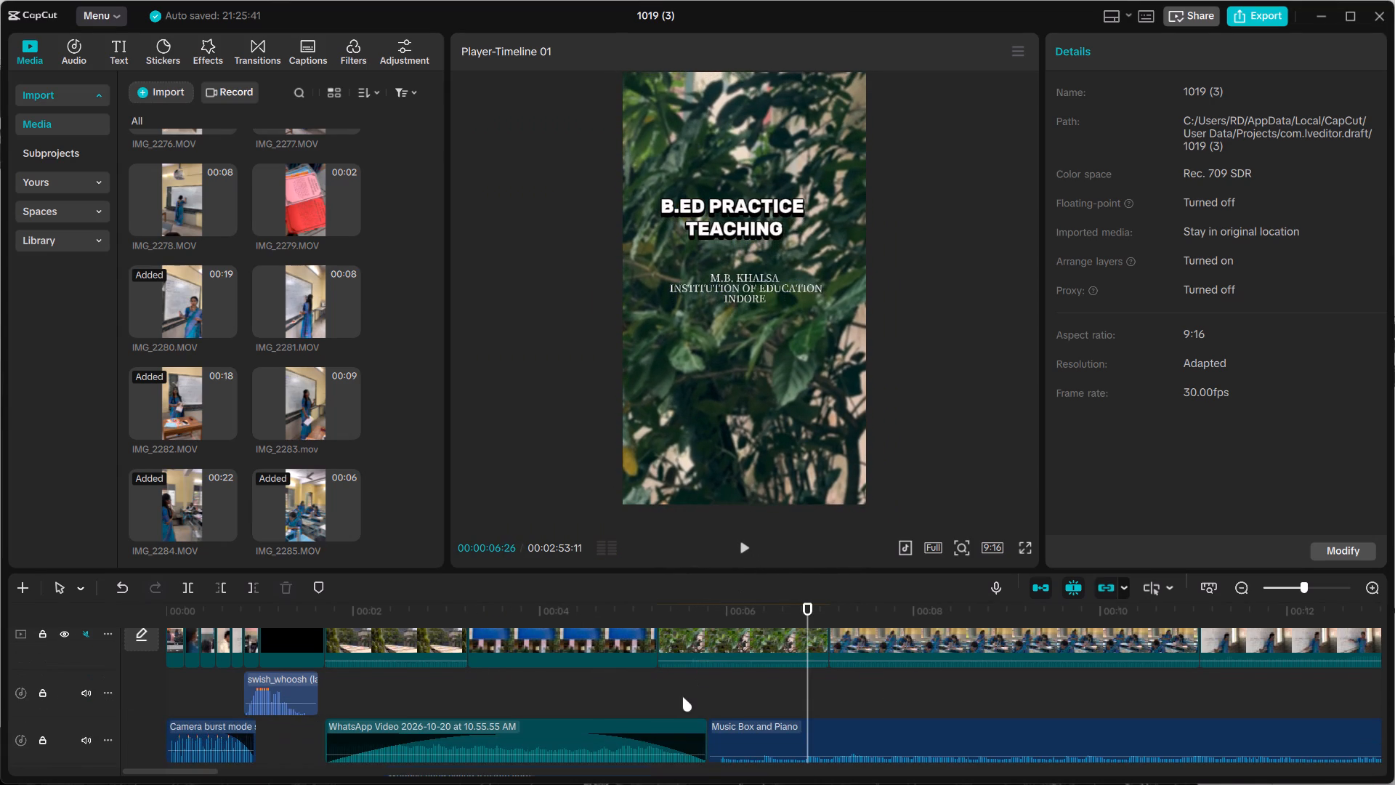
scroll(682, 696, "down", 1)
left_click(777, 717)
left_click_drag(777, 717, 786, 679)
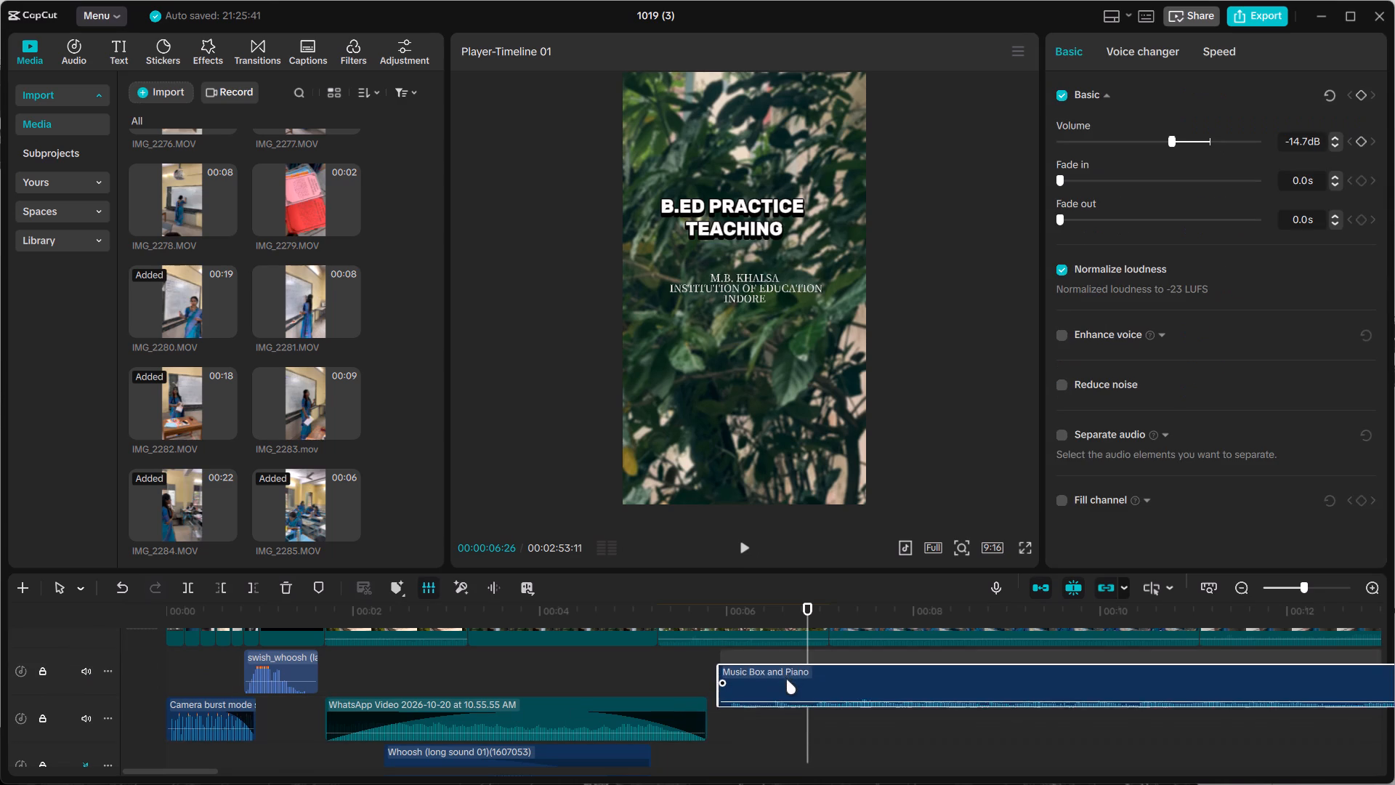
left_click_drag(786, 679, 699, 674)
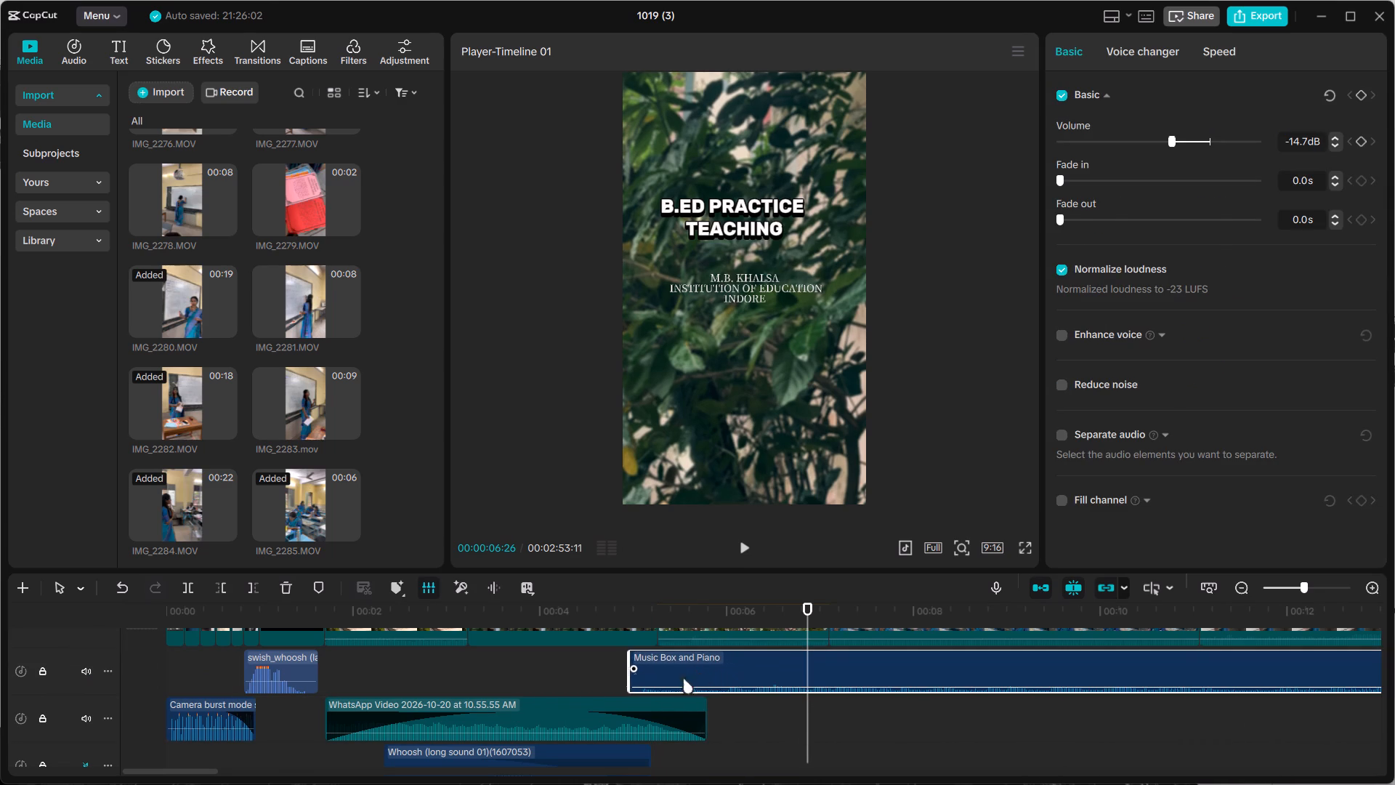
Play from about 0:05 to about 0:15 to check the repositioned music against the narration.
left_click(605, 668)
left_click(744, 550)
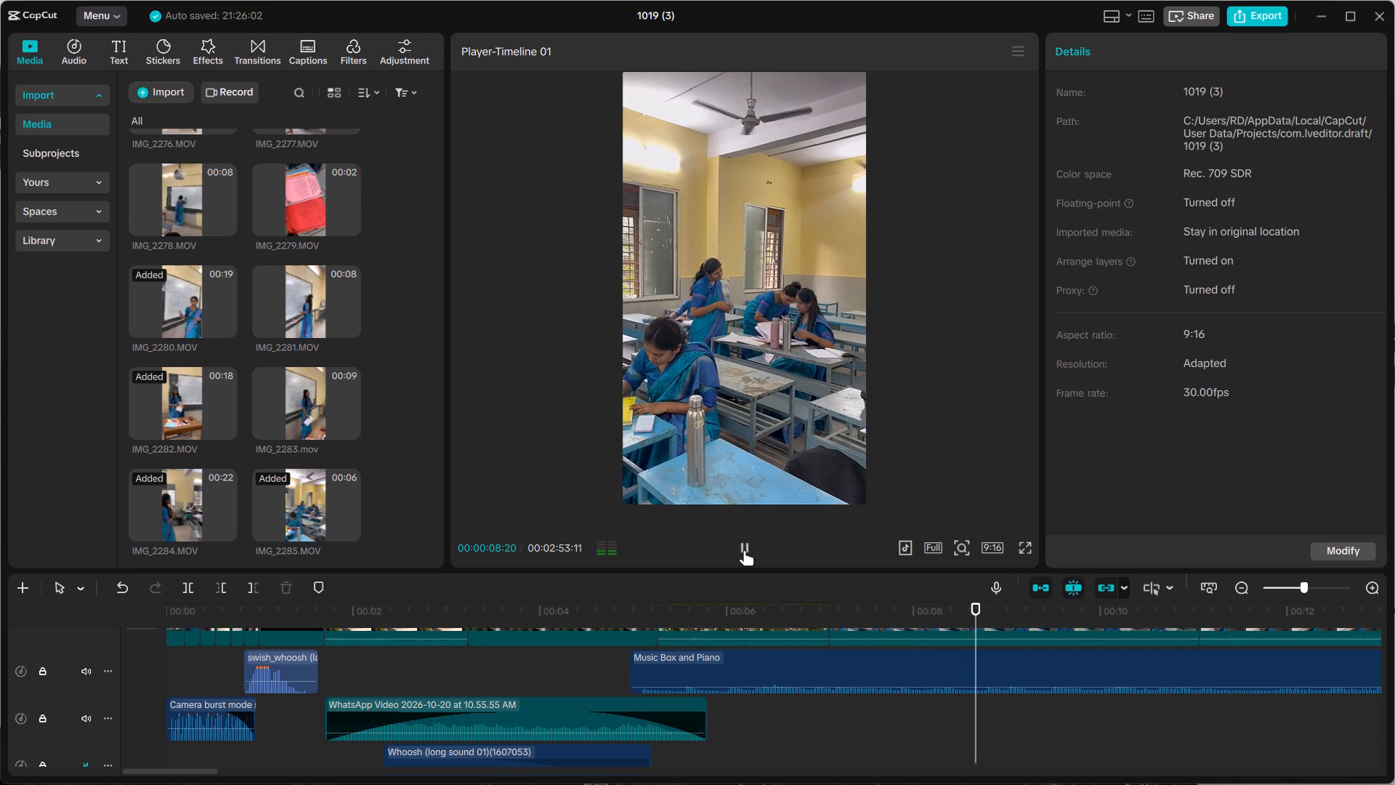
scroll(784, 709, "down", 4)
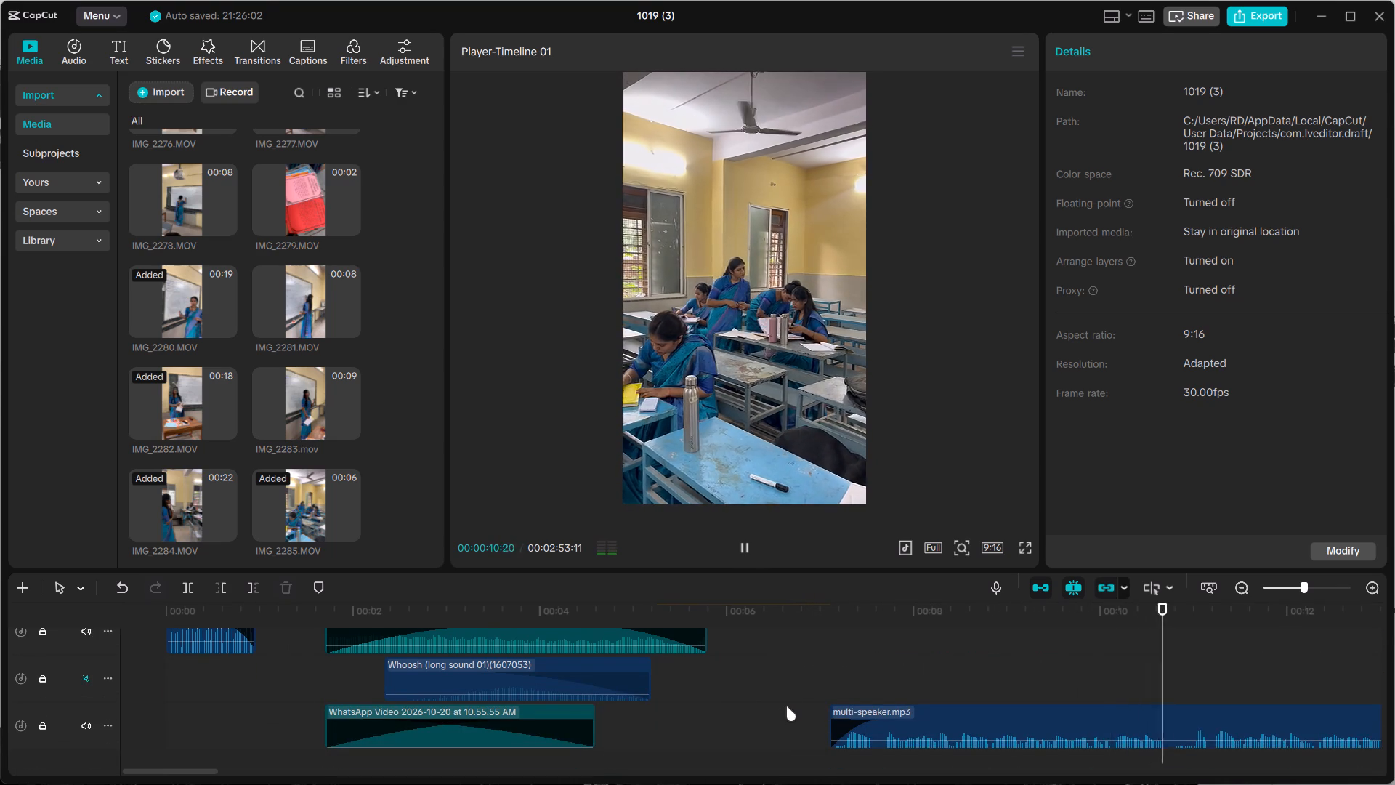
scroll(786, 706, "down", 1)
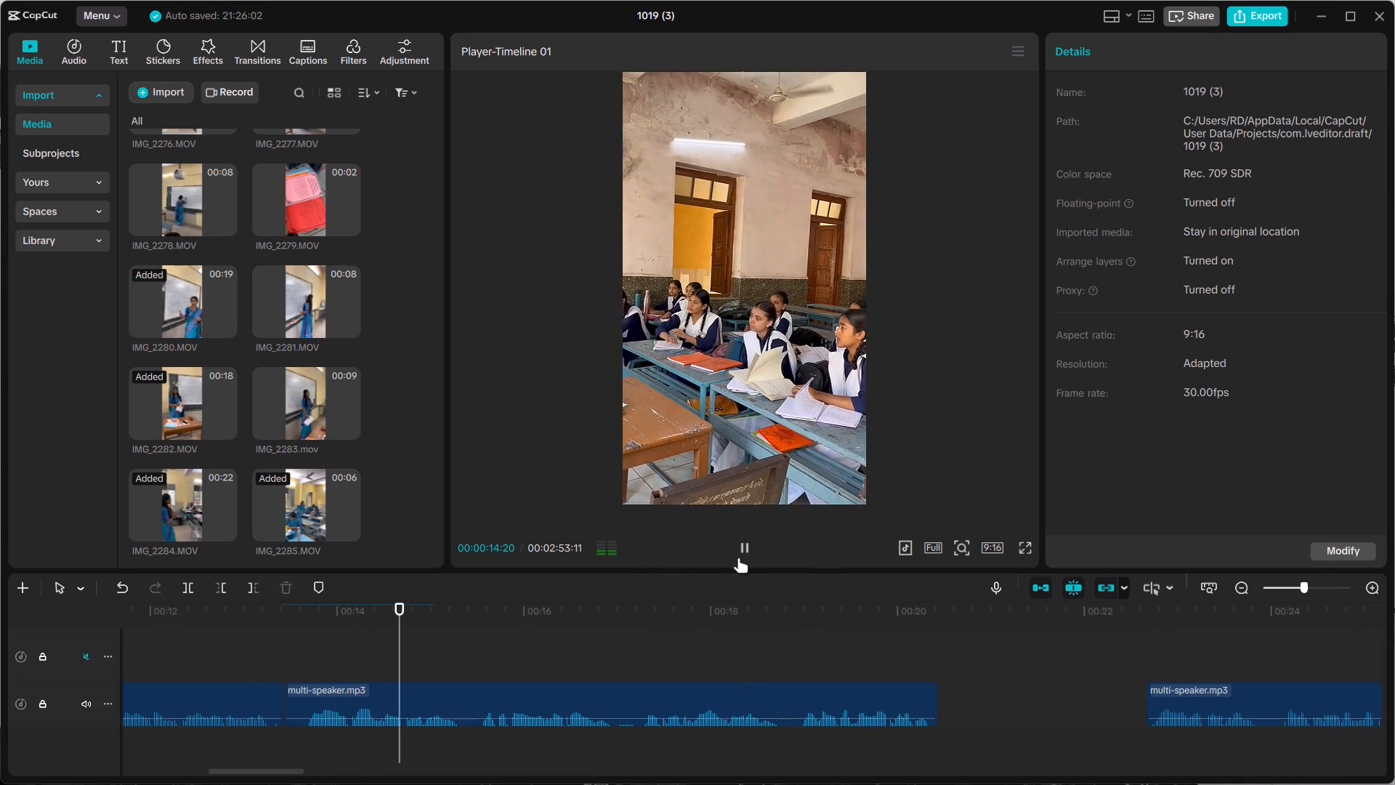
left_click(748, 544)
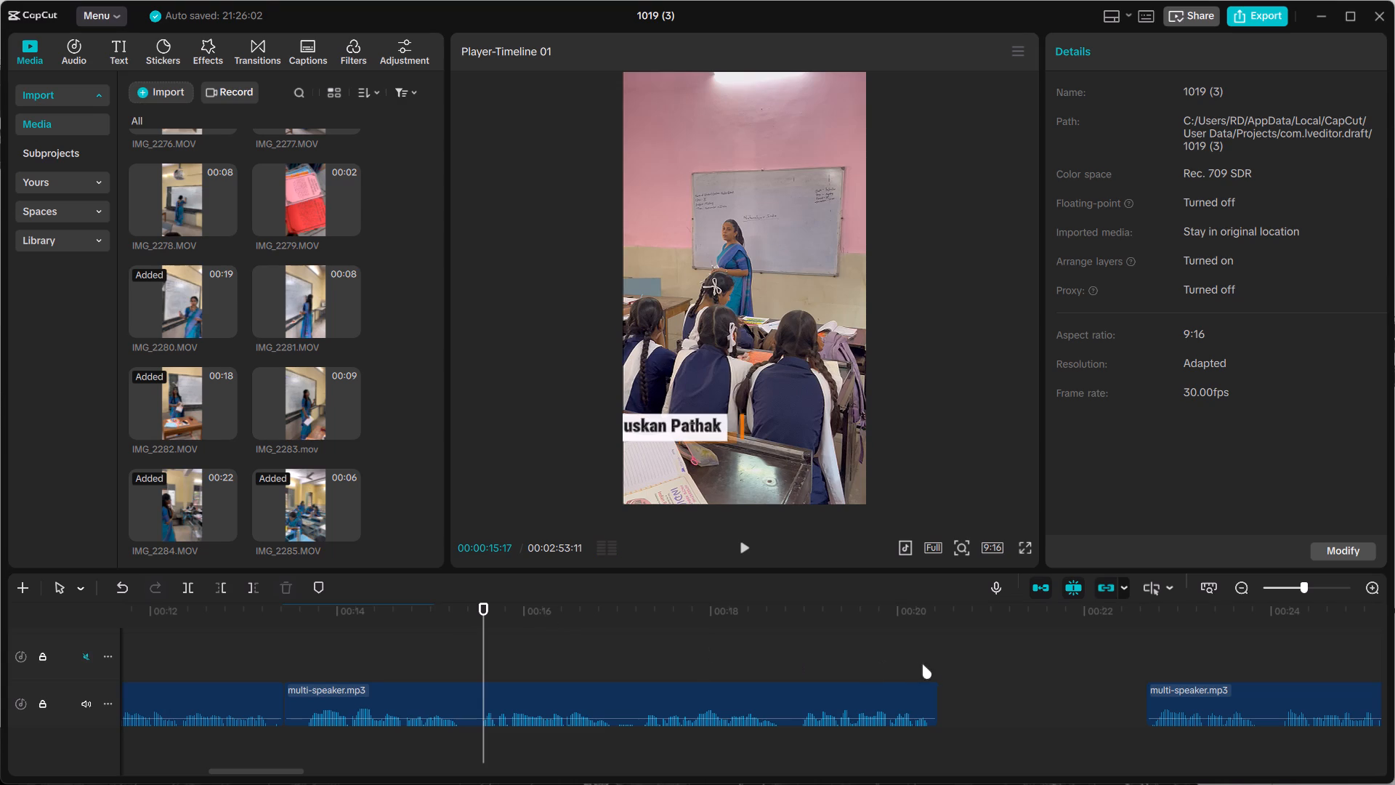
Audition the imported narration files: multi-speaker (1).mp3, the MiniMax Girl .wav, multi-speaker (2).mp3 and multi-speaker.mp3.
scroll(250, 400, "down", 4)
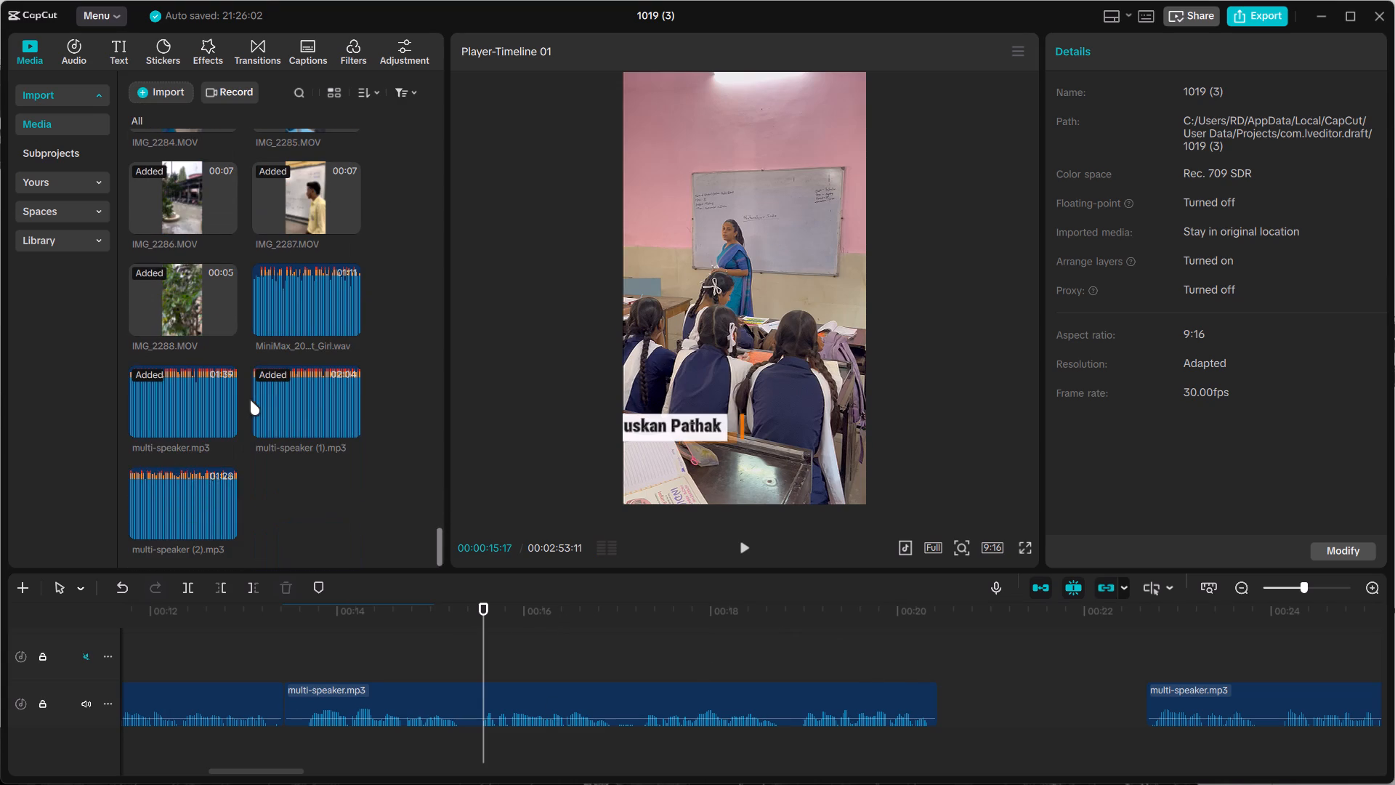
scroll(250, 400, "down", 4)
left_click(280, 396)
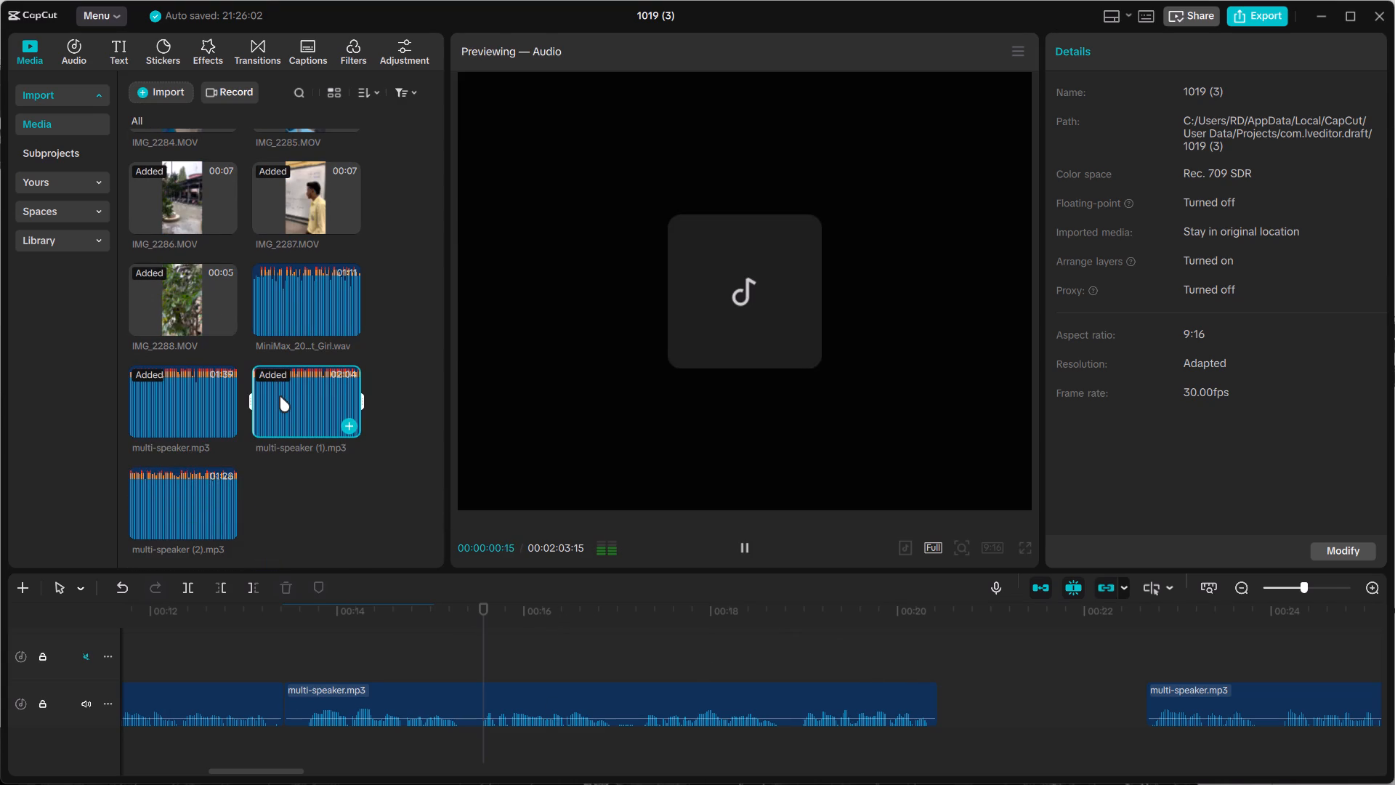
left_click(305, 323)
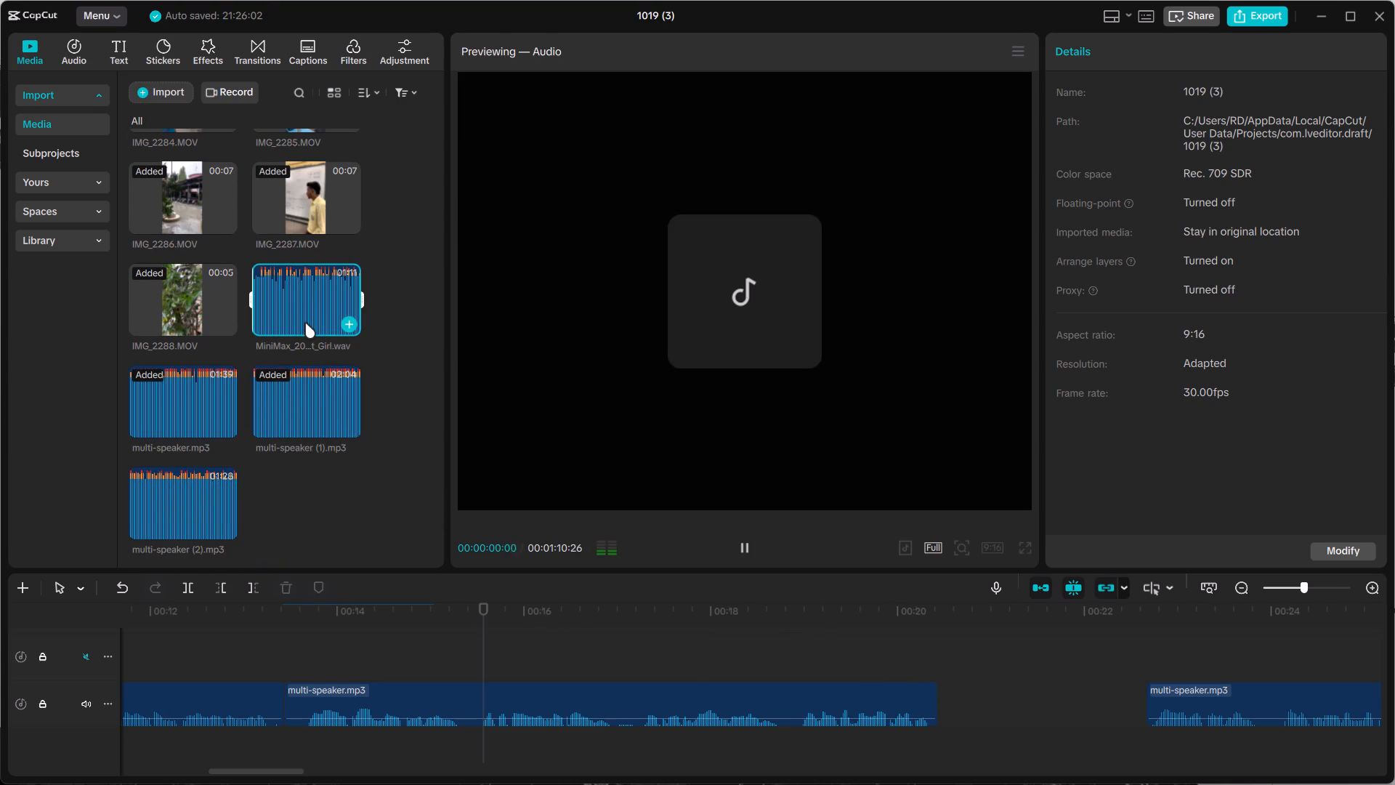
left_click(193, 491)
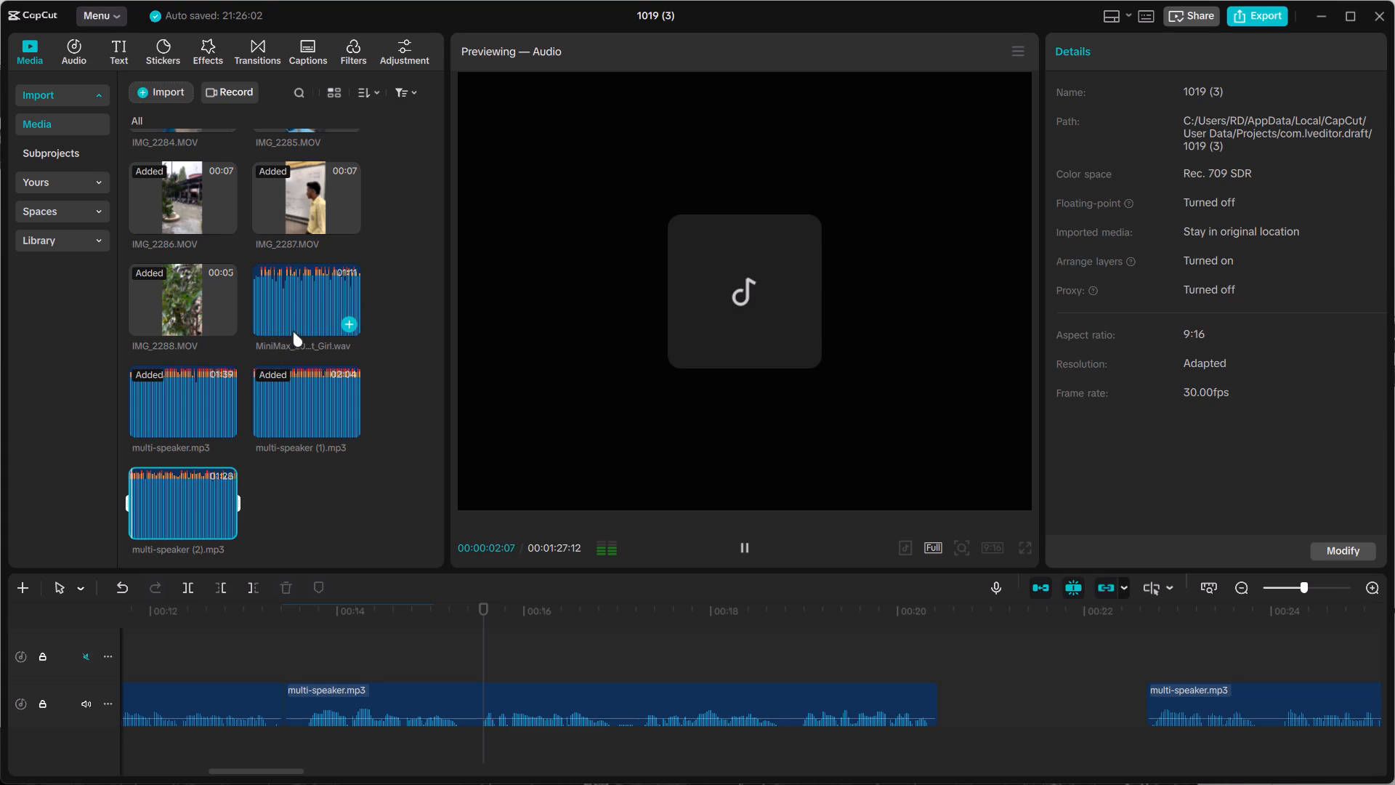
left_click(301, 303)
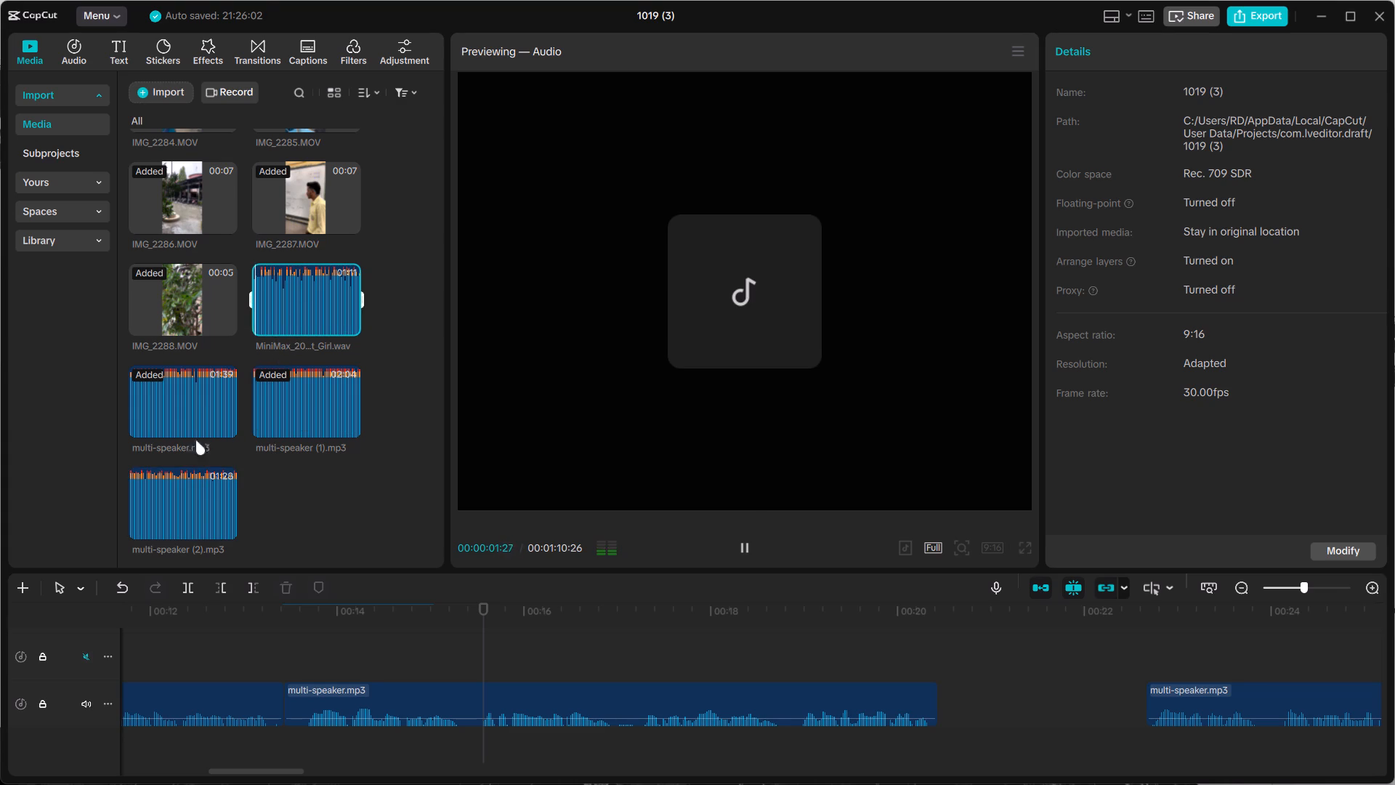
left_click(198, 407)
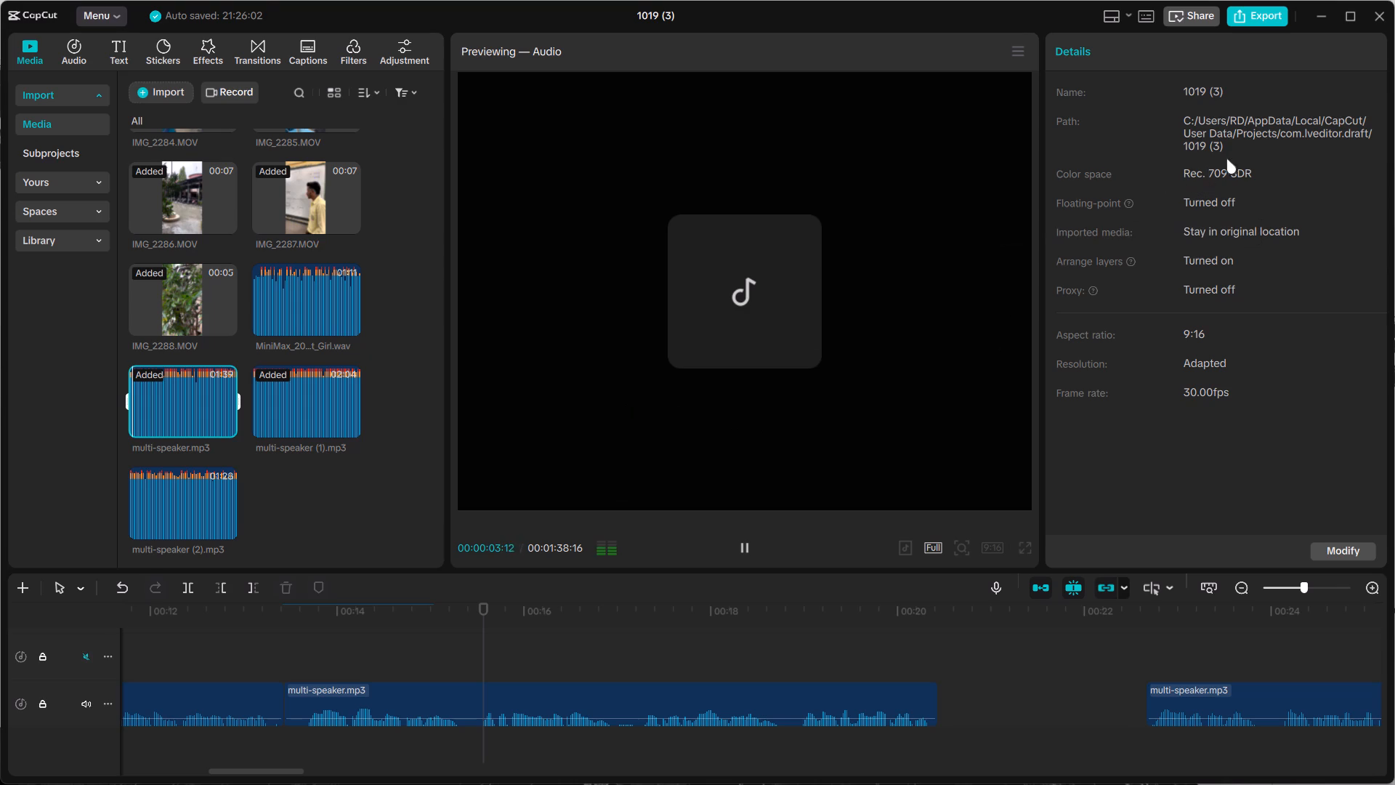
left_click(594, 627)
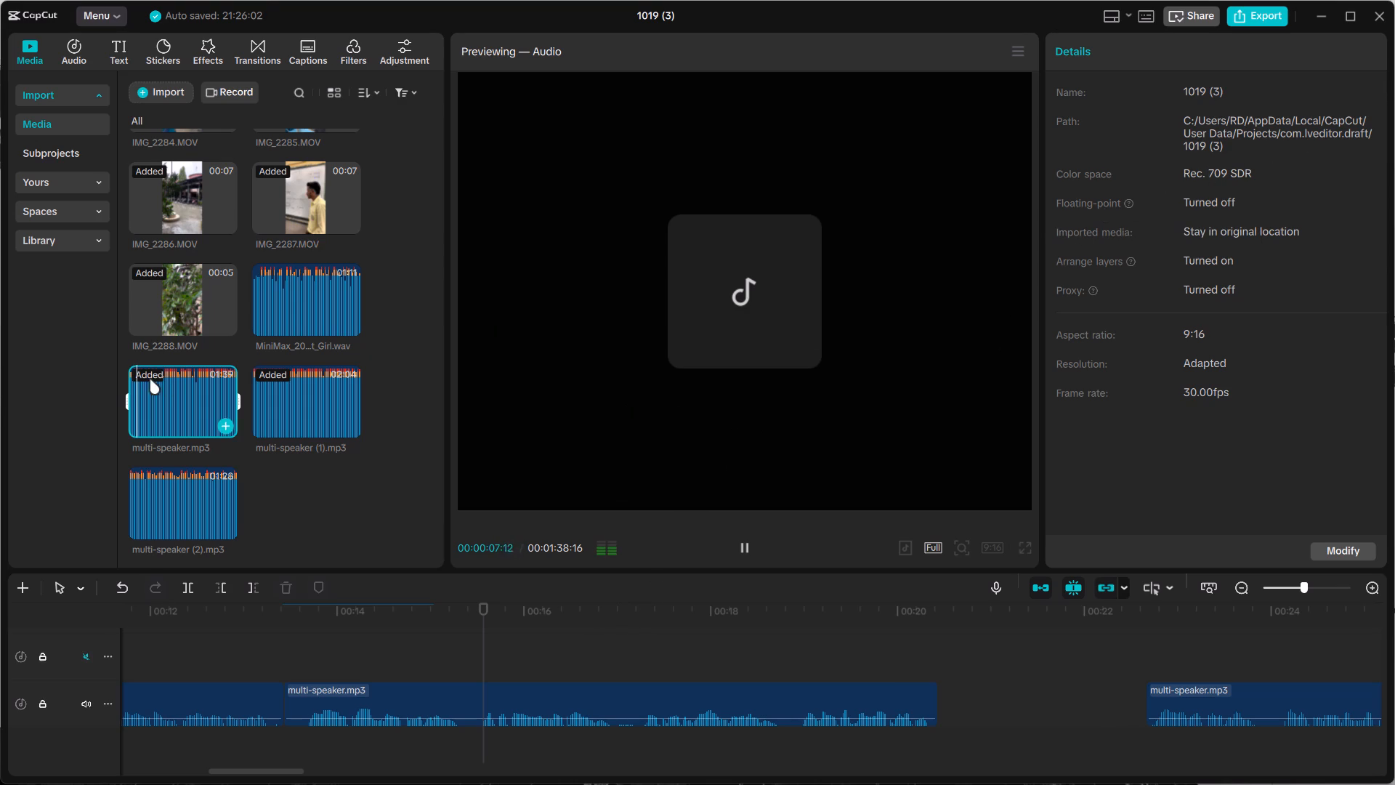
left_click(438, 350)
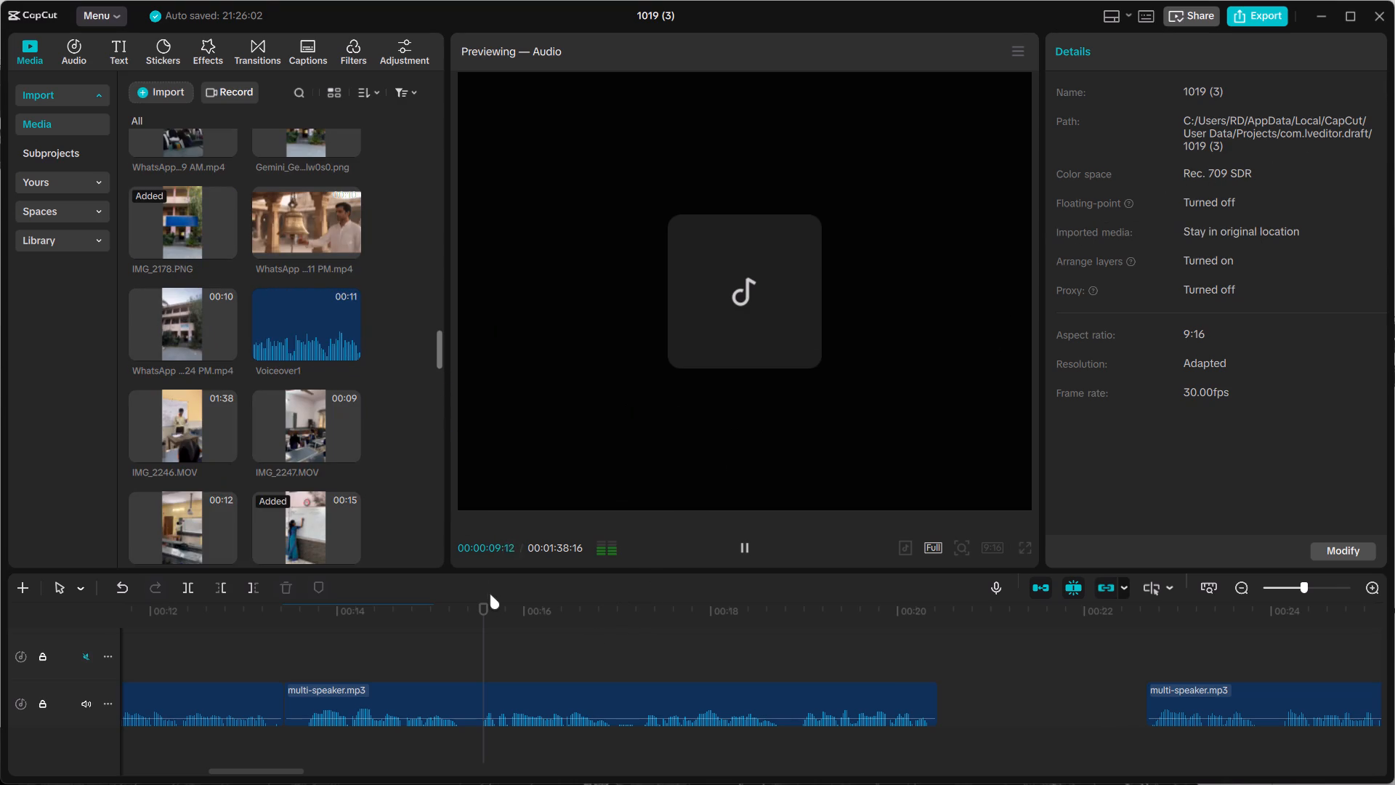
Replay the opening from about 0:04 through the B.Ed Practice Teaching title to the classroom shot at about 0:07.
left_click_drag(480, 611, 12, 622)
scroll(386, 669, "up", 5)
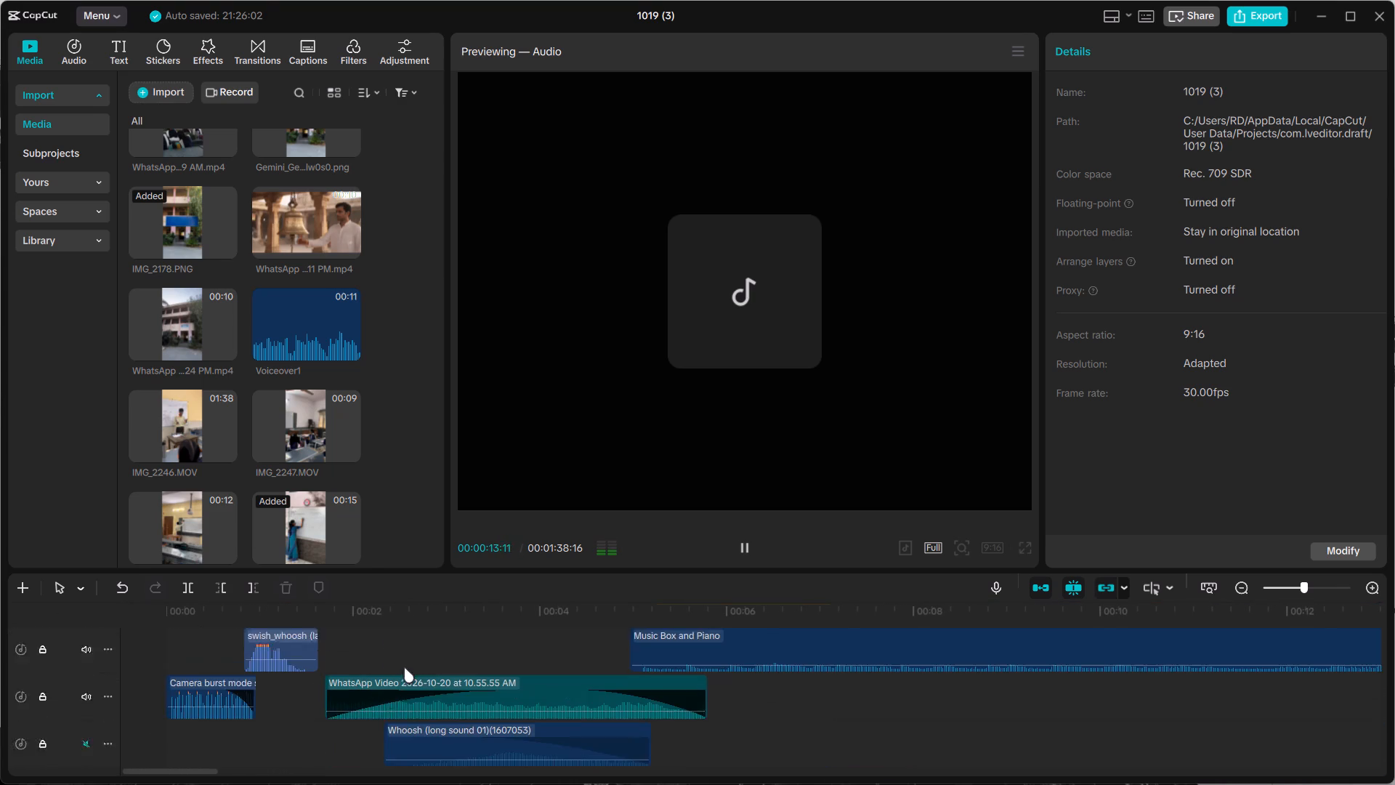
scroll(404, 667, "up", 2)
scroll(461, 646, "up", 14)
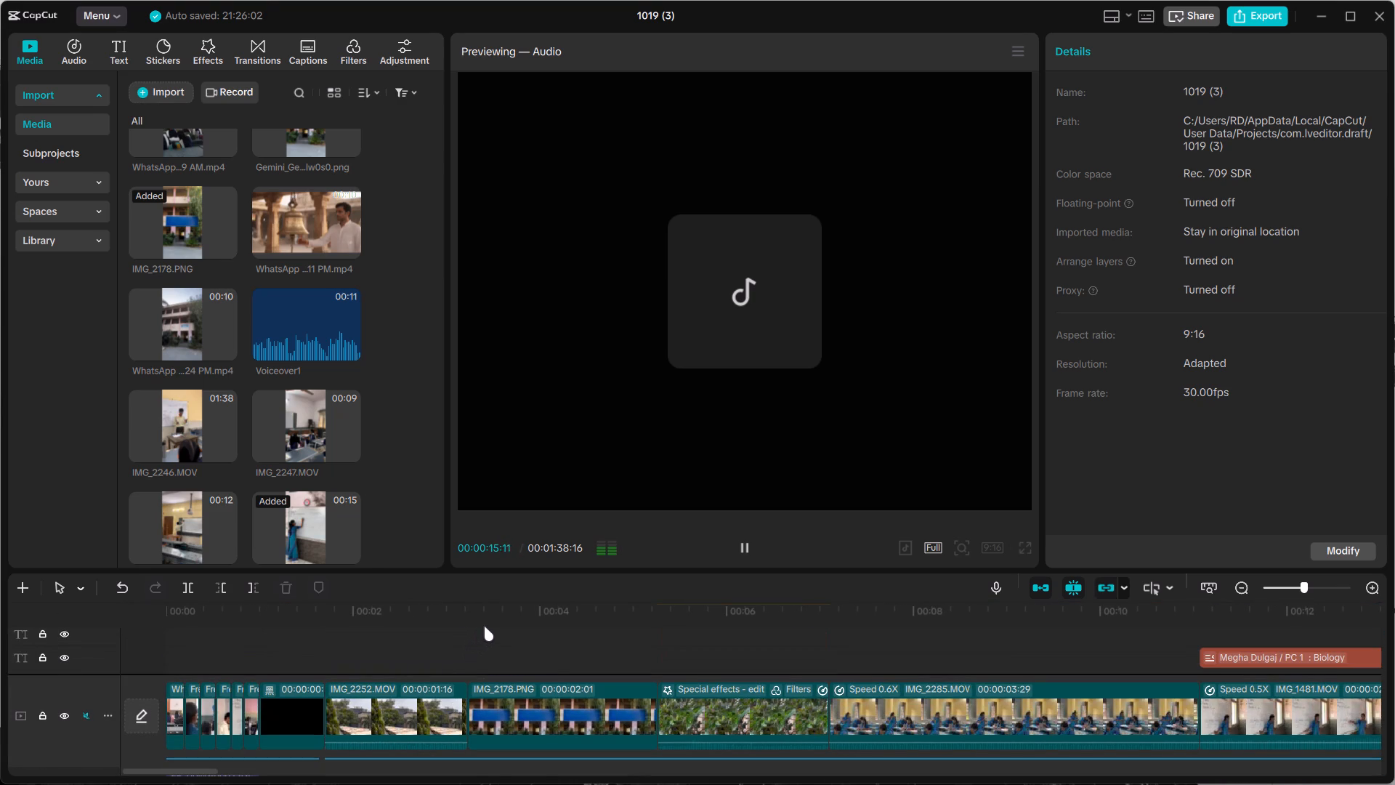
left_click(547, 651)
left_click(750, 549)
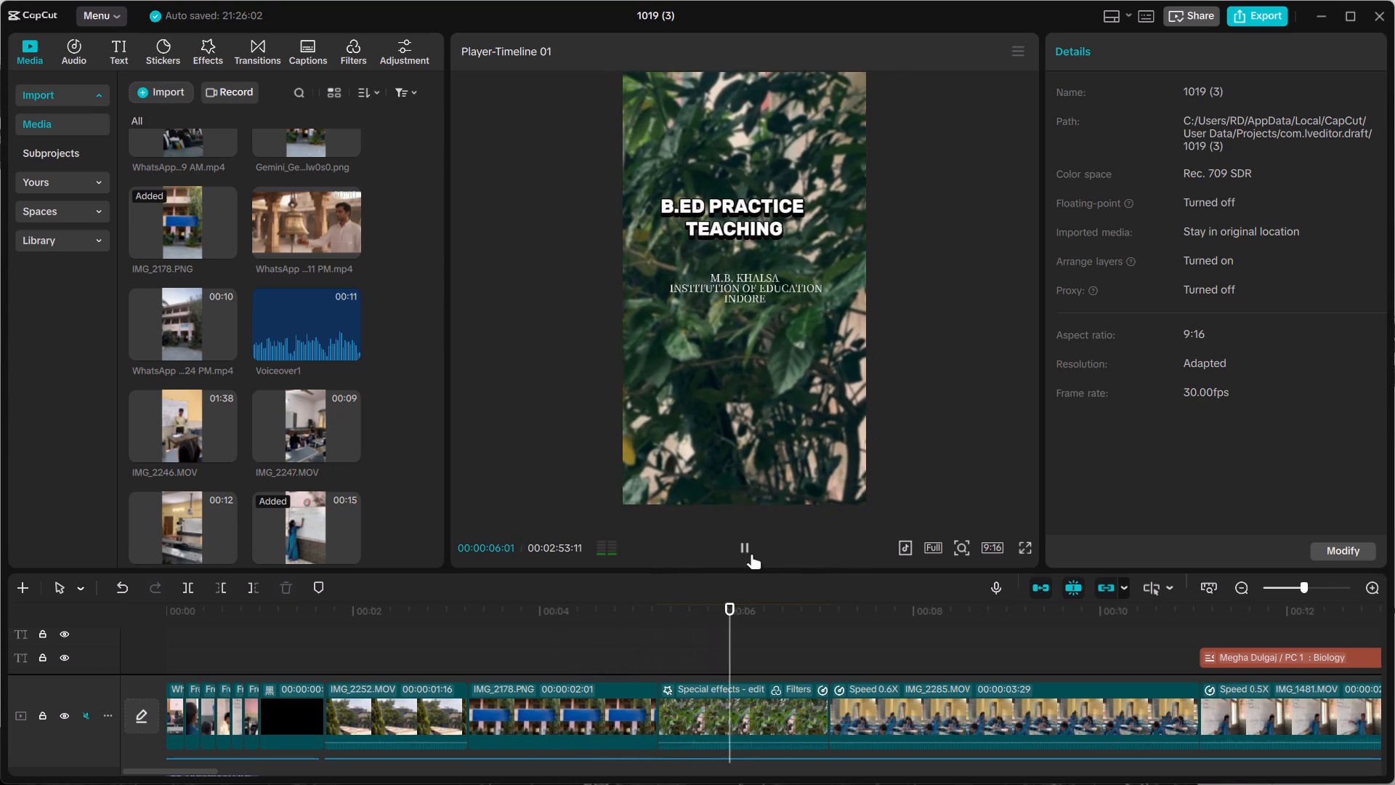
left_click(735, 545)
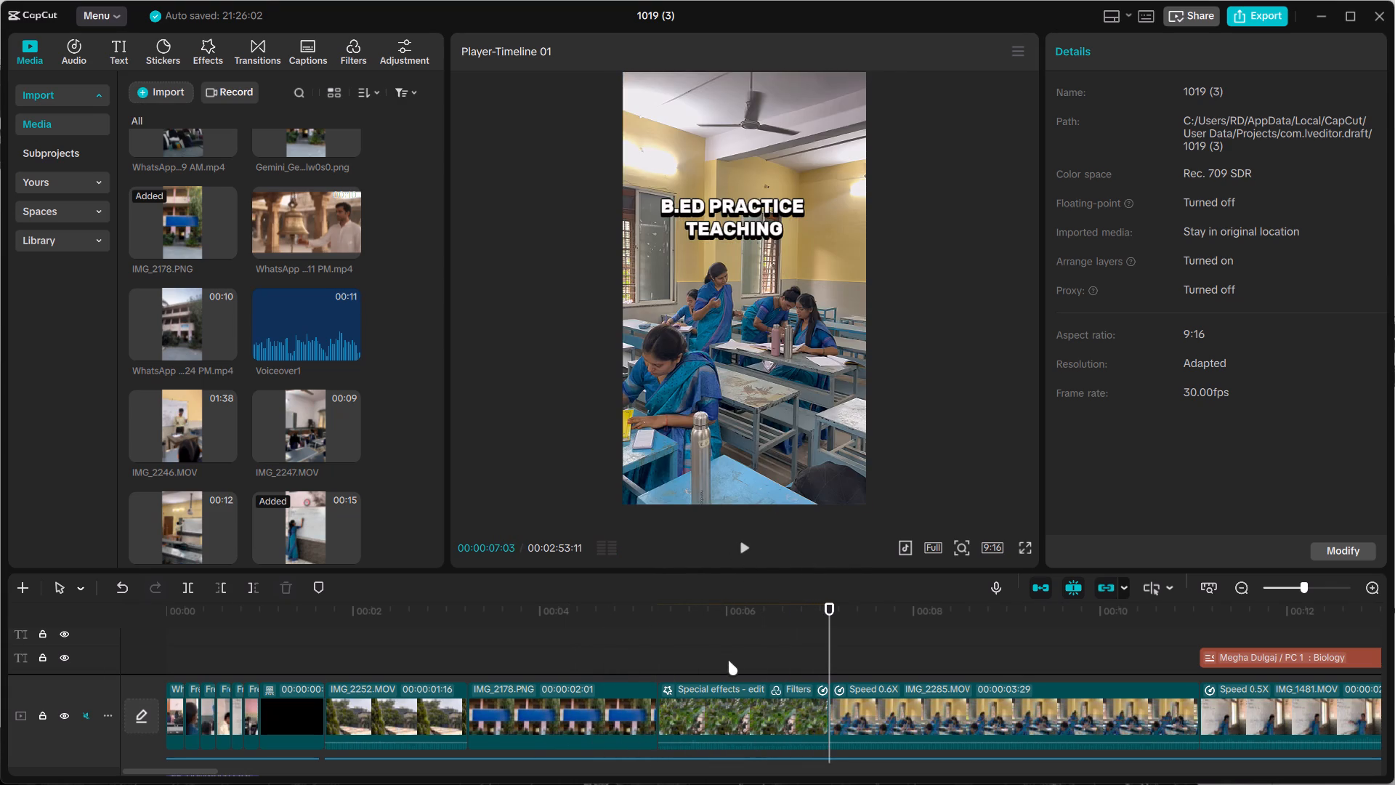
Change the font of the B.ED PRACTICE TEACHING title at about 0:05 to the Thai-named นิรมิต font.
left_click(728, 660)
left_click_drag(728, 660, 690, 662)
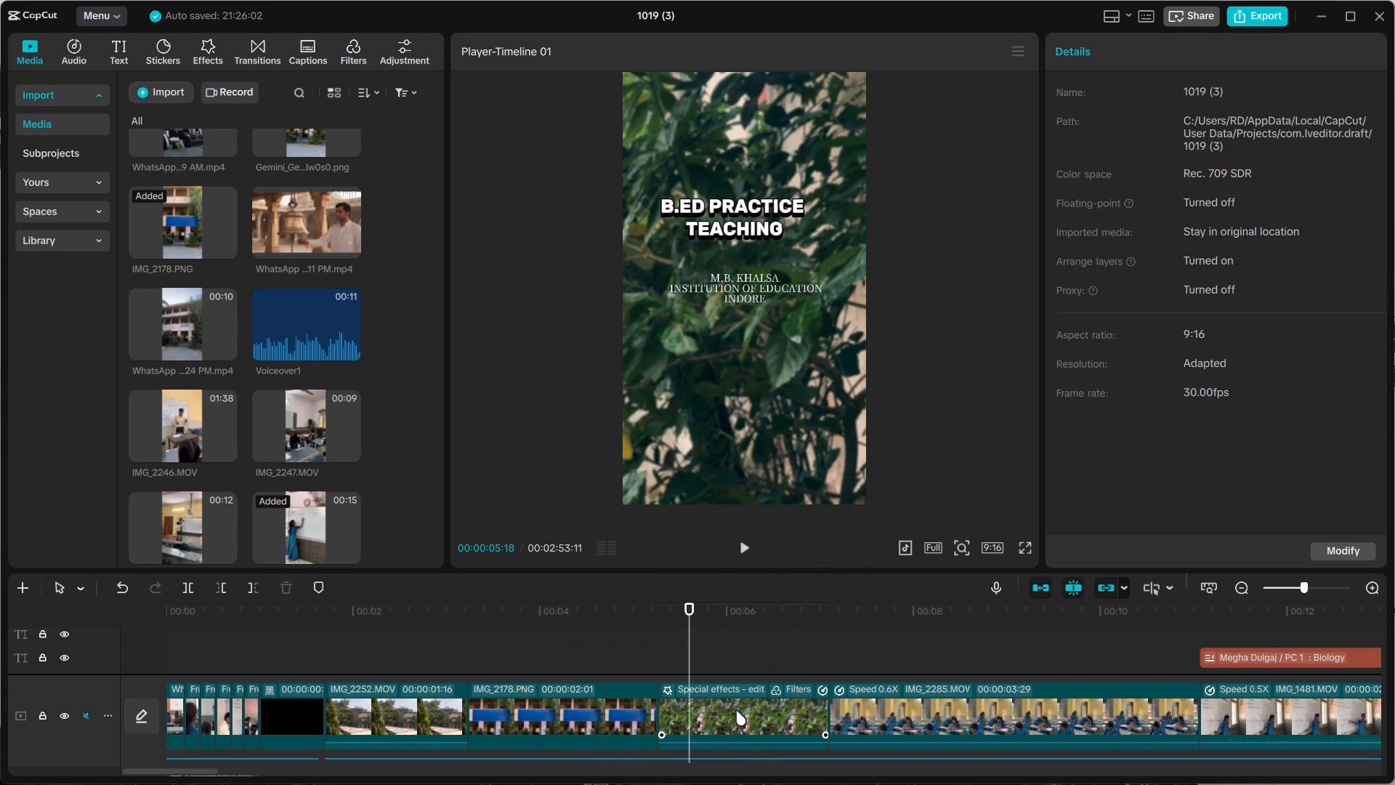
left_click(753, 227)
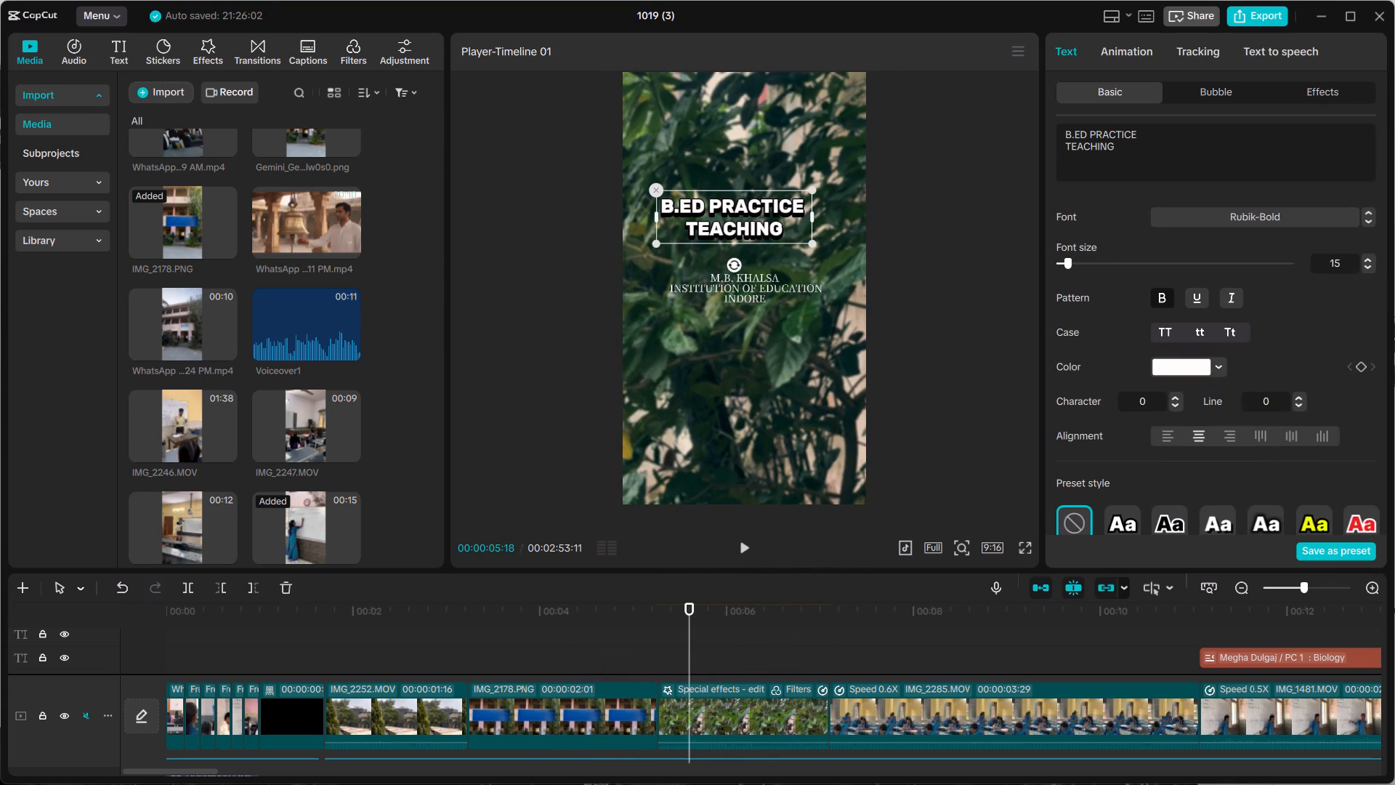
left_click(1221, 215)
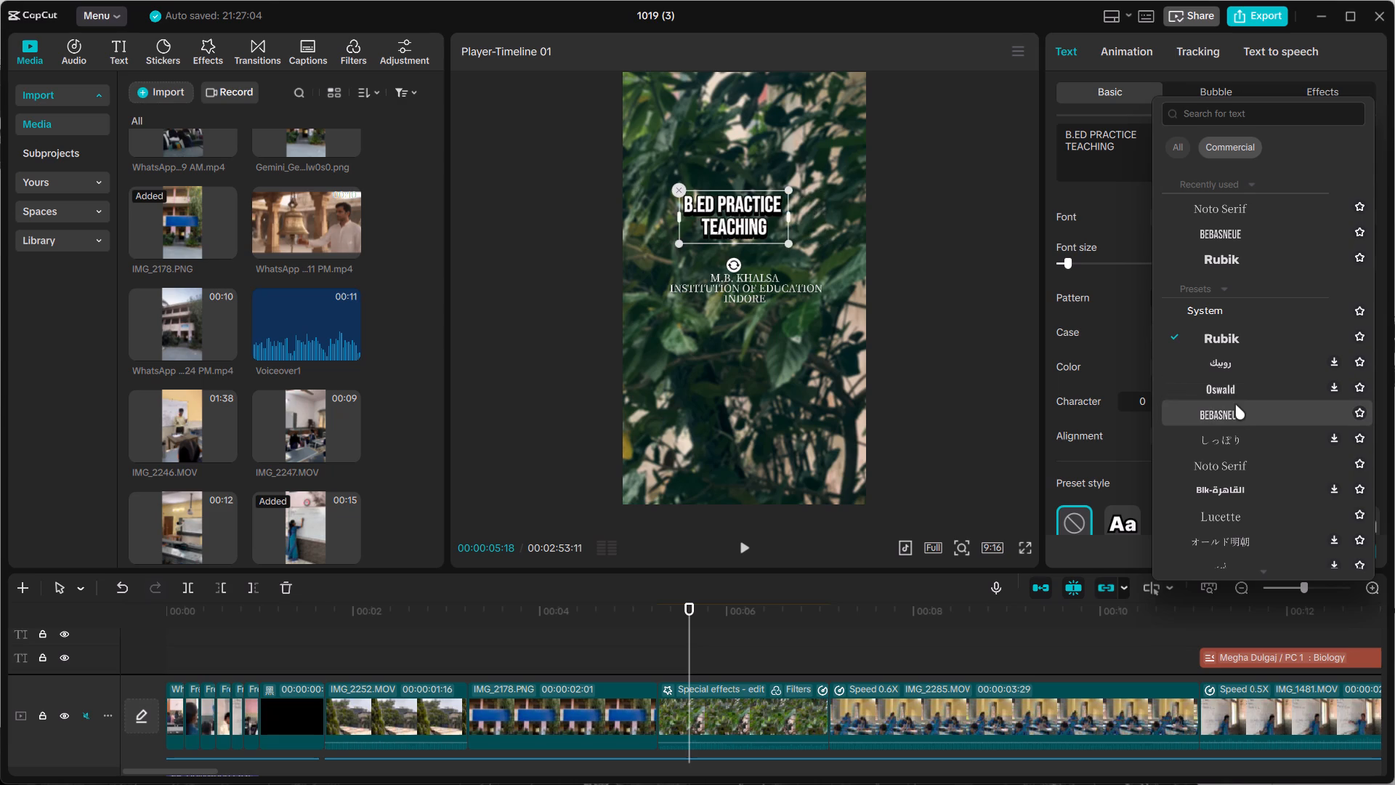
scroll(1229, 343, "down", 2)
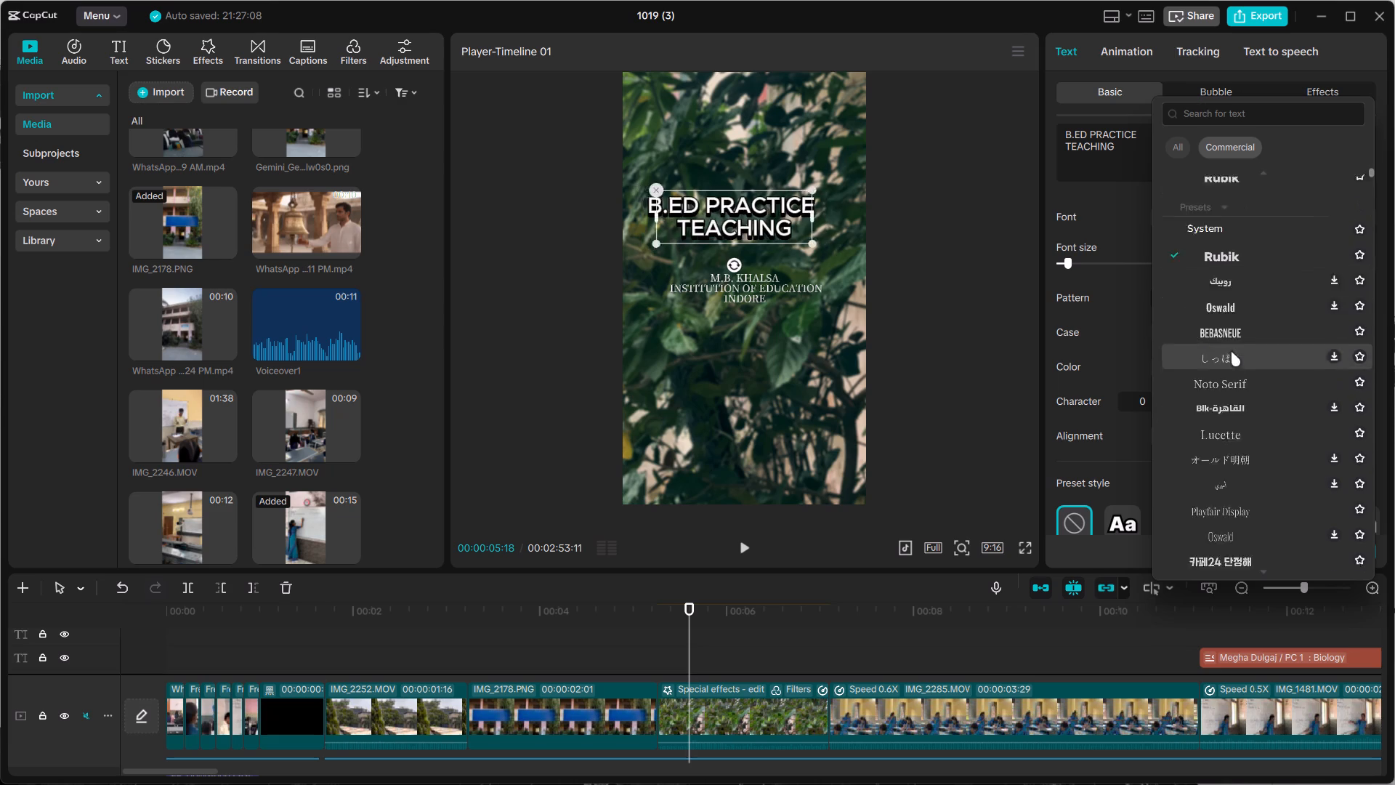
scroll(1231, 351, "down", 1)
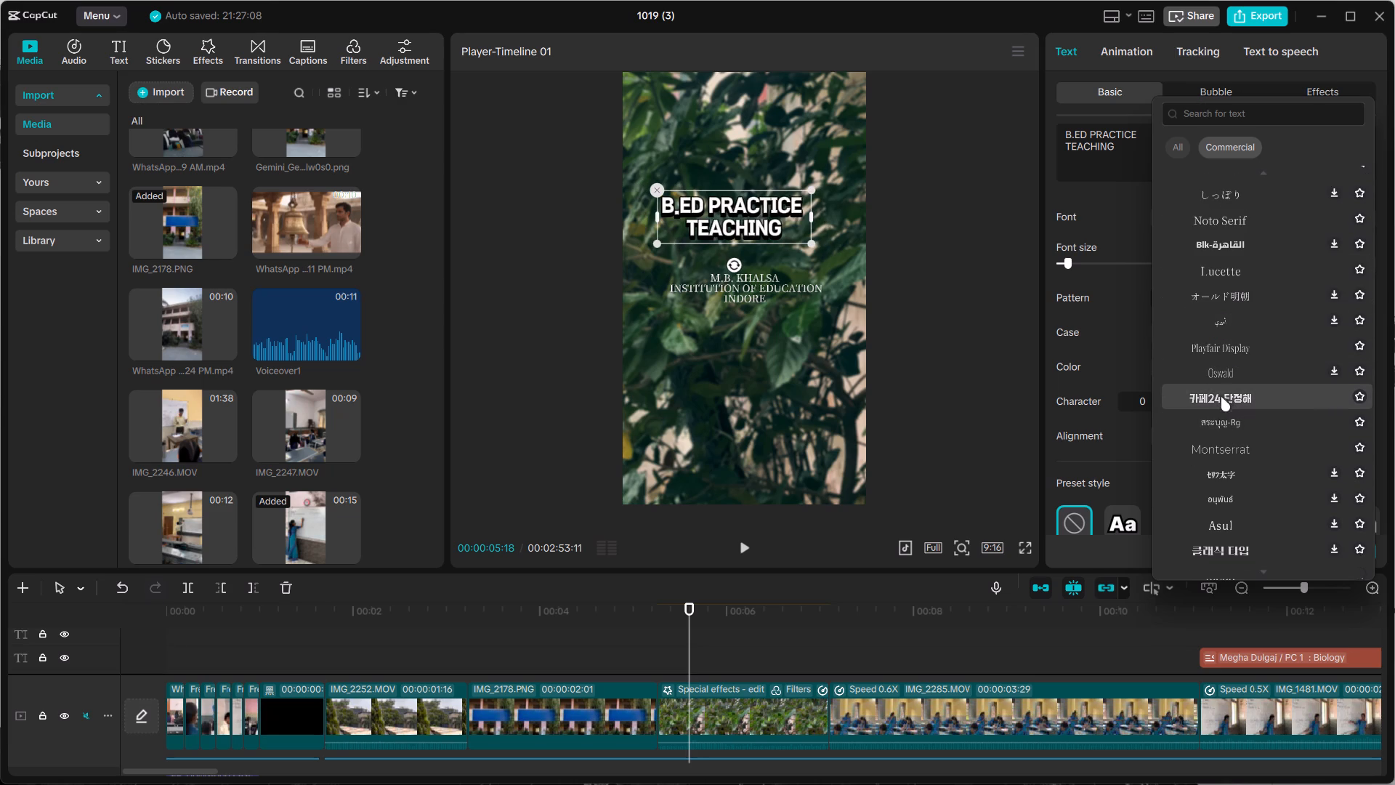
scroll(1224, 392, "down", 5)
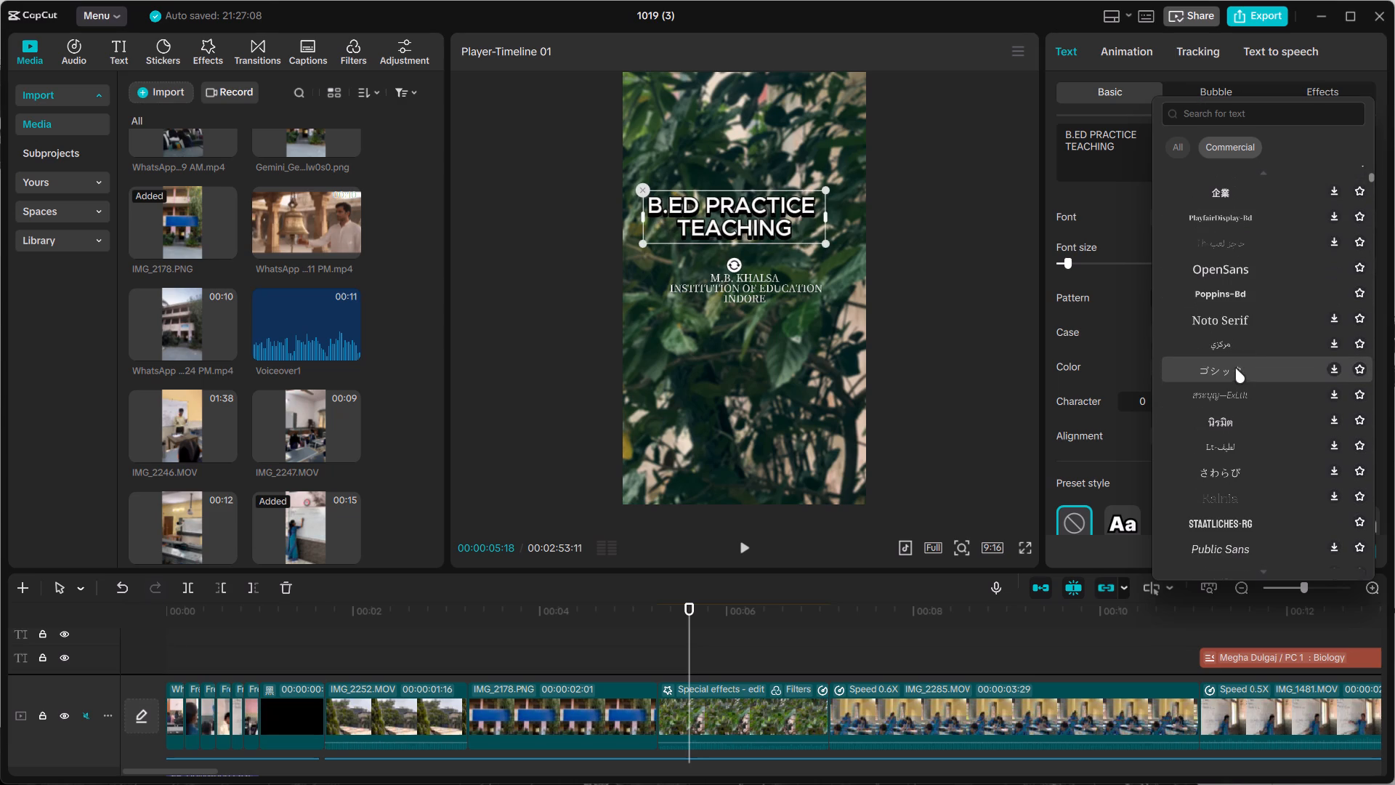
scroll(1235, 366, "down", 1)
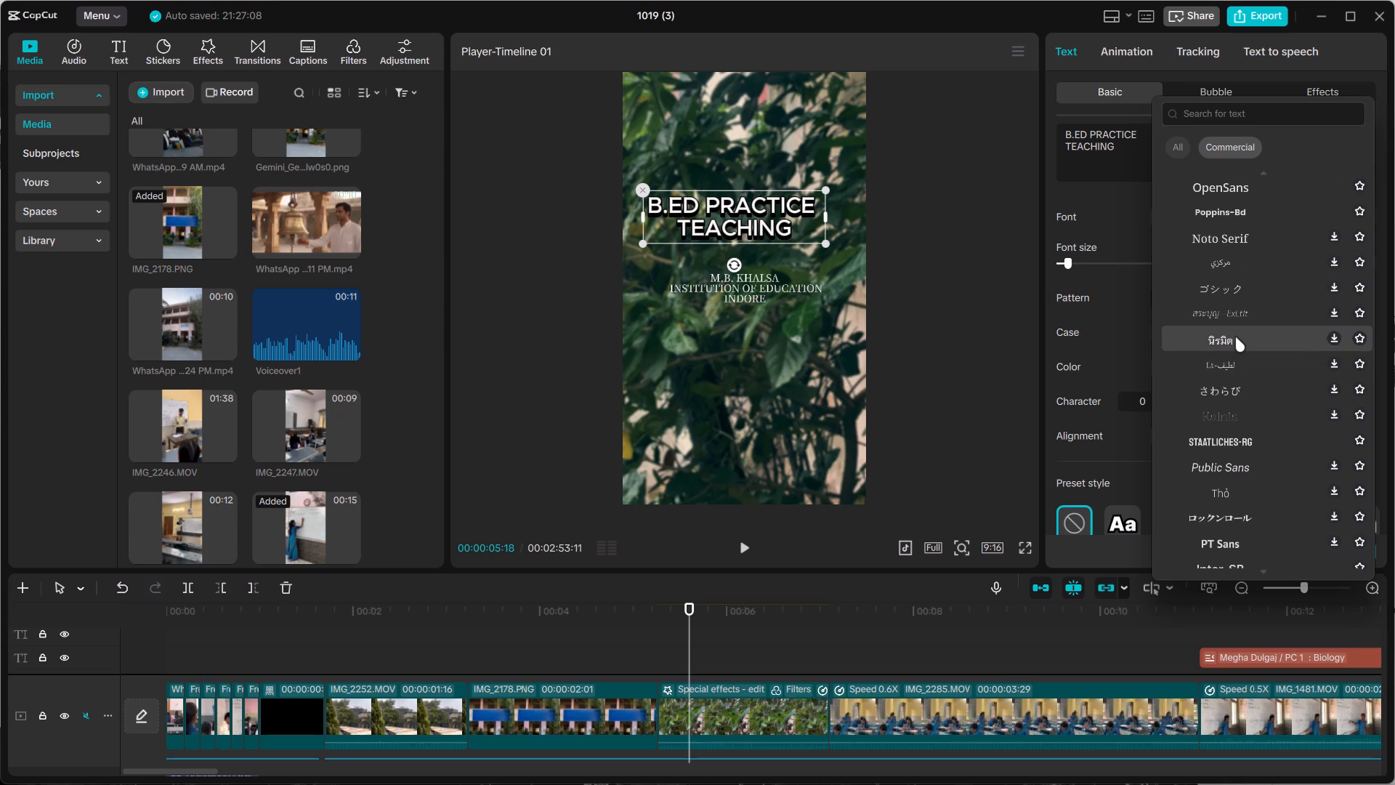
left_click(1235, 337)
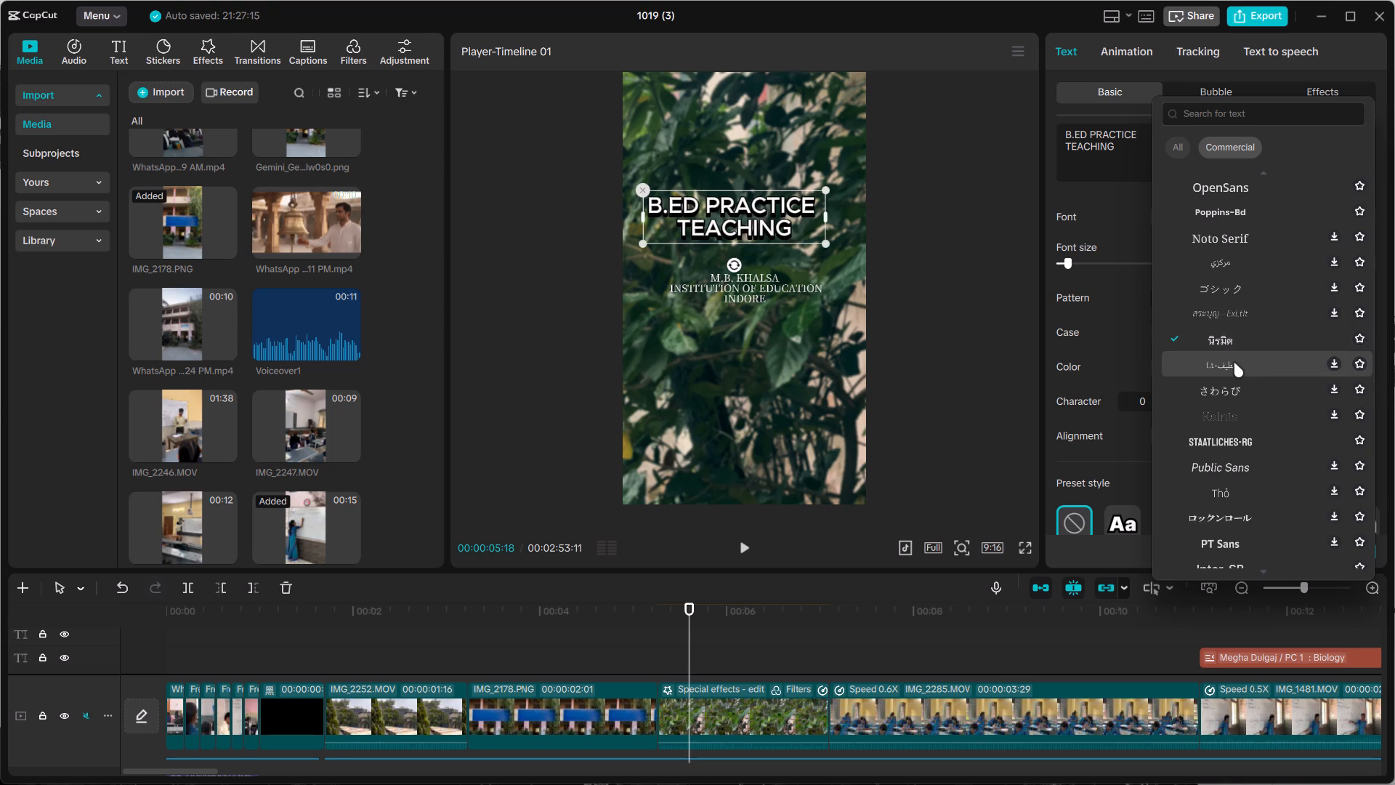
left_click(1234, 362)
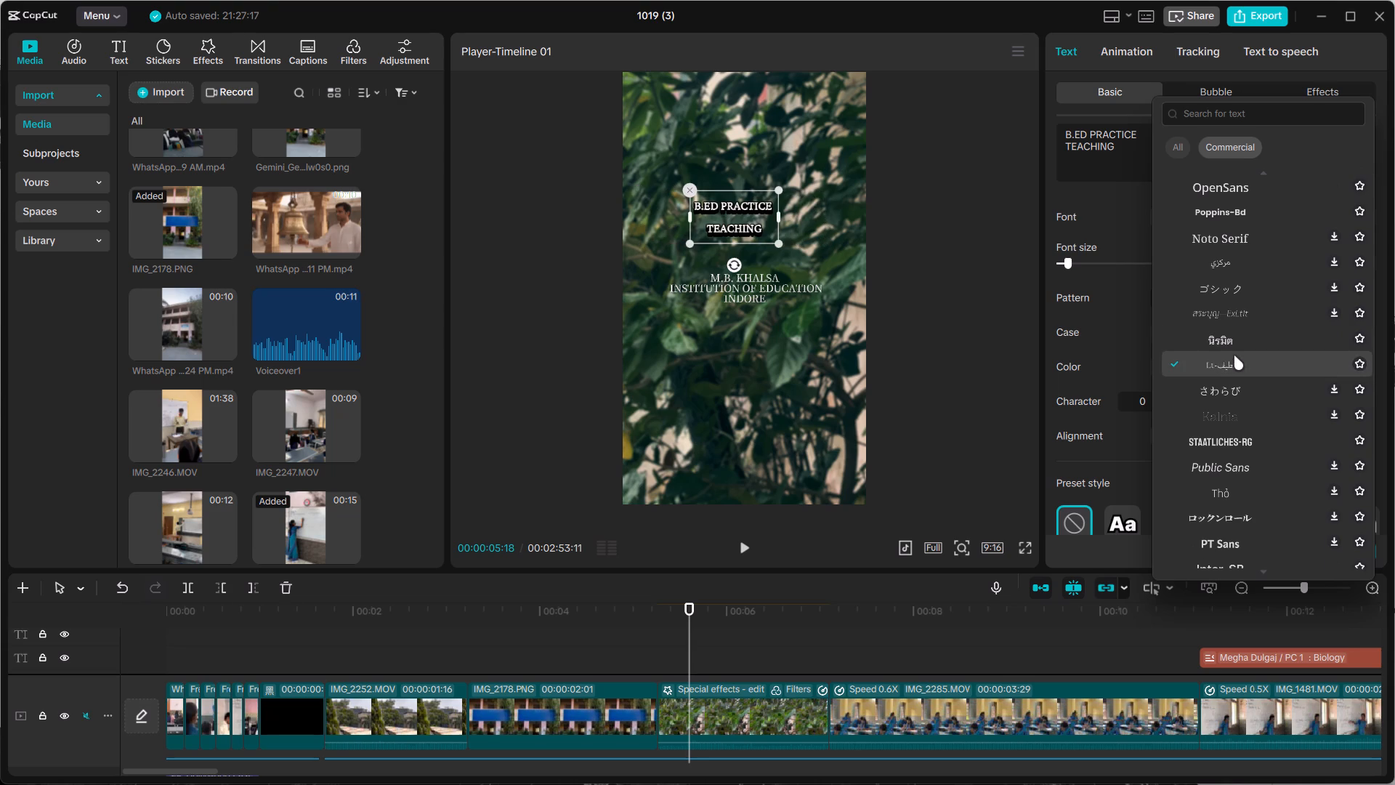
left_click(1232, 336)
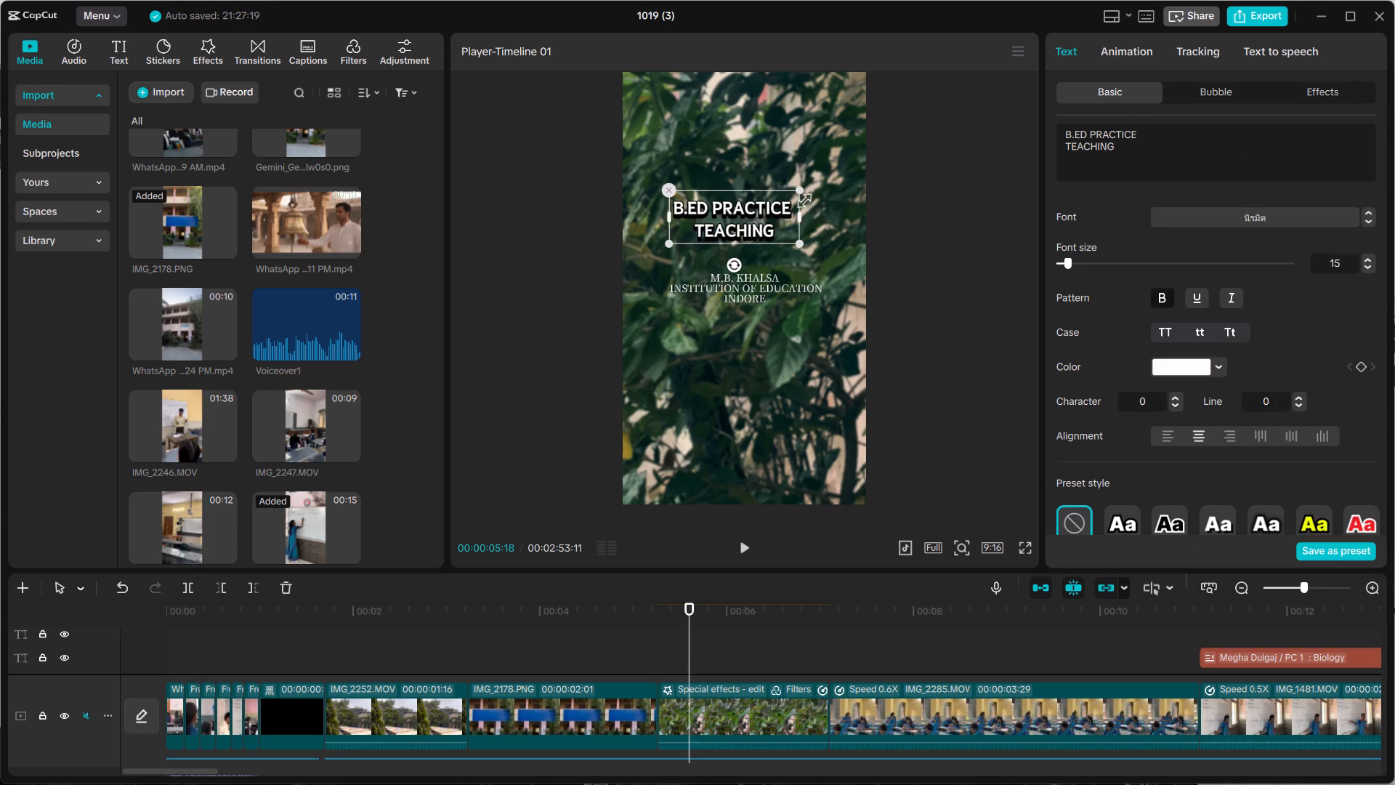
Resize the B.ED PRACTICE TEACHING title to 108% scale and centre it horizontally at position X 0, Y 600.
left_click_drag(793, 192, 840, 172)
left_click_drag(778, 222, 795, 222)
left_click_drag(829, 253, 796, 239)
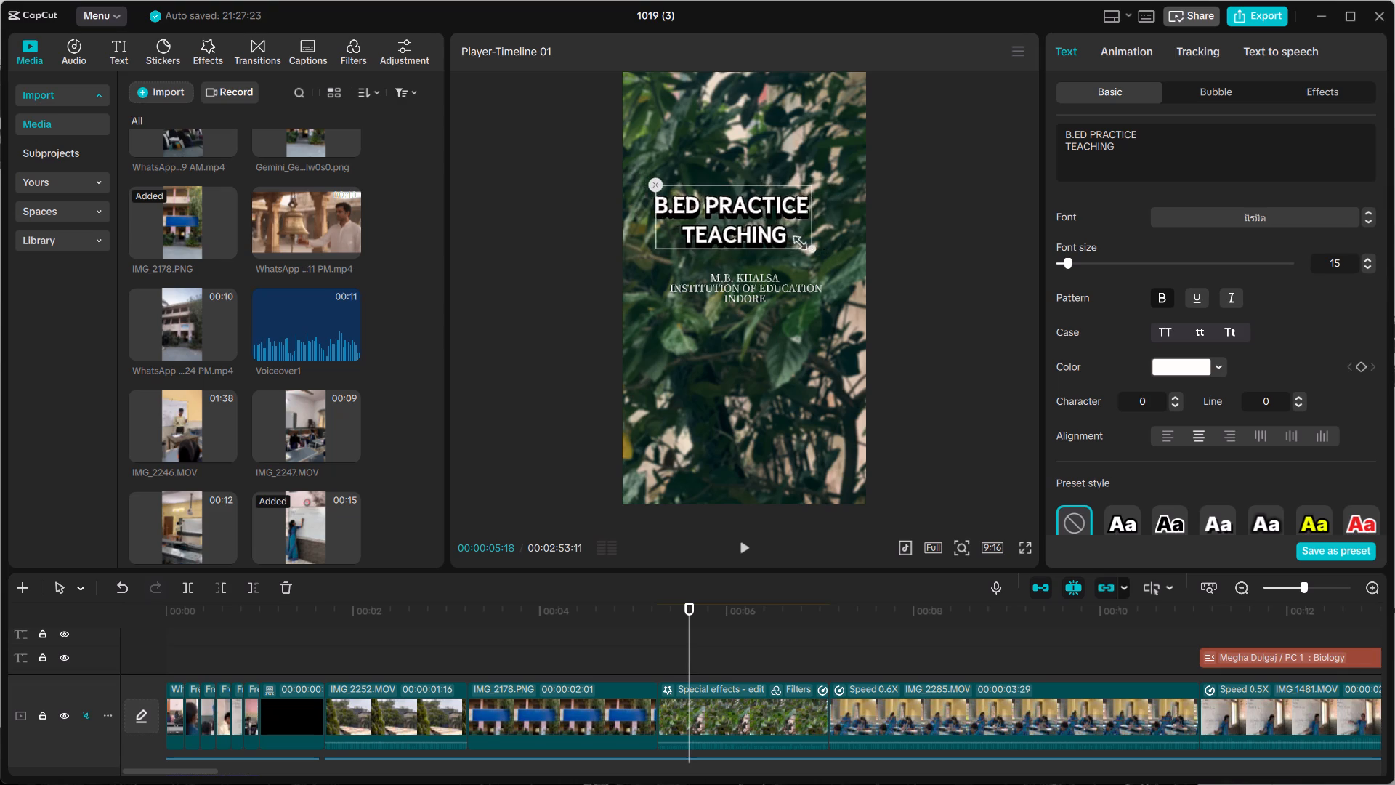
left_click_drag(796, 239, 782, 232)
left_click_drag(742, 210, 751, 214)
Apply the preset style with black lettering on a yellow background to the B.ED PRACTICE TEACHING title.
scroll(1222, 397, "down", 3)
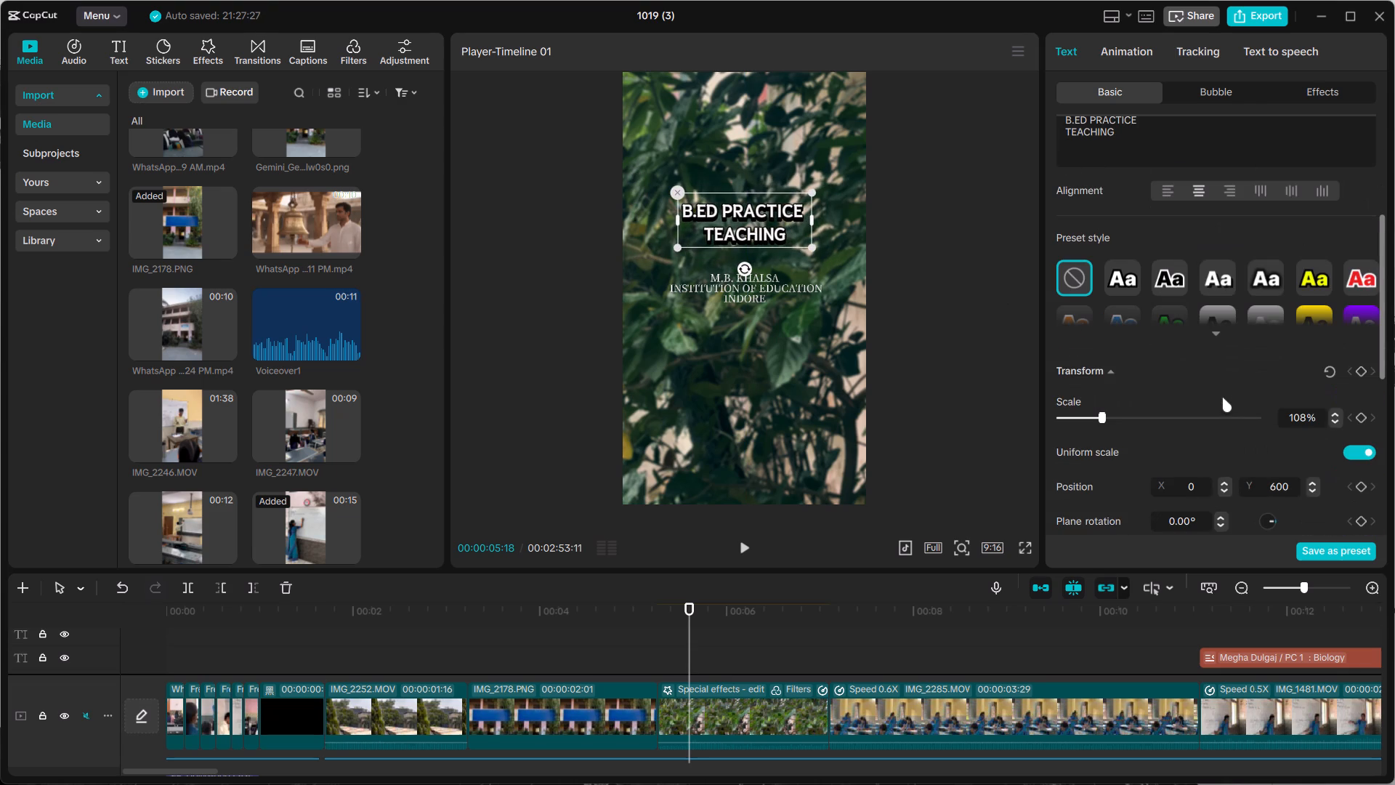
left_click_drag(1212, 327, 1220, 329)
left_click(1309, 321)
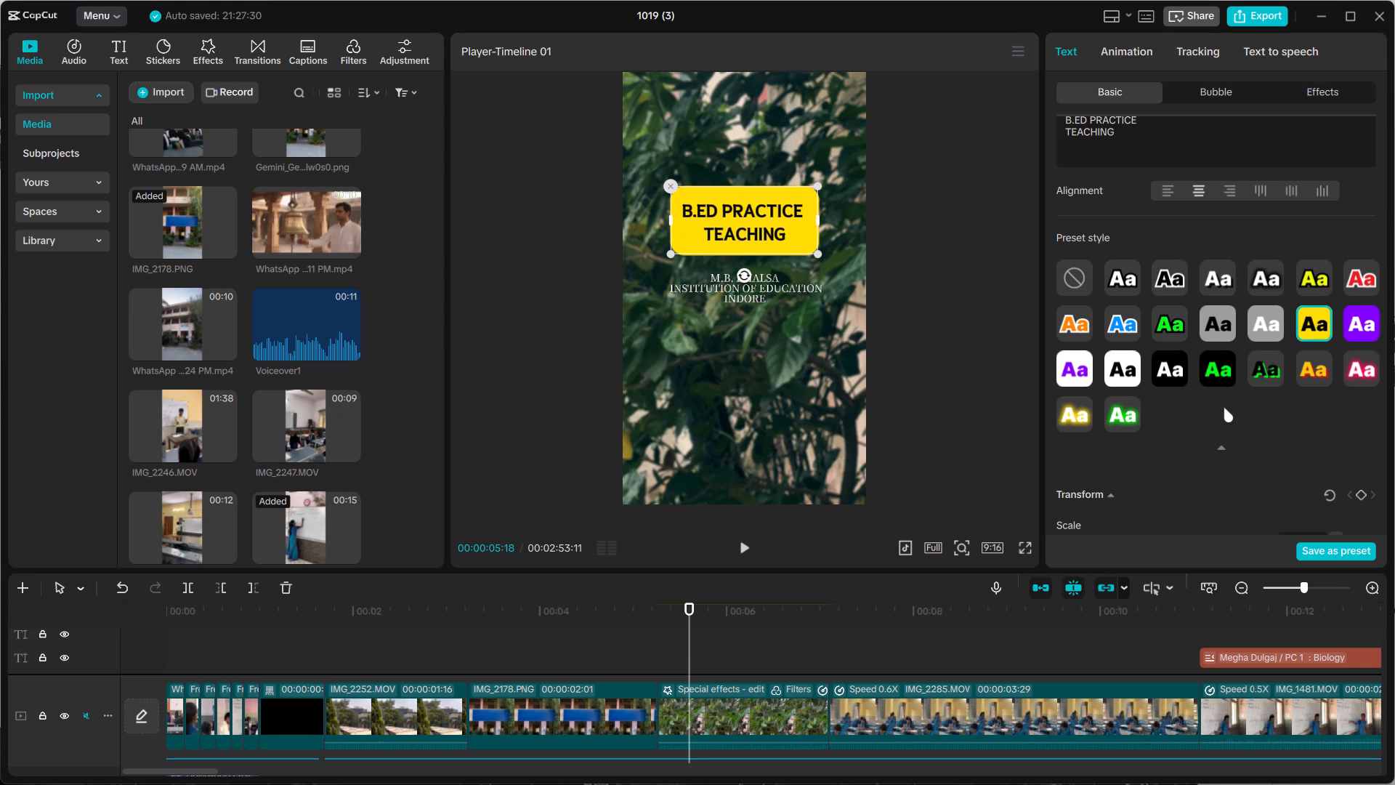
scroll(1190, 409, "down", 1)
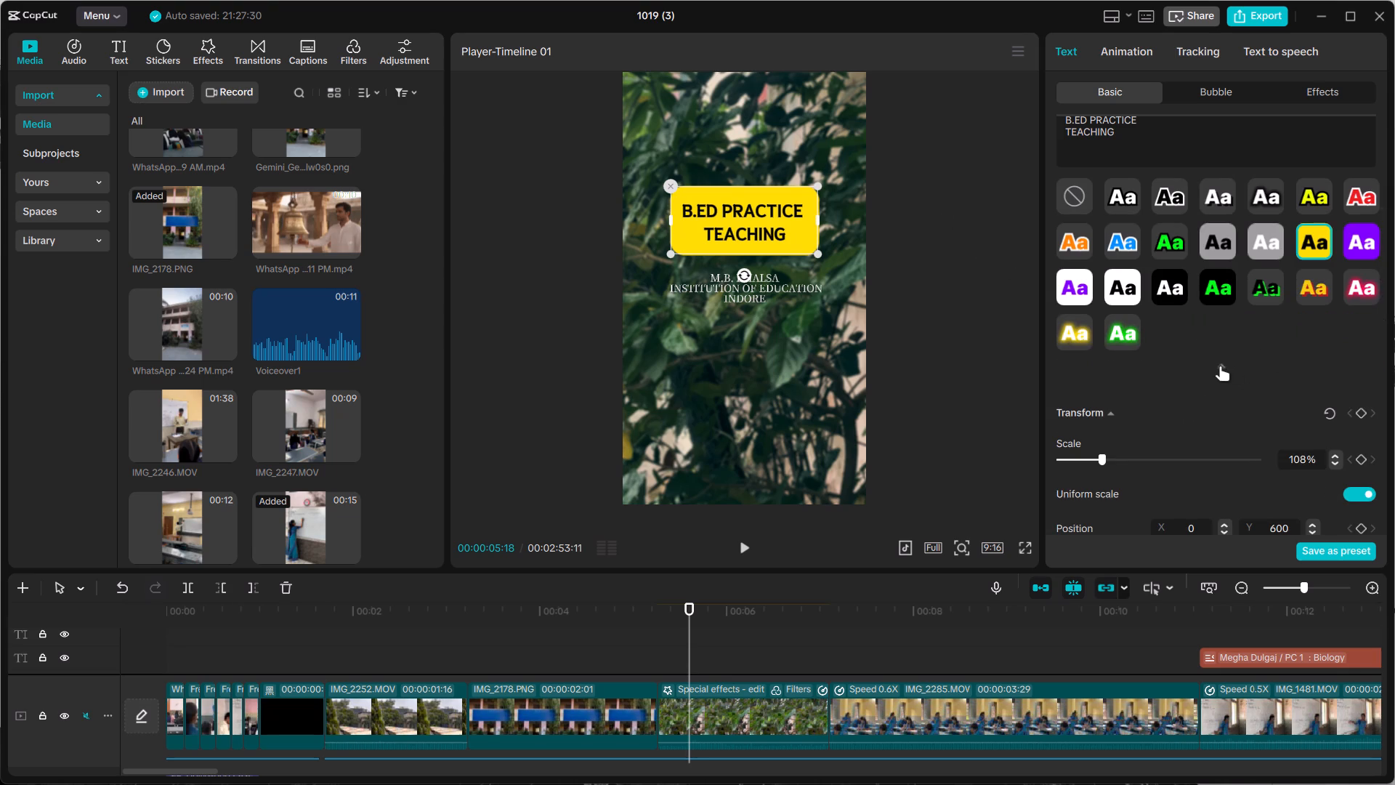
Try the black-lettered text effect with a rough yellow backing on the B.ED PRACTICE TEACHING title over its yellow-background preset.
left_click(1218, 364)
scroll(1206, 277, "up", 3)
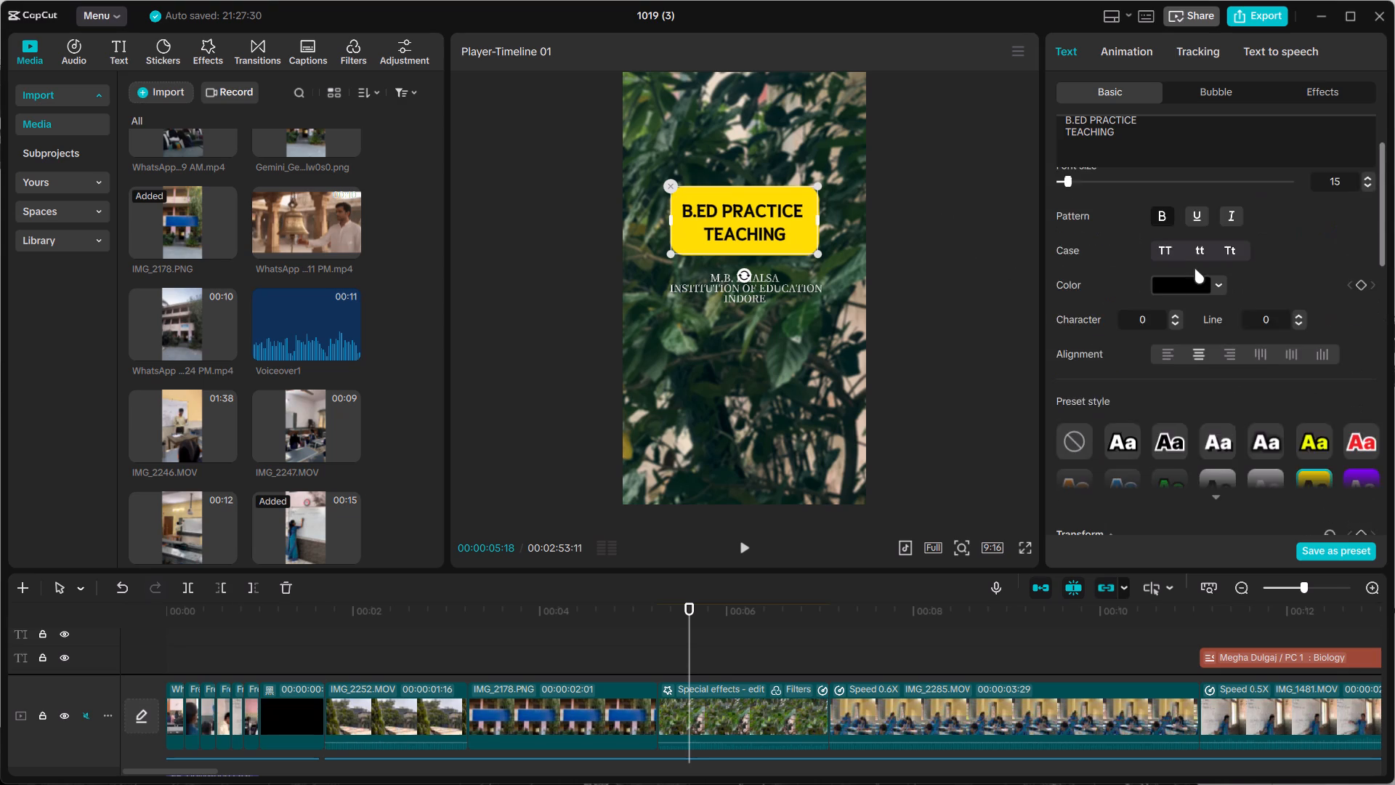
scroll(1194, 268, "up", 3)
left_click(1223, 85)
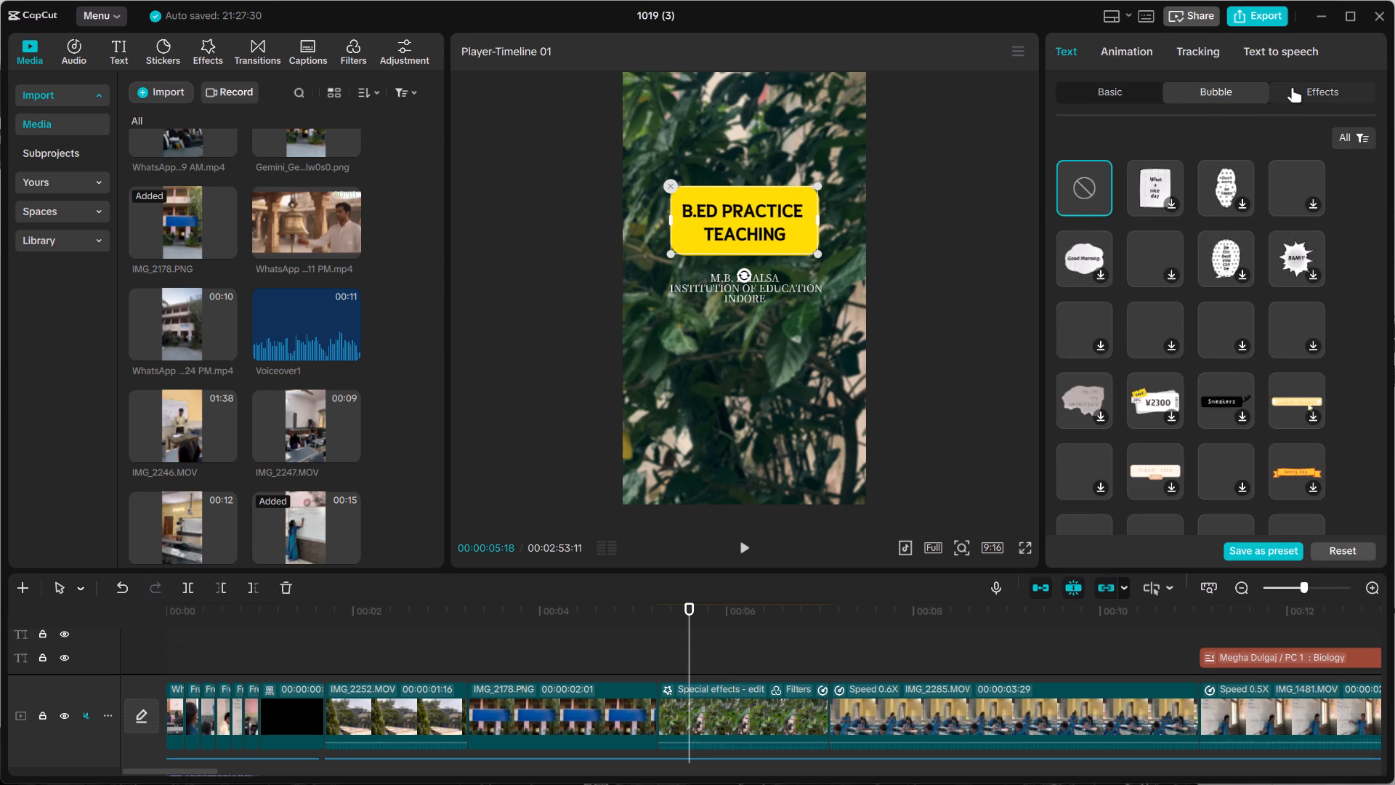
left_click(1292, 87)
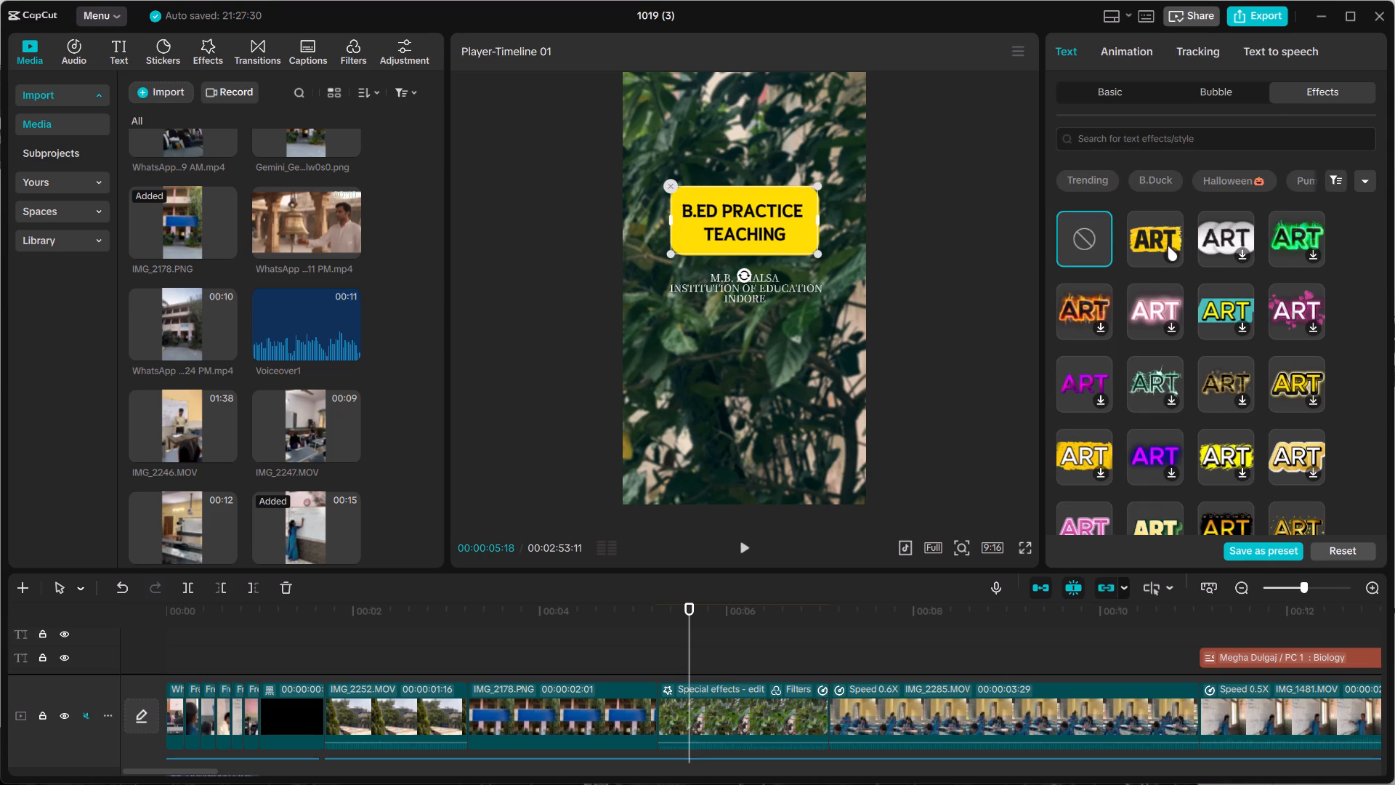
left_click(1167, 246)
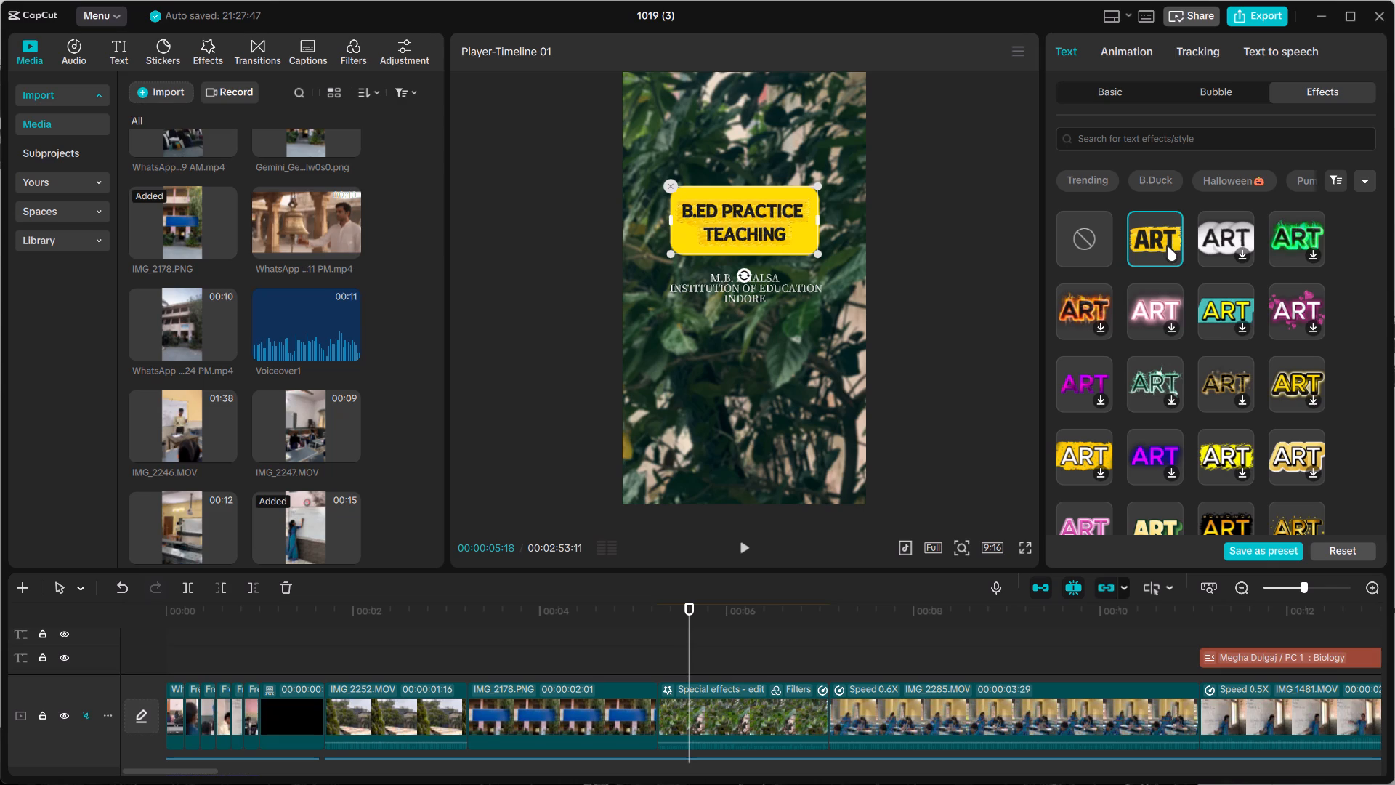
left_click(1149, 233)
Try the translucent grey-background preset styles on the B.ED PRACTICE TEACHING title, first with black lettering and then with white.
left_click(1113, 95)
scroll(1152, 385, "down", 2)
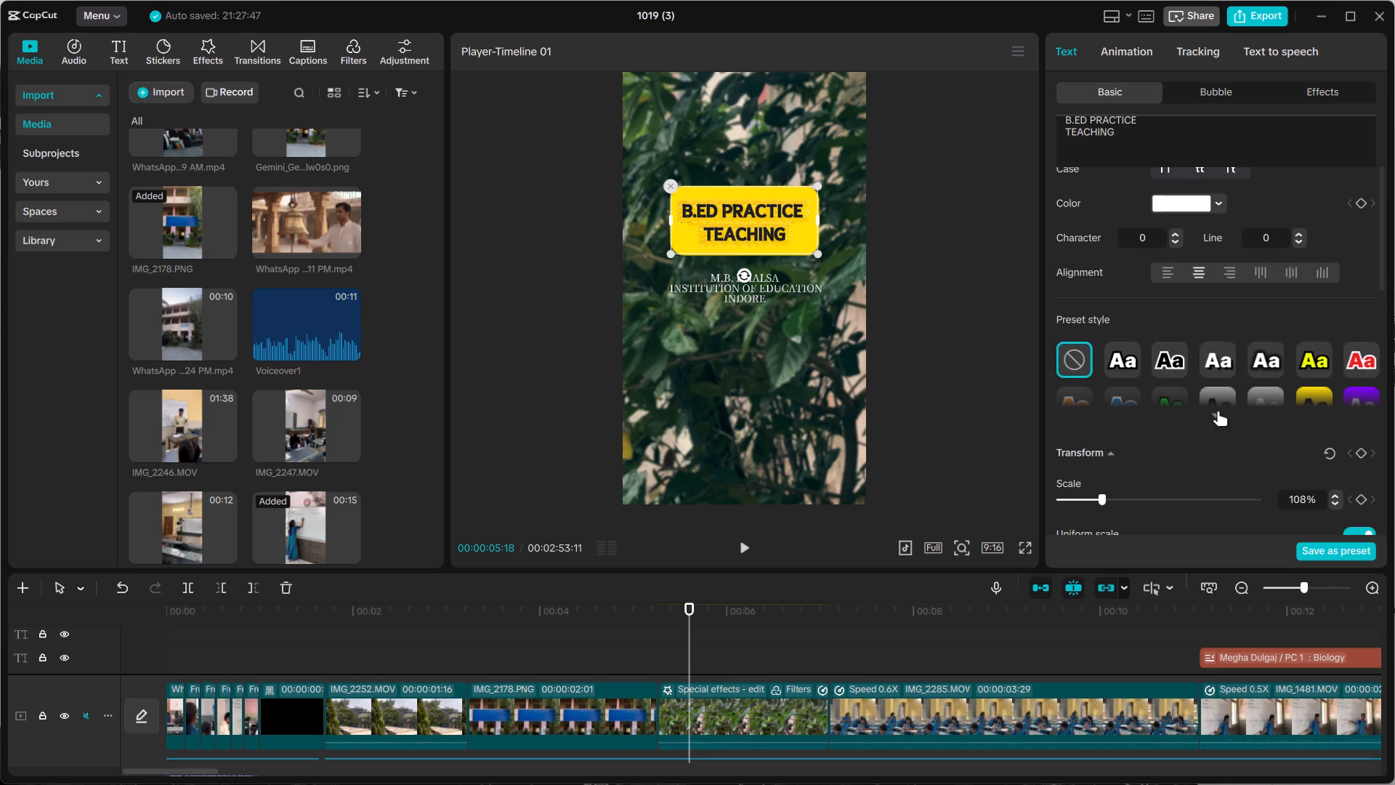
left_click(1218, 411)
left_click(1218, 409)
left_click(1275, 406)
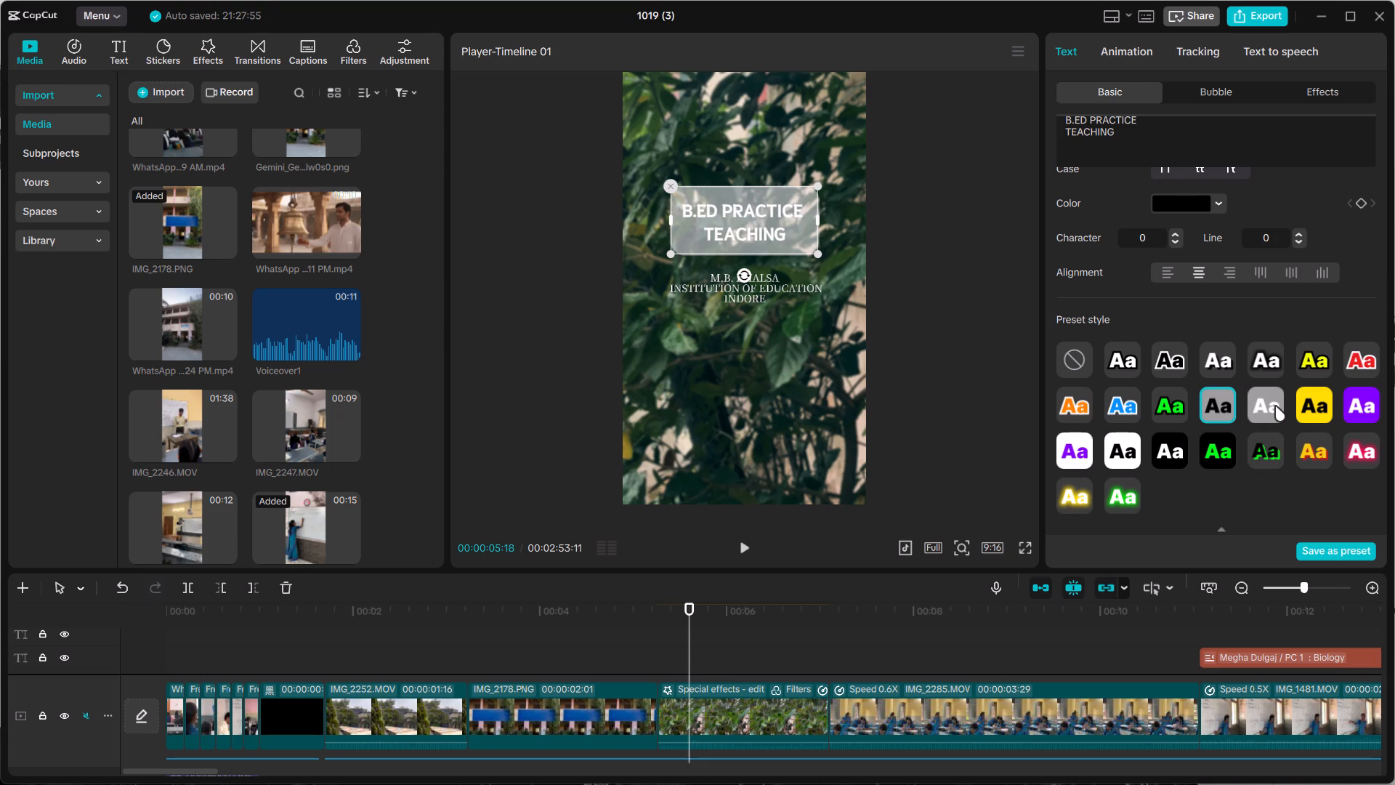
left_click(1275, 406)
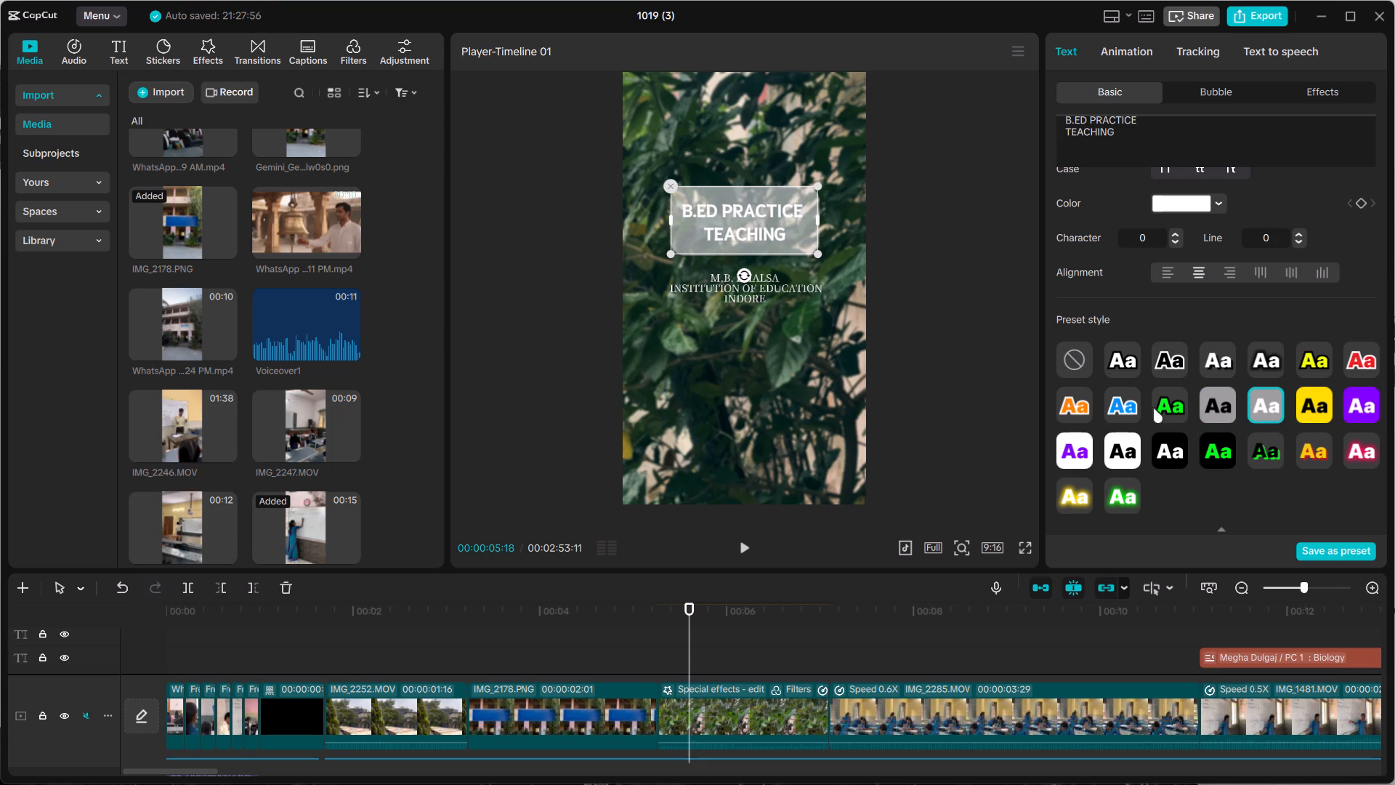
Clear the preset style from the B.ED PRACTICE TEACHING title.
left_click(1073, 363)
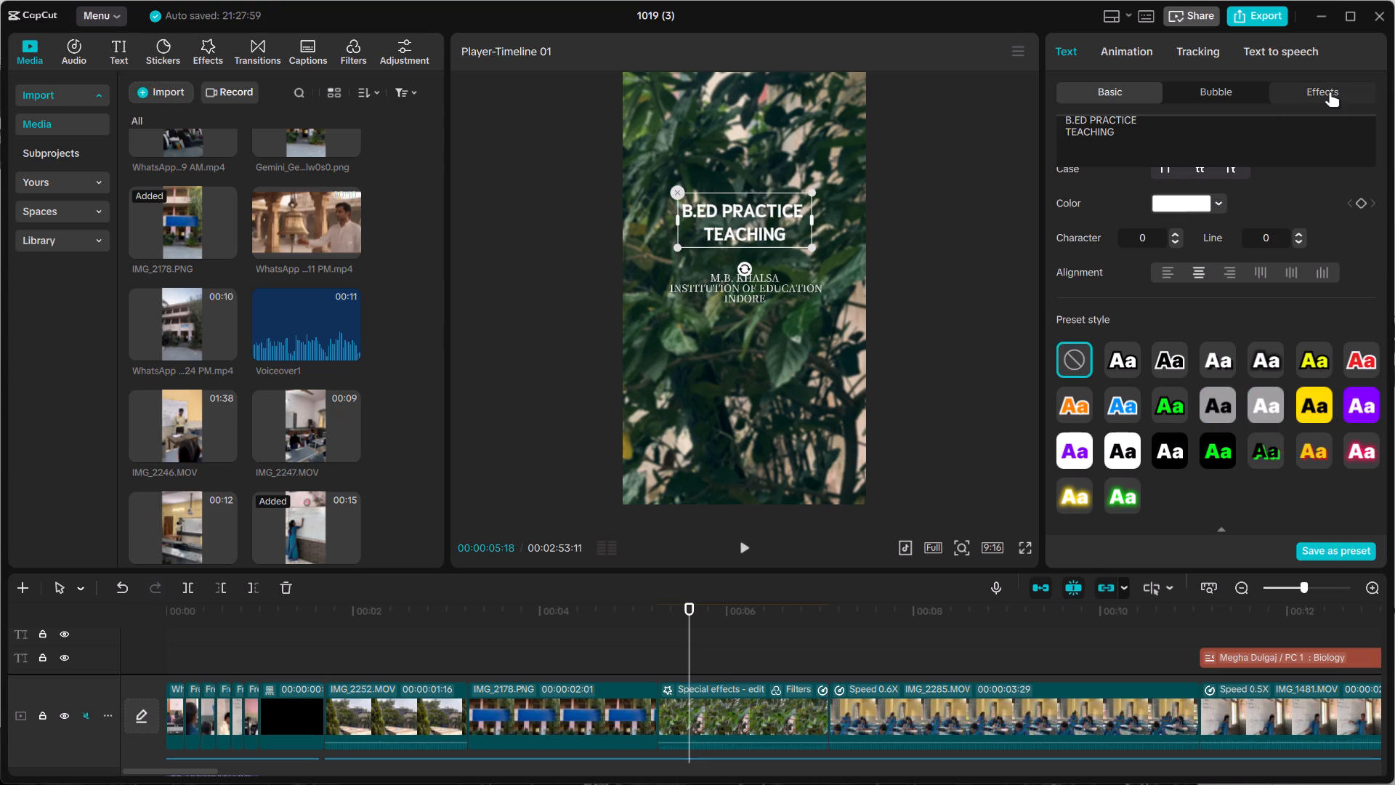
Apply the black-lettered text effect with a rough yellow backing to the B.ED PRACTICE TEACHING title.
left_click(1330, 92)
left_click(1148, 240)
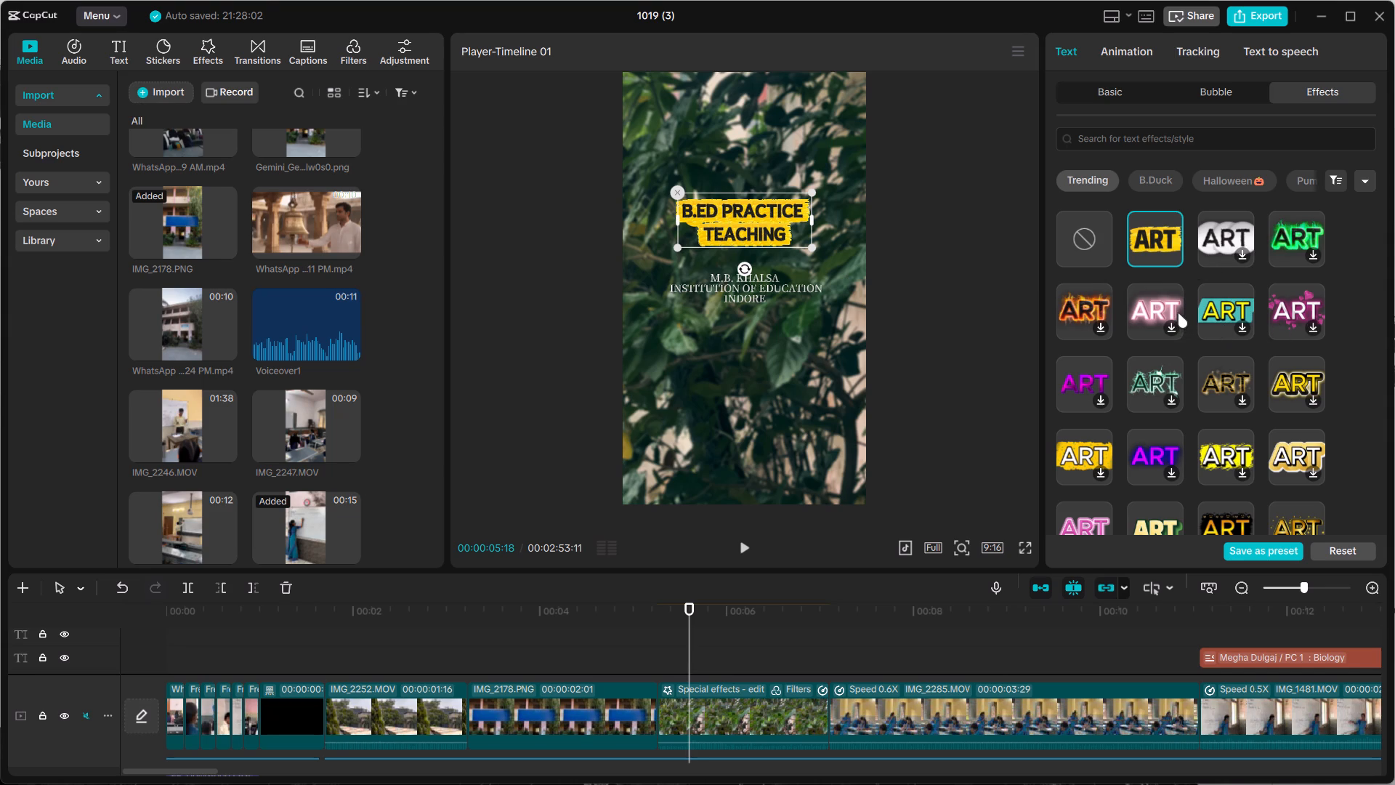
Look through the trending text effects for alternative looks for the B.ED PRACTICE TEACHING title.
scroll(1178, 313, "down", 9)
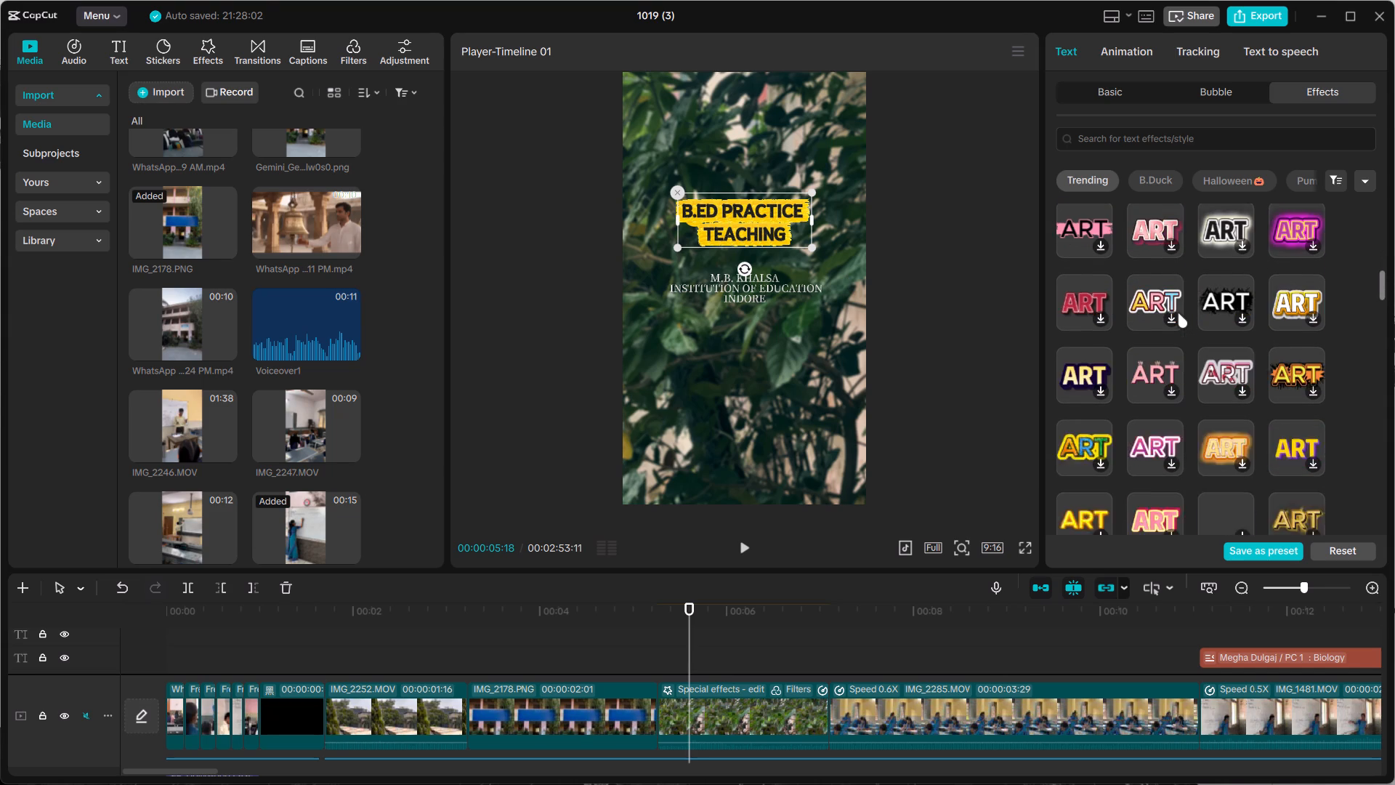
scroll(1178, 313, "down", 7)
scroll(1178, 313, "up", 2)
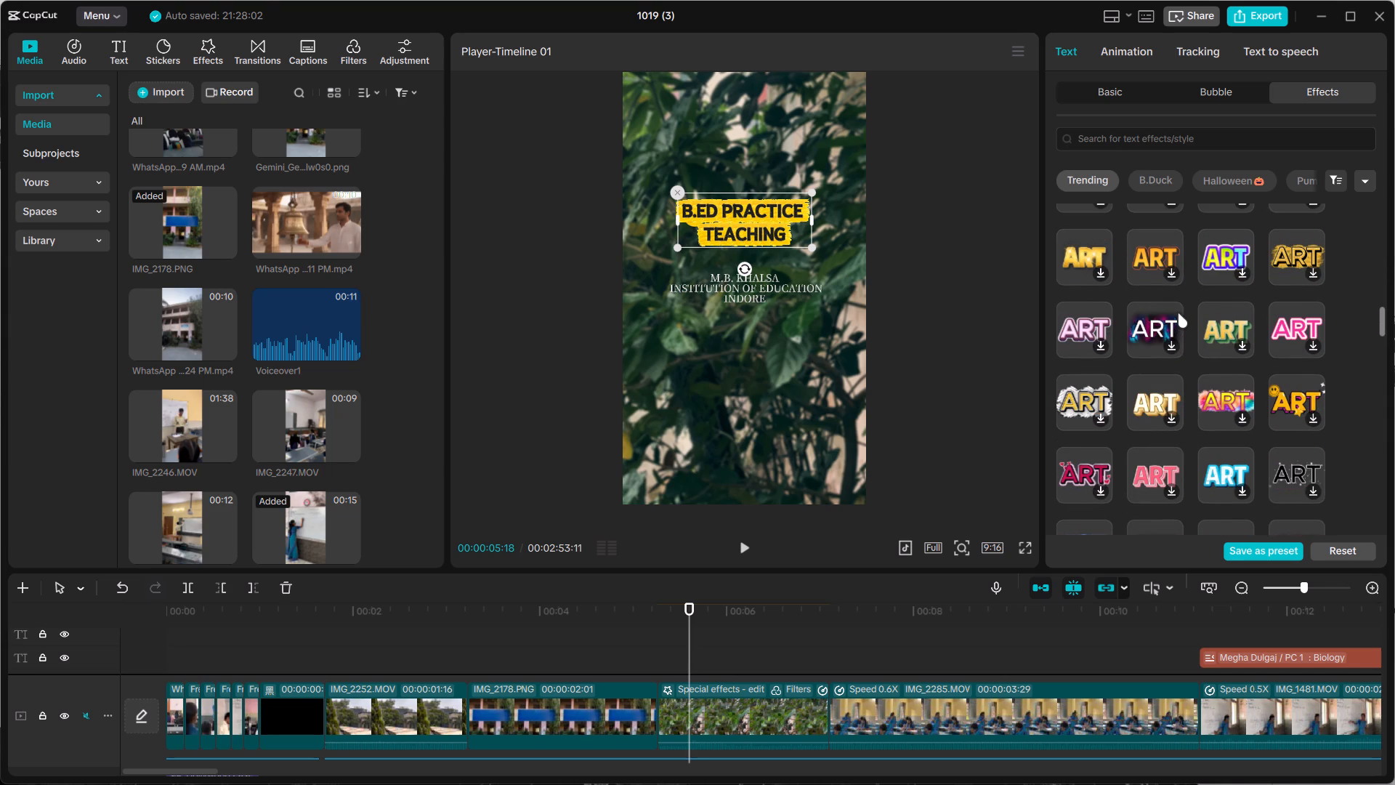
scroll(1171, 359, "down", 3)
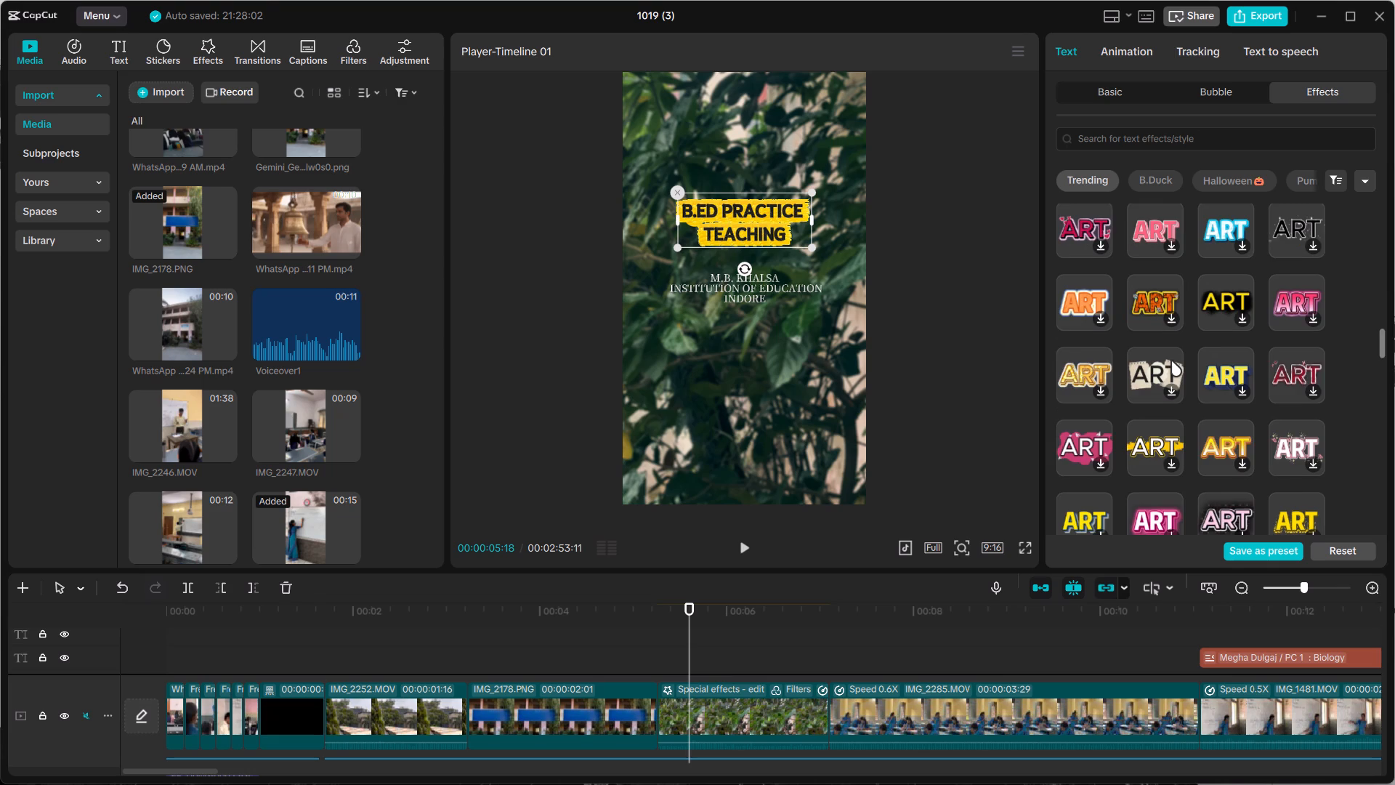
scroll(1171, 361, "down", 7)
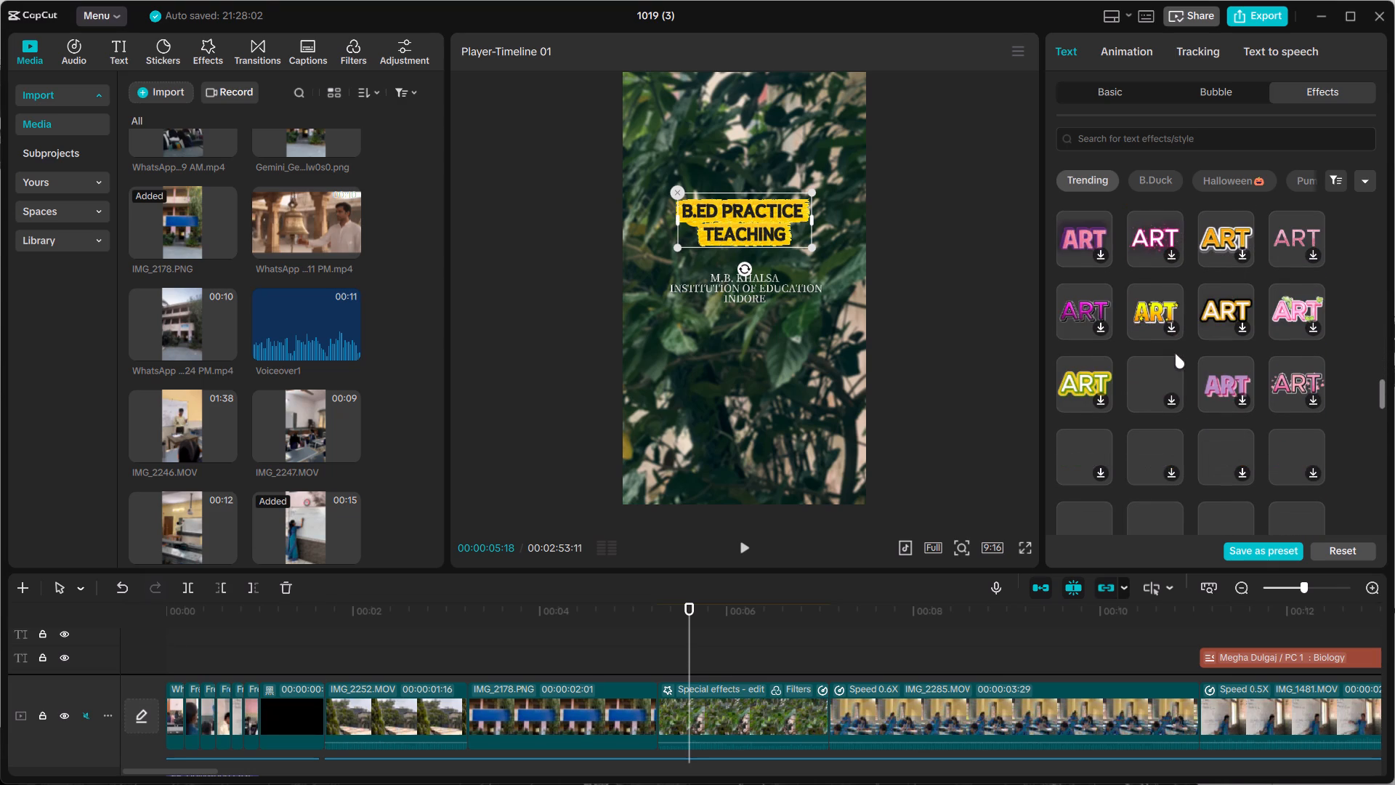
scroll(1175, 353, "down", 2)
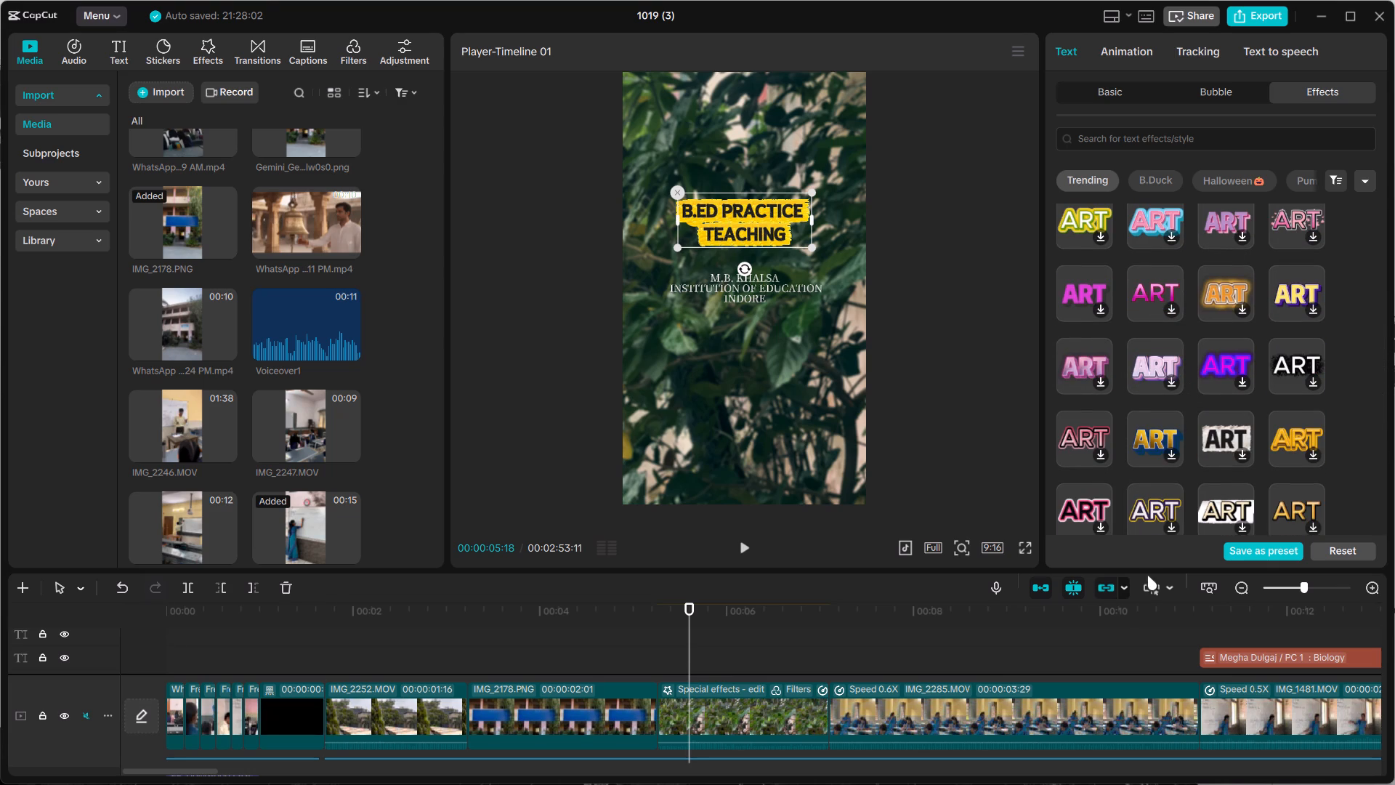
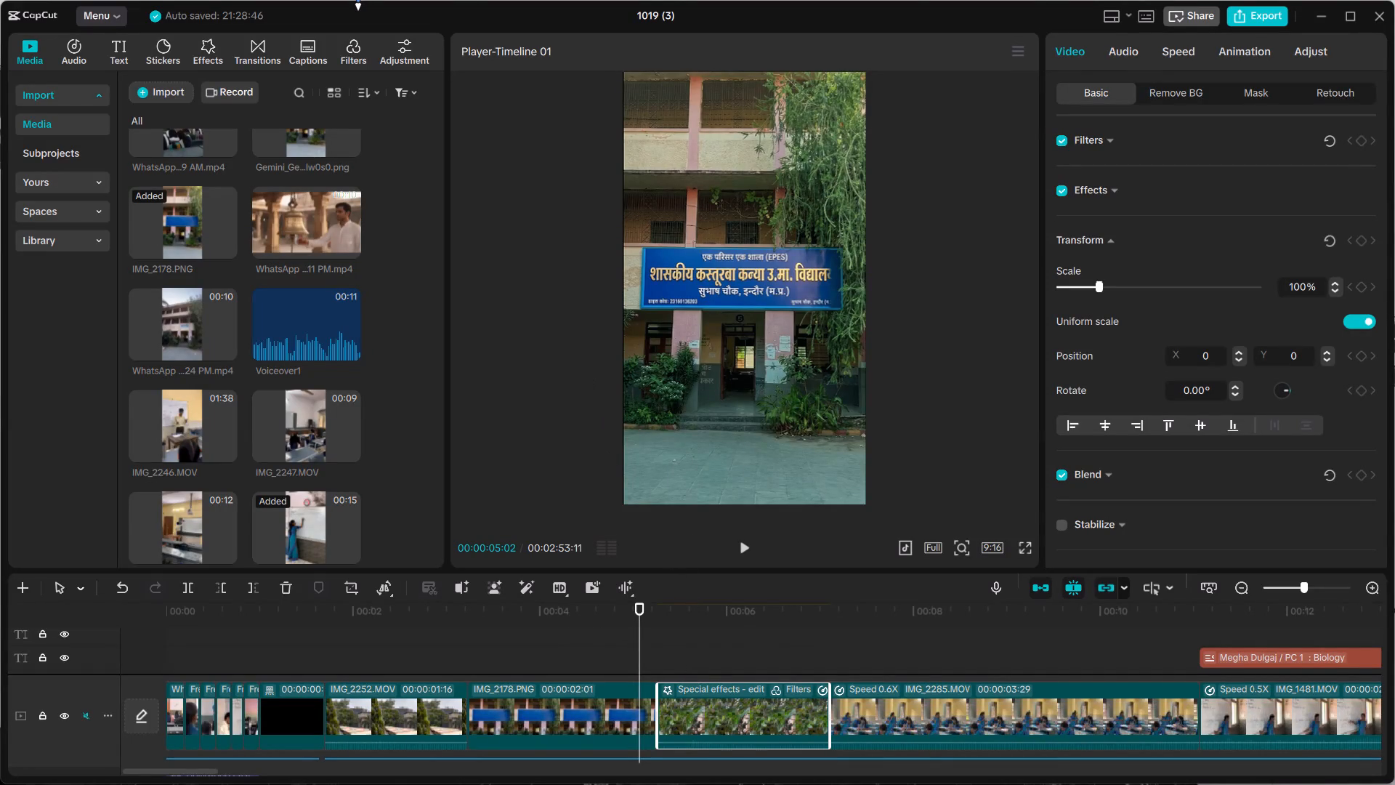
Play into the title section and extend the end of the foliage clip behind it slightly, to just past 7 seconds.
left_click(748, 549)
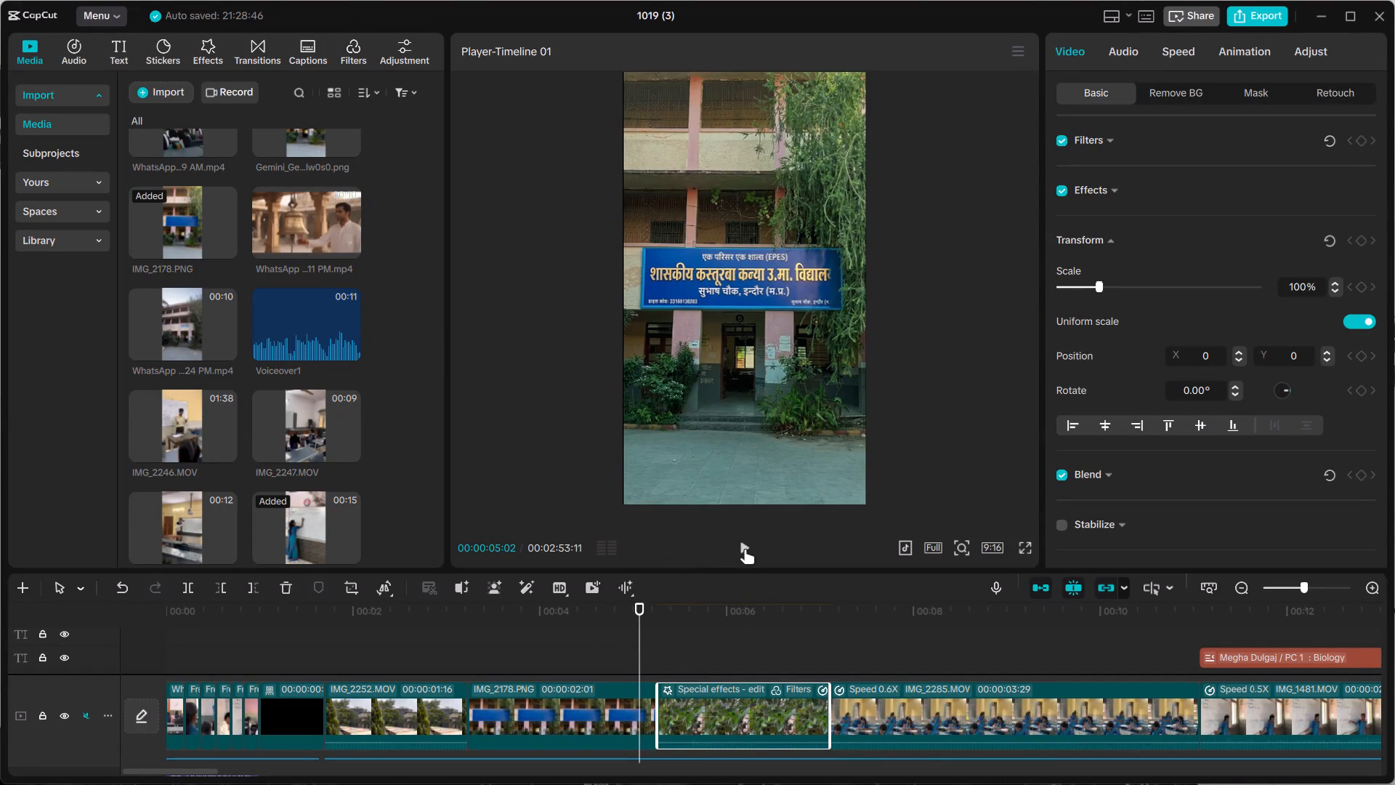
left_click(740, 551)
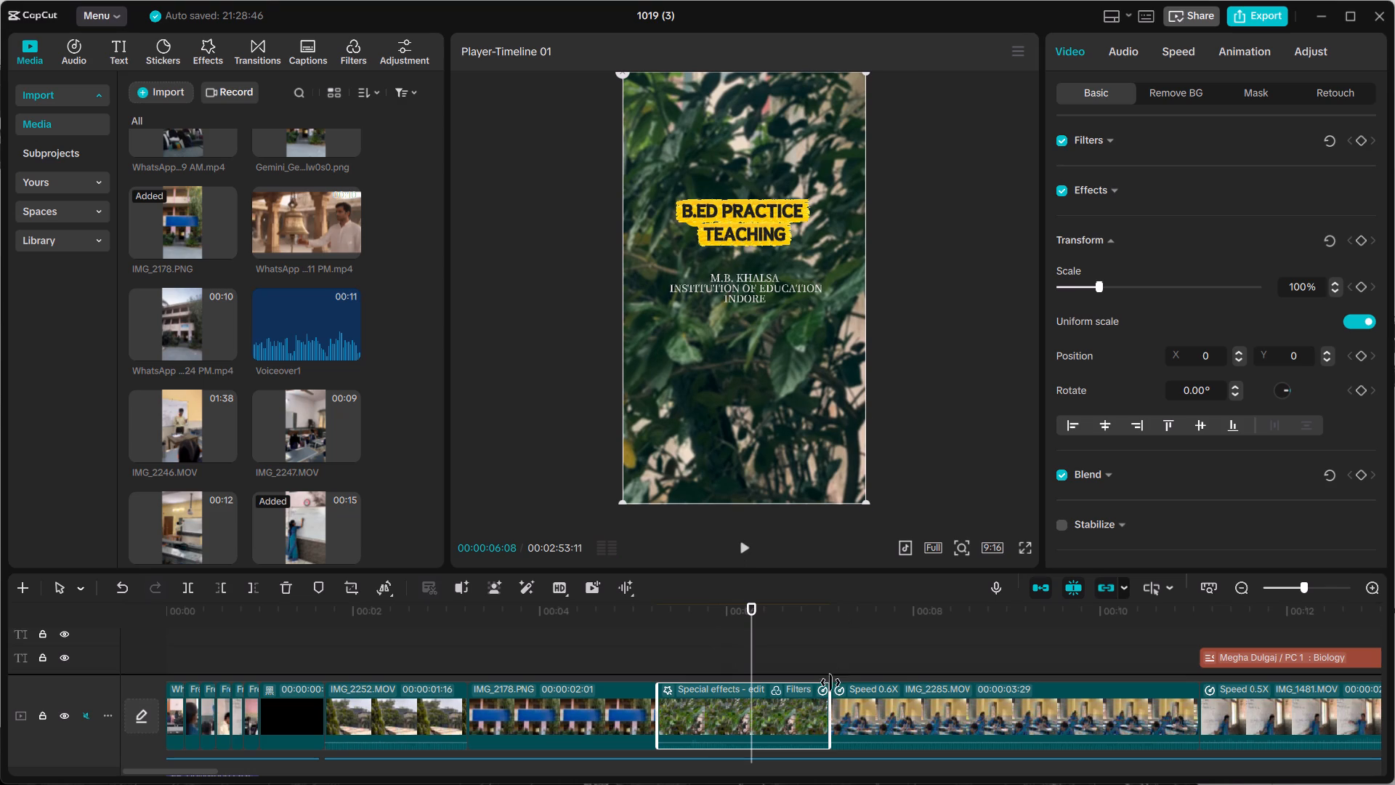
left_click_drag(828, 697, 854, 691)
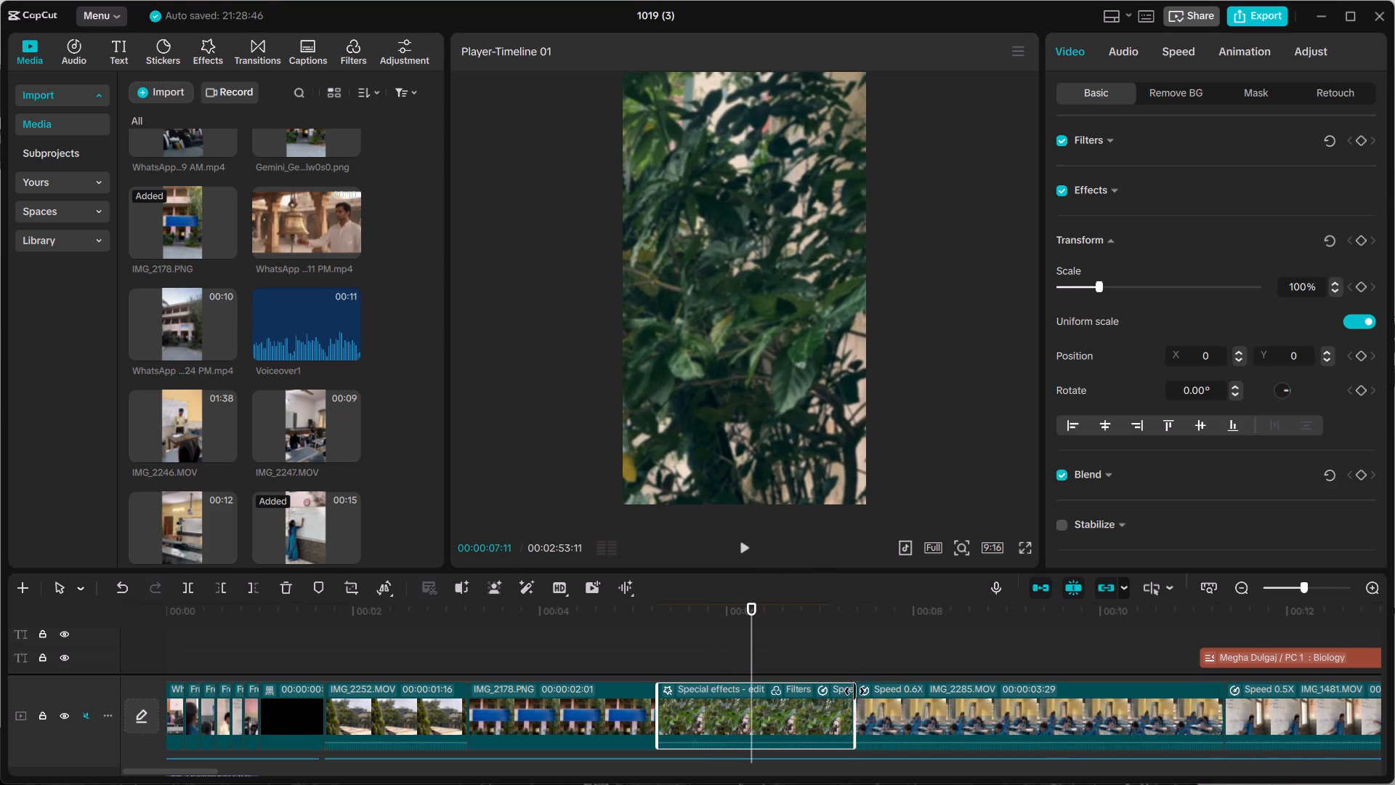
left_click_drag(854, 691, 850, 693)
Play back the title section from its start through the cut to the classroom clip to check its timing.
left_click(655, 660)
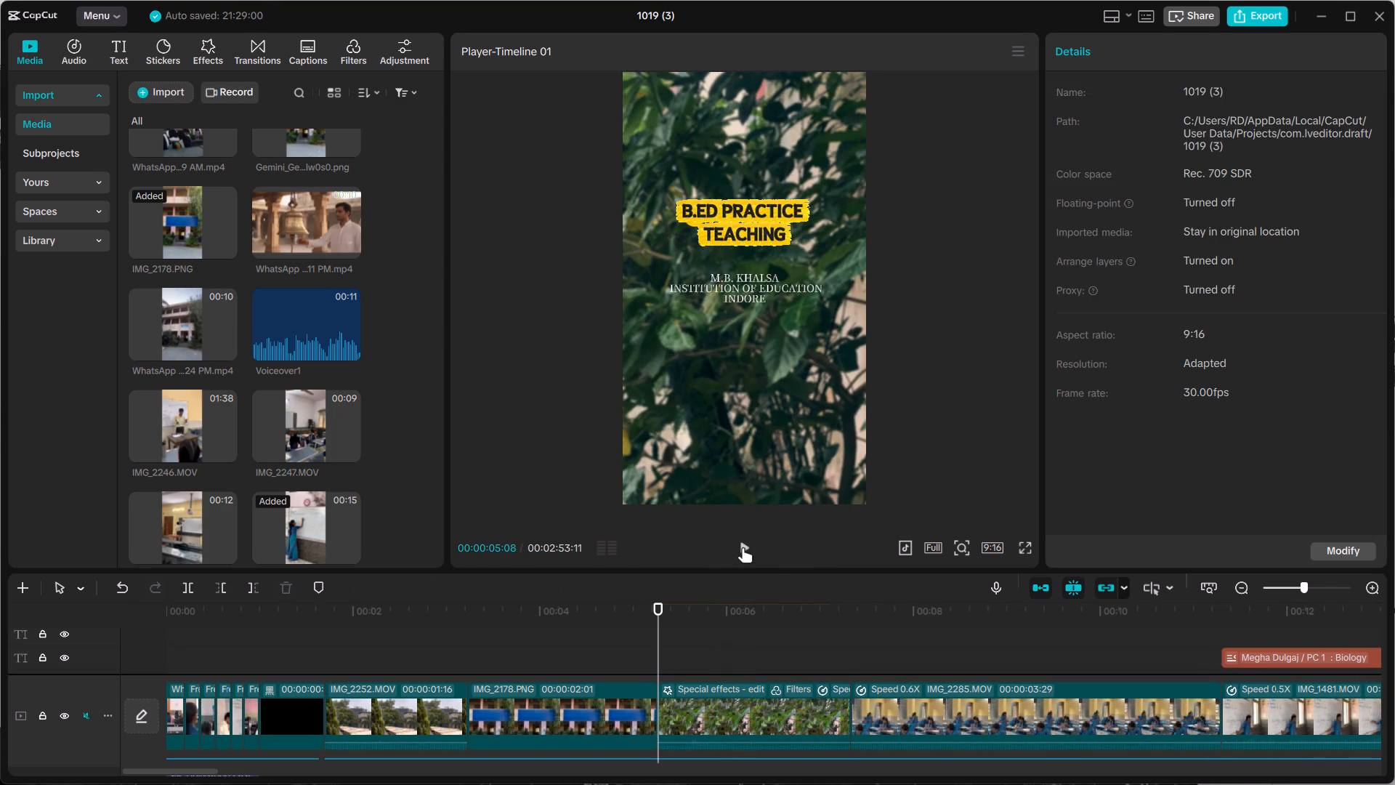
left_click(743, 547)
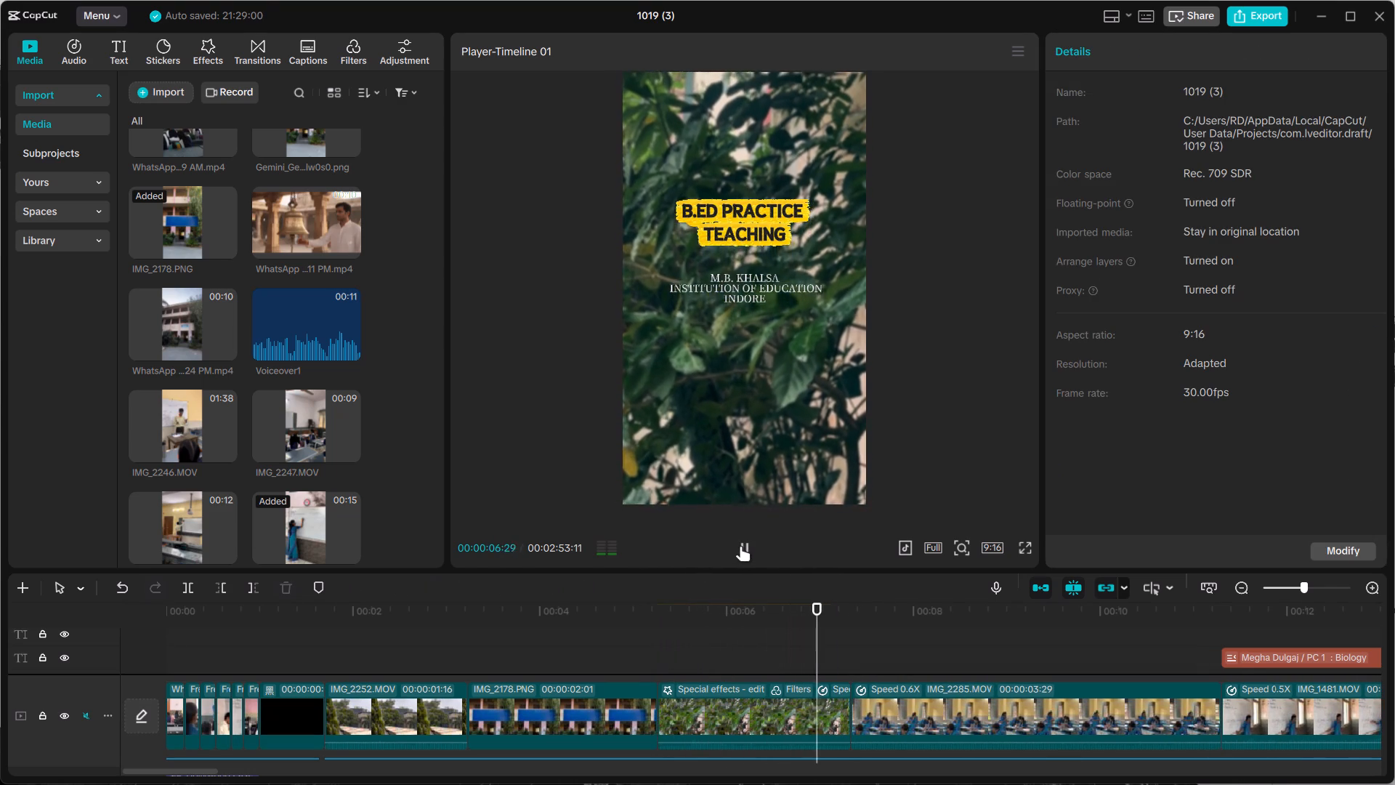
left_click(740, 545)
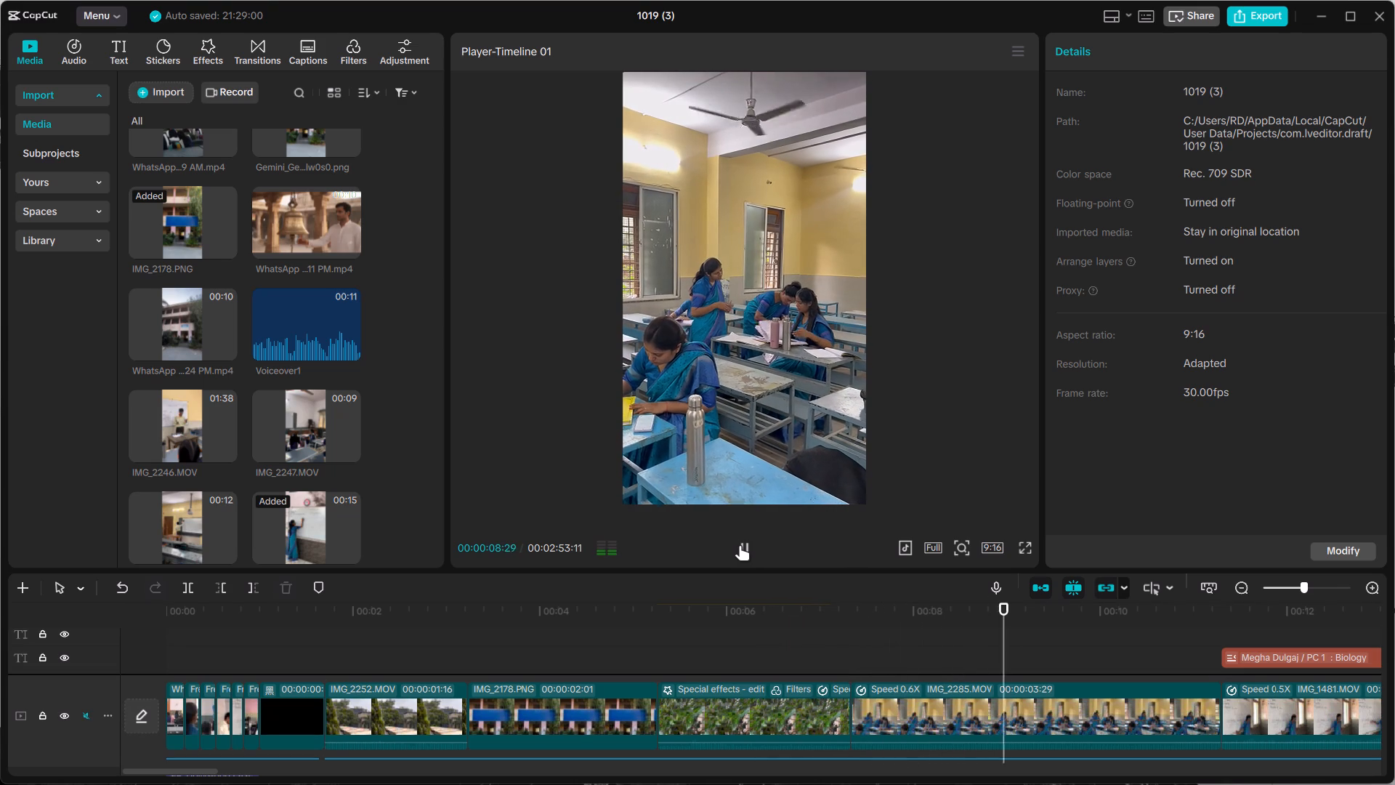
left_click(710, 653)
left_click_drag(710, 653, 657, 660)
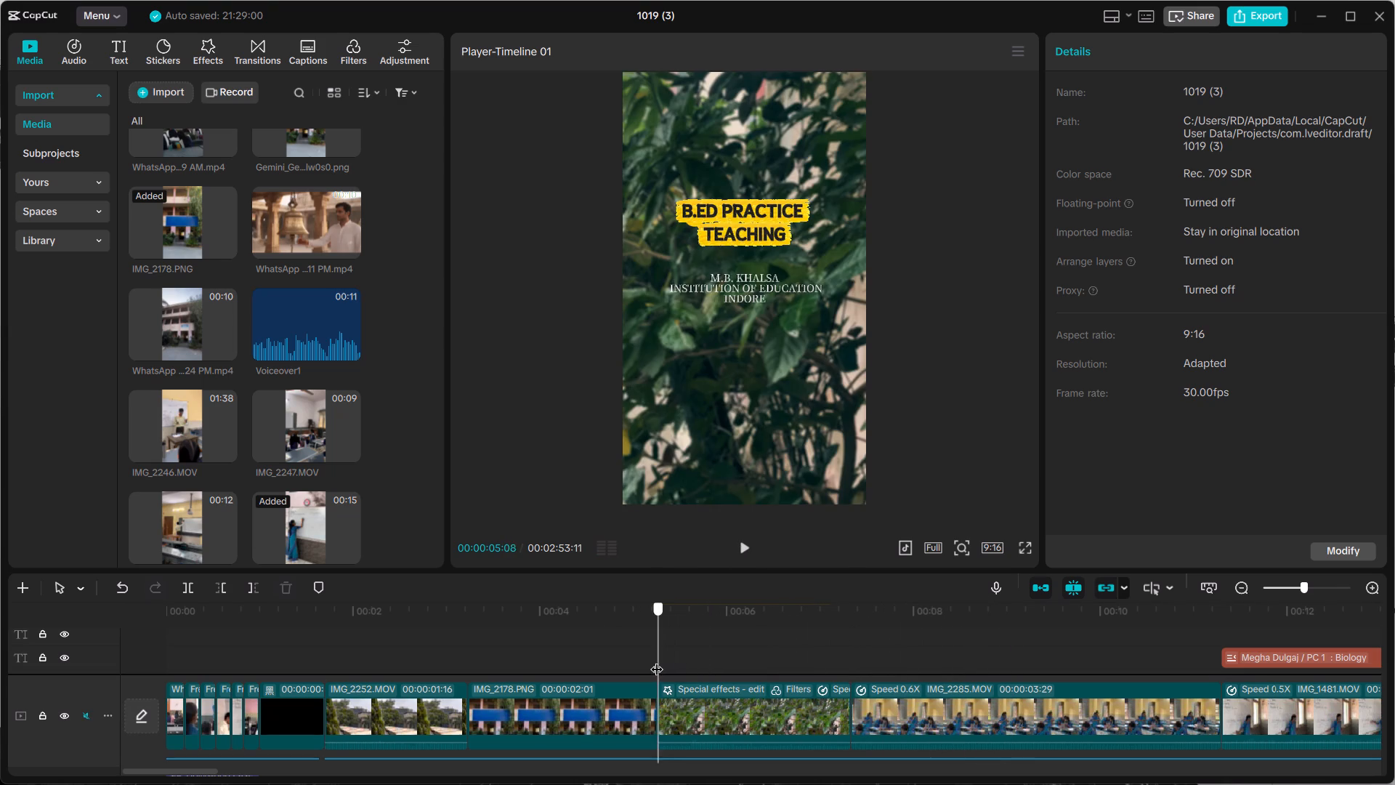
left_click_drag(657, 660, 671, 657)
Look through the trending text effects for the M.B. KHALSA subtitle and for the B.ED PRACTICE TEACHING title.
scroll(793, 632, "up", 5)
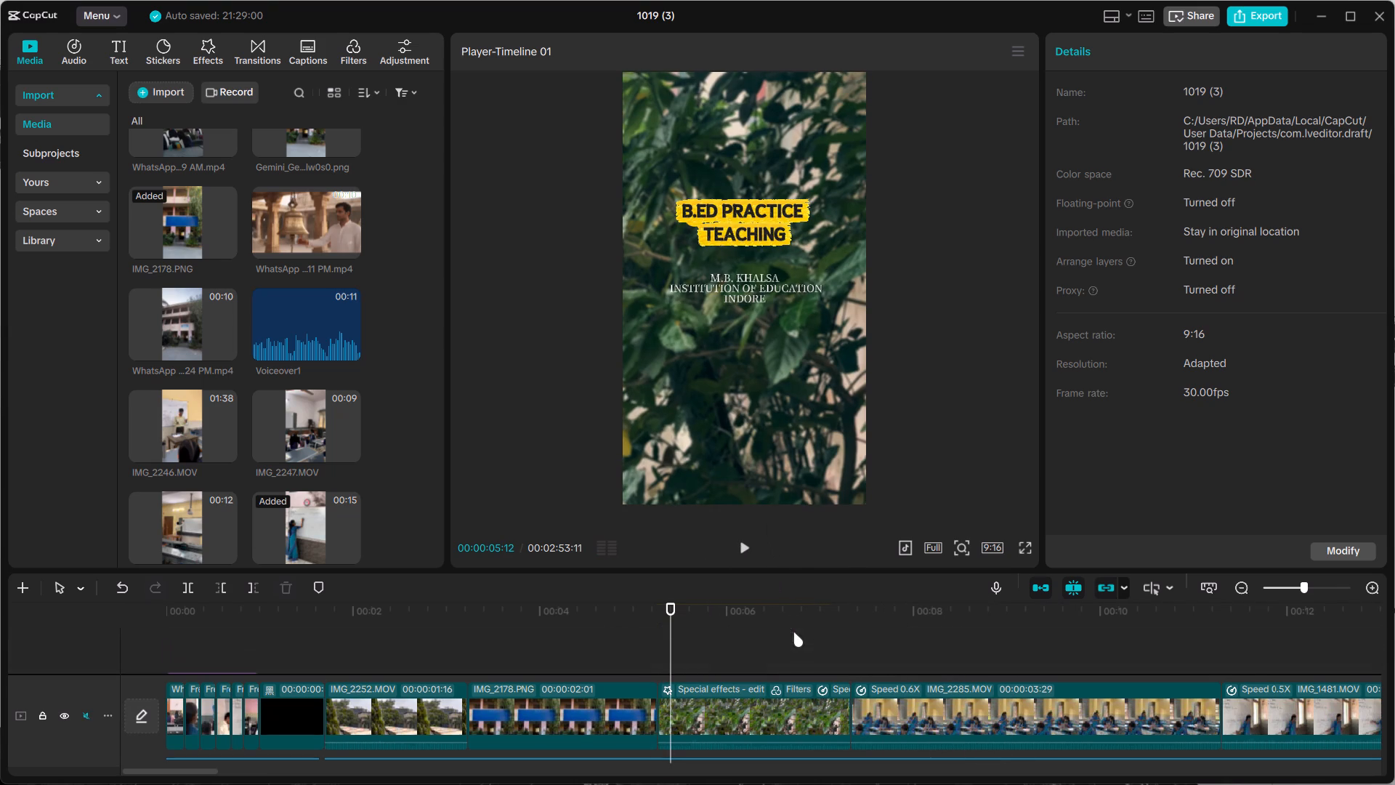
scroll(784, 551, "down", 3)
scroll(767, 644, "down", 6)
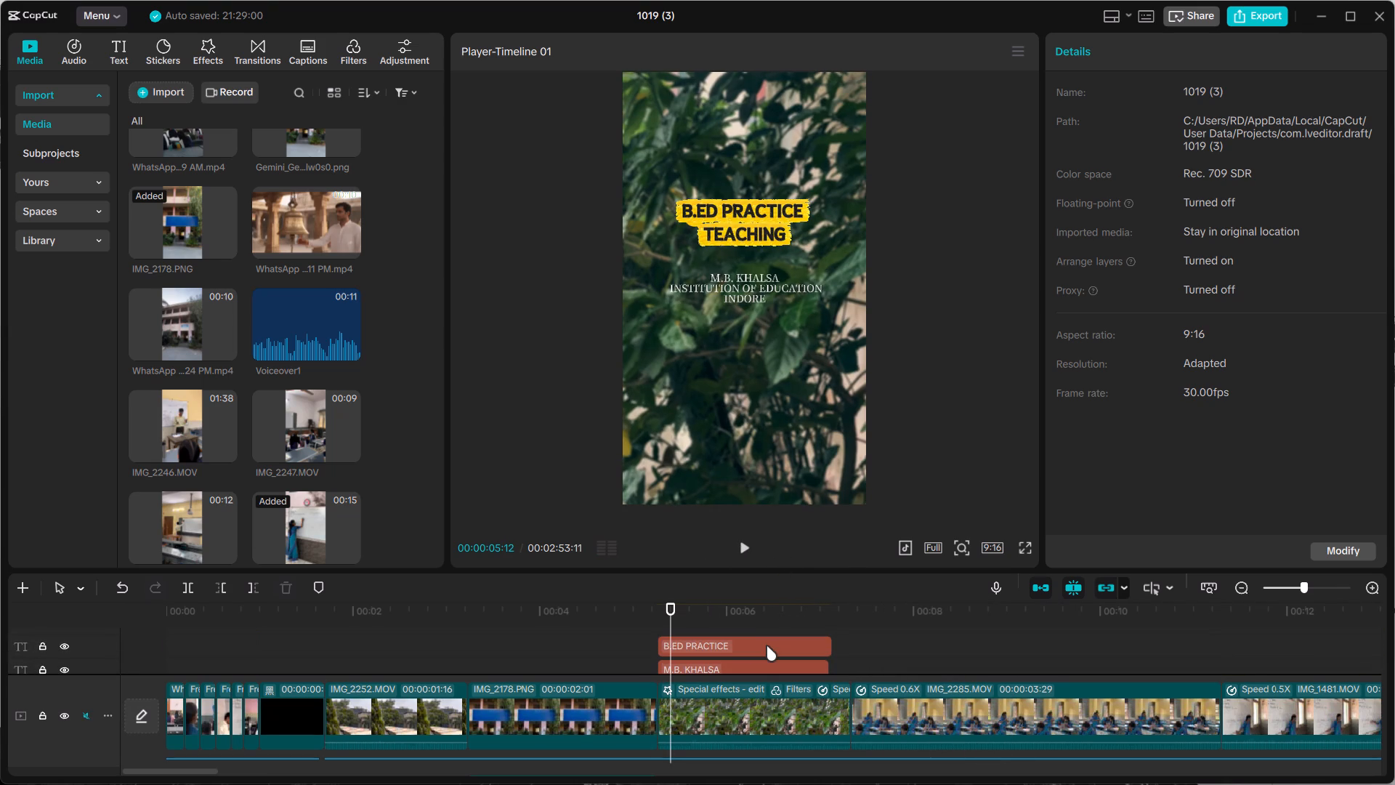
left_click(764, 648)
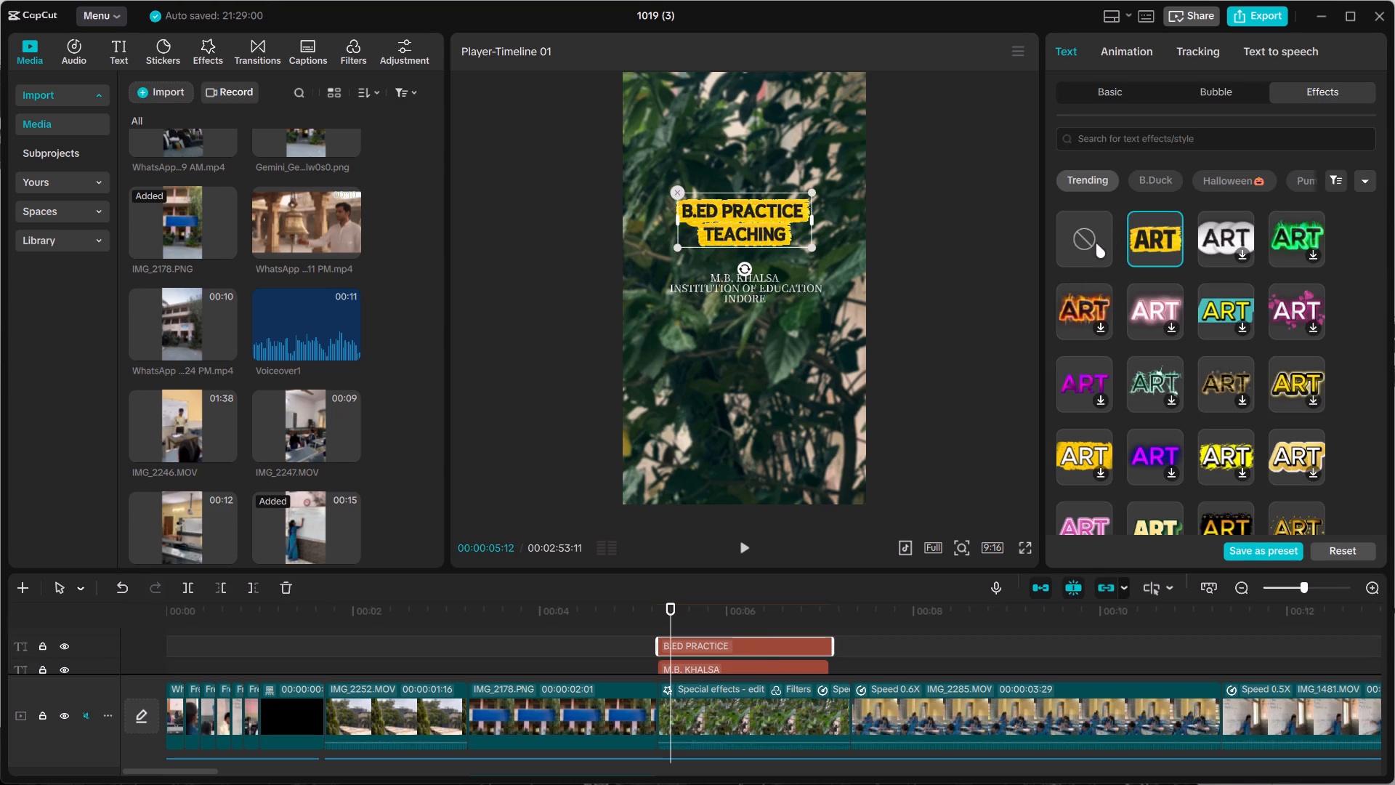
left_click(767, 294)
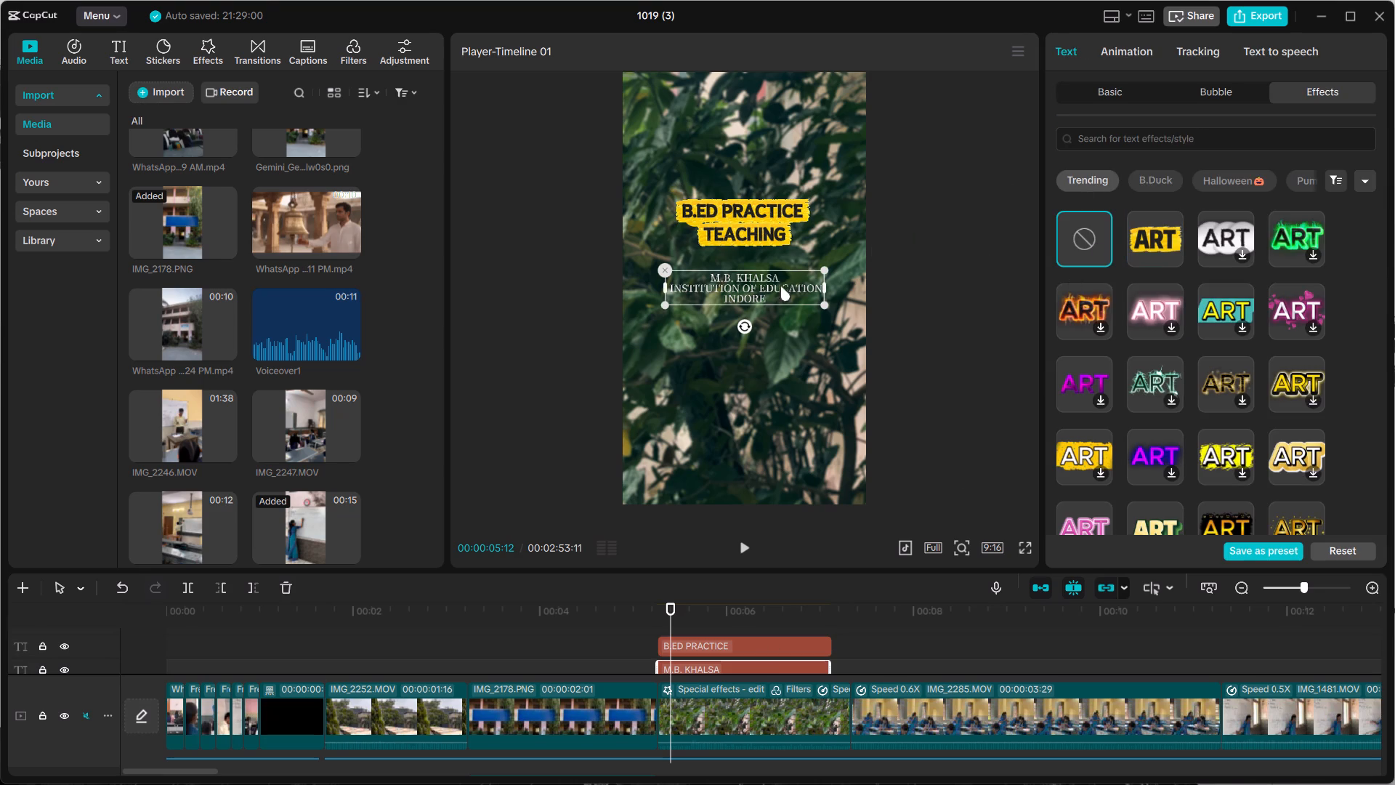
scroll(1199, 262, "down", 5)
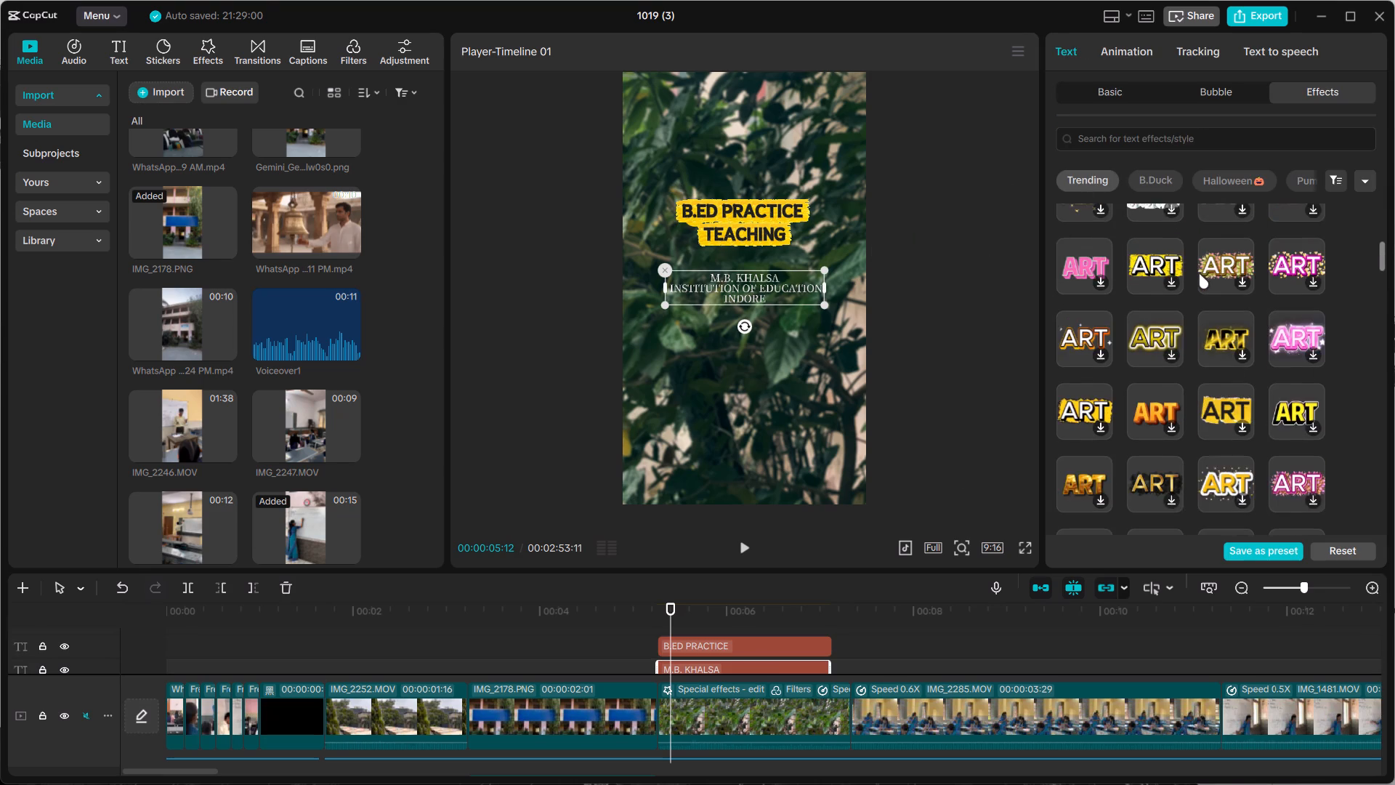
scroll(1199, 273, "down", 6)
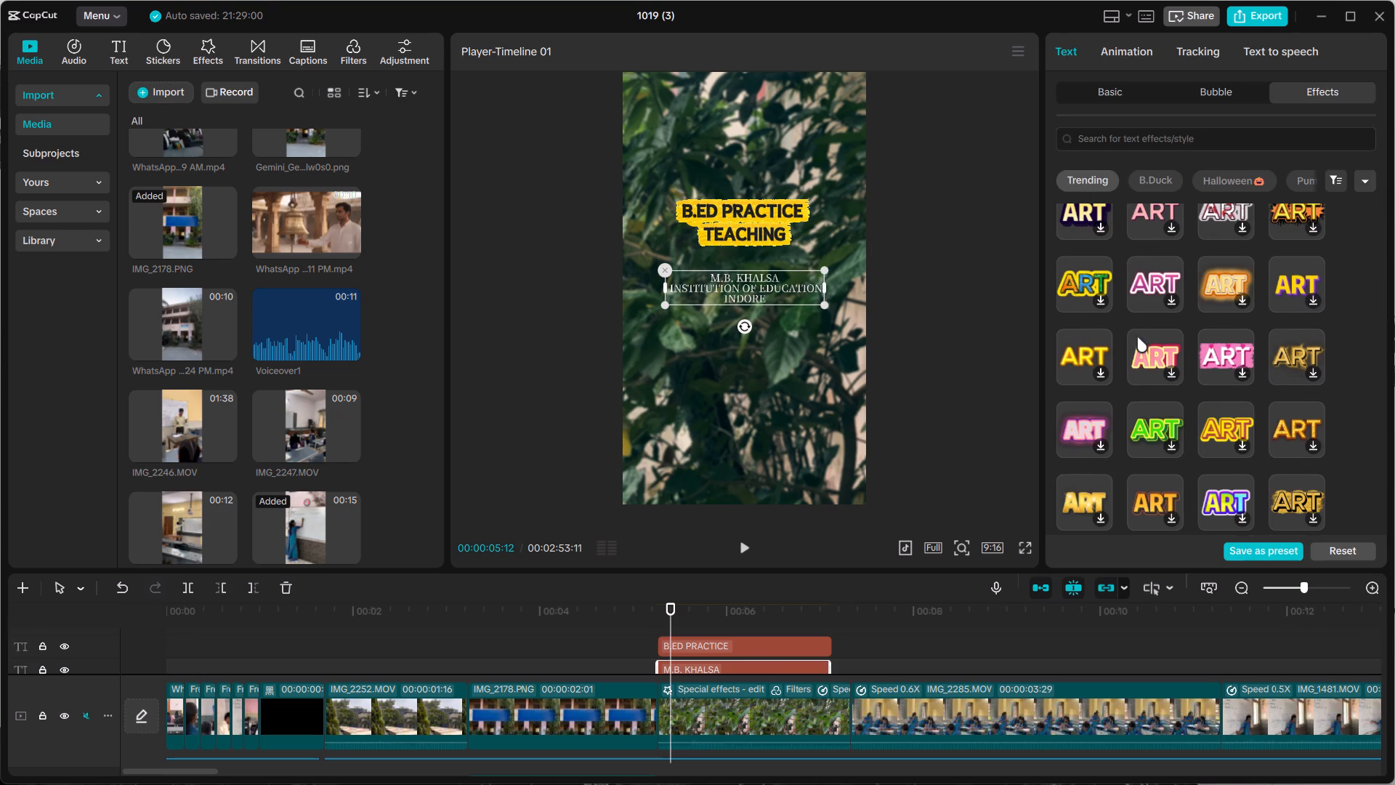
scroll(1137, 337, "up", 3)
left_click(758, 227)
scroll(1171, 321, "down", 8)
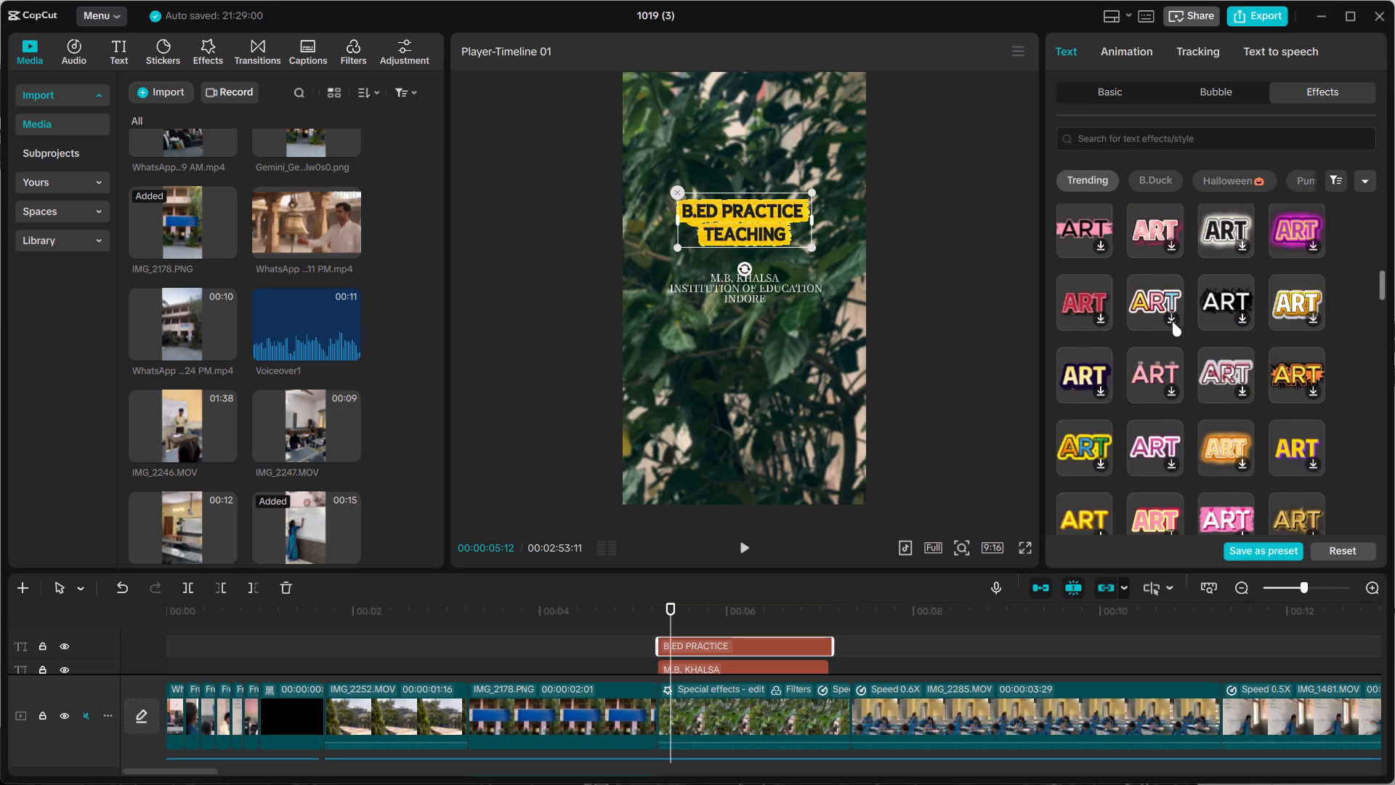
scroll(1172, 321, "down", 14)
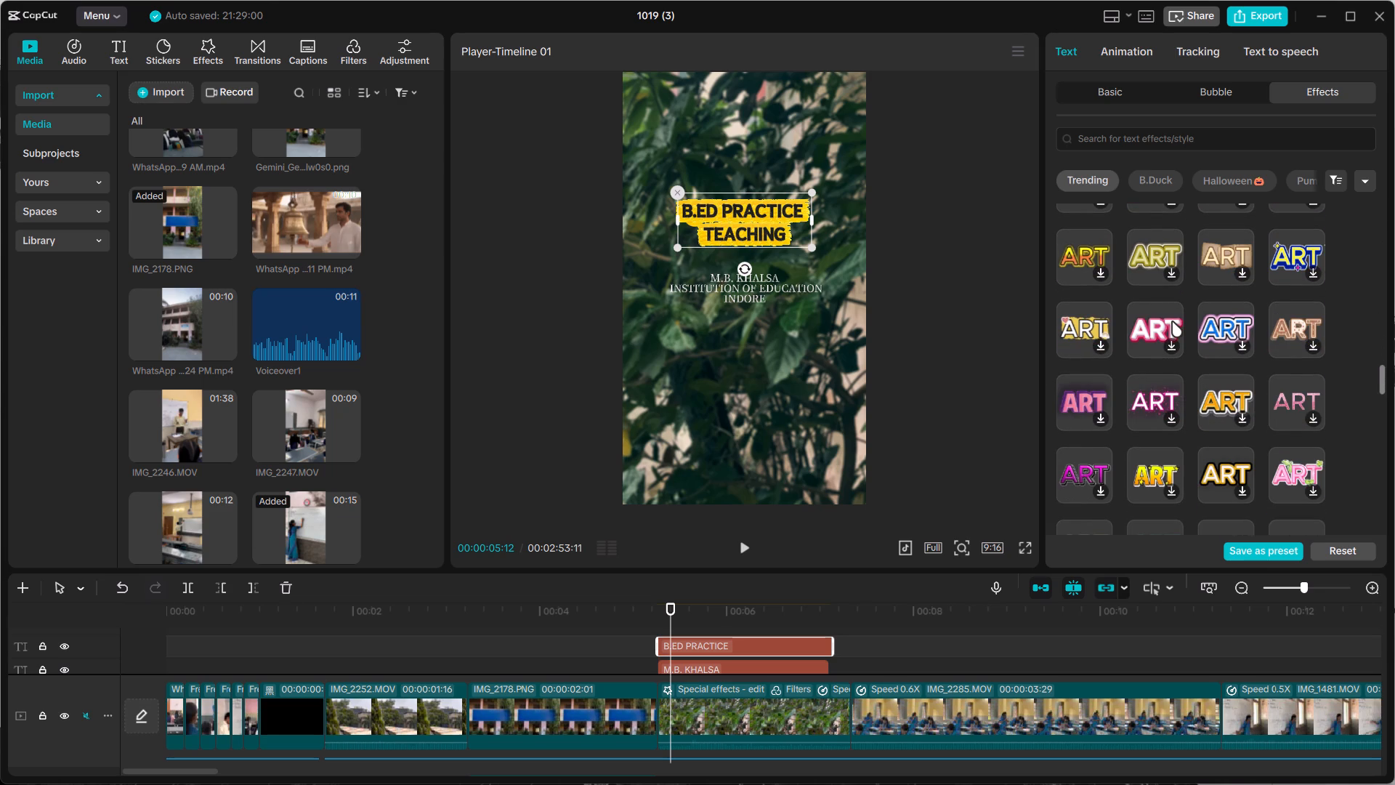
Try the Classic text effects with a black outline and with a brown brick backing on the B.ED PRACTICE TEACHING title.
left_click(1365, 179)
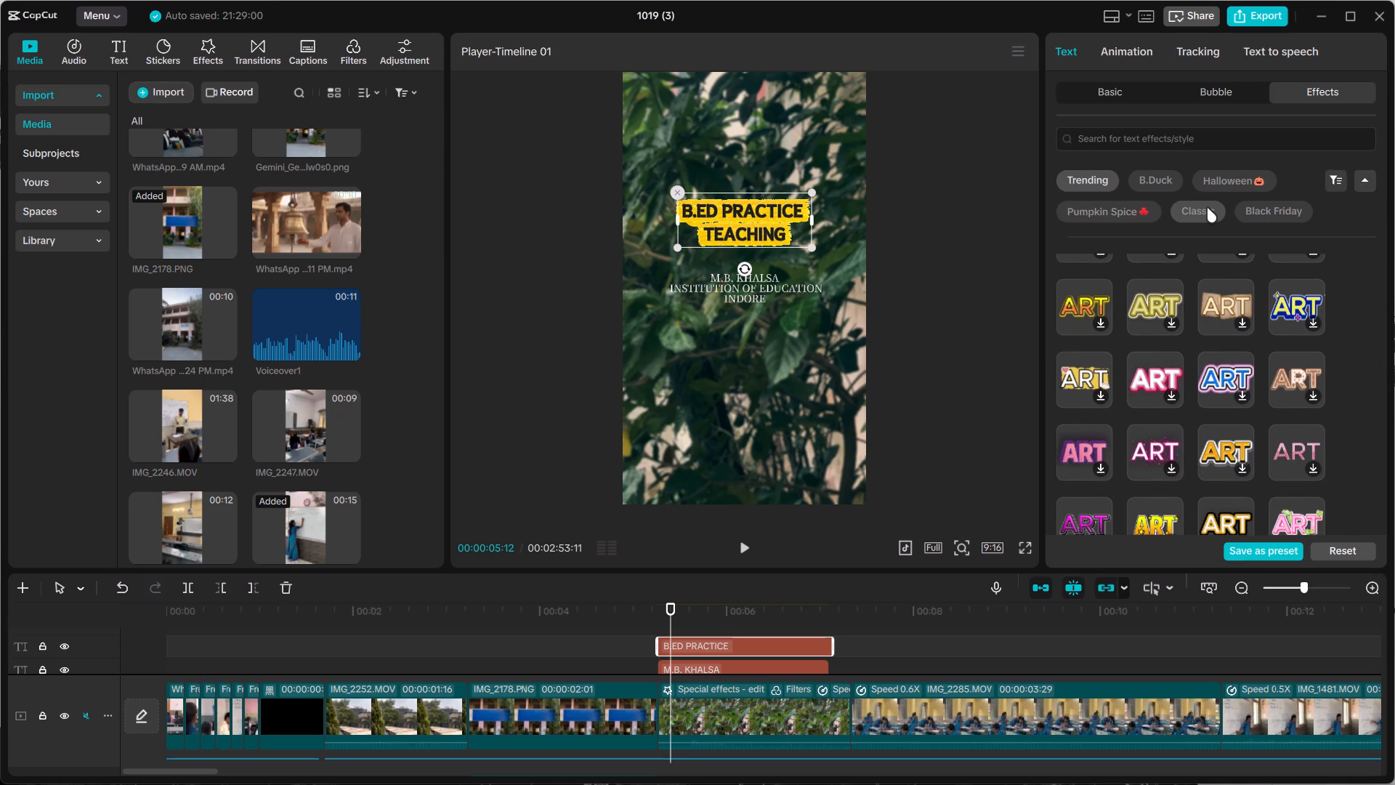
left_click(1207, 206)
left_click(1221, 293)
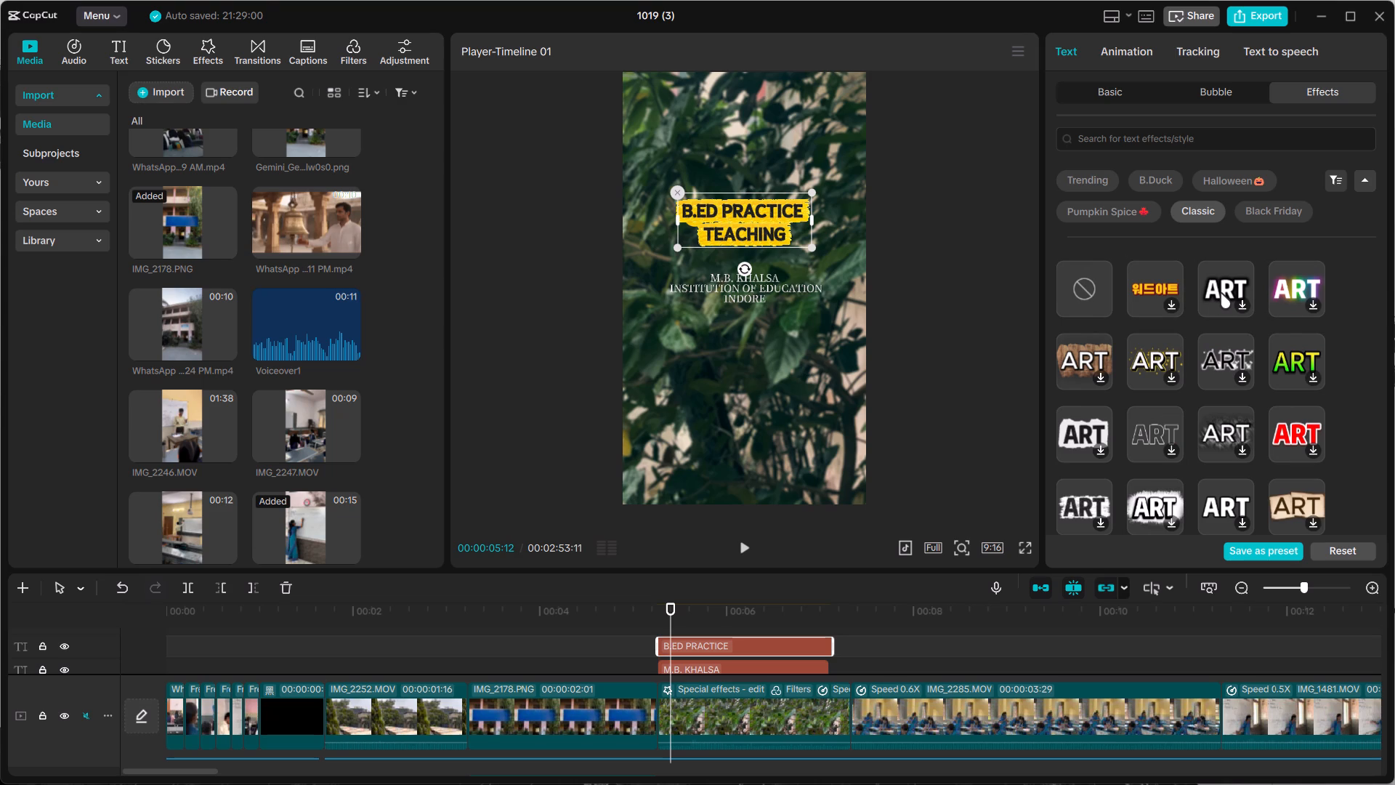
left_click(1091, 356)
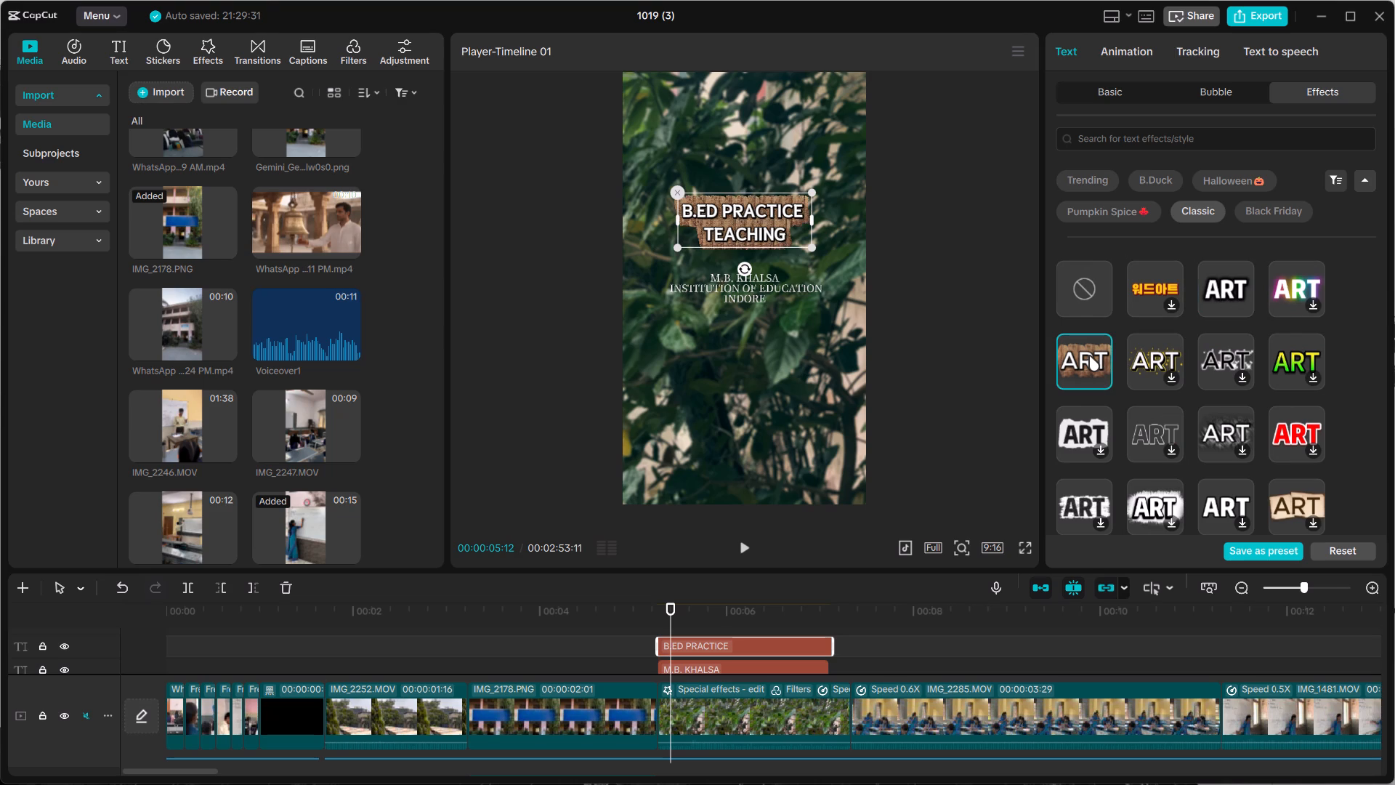
Apply the Classic text effect with dark lettering on torn beige paper to the B.ED PRACTICE TEACHING title and preview it.
scroll(1200, 363, "down", 1)
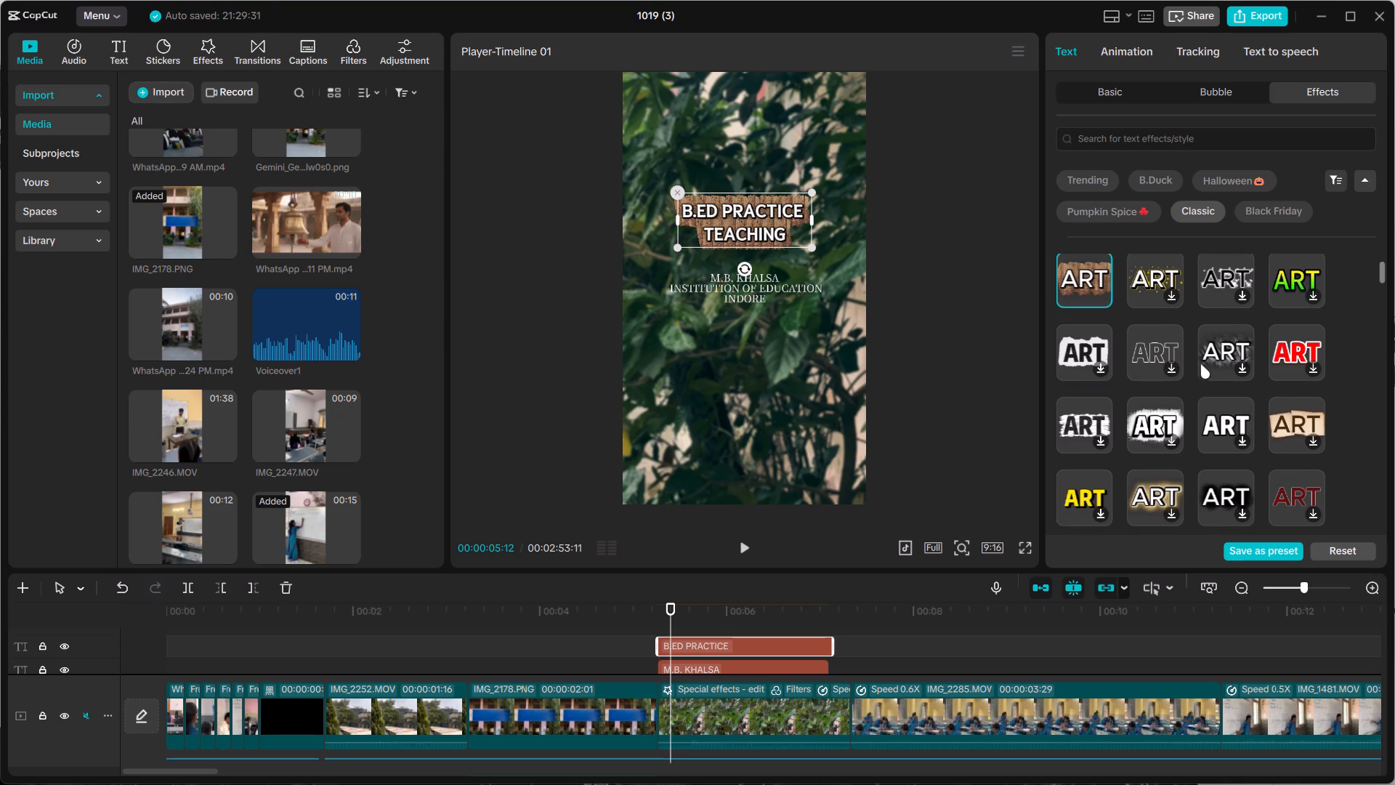
left_click(1296, 425)
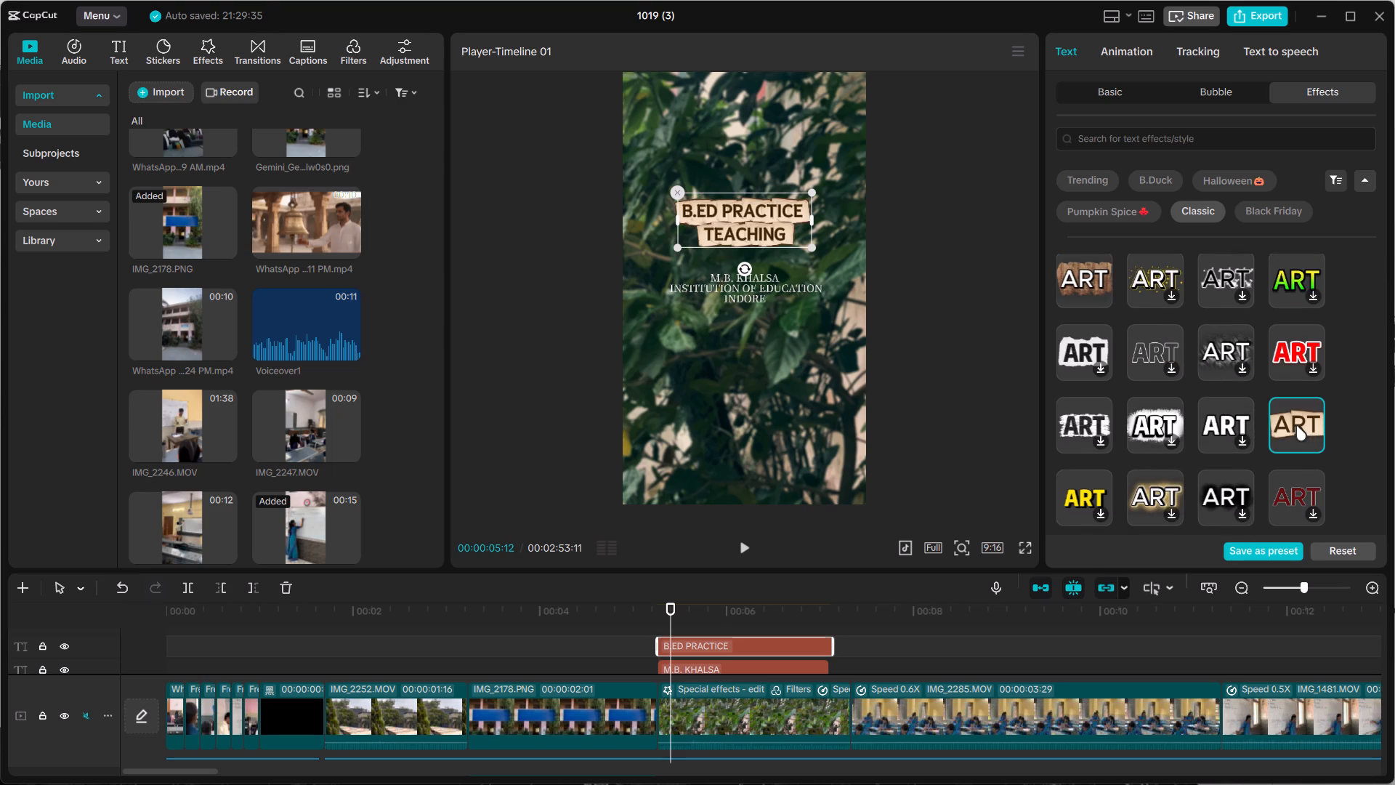
left_click(634, 625)
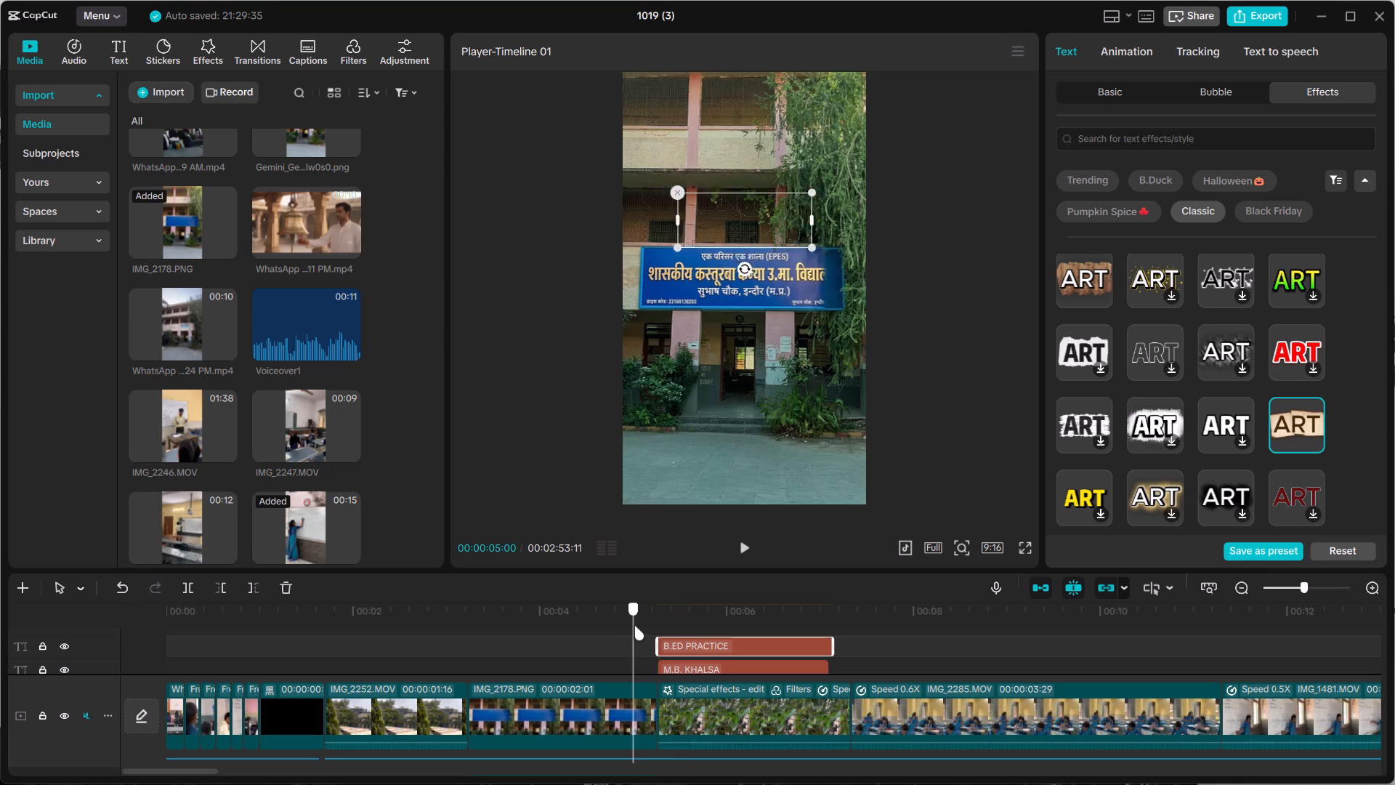
left_click(746, 547)
left_click(746, 547)
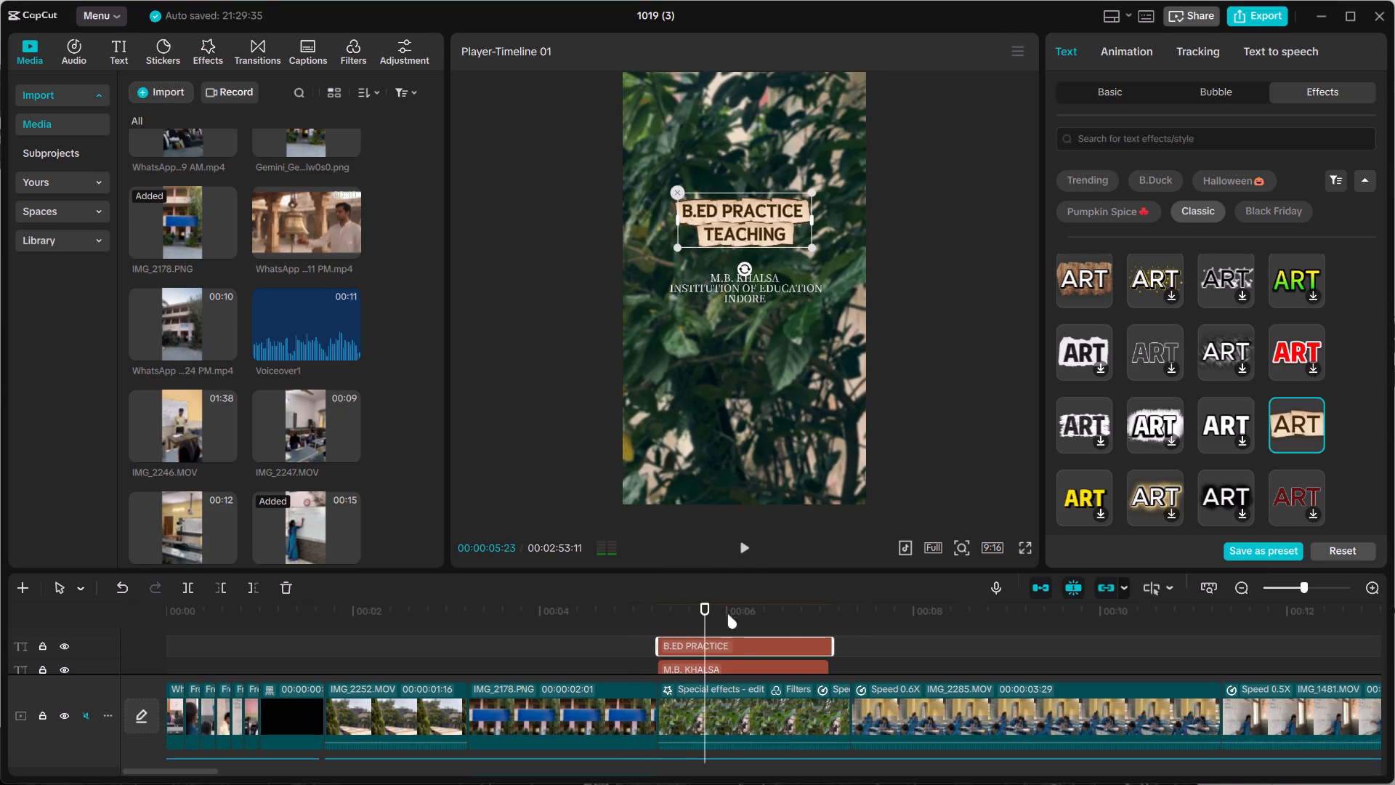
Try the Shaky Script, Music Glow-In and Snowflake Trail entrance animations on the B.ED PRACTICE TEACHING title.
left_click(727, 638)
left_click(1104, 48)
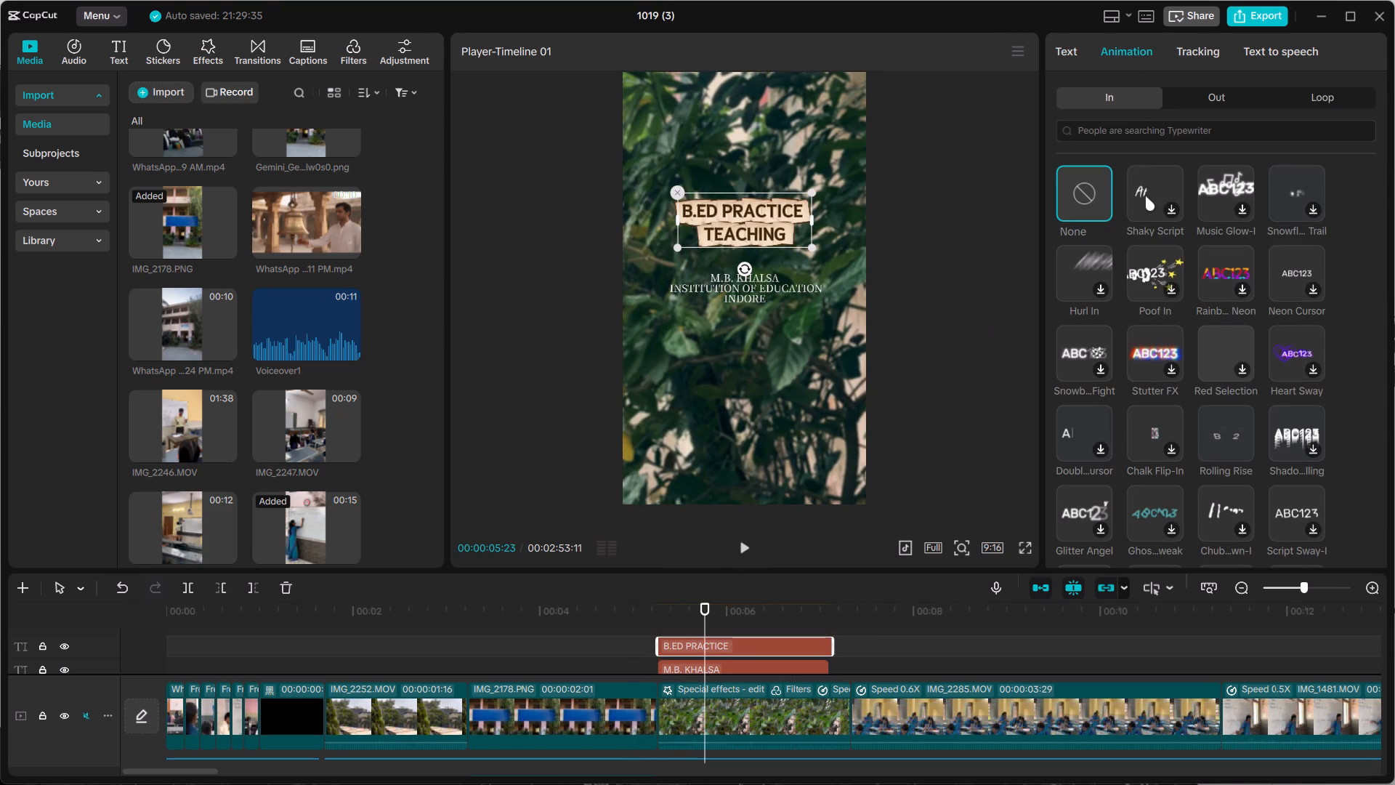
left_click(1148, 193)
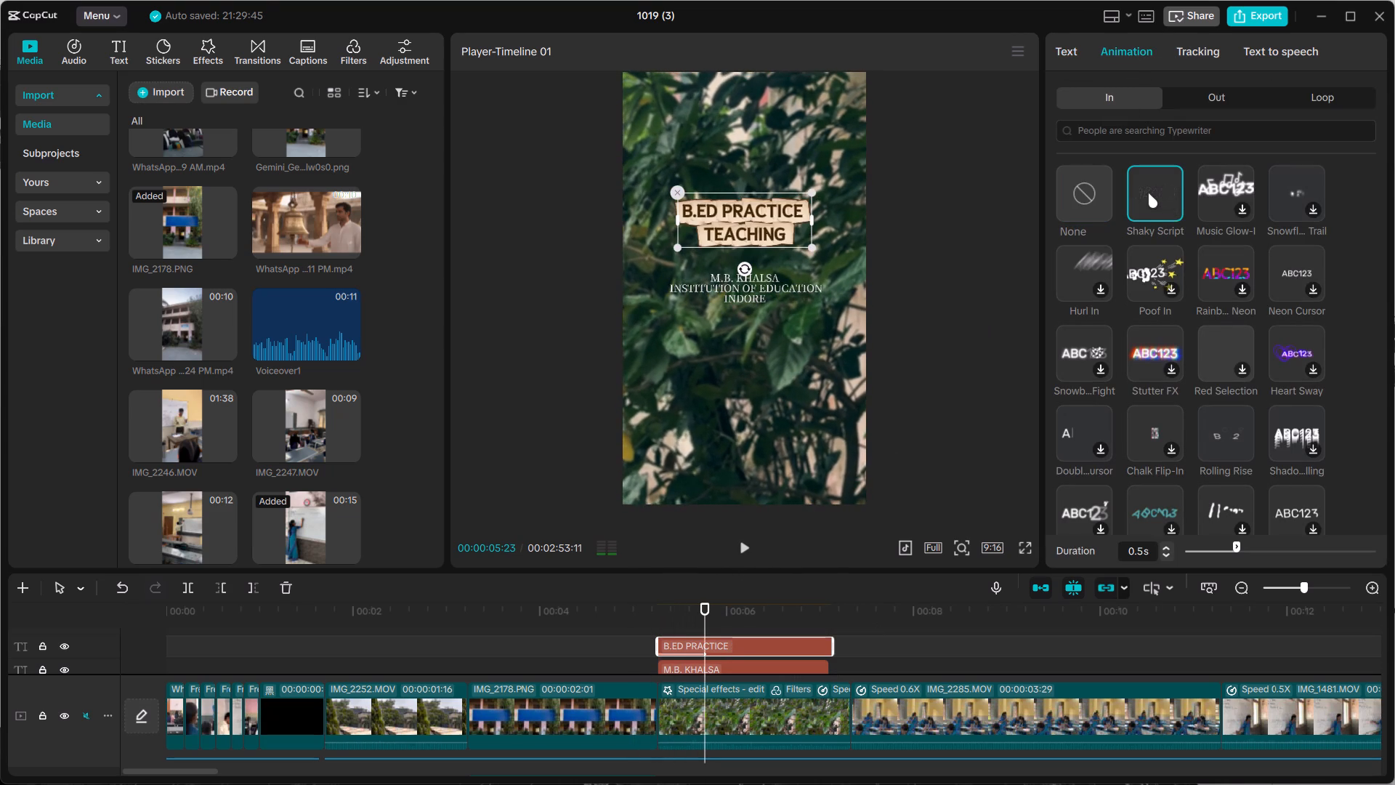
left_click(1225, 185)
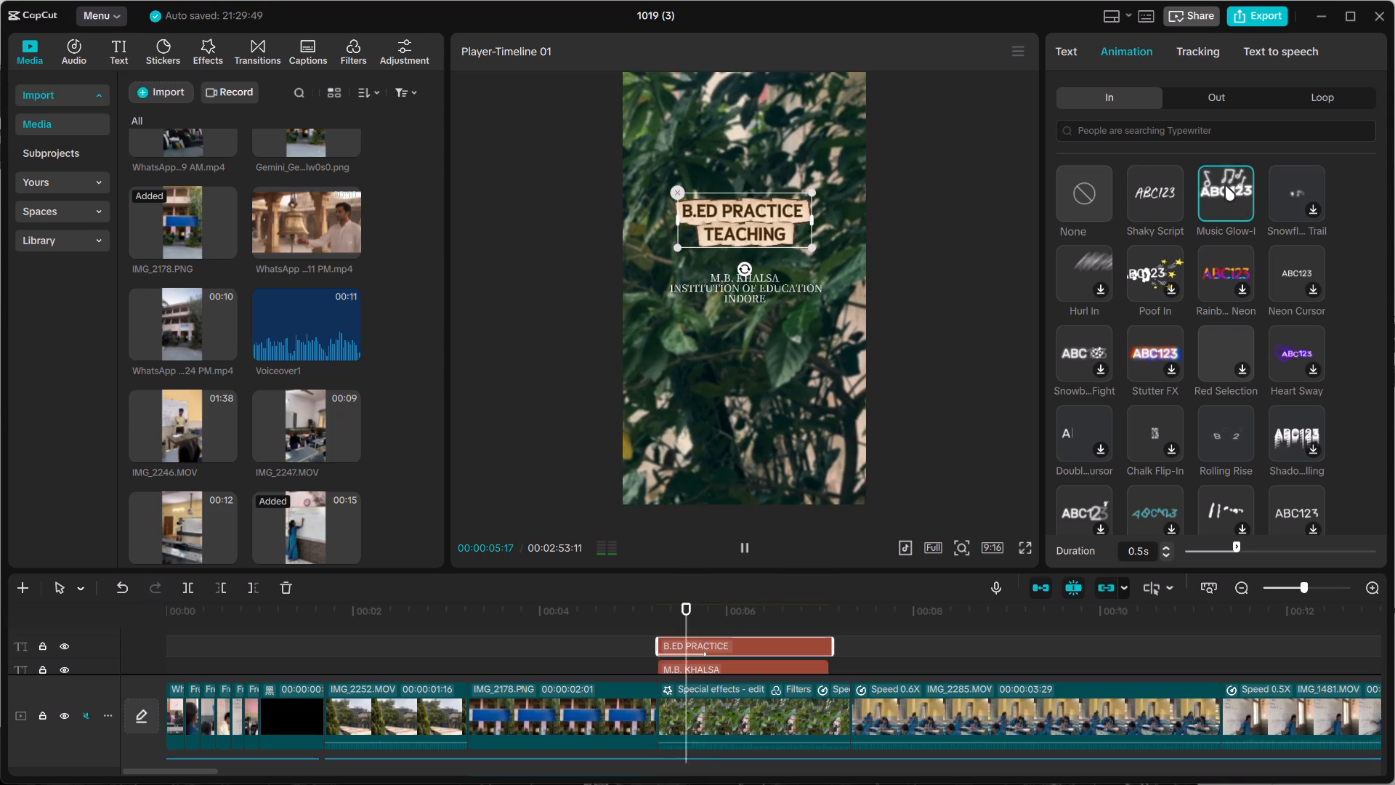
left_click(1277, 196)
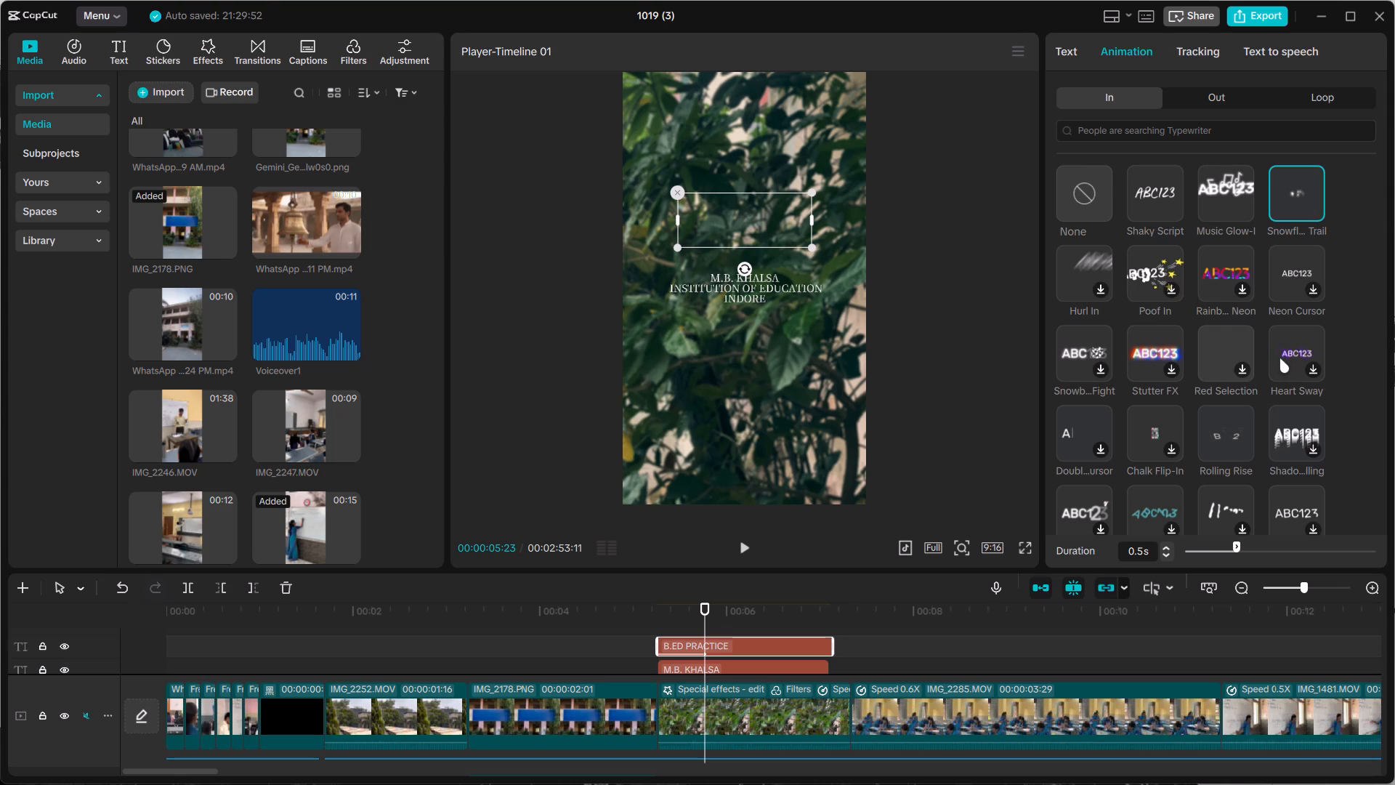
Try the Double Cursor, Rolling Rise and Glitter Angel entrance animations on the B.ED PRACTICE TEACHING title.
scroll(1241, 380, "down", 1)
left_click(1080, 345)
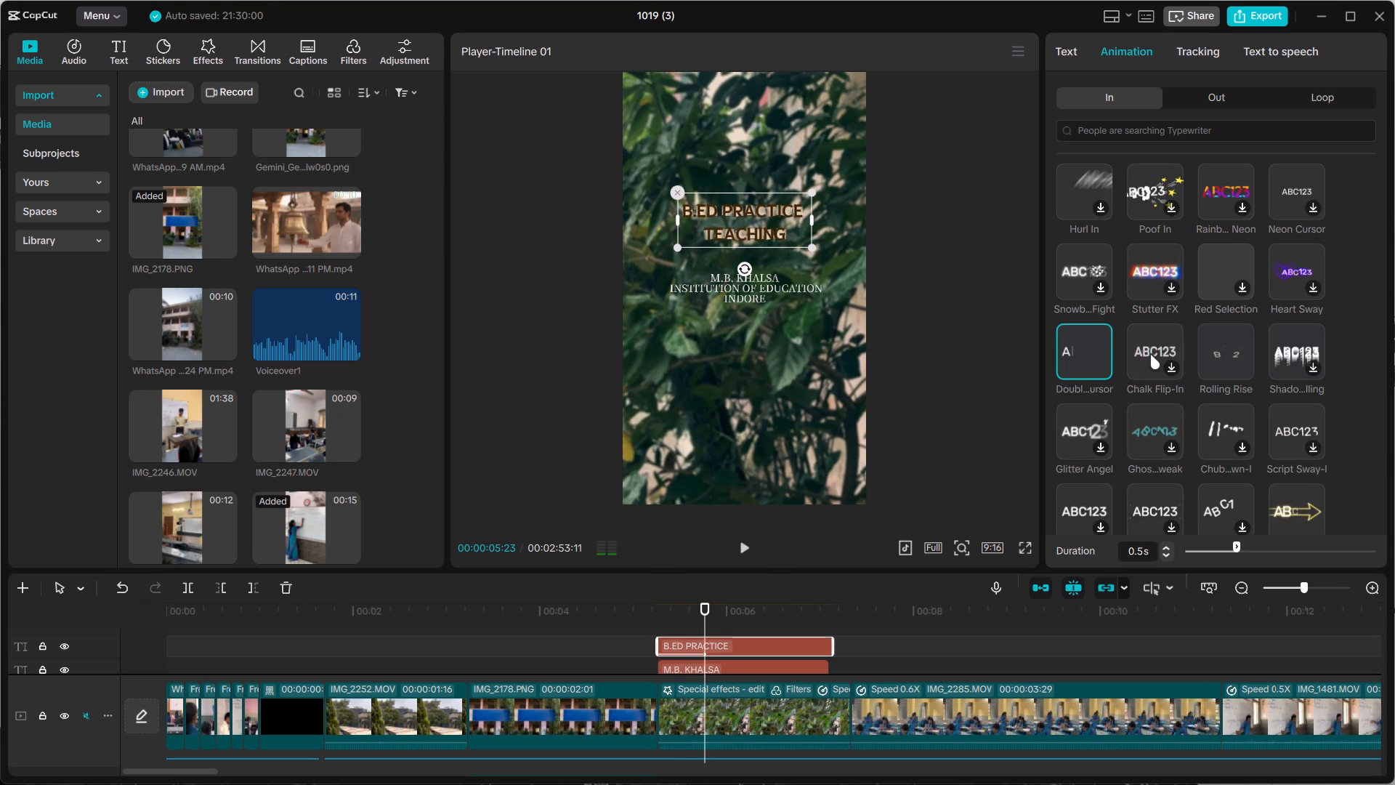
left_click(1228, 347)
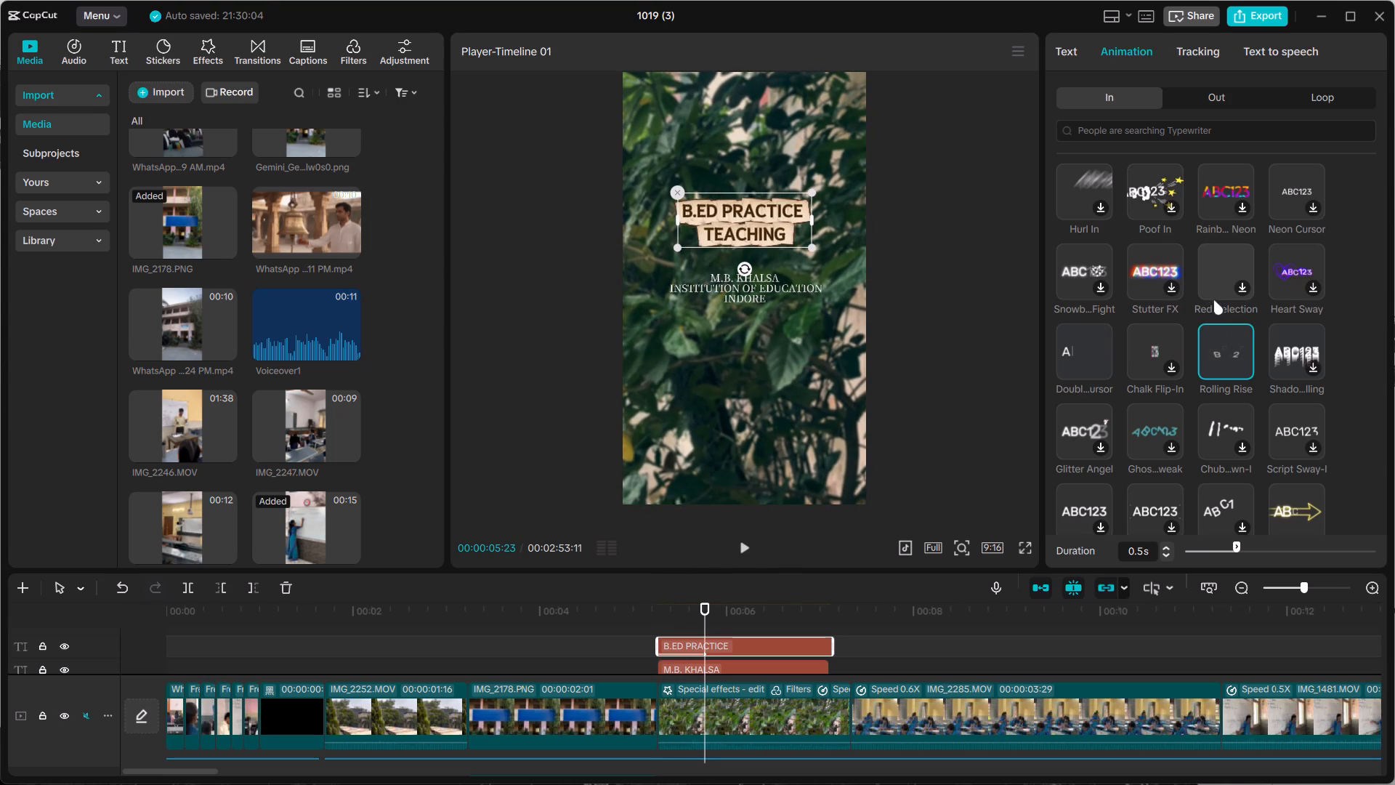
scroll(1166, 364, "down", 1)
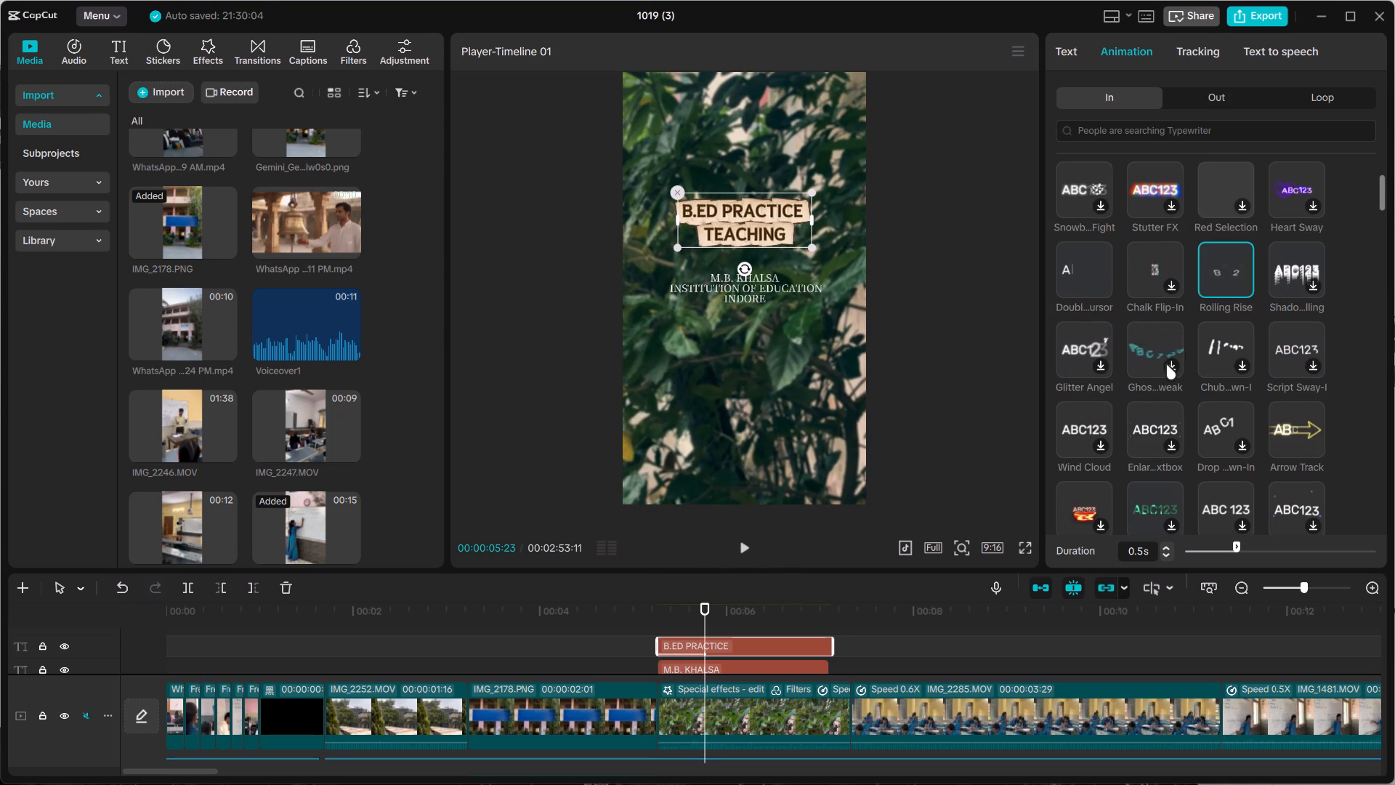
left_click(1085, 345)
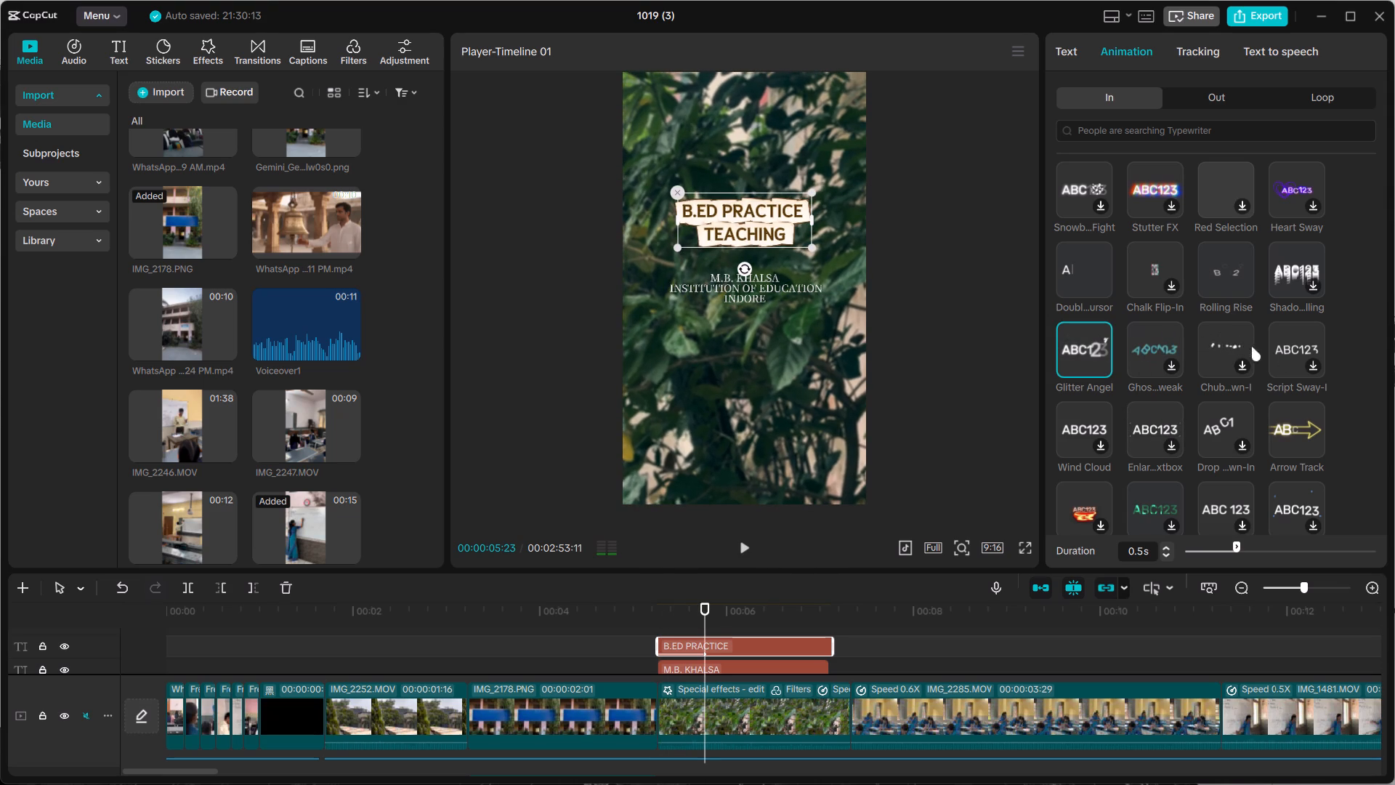
Apply the Script Sway-In entrance animation to the B.ED PRACTICE TEACHING title with a duration of 1.0 s.
scroll(1281, 351, "down", 1)
left_click(1284, 275)
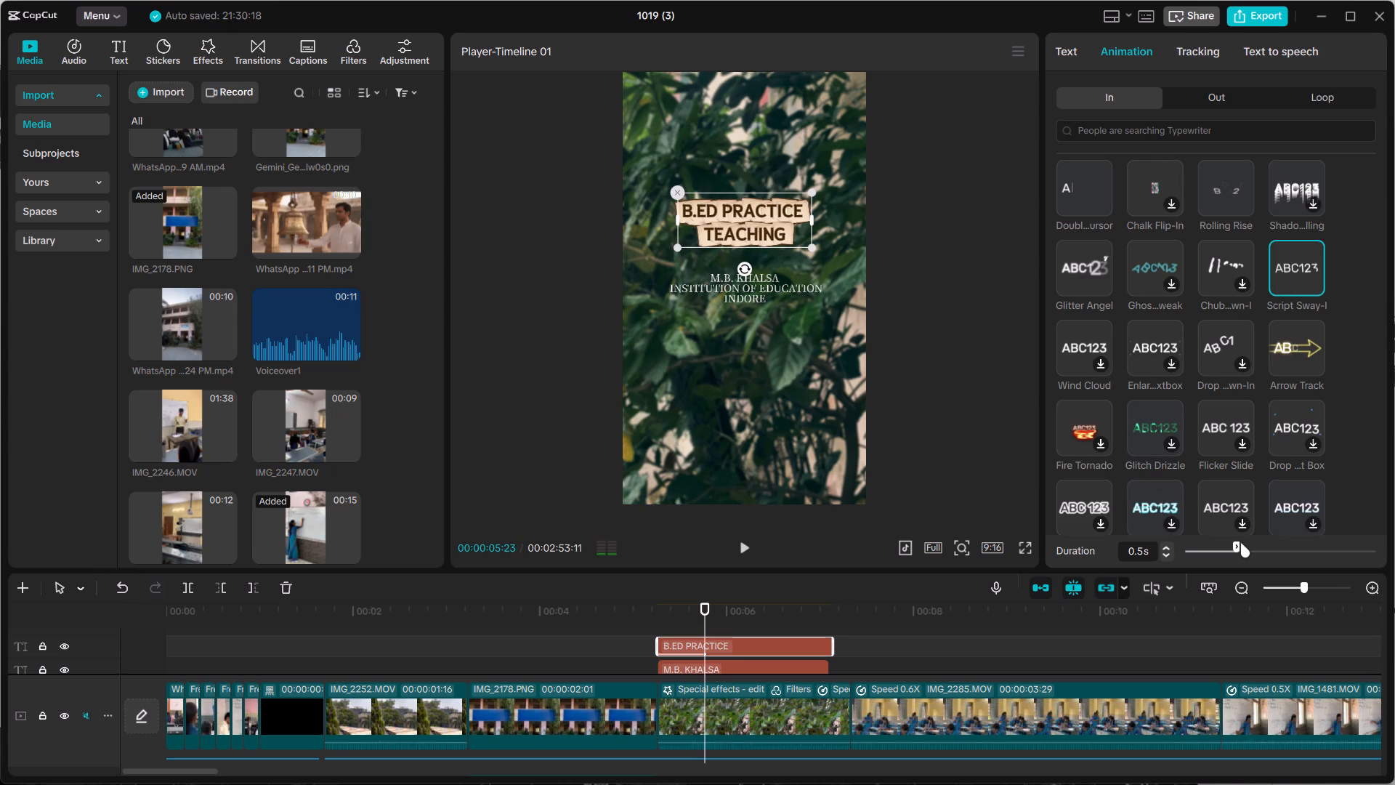
left_click_drag(1235, 544, 1280, 542)
left_click_drag(1280, 542, 1285, 537)
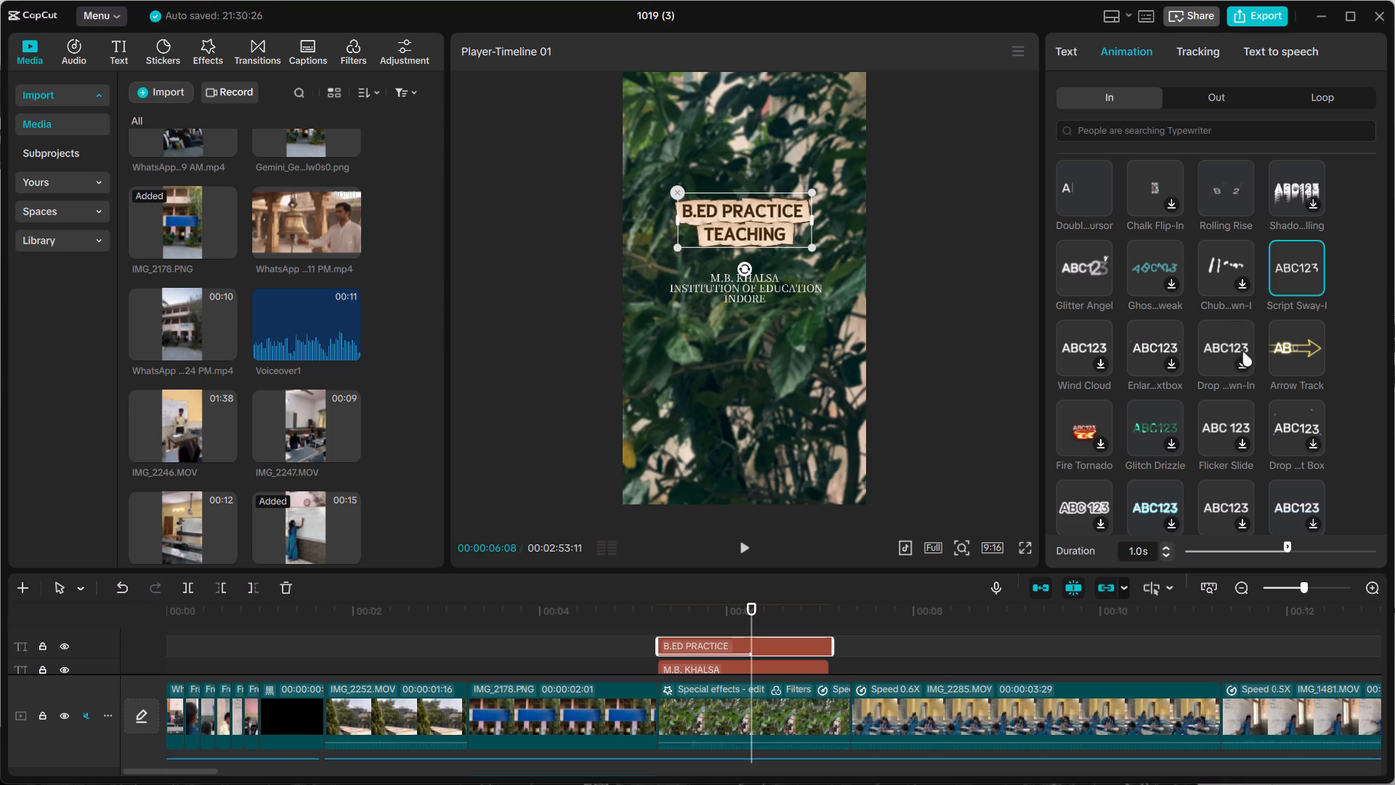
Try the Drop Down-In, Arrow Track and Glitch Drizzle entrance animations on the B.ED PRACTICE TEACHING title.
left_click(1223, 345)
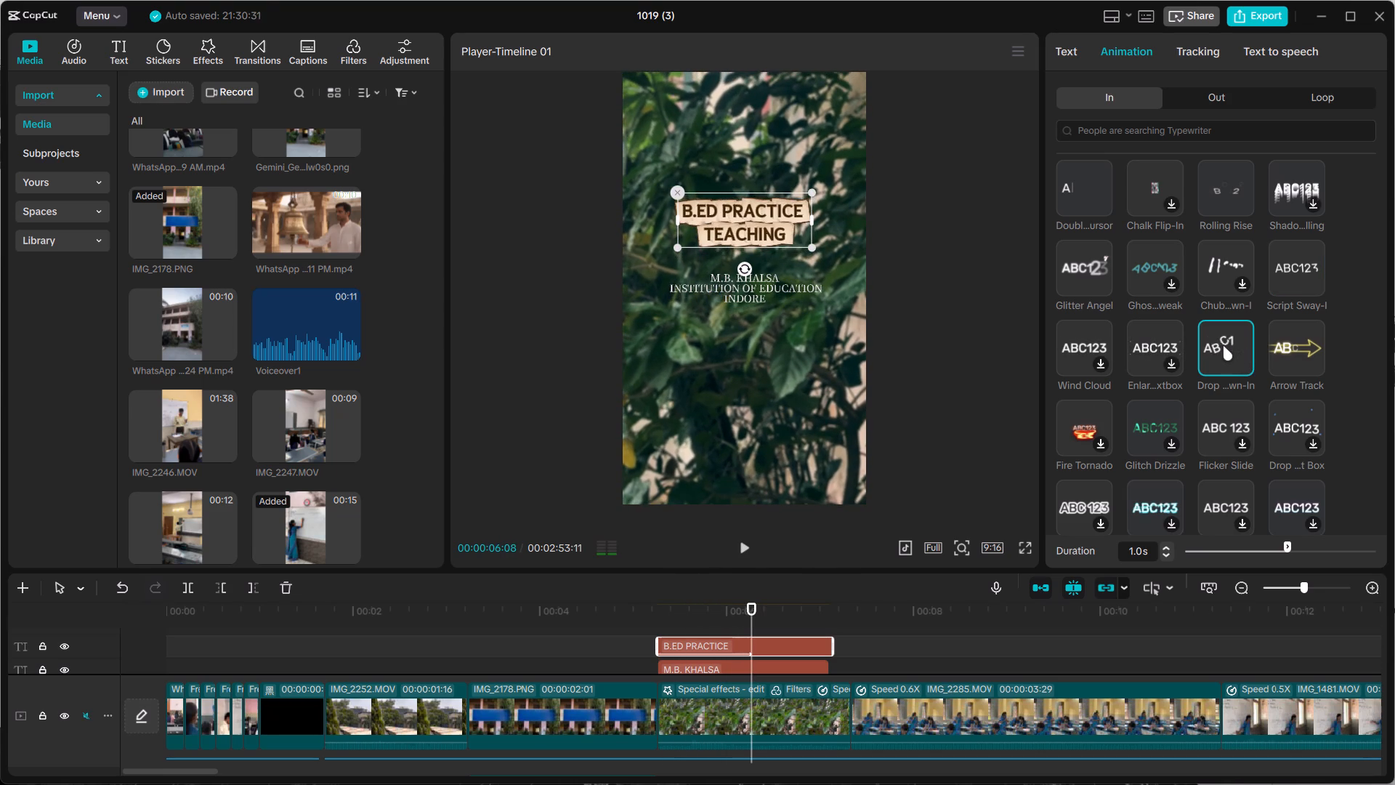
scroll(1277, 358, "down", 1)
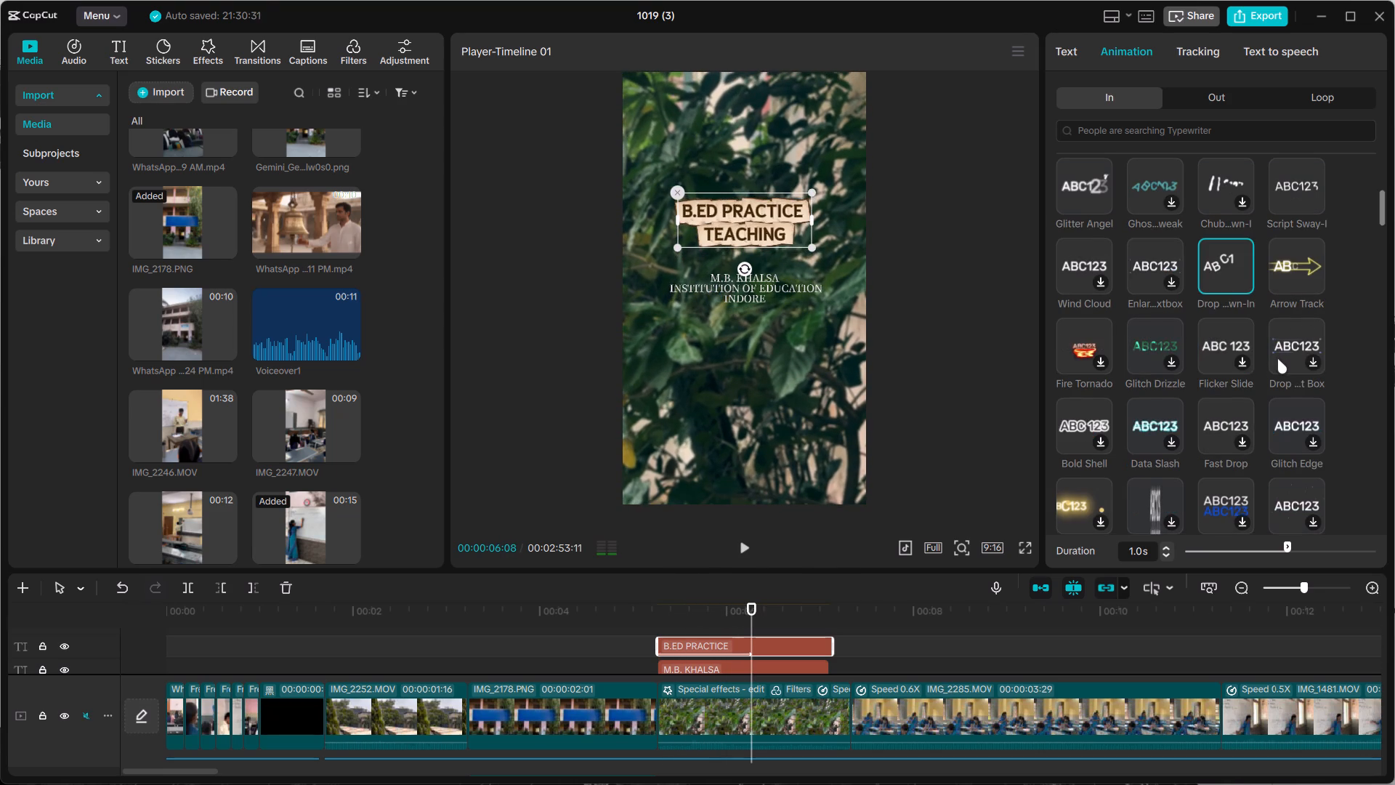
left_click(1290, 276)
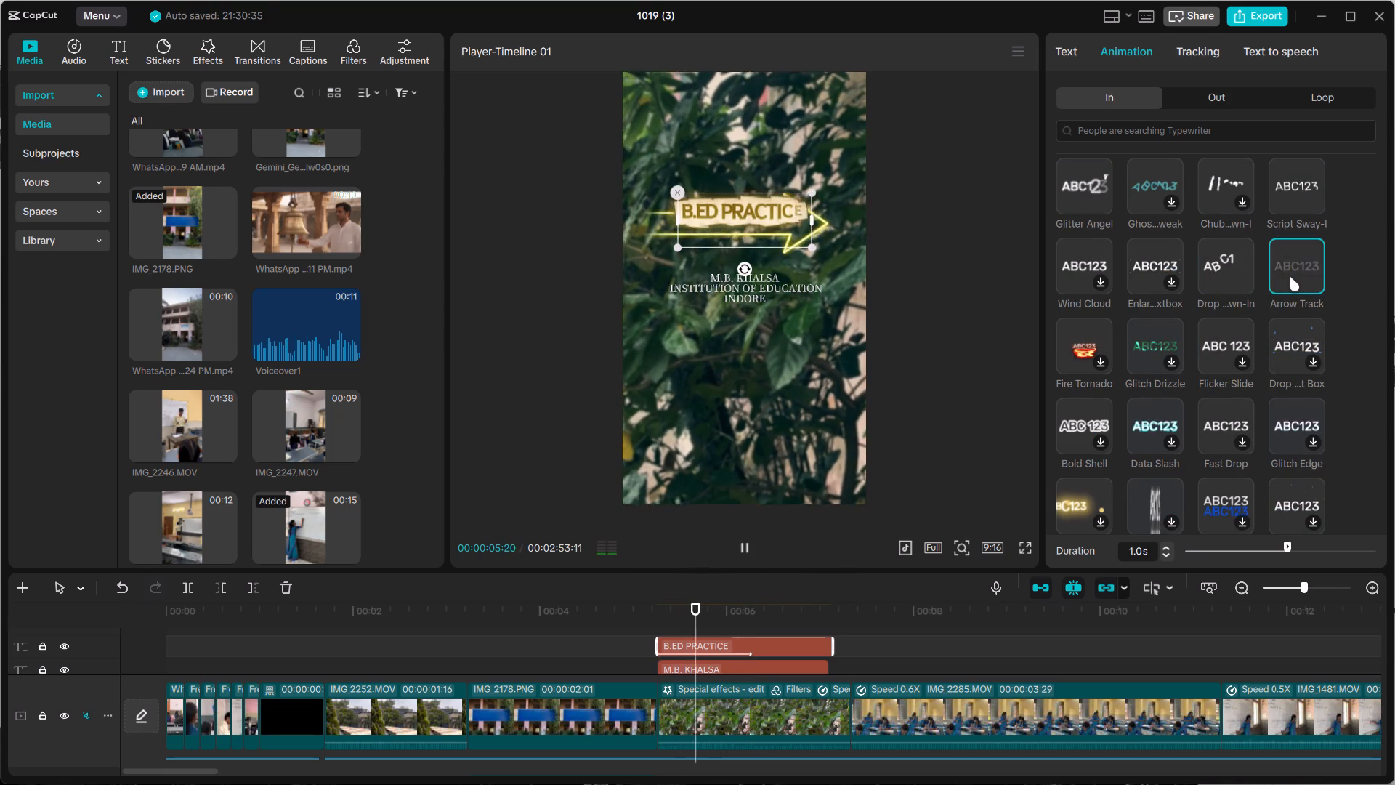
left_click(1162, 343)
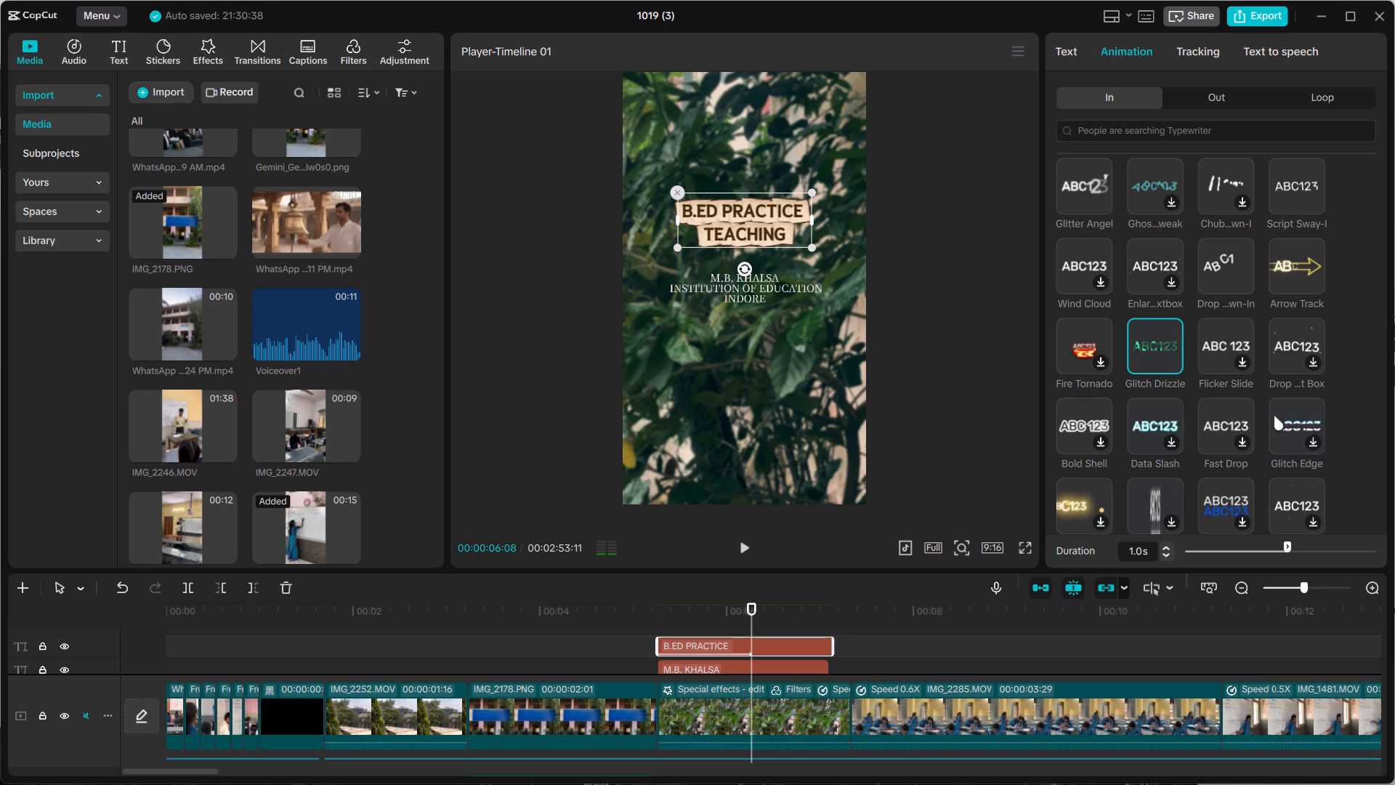
Apply the Typewriter Glow entrance animation to the B.ED PRACTICE TEACHING title and preview it from just before the title starts.
scroll(1165, 349, "down", 2)
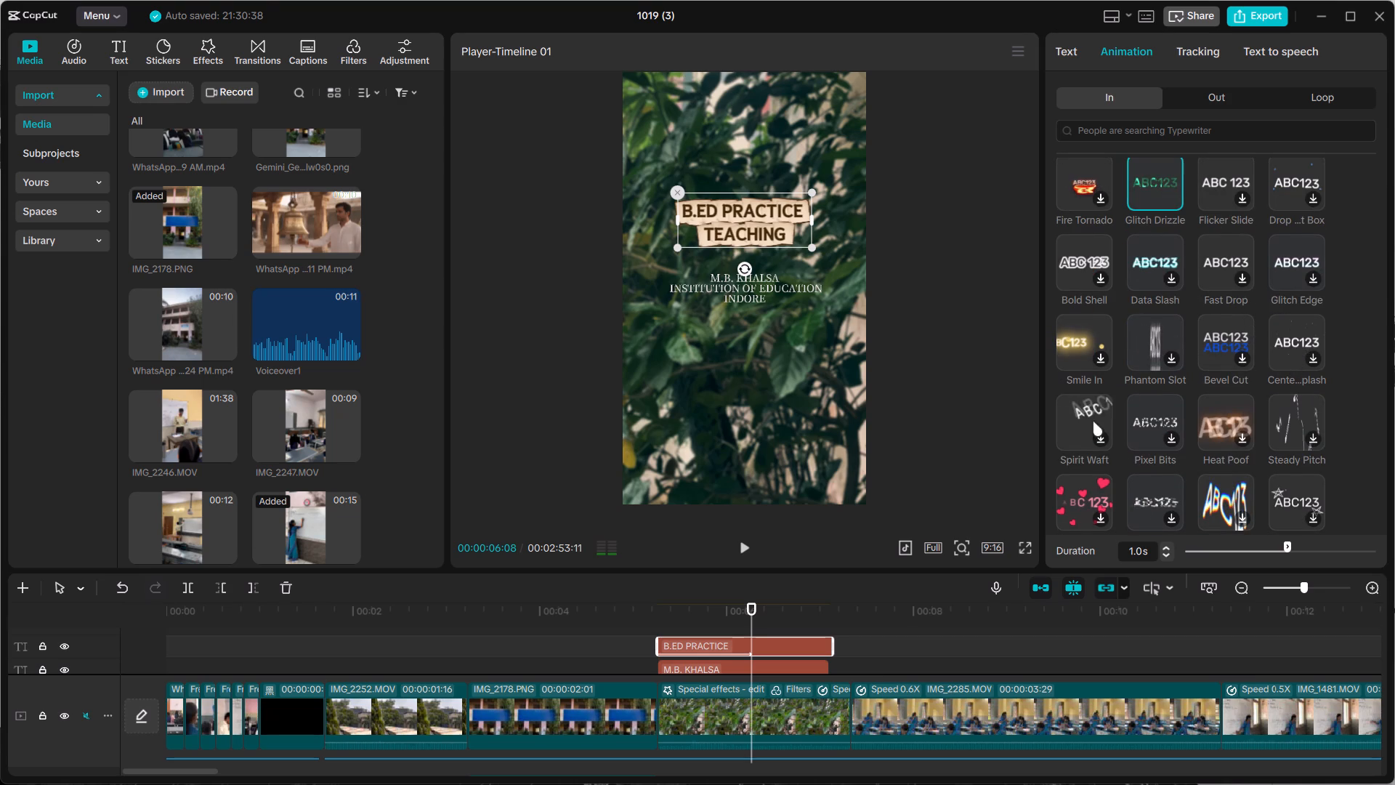
scroll(1154, 421, "down", 1)
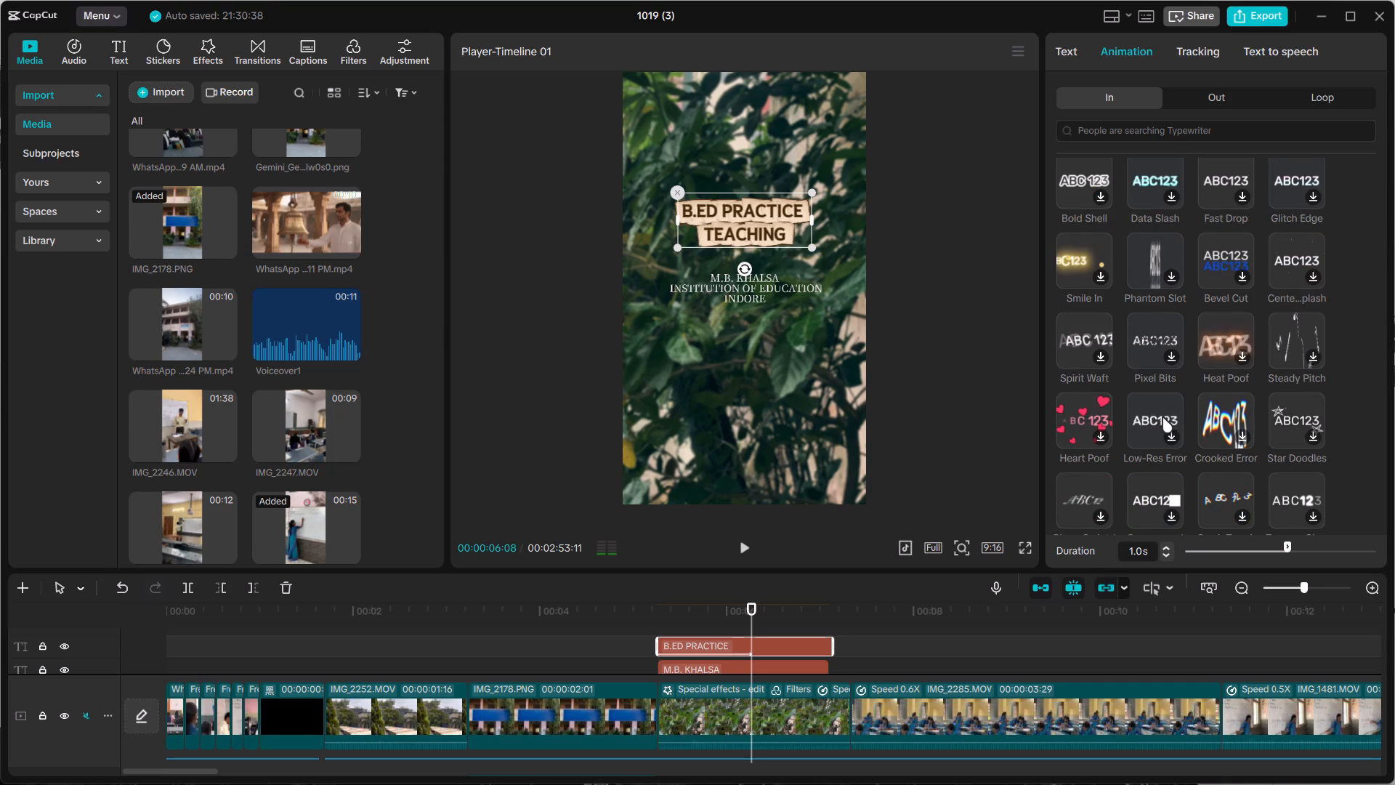
scroll(1162, 417, "down", 1)
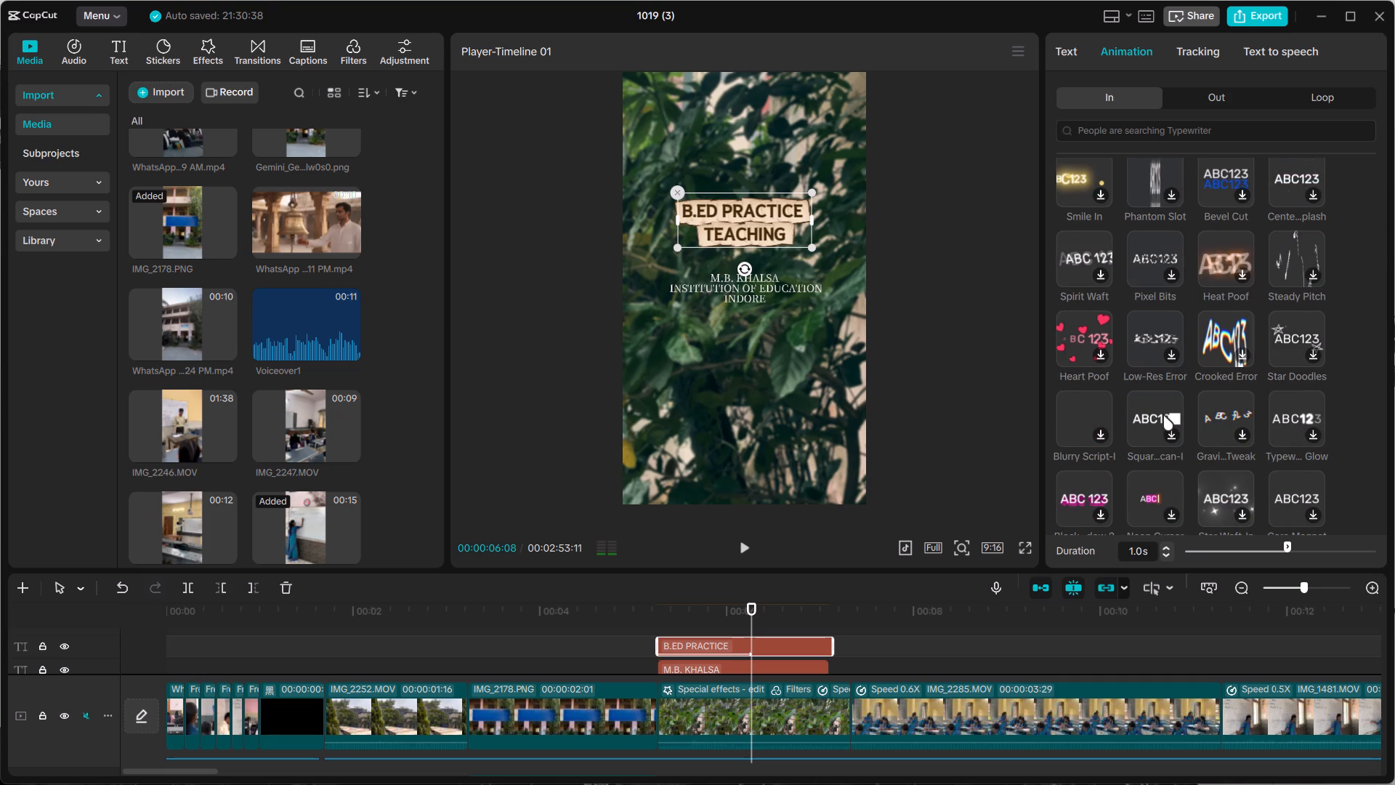
left_click(1279, 414)
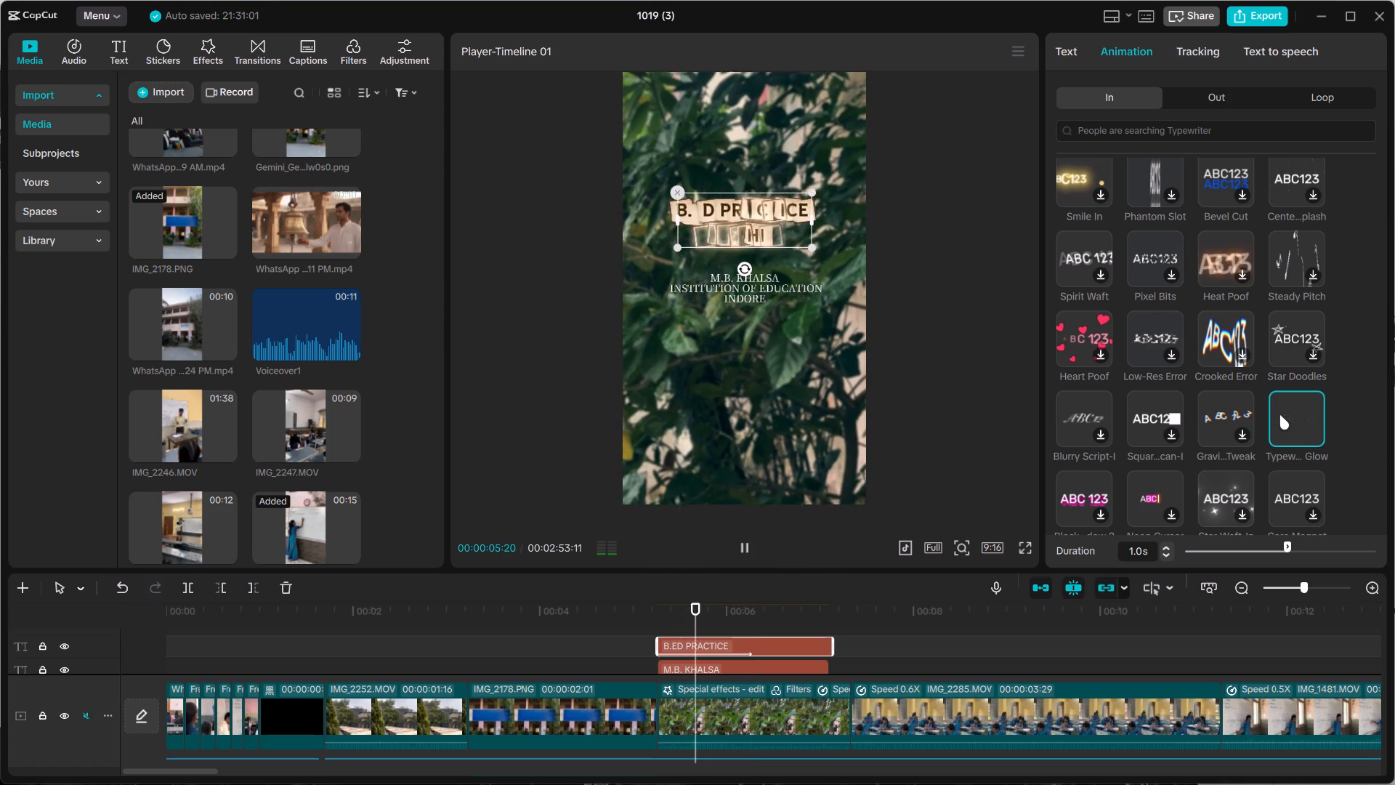
scroll(1263, 414, "down", 1)
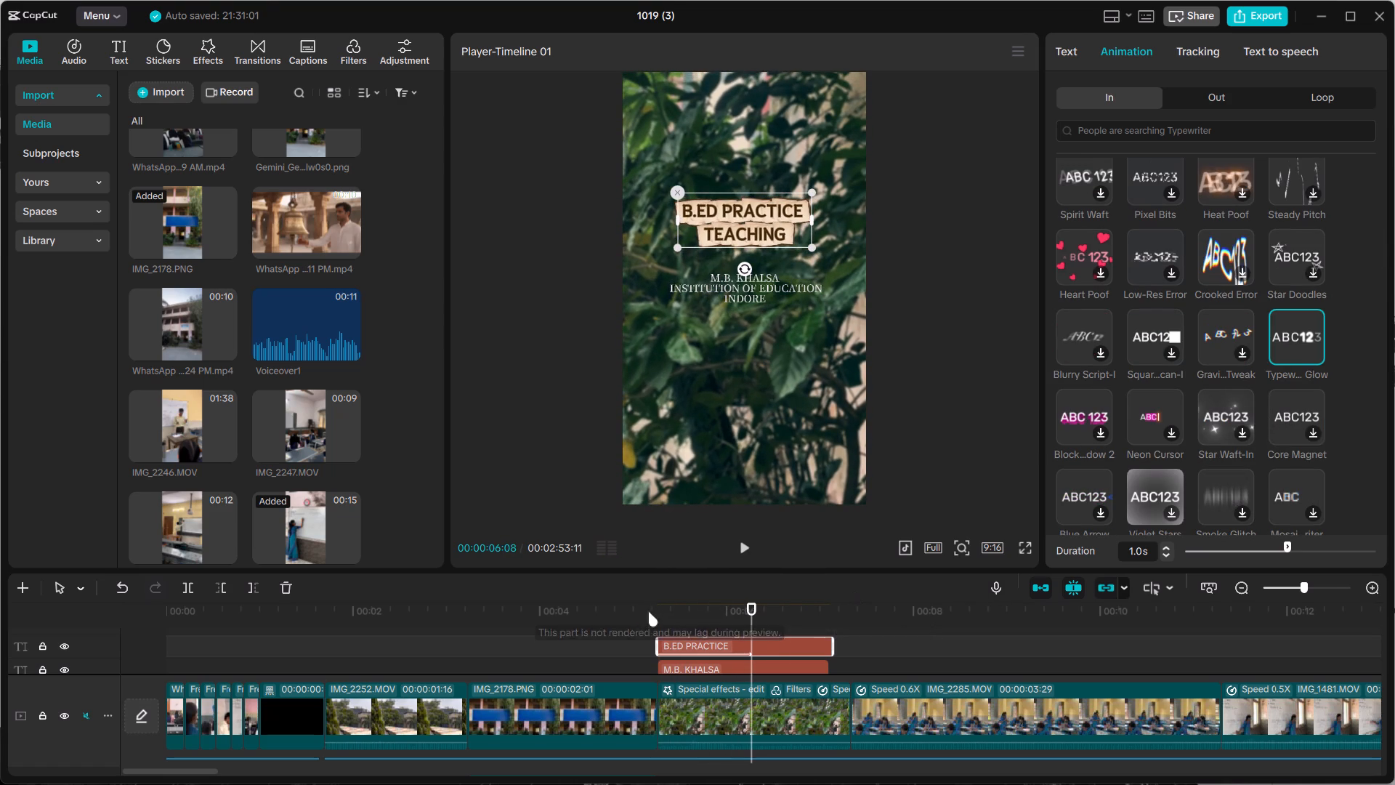
left_click(638, 630)
left_click(743, 545)
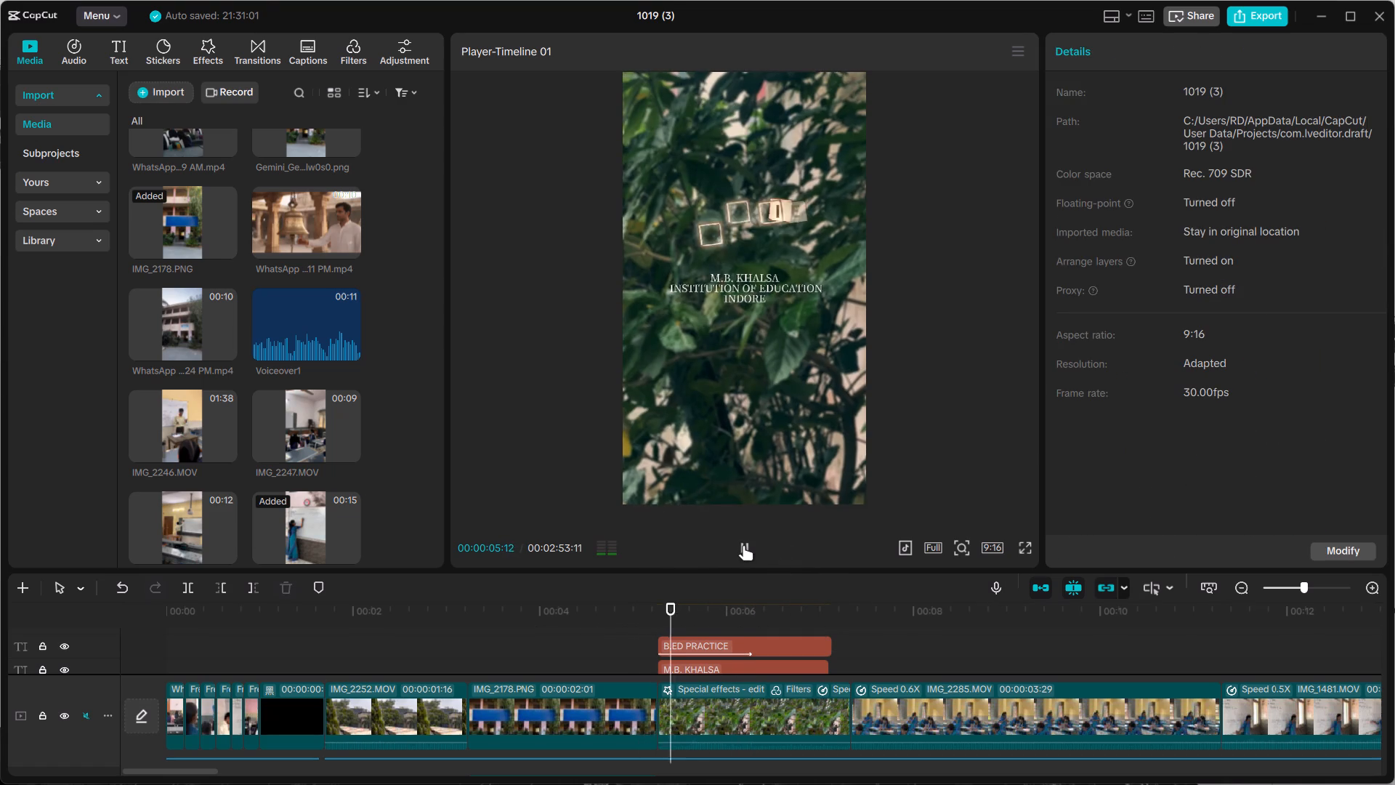
left_click(743, 545)
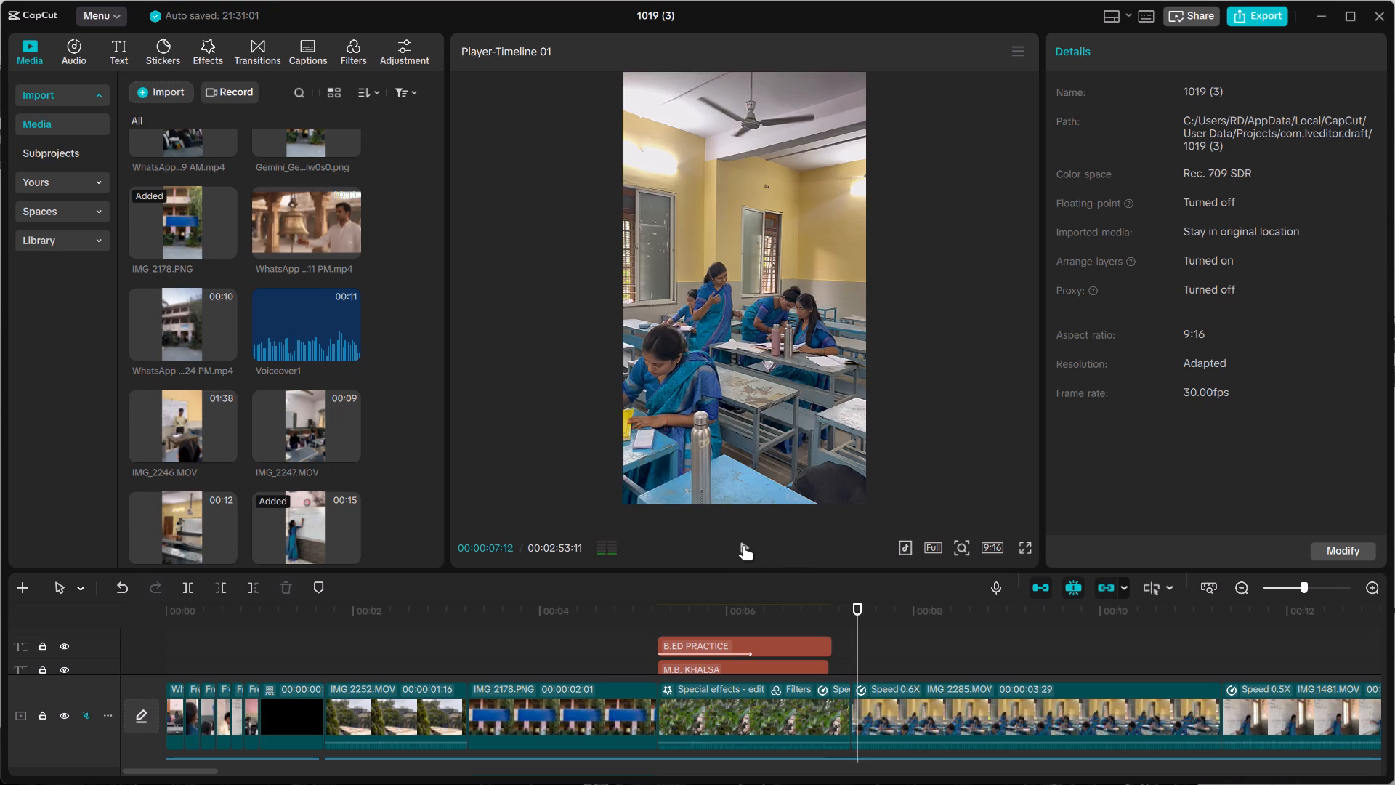
Extend the end of the B.ED PRACTICE TEACHING title clip to about 00:00:08:18 and play the title section back.
left_click(818, 648)
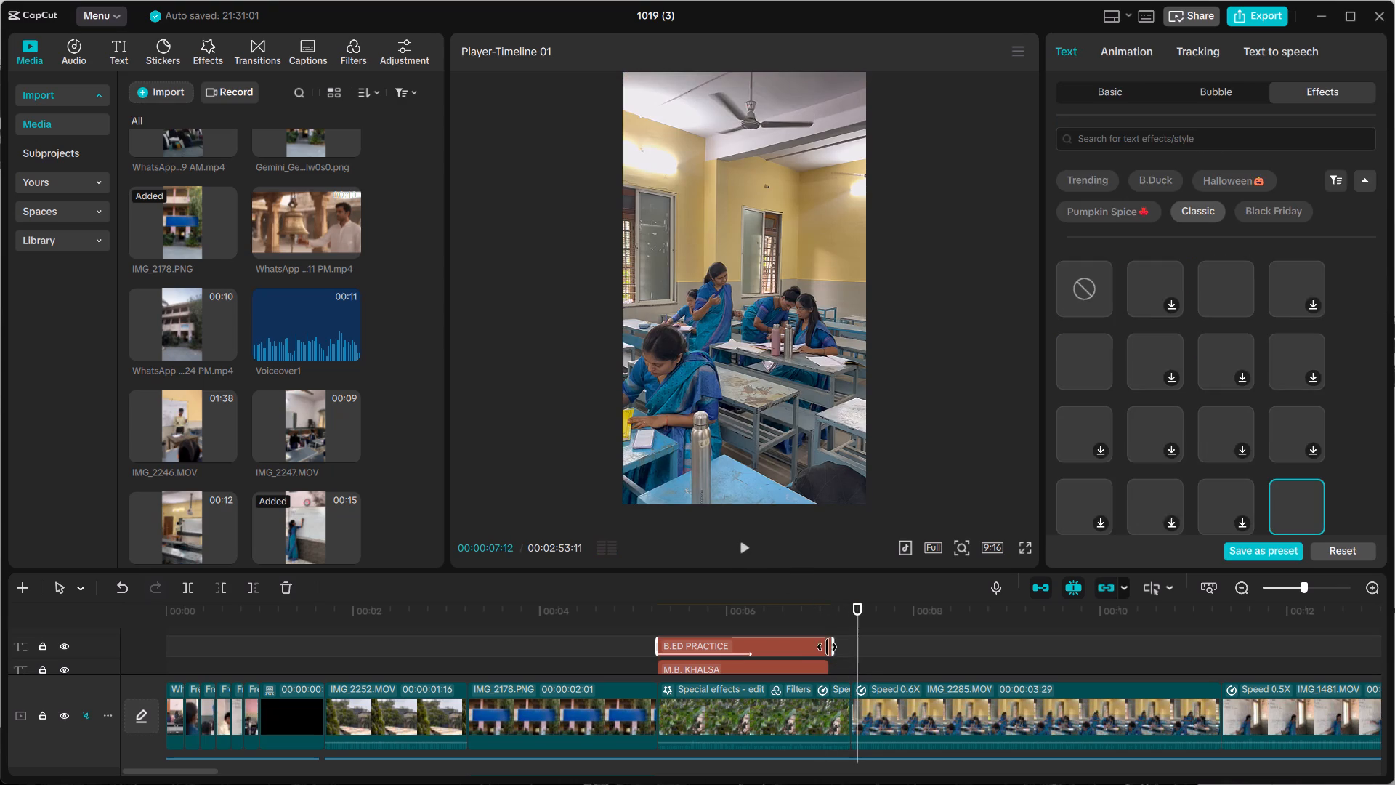
left_click(817, 645)
left_click_drag(835, 645, 967, 669)
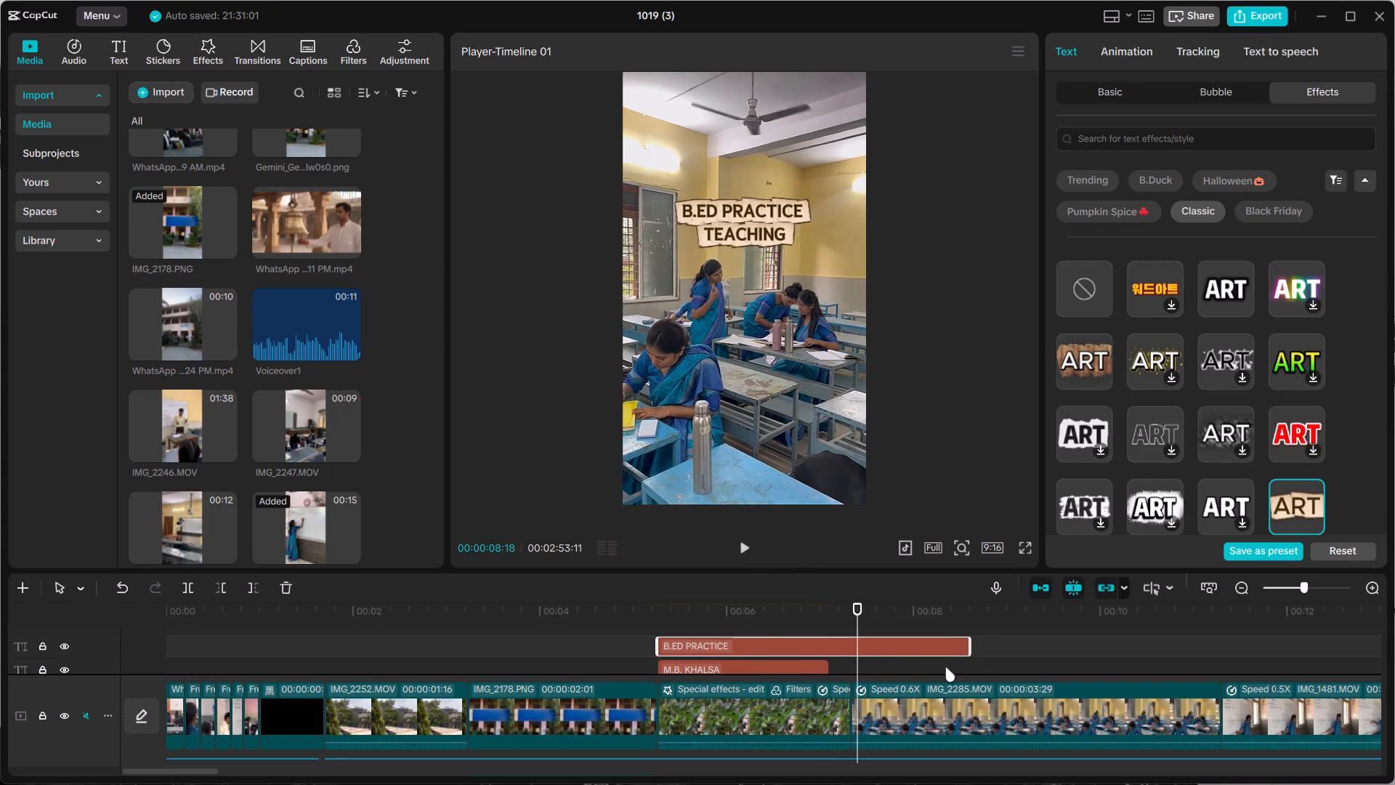
left_click(660, 621)
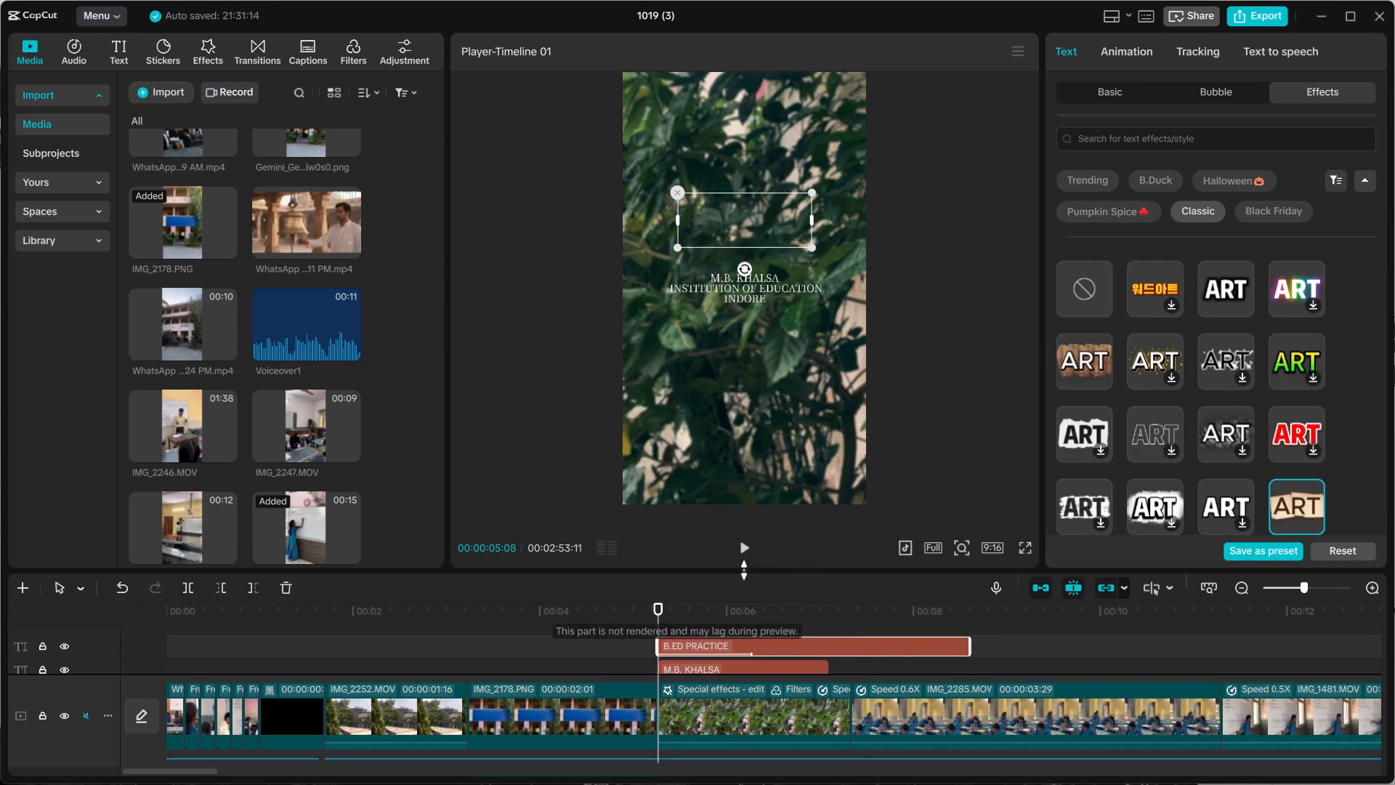
left_click(745, 547)
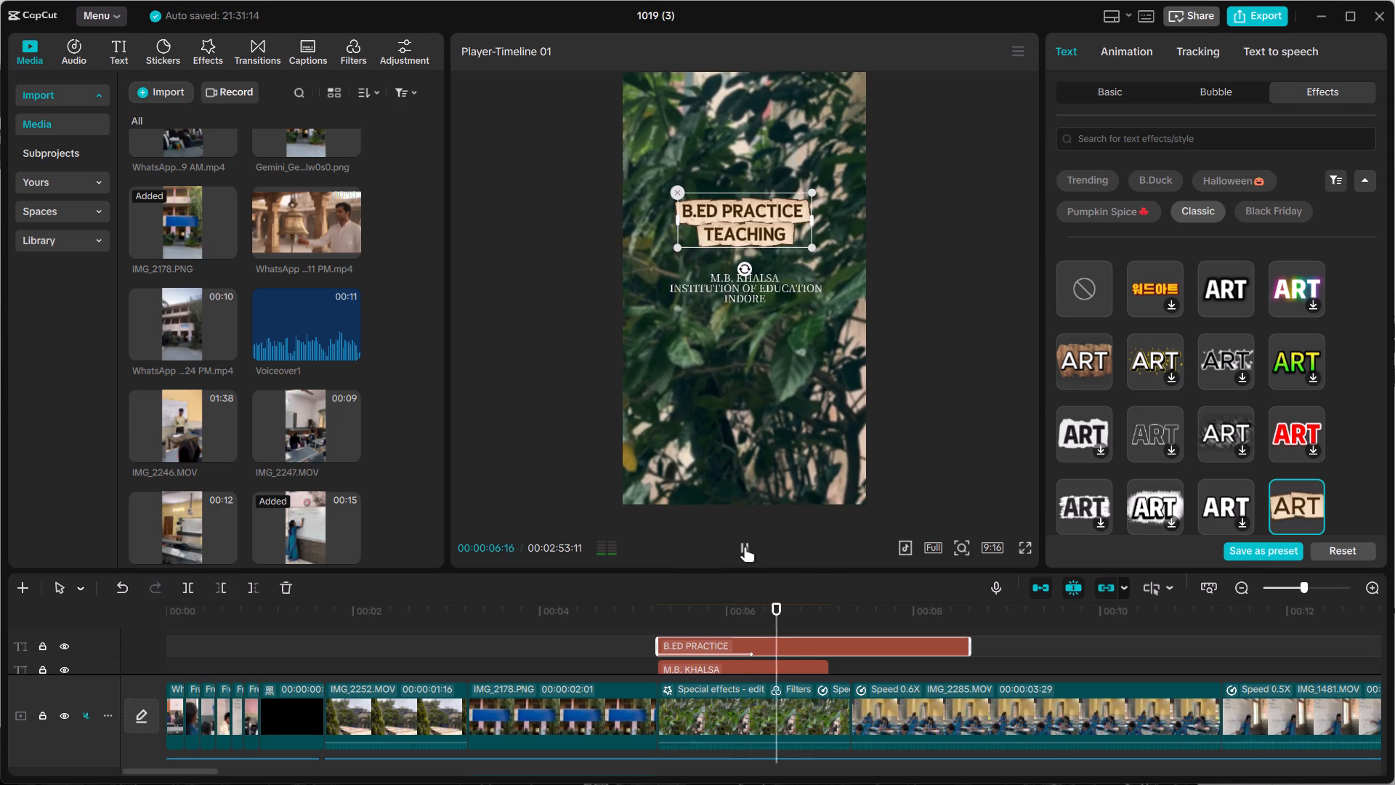
left_click(745, 545)
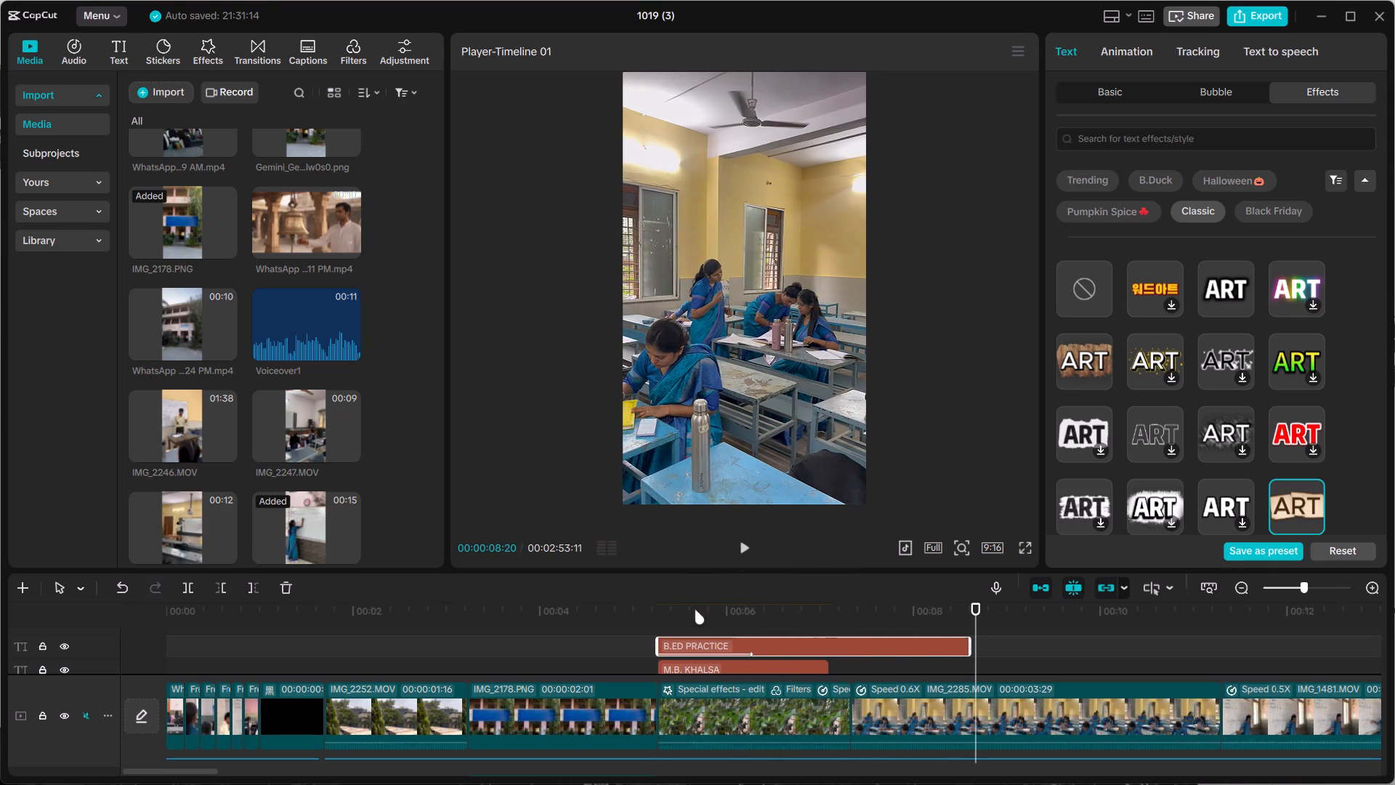
scroll(714, 600, "down", 6)
left_click(641, 624)
left_click(742, 540)
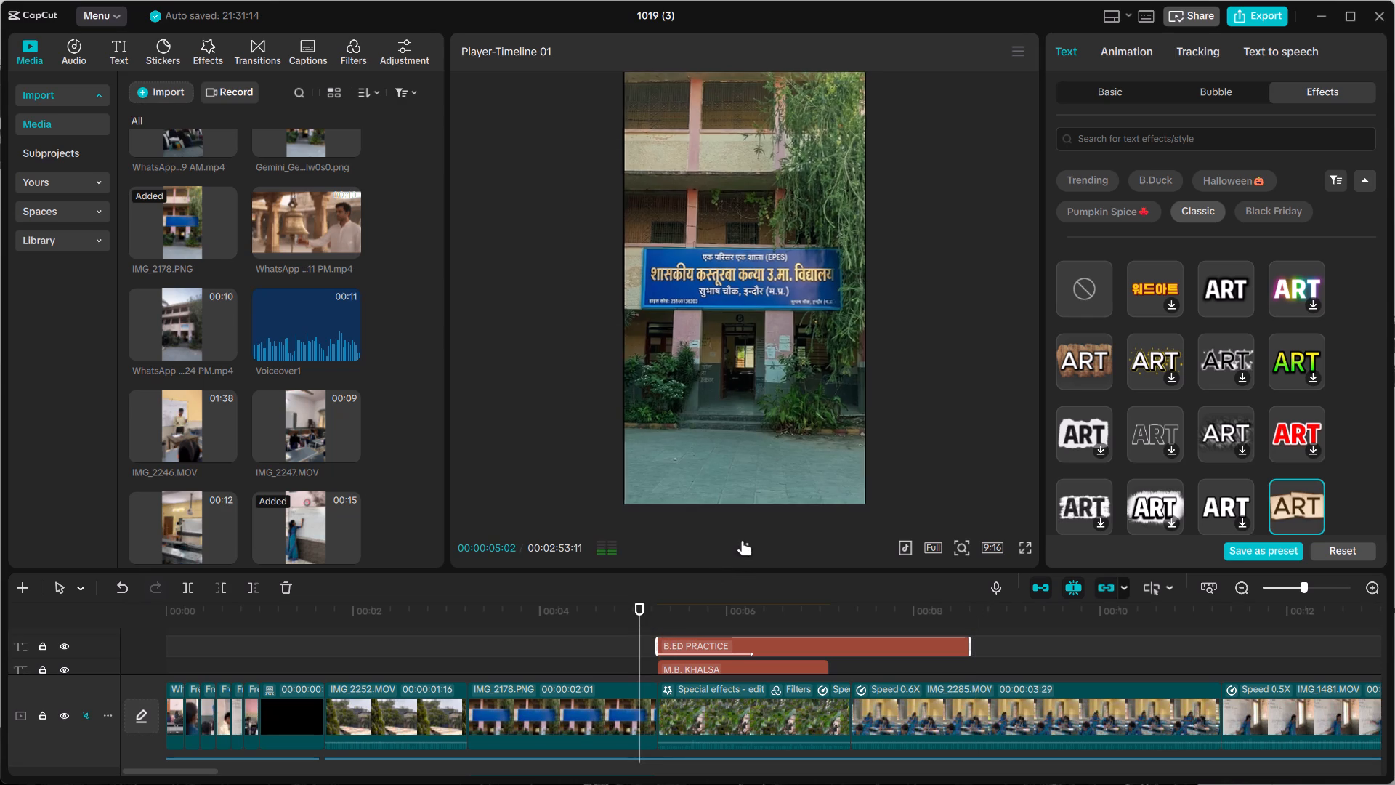
left_click(742, 540)
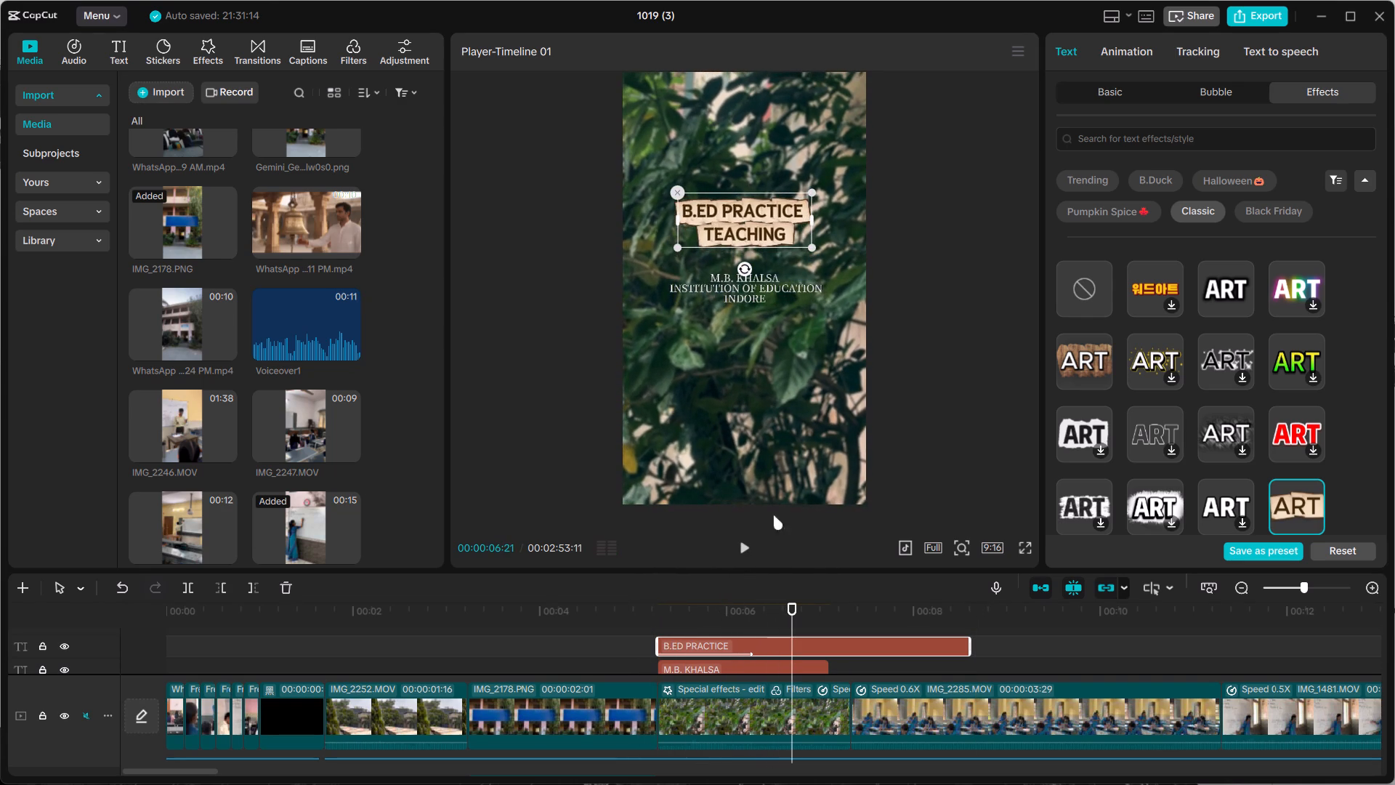
Browse the Classic text effects for the main title and search the text effects for Education.
scroll(1209, 463, "down", 1)
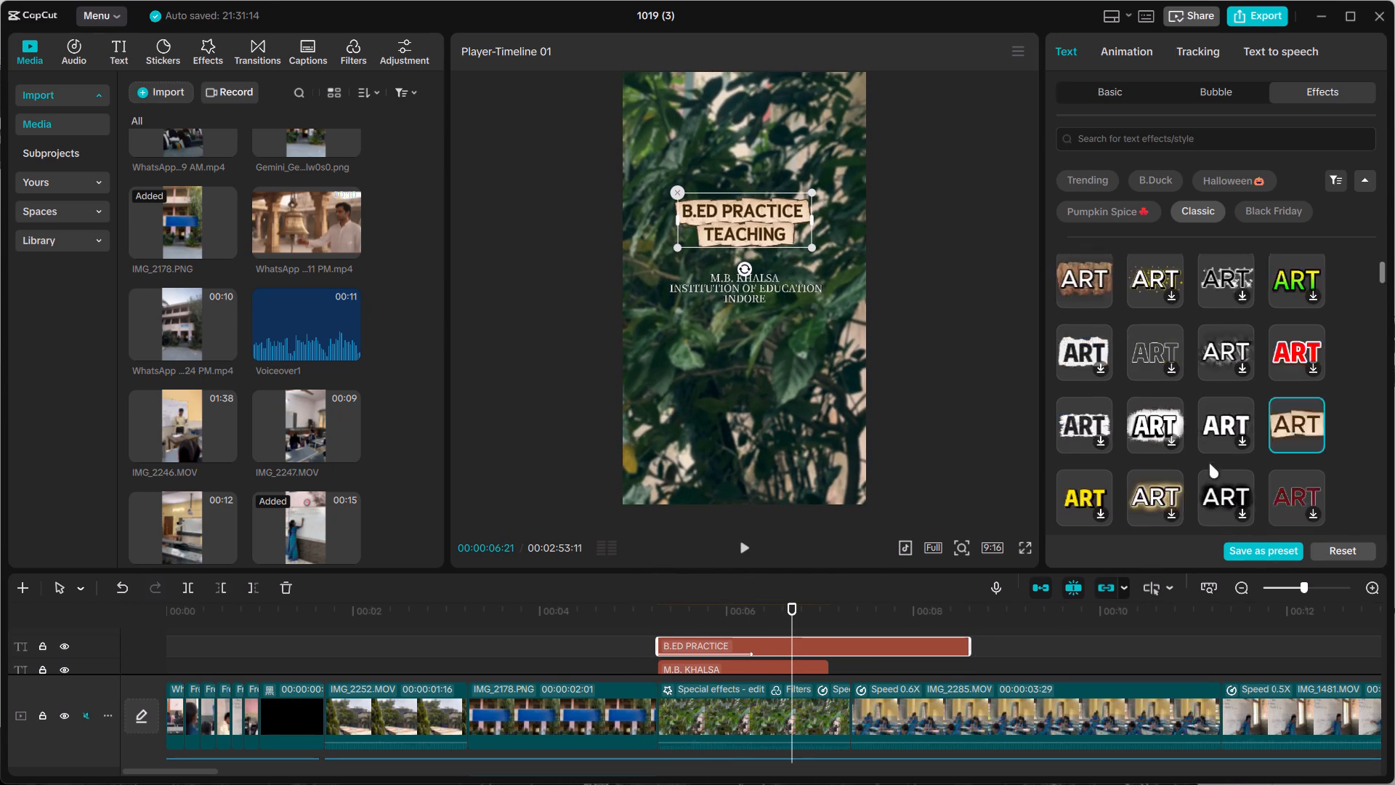
scroll(1209, 463, "down", 2)
scroll(1323, 434, "down", 2)
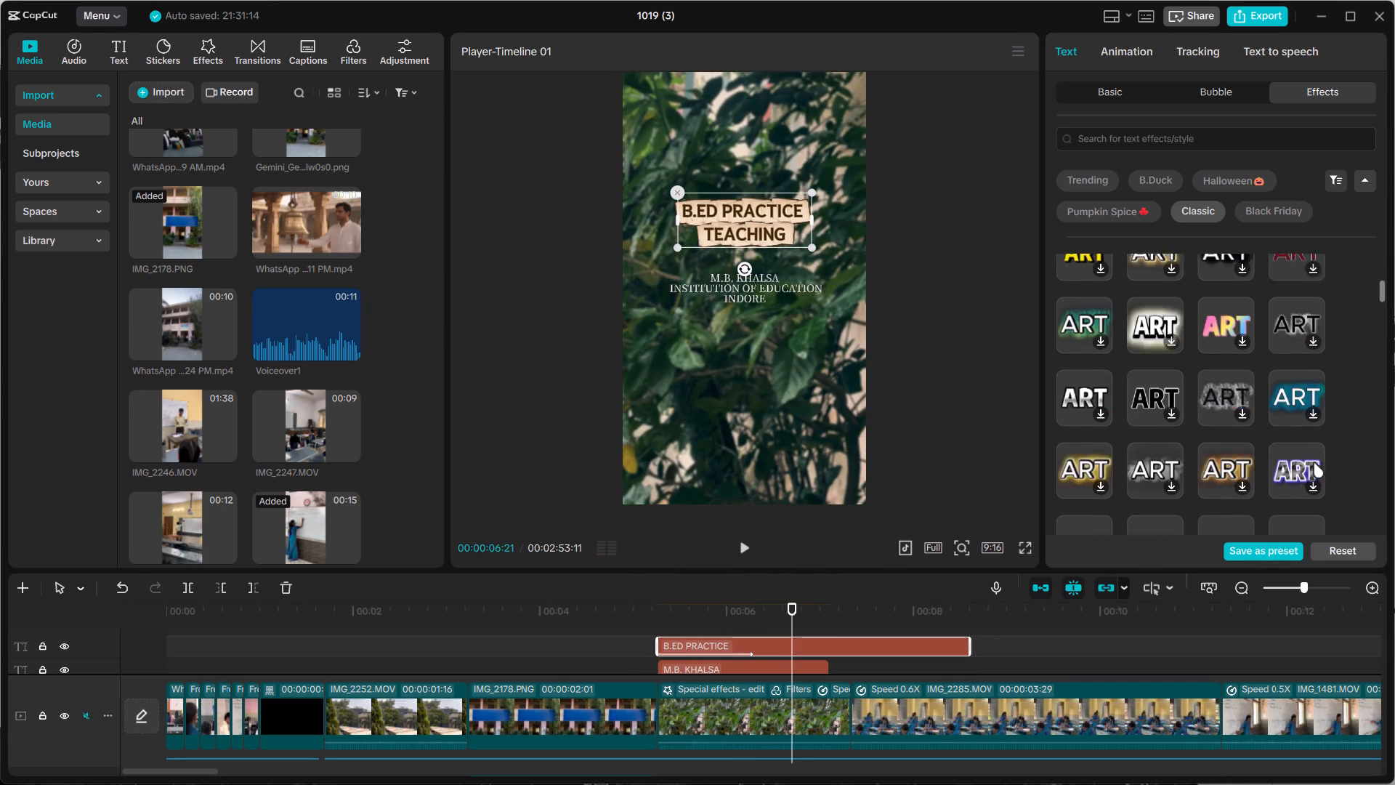
scroll(1314, 462, "down", 2)
scroll(1173, 461, "down", 4)
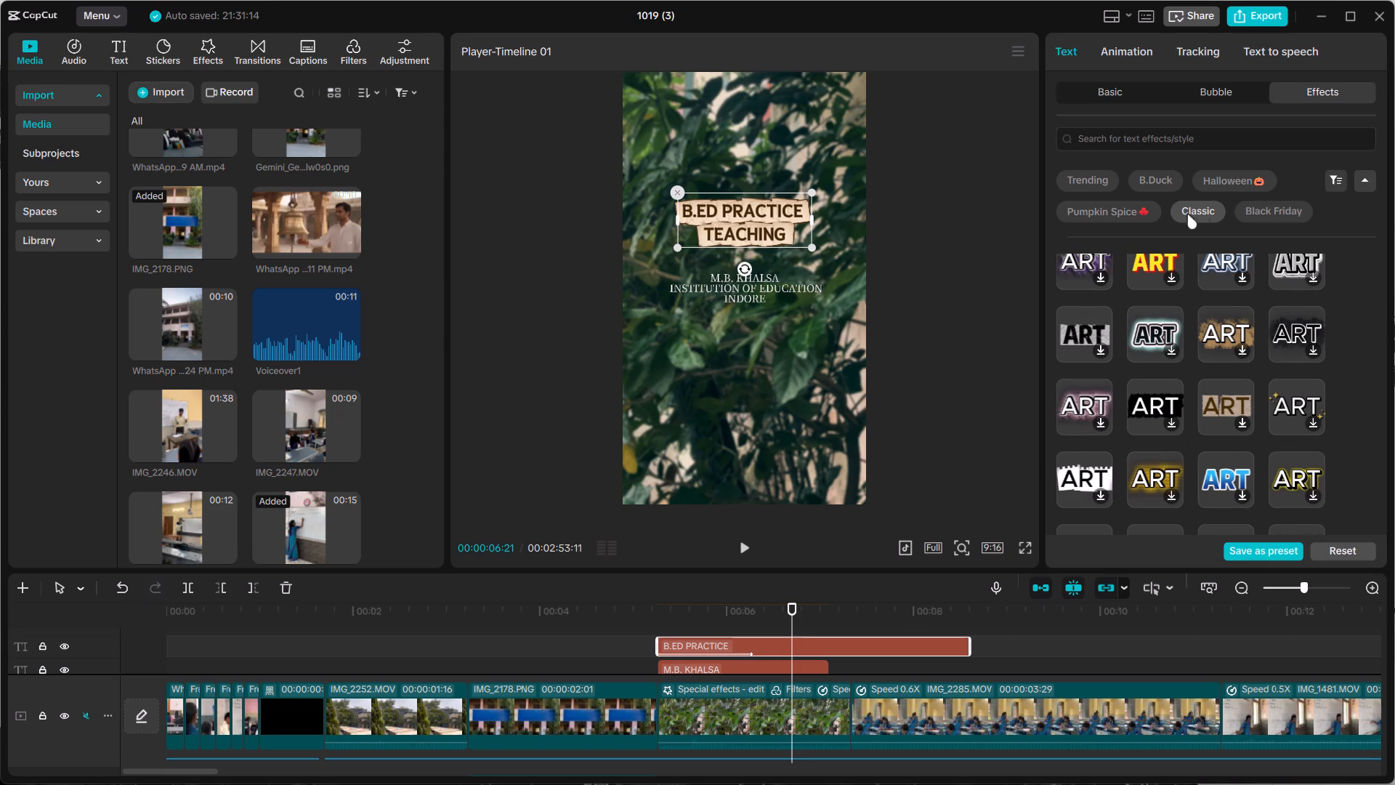
left_click(1208, 209)
left_click(1195, 135)
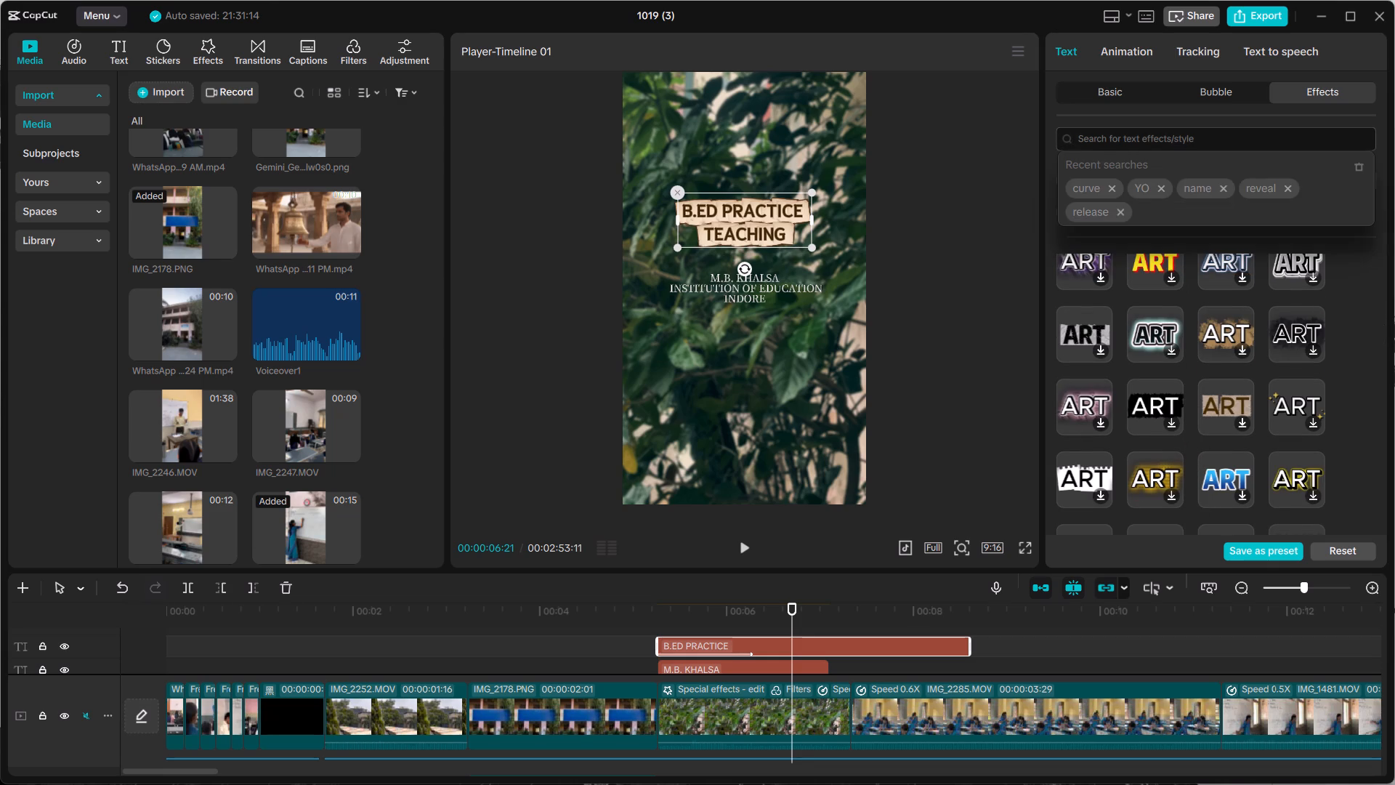
type("education")
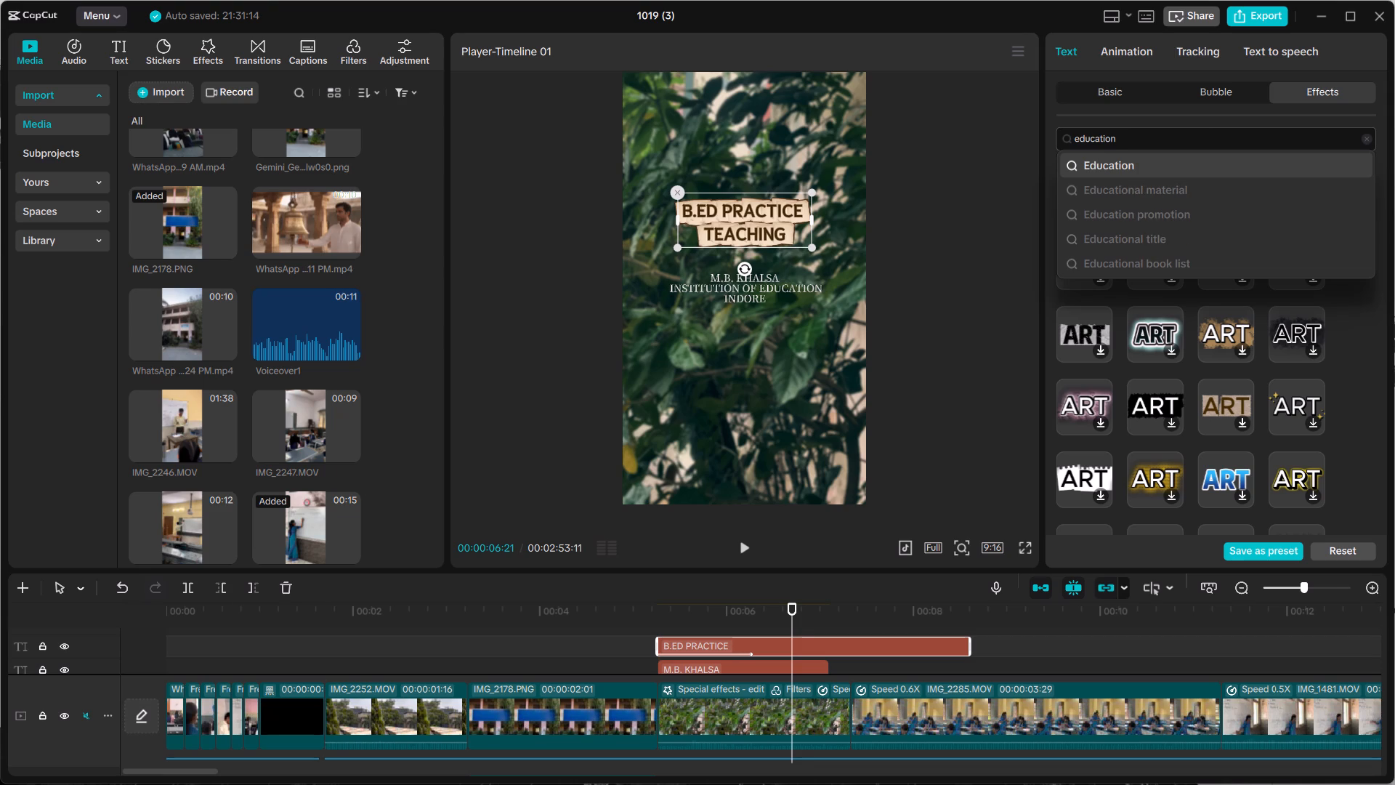
left_click(1152, 162)
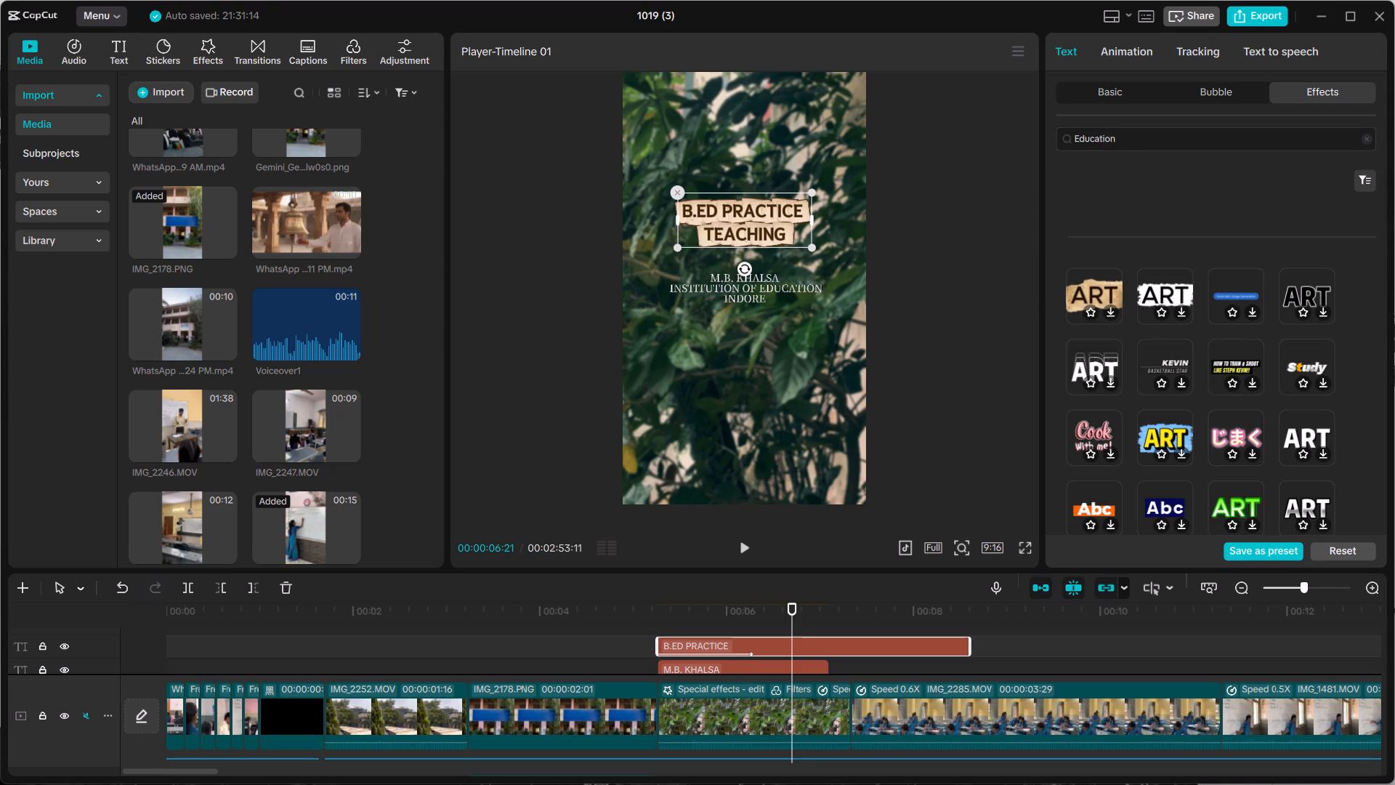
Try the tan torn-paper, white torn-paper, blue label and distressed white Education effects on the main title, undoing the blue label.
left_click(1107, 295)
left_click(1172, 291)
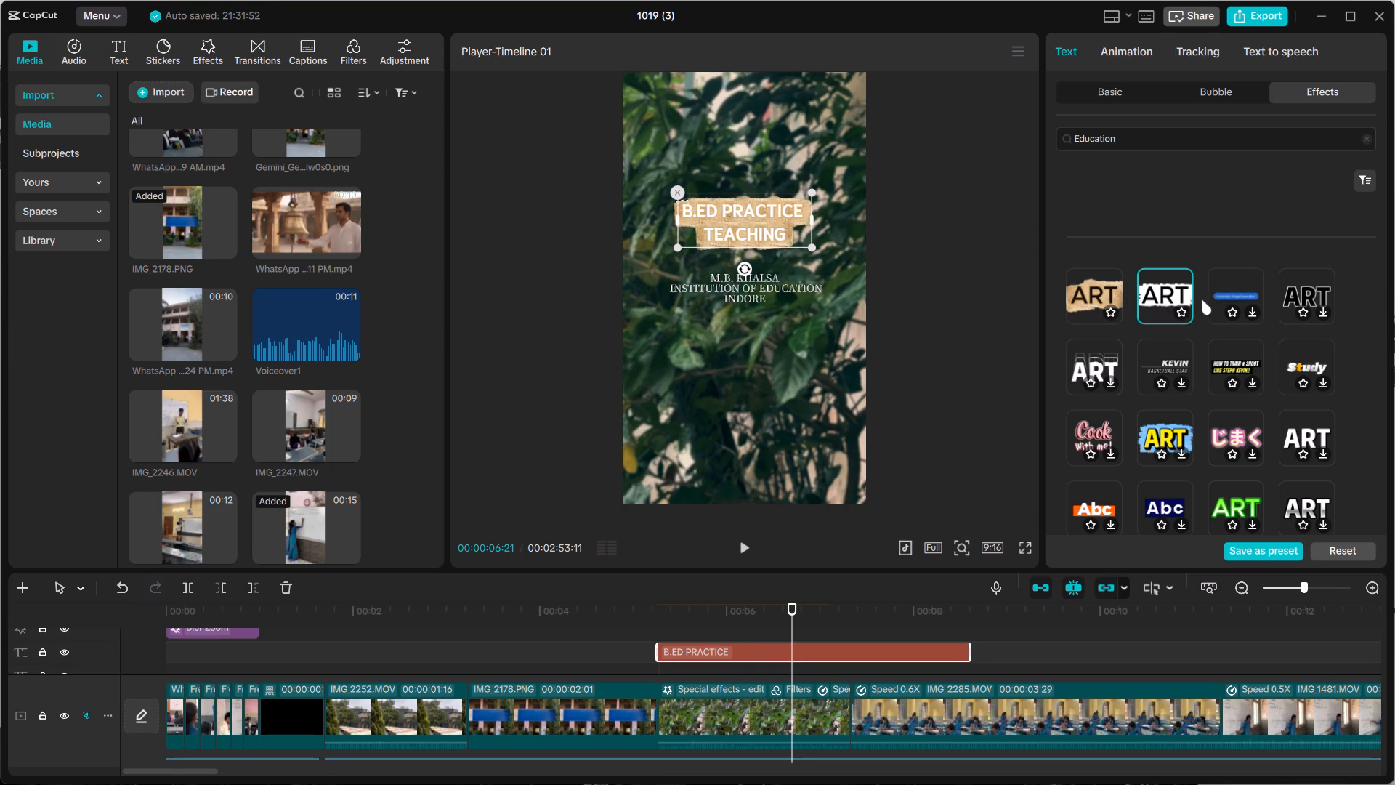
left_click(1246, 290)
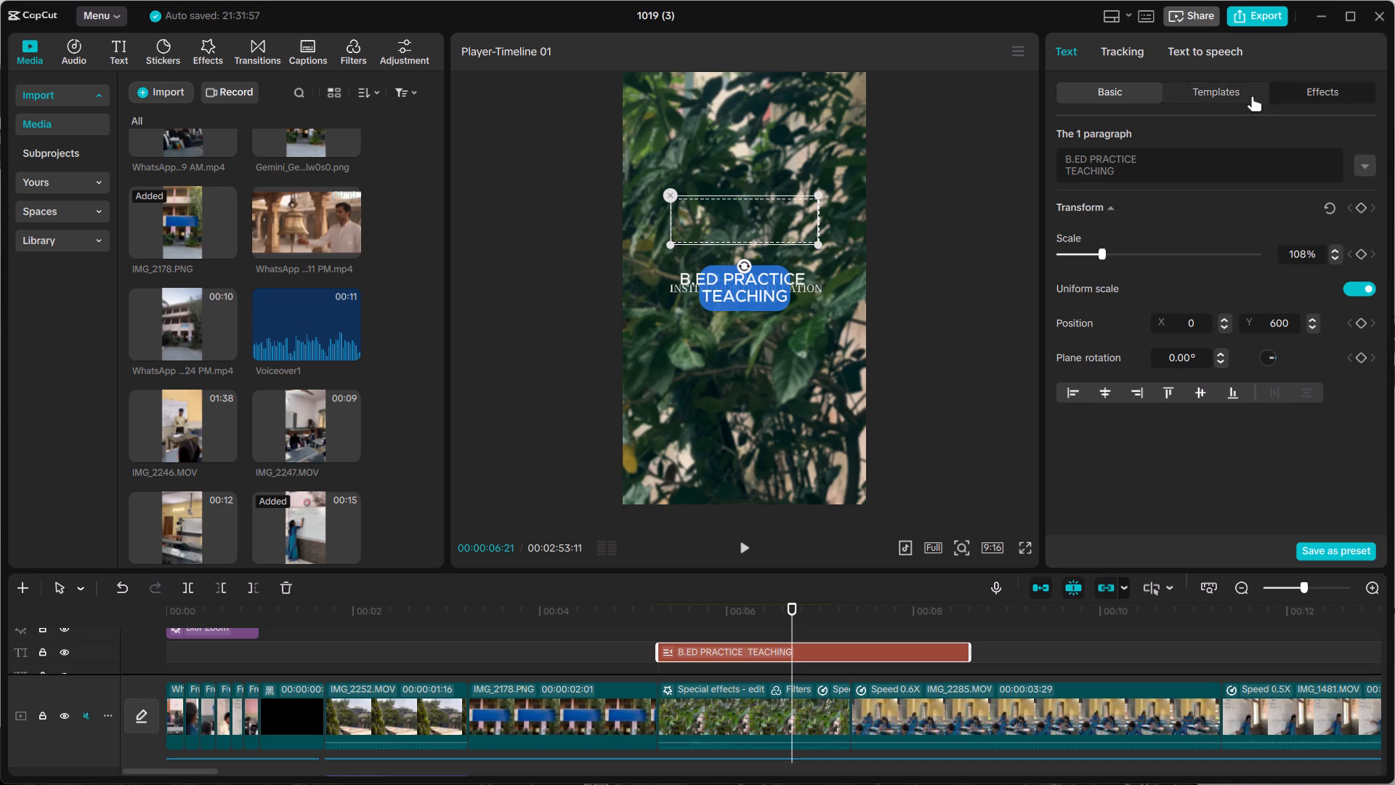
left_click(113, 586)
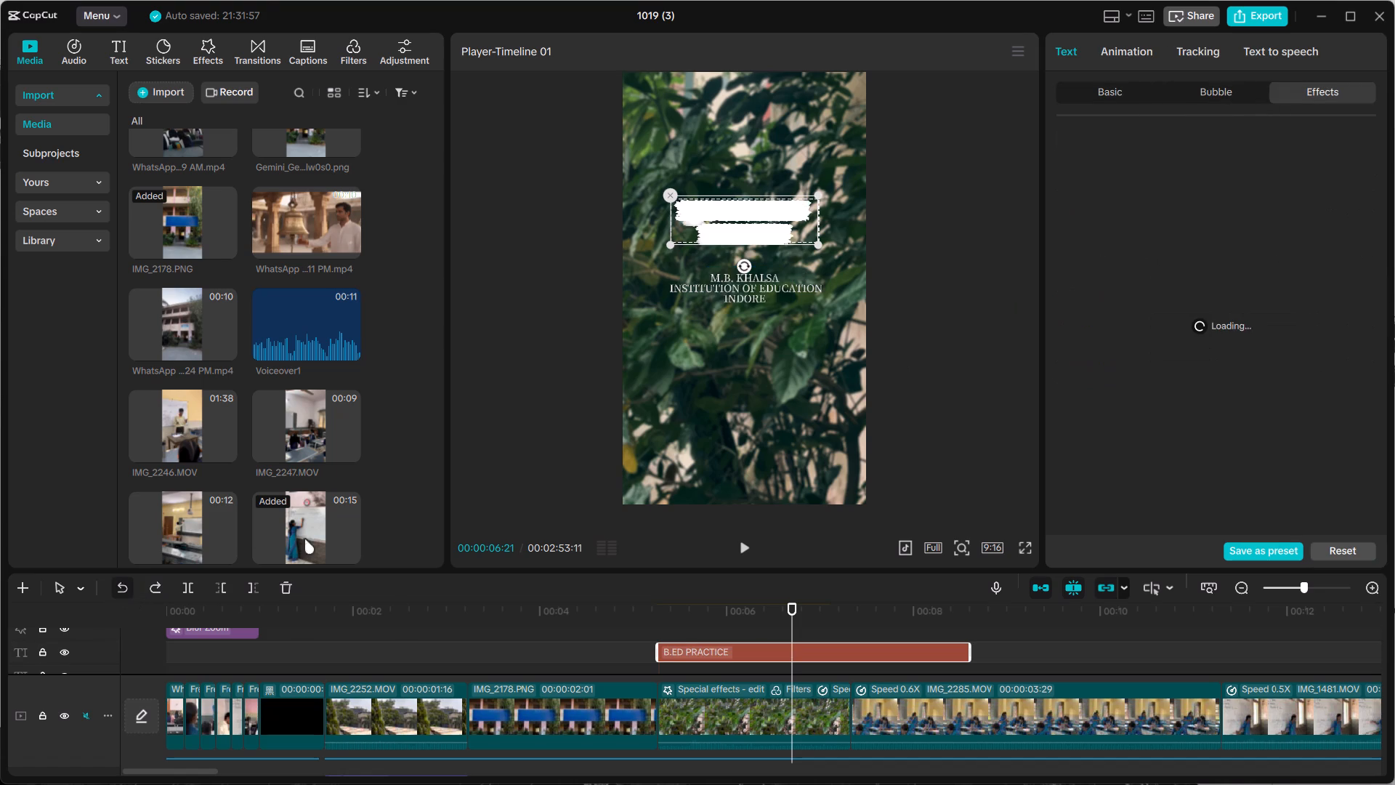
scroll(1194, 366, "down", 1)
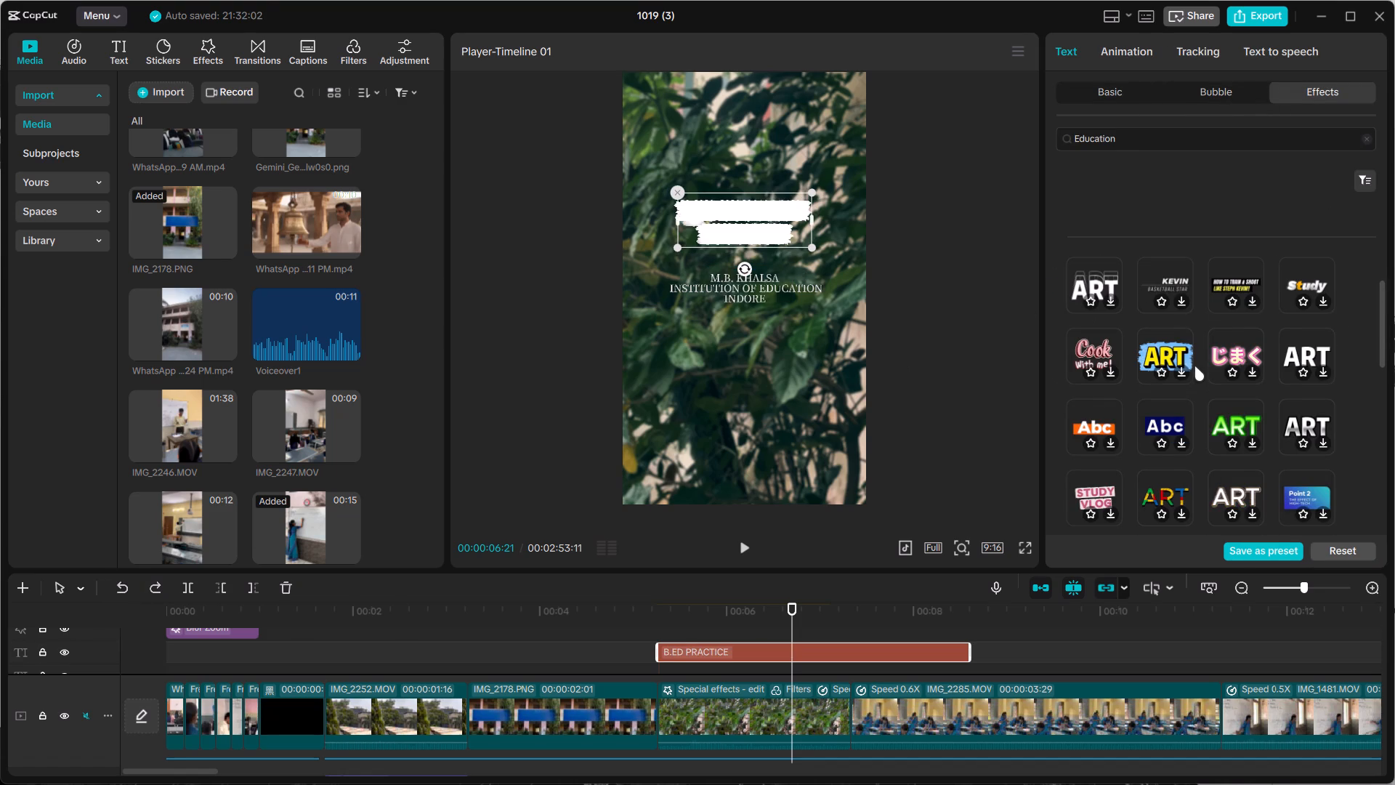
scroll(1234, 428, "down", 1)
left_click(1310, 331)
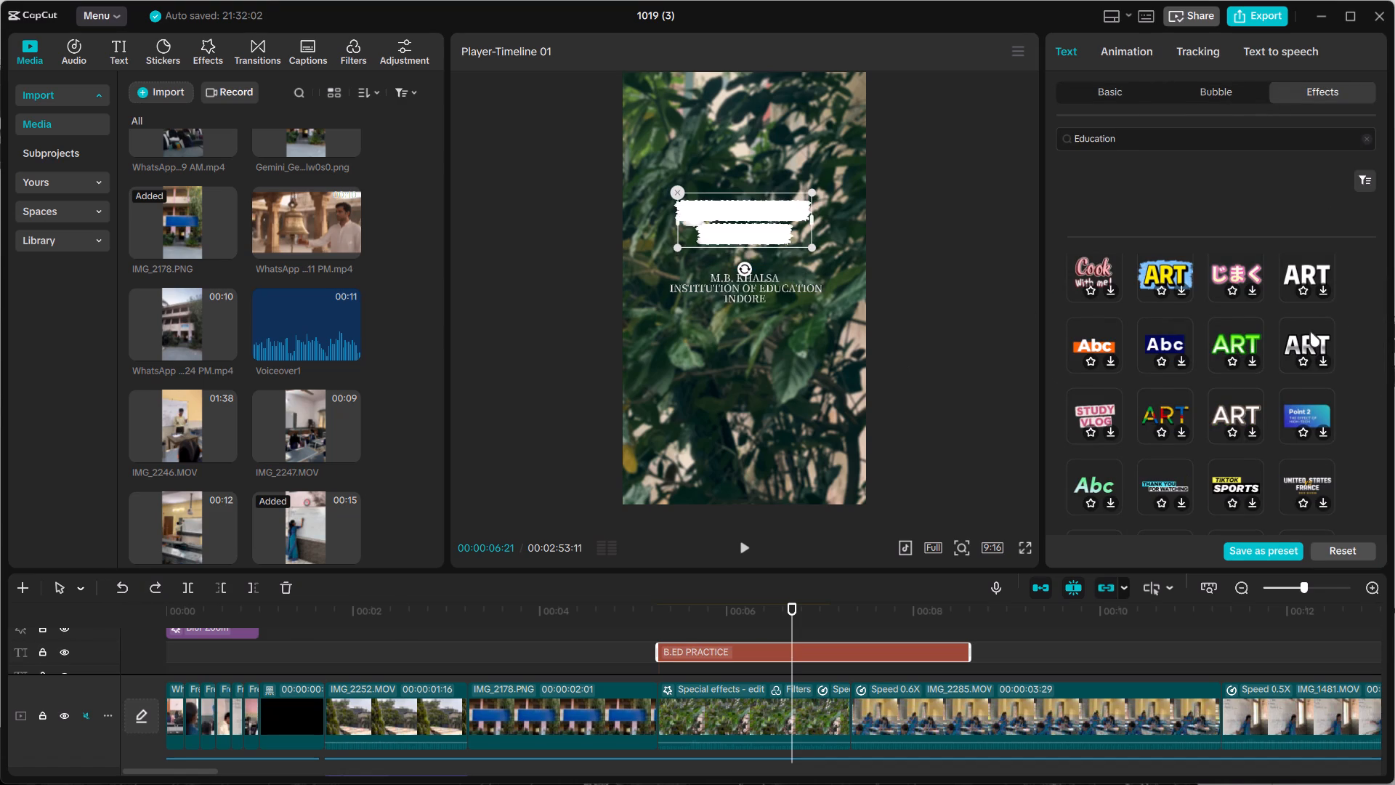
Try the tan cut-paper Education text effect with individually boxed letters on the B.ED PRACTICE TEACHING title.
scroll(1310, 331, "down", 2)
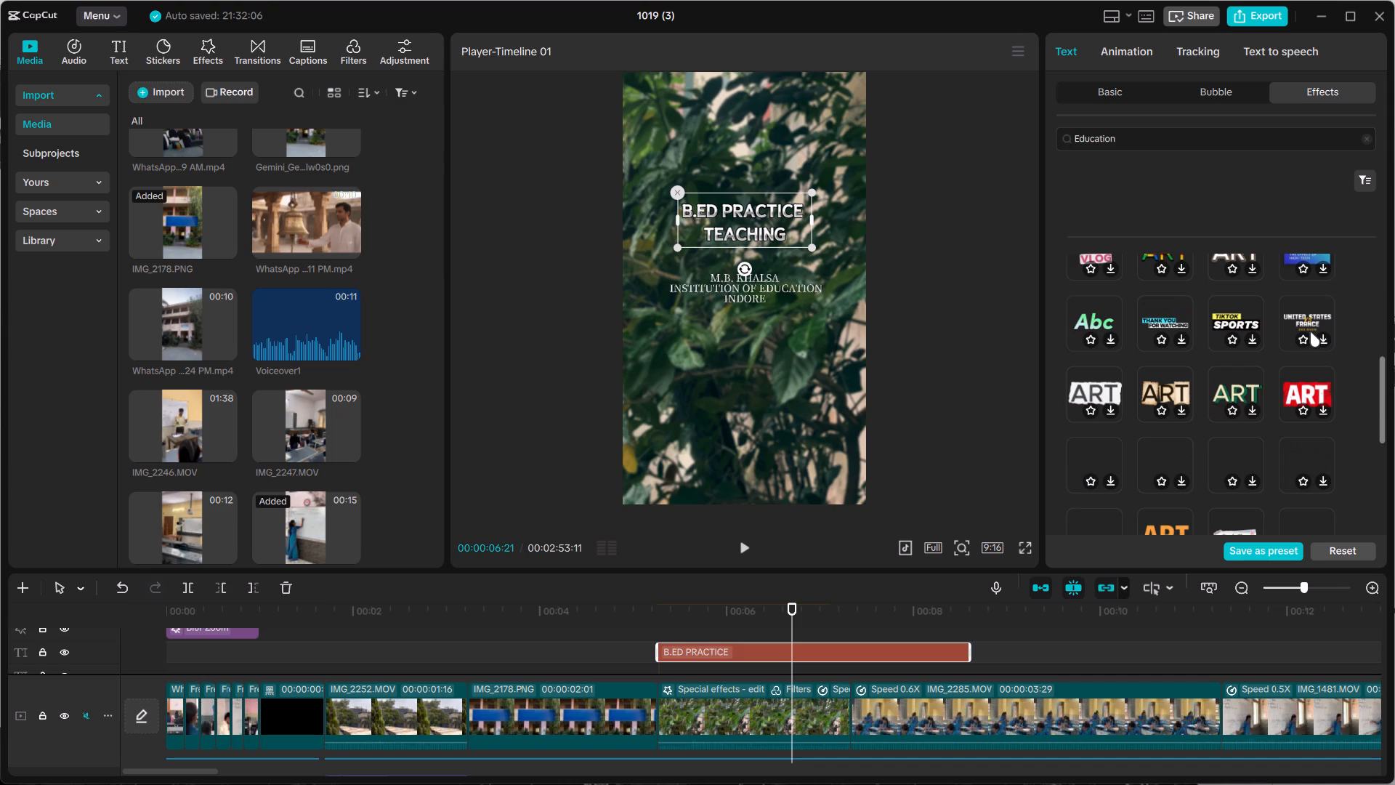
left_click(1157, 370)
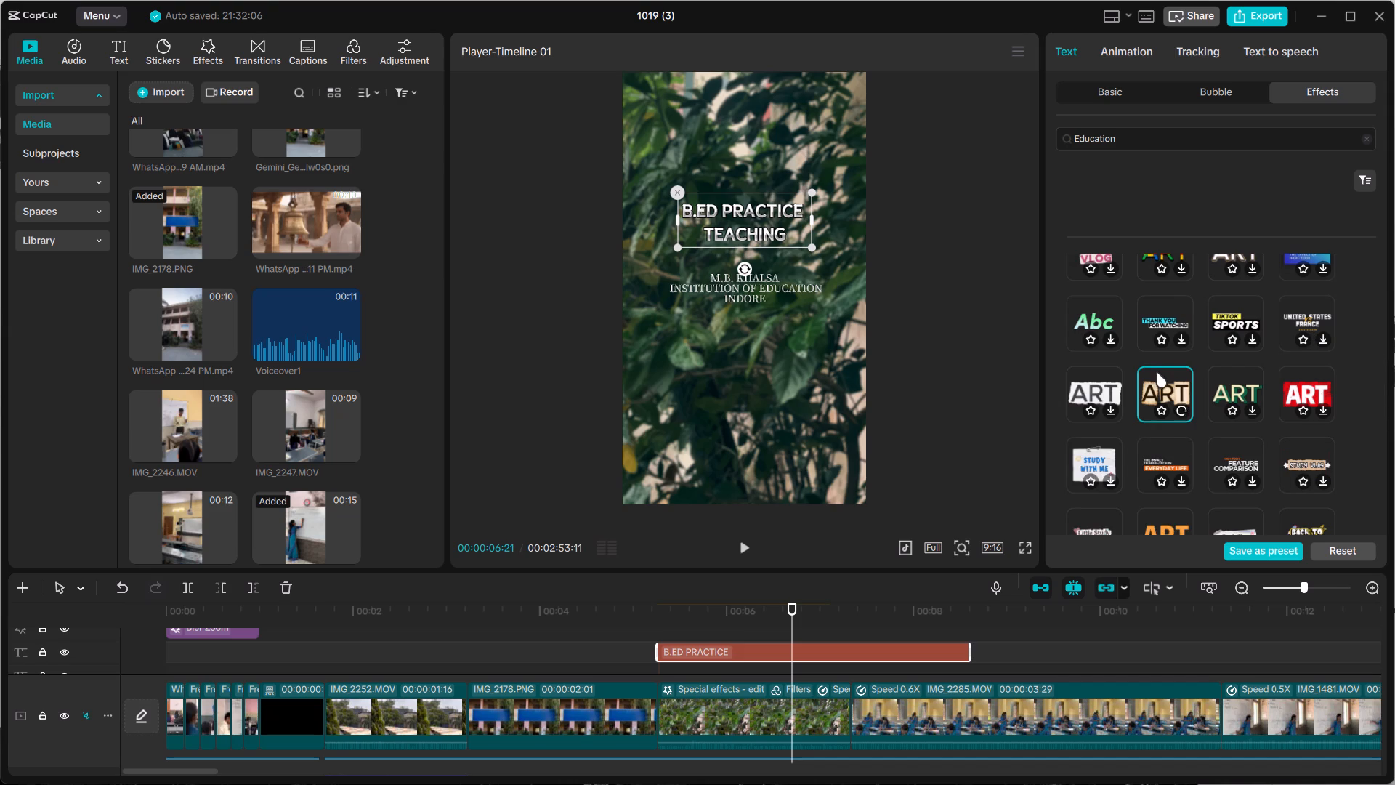
Look through more of the Education text effects for a style that suits the main title.
scroll(1214, 402, "down", 1)
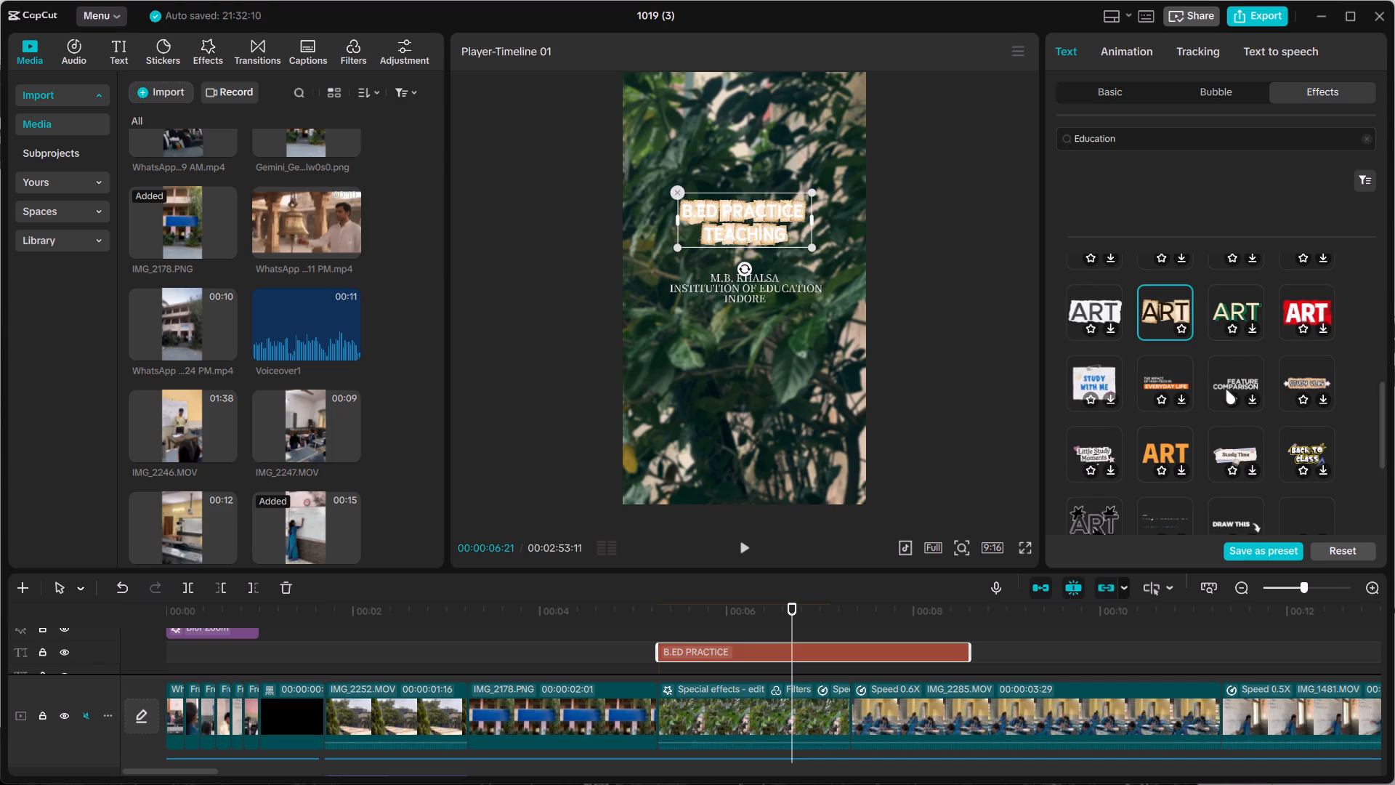
scroll(1226, 389, "down", 6)
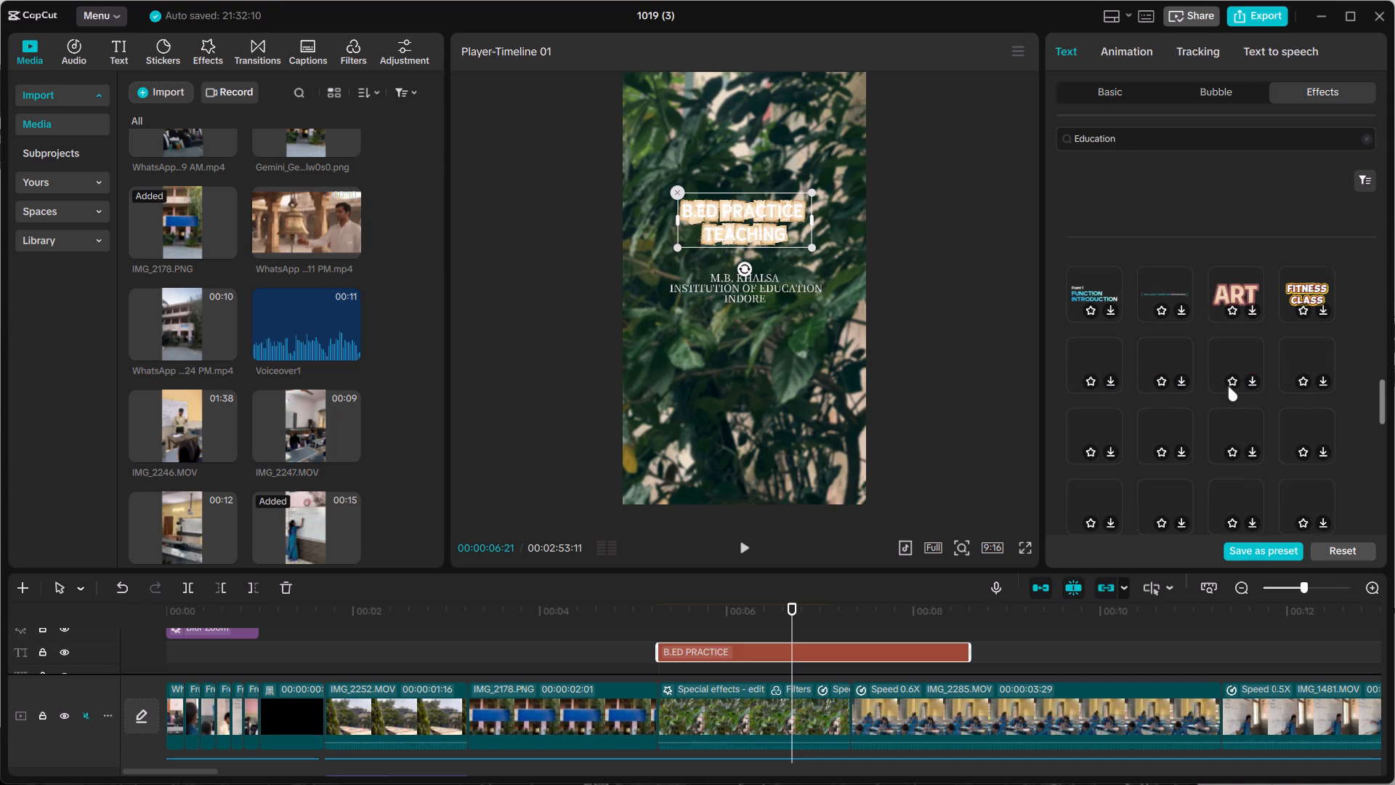
scroll(1228, 386, "down", 3)
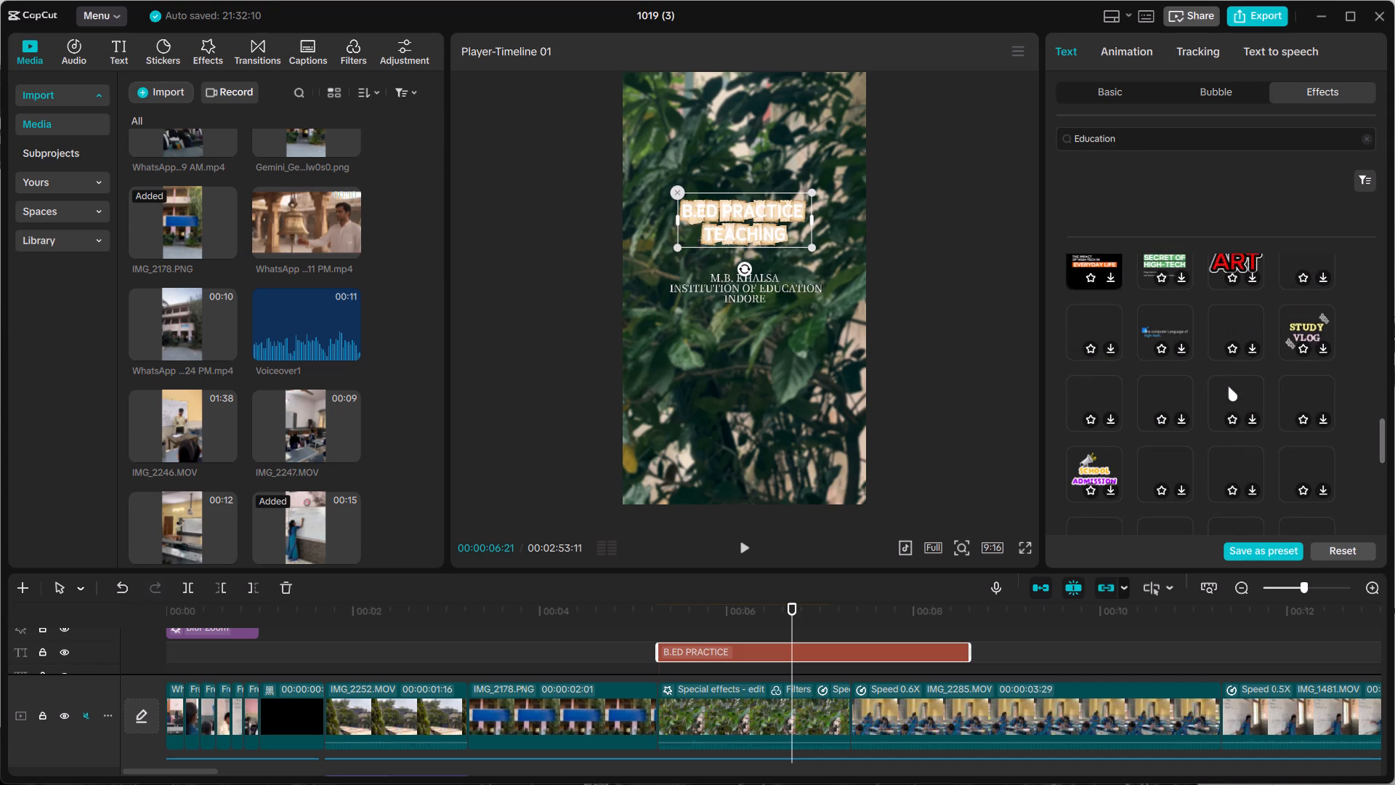
scroll(1228, 386, "down", 1)
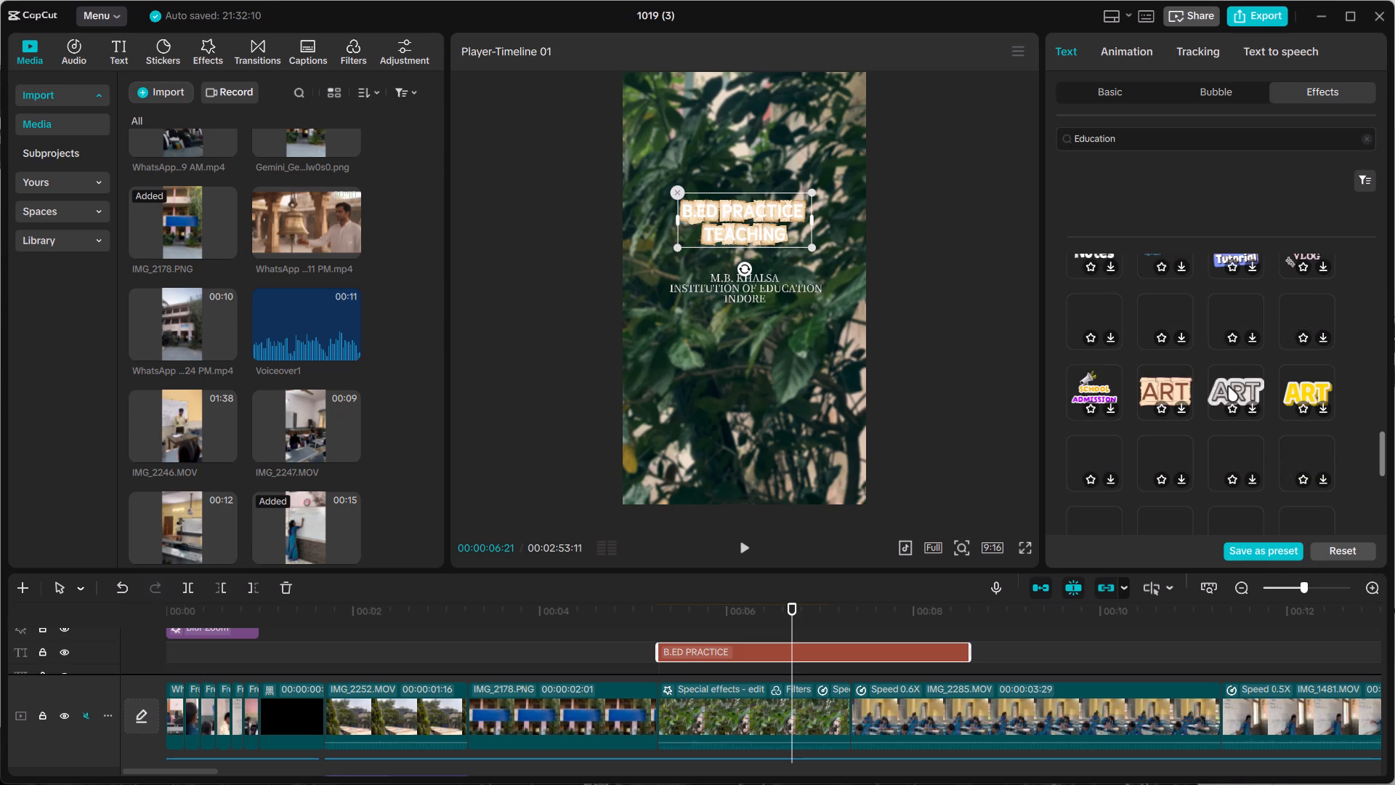
scroll(1228, 386, "down", 1)
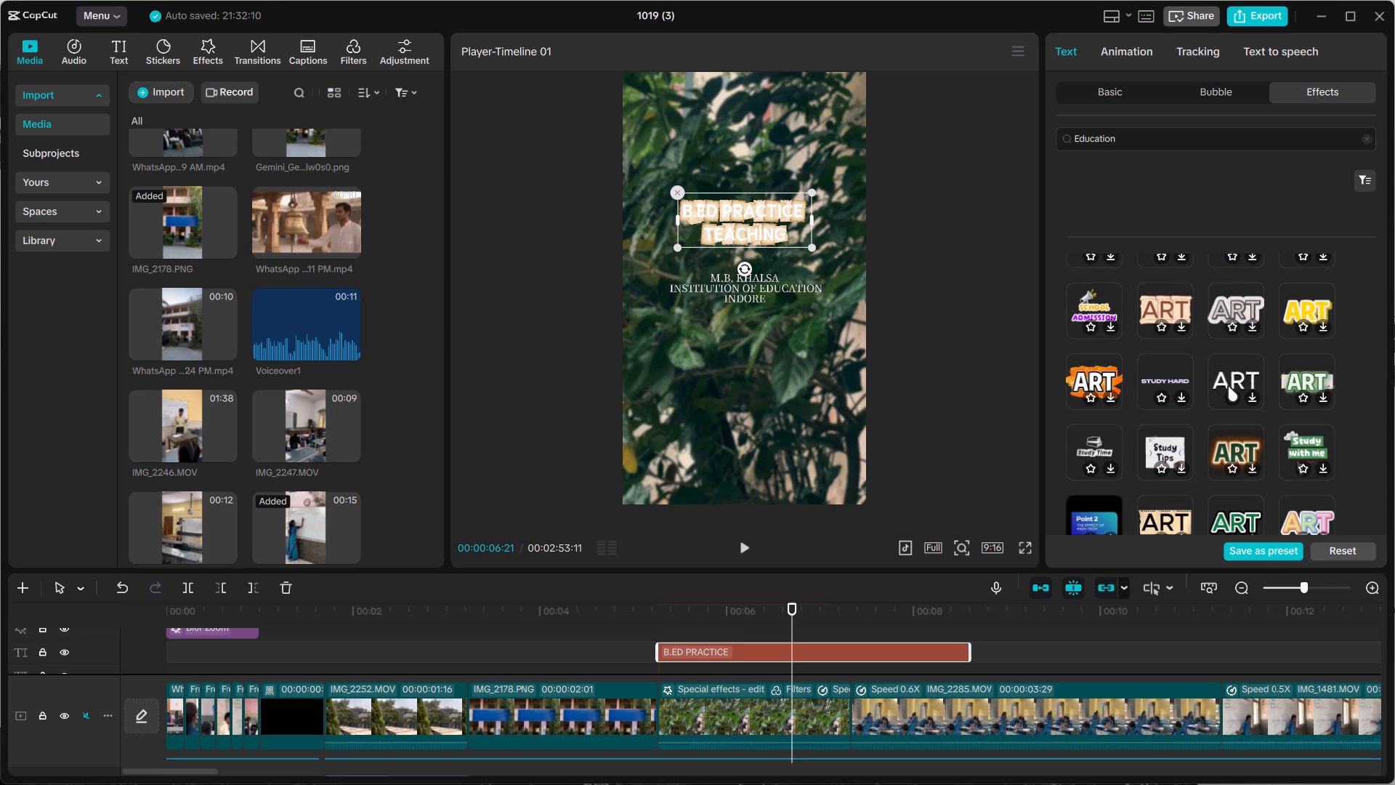
scroll(1228, 386, "down", 4)
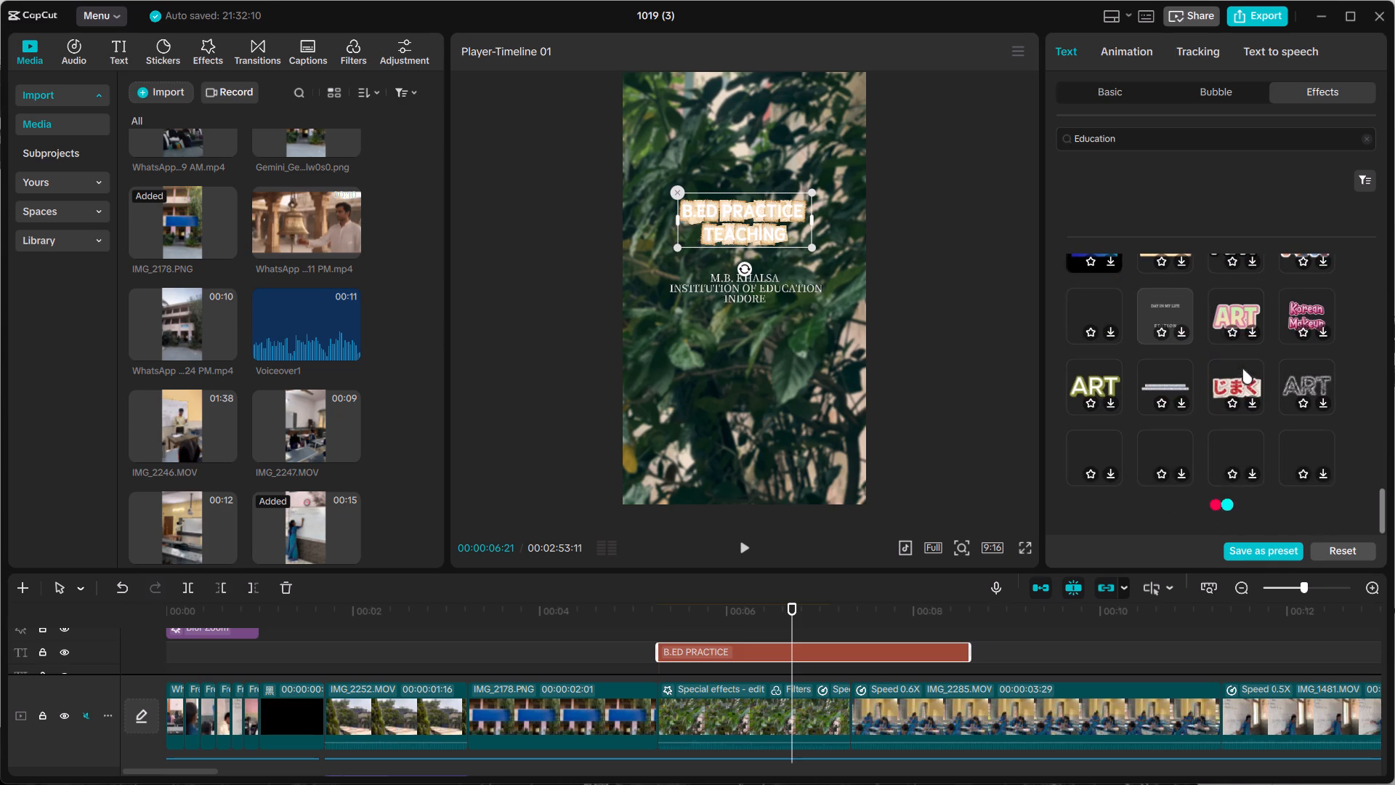
scroll(1202, 382, "down", 3)
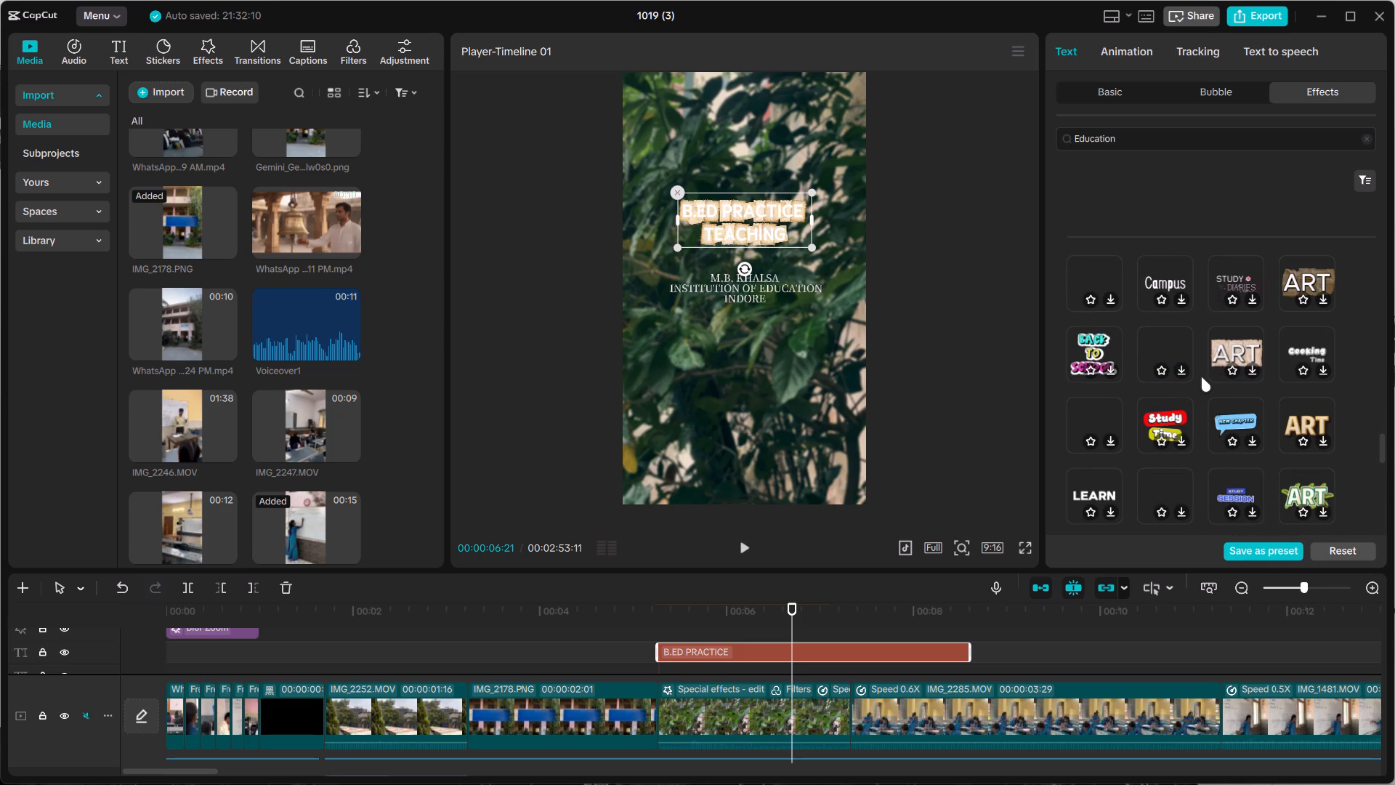
scroll(1199, 382, "down", 3)
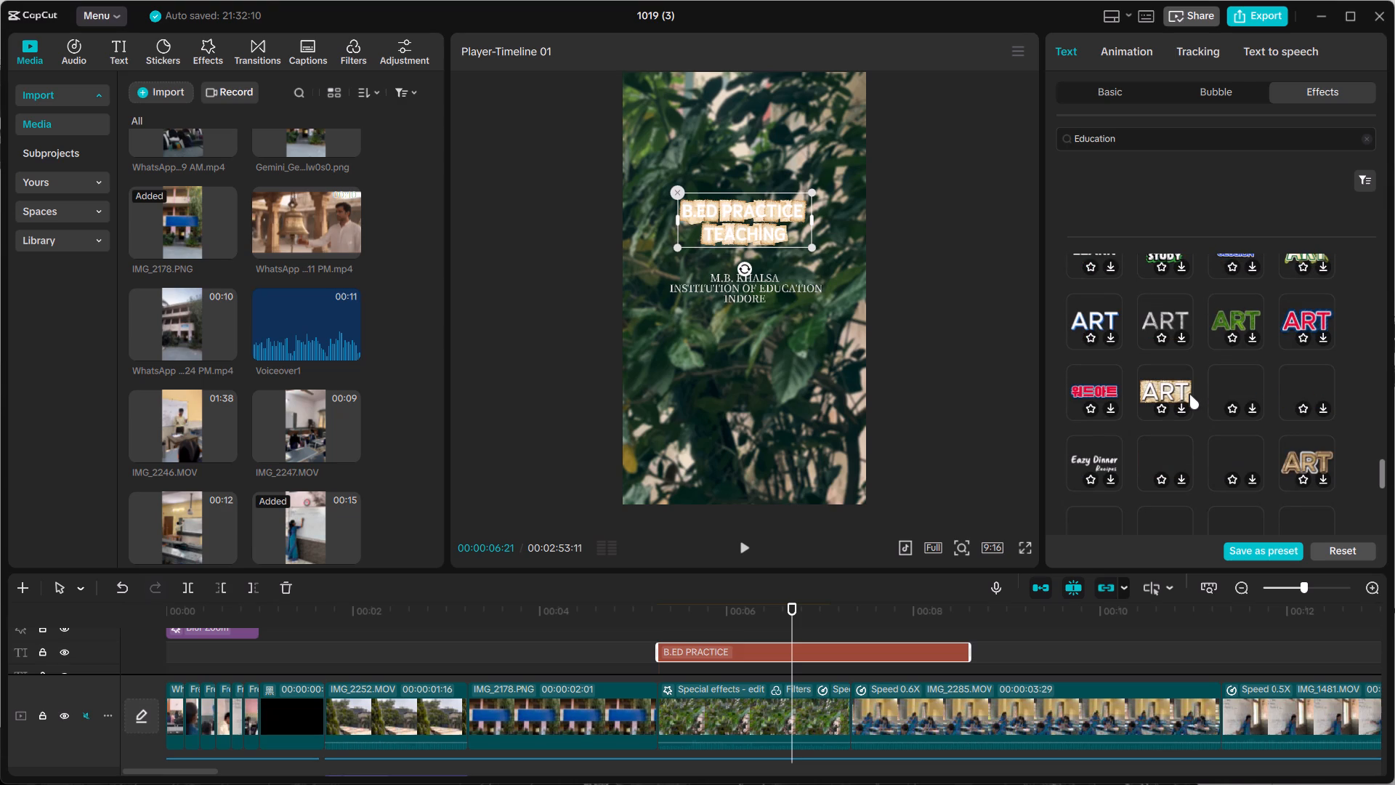
scroll(1189, 394, "down", 1)
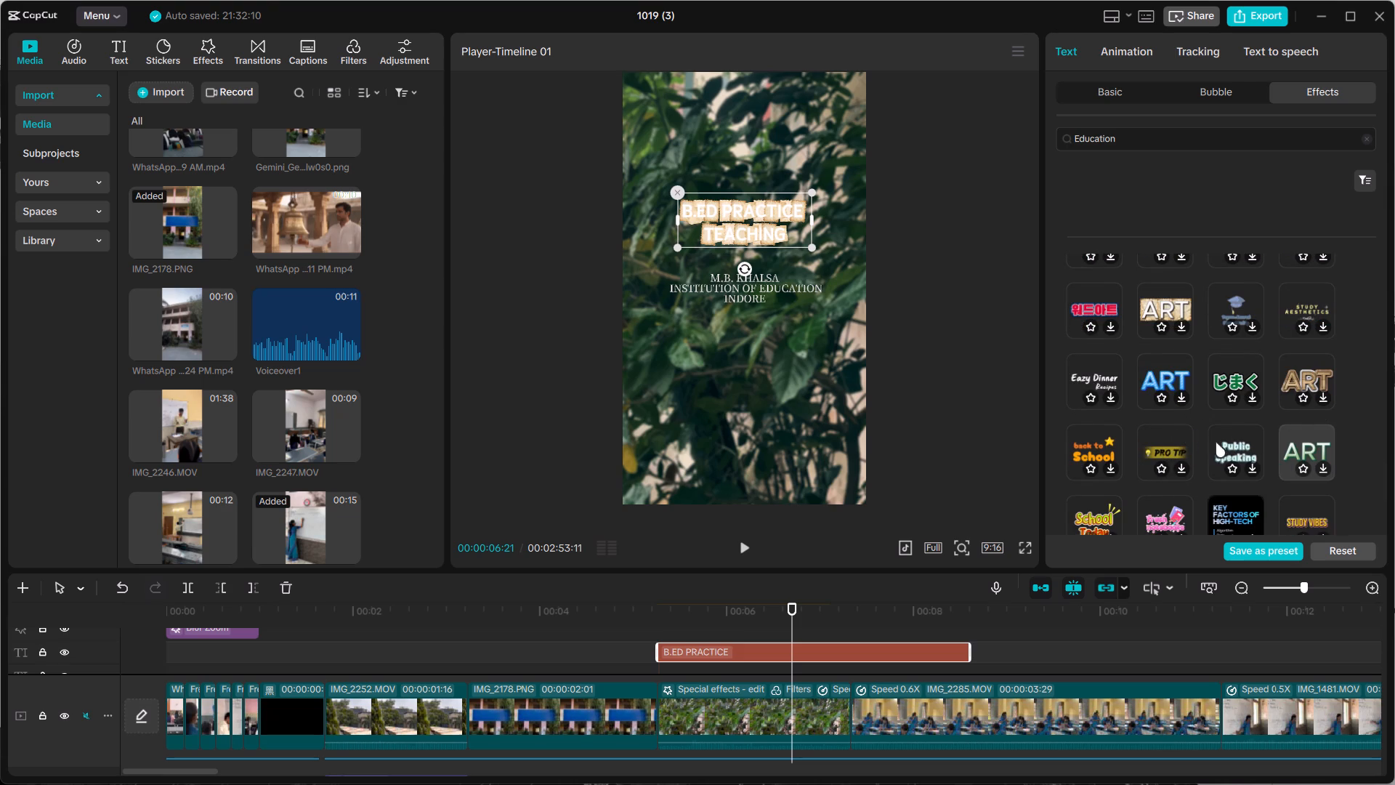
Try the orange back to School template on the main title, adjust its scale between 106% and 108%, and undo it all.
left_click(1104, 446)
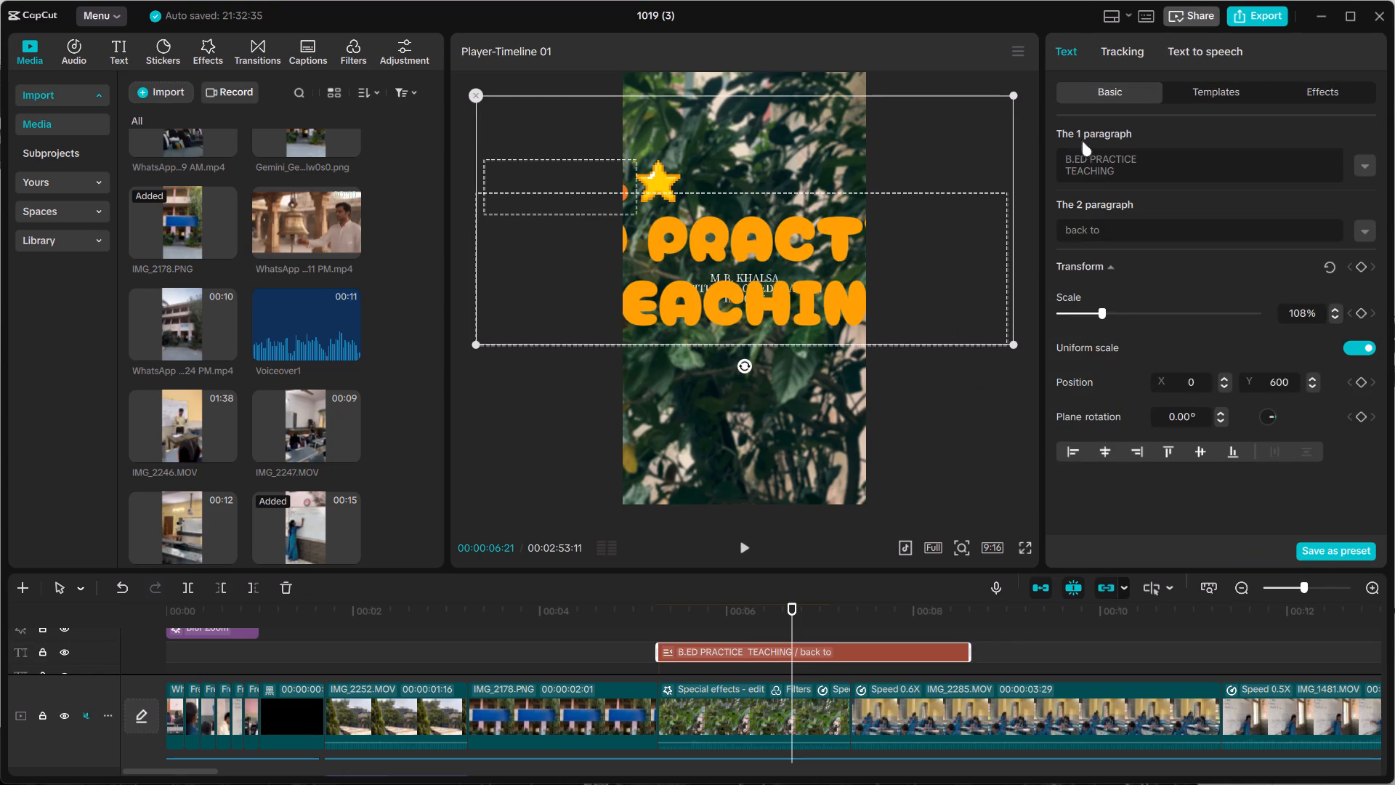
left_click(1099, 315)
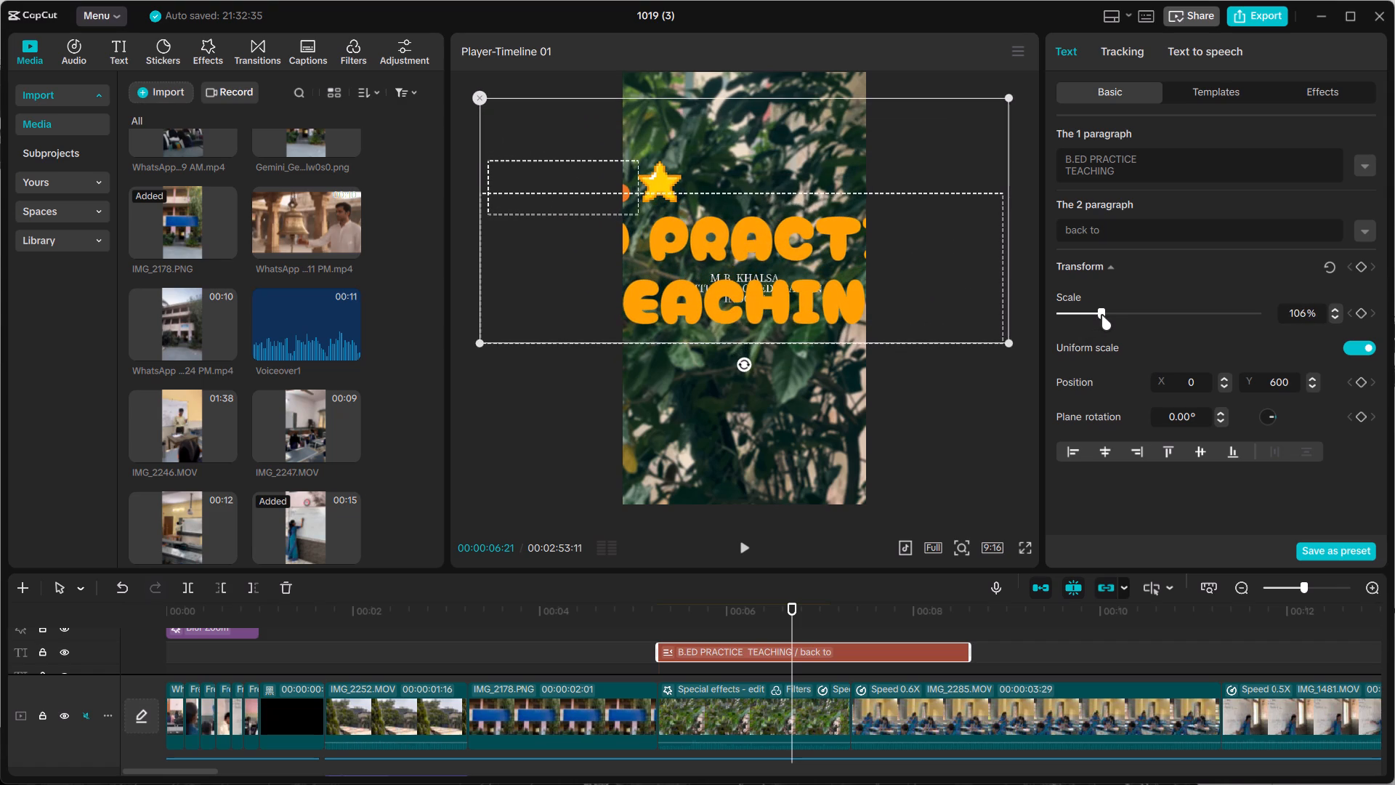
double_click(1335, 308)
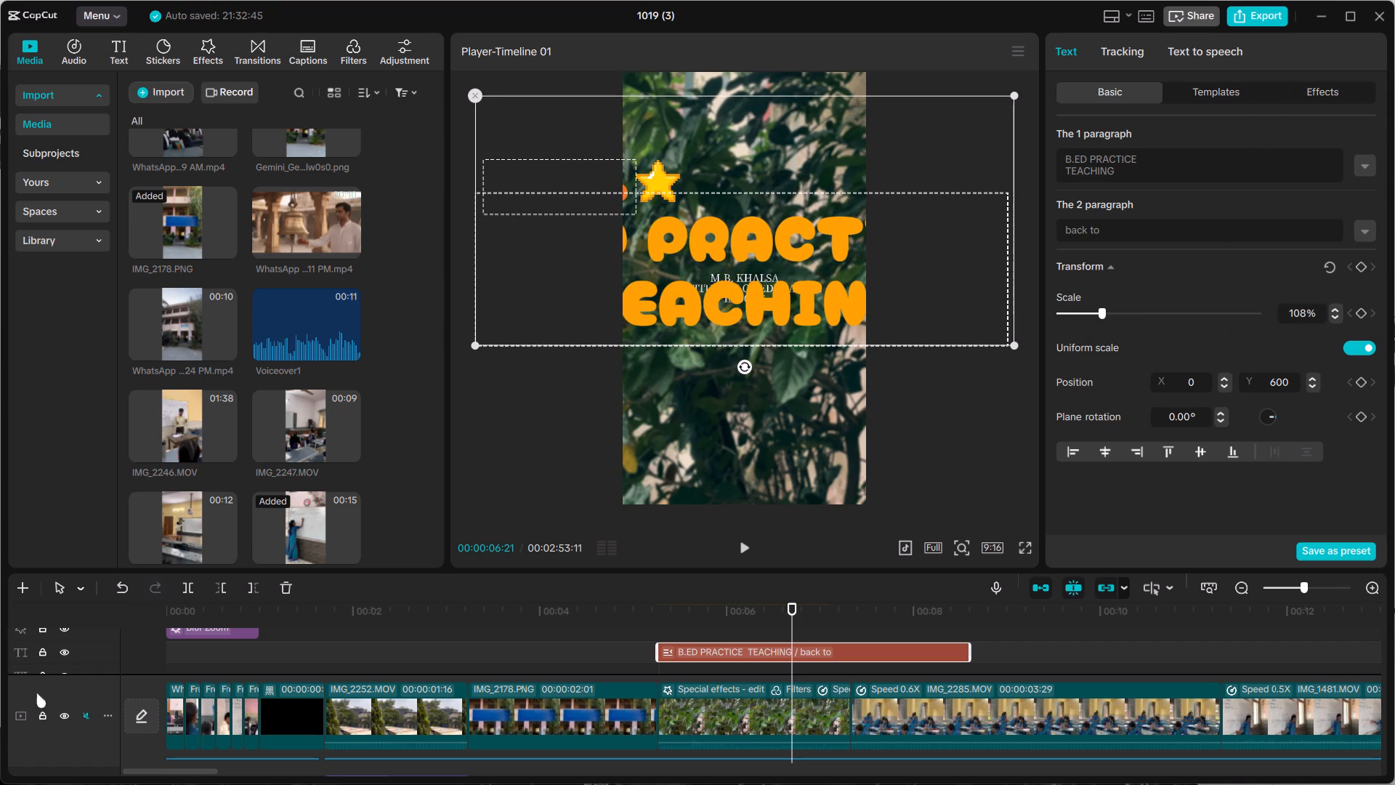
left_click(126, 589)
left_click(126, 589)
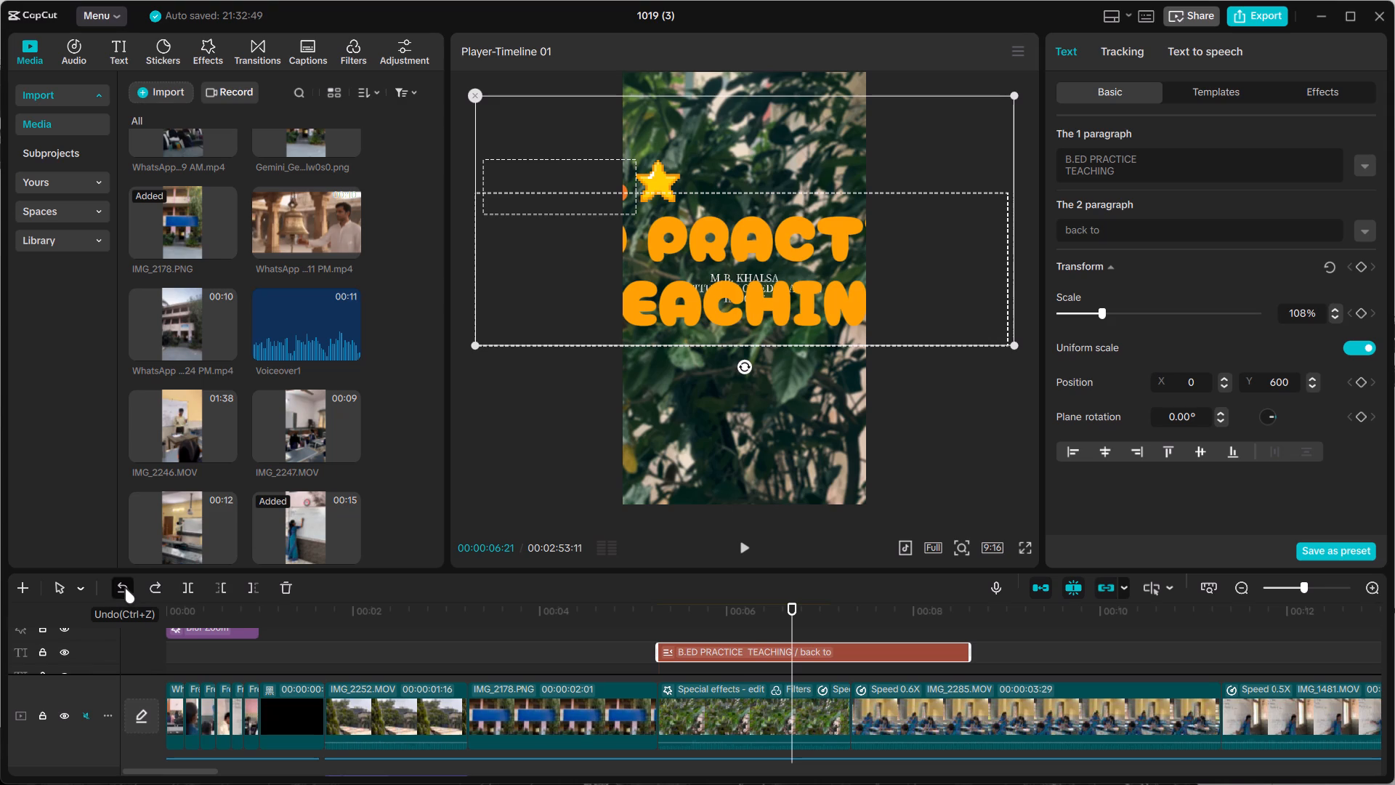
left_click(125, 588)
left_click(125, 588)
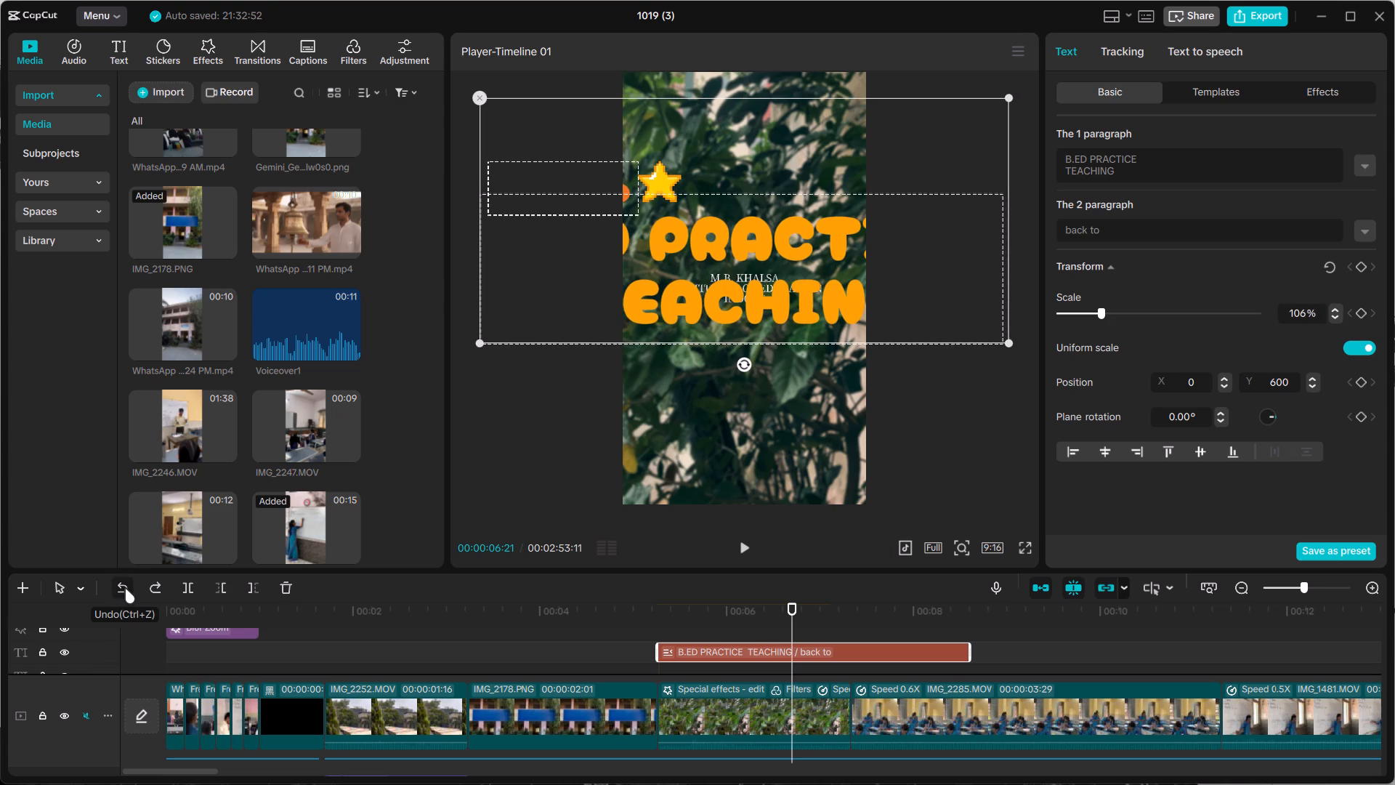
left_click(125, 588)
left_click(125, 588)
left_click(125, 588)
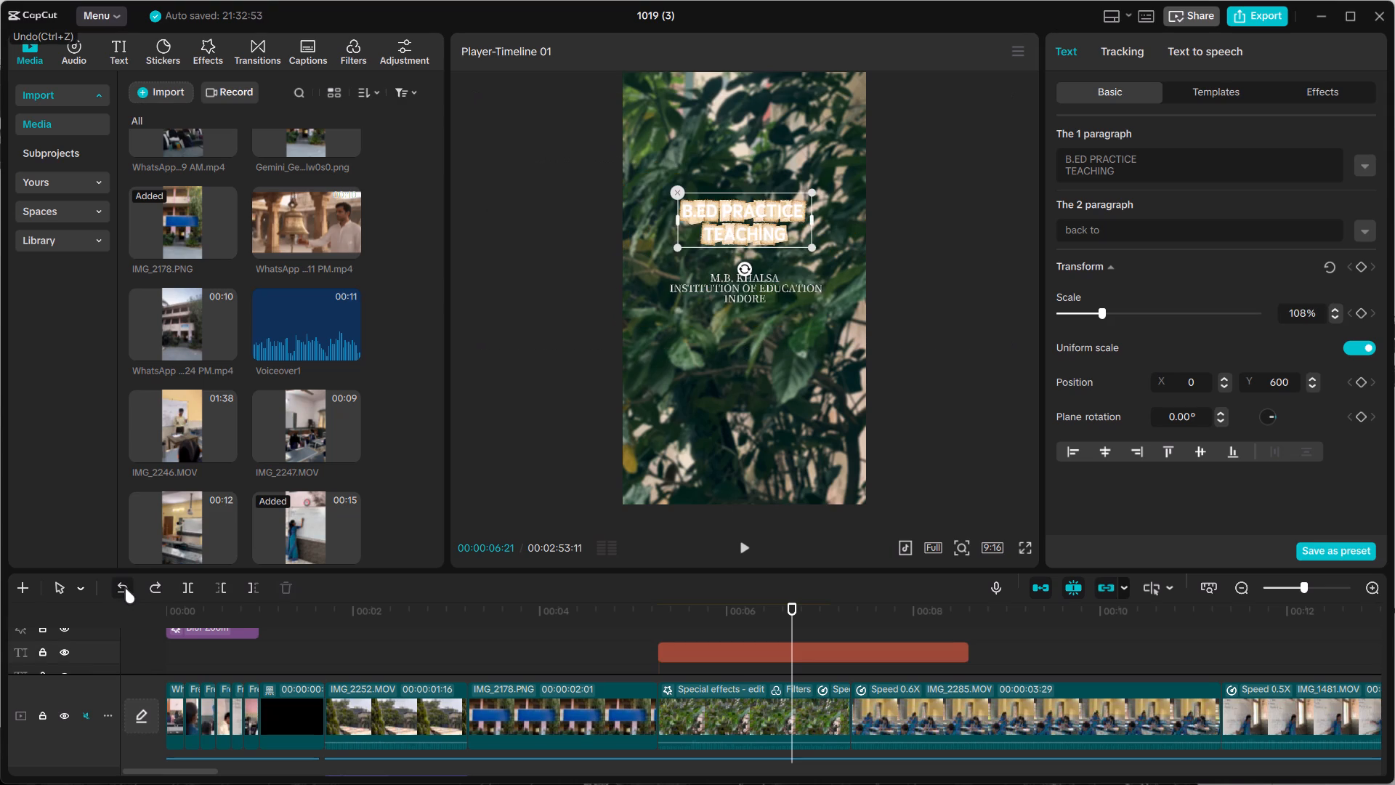
Examine the remaining Education text effects for an alternative main title style.
scroll(1288, 395, "down", 6)
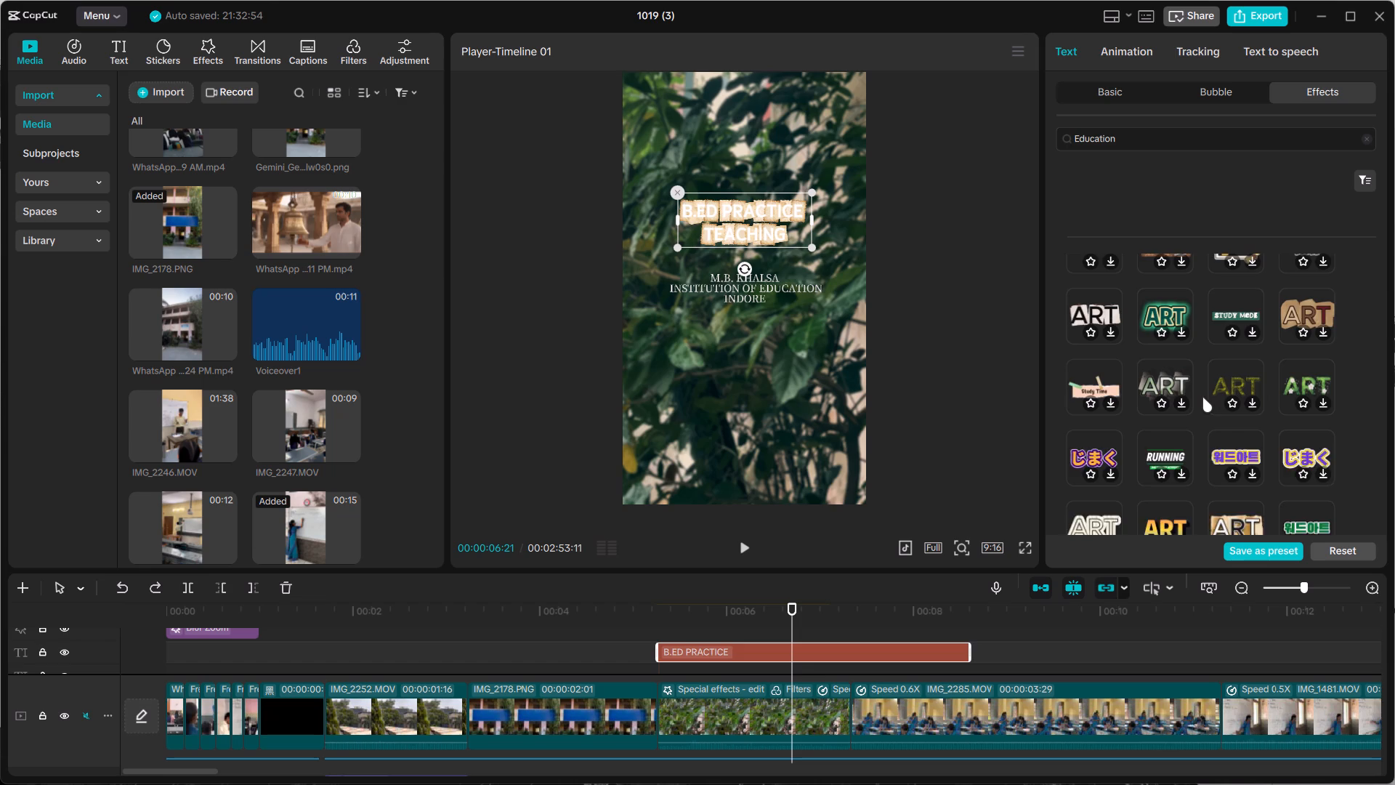
scroll(1202, 397, "down", 5)
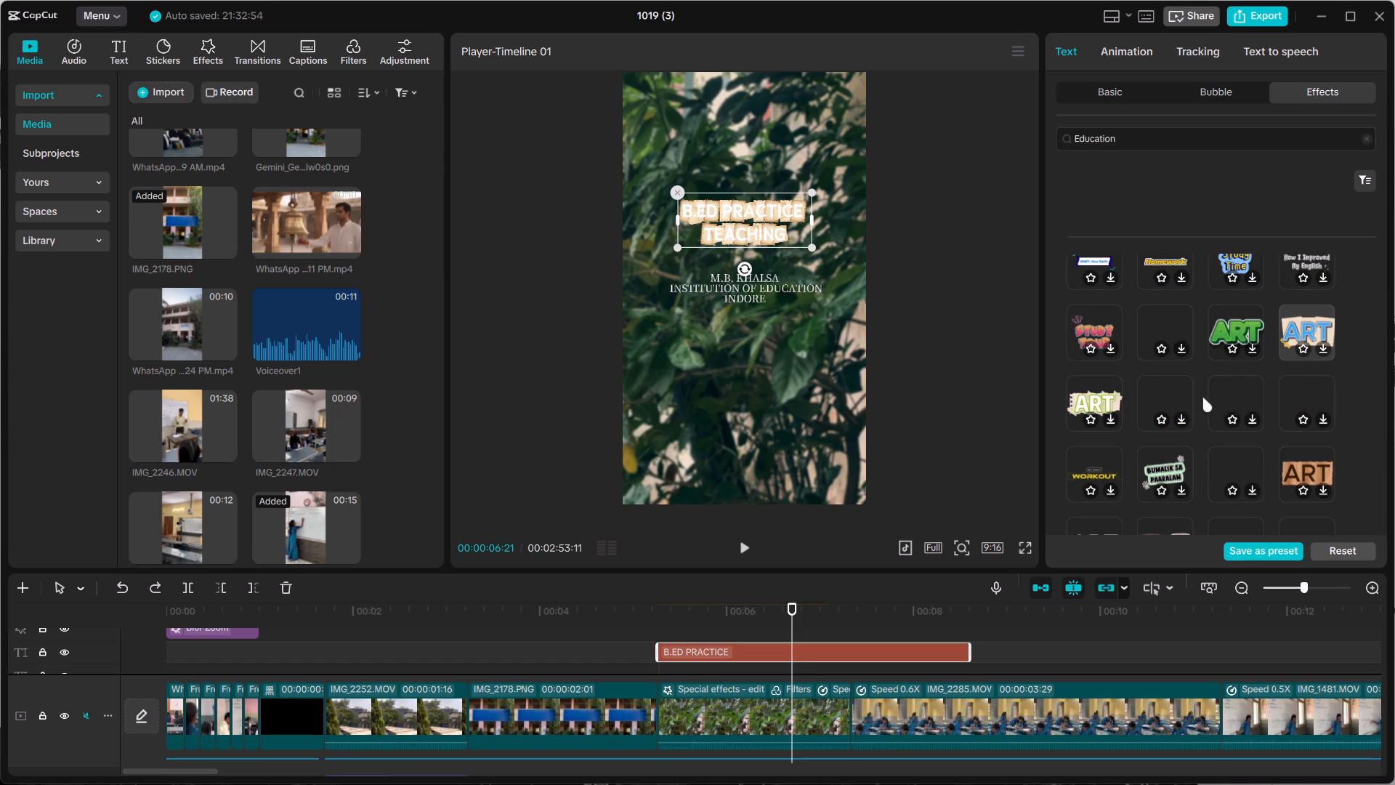
scroll(1202, 397, "down", 4)
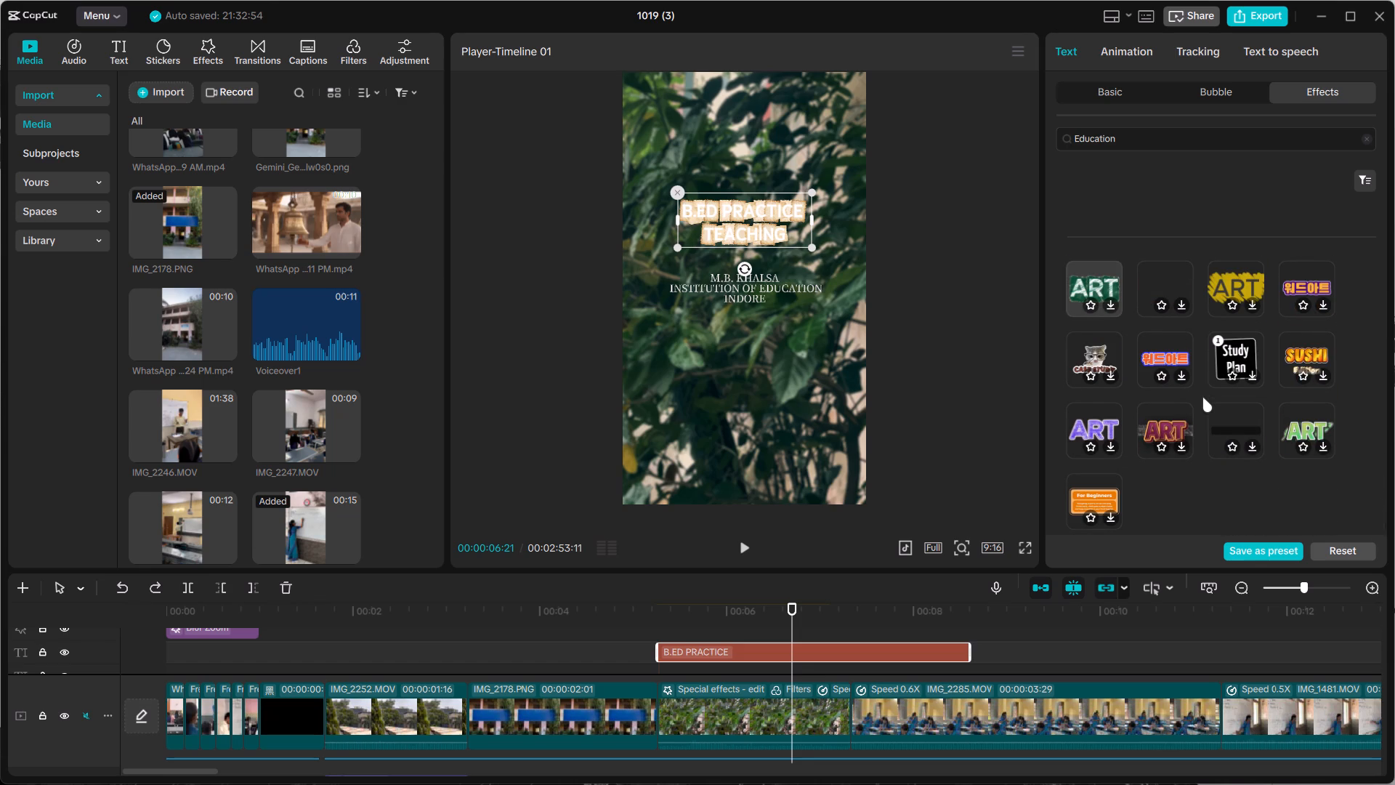
scroll(1202, 397, "down", 4)
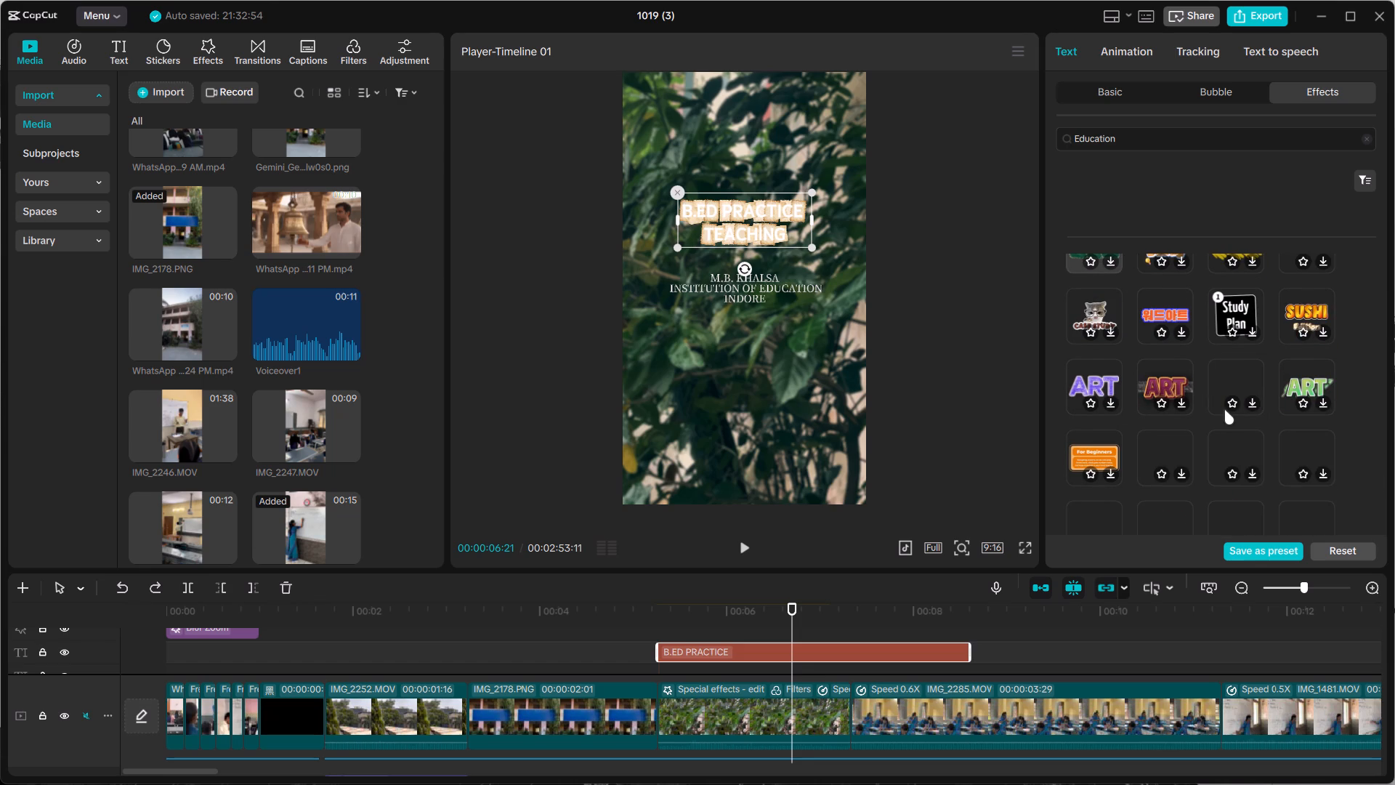
scroll(1159, 422, "down", 4)
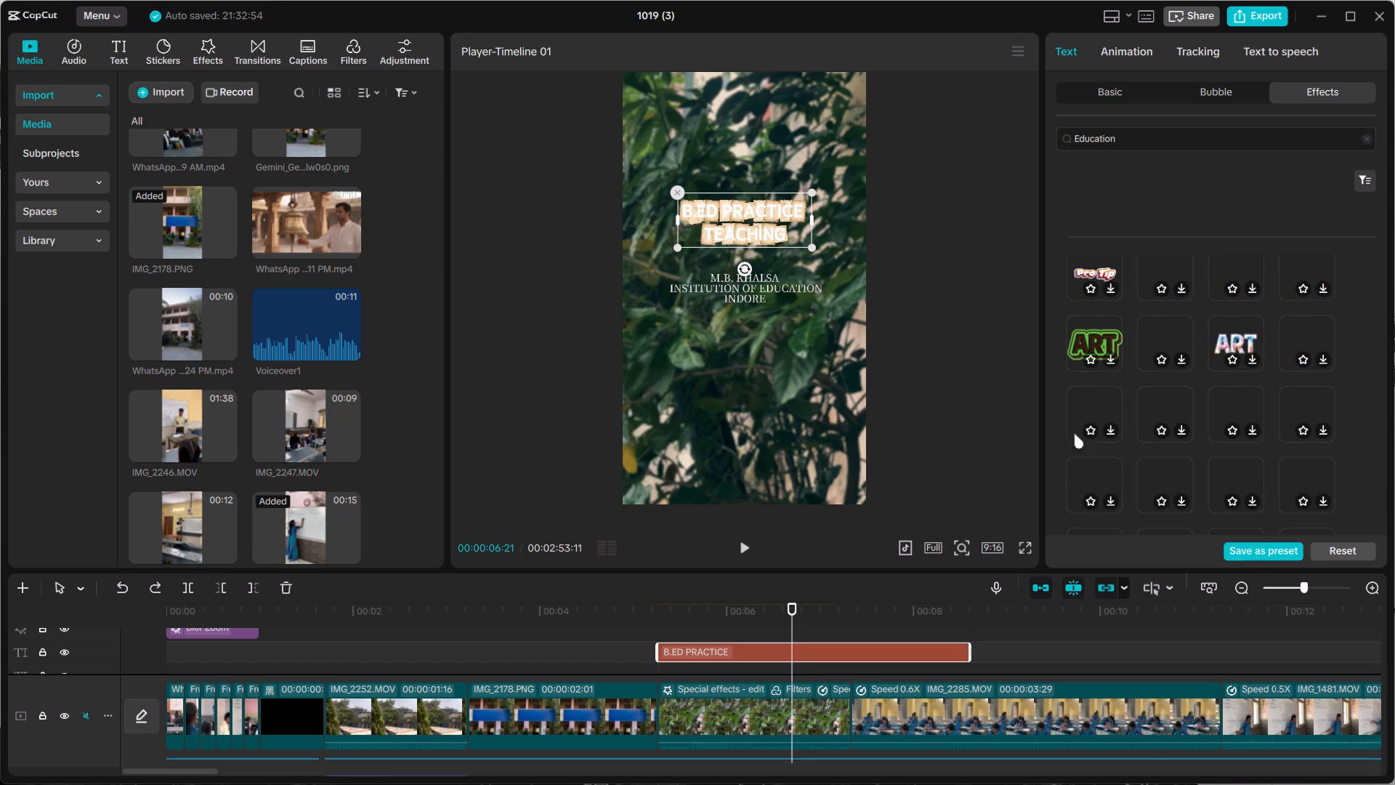
Undo the Education effect trials and the clip extension, back to the main title's dark lettering on cream torn paper.
triple_click(116, 589)
triple_click(116, 589)
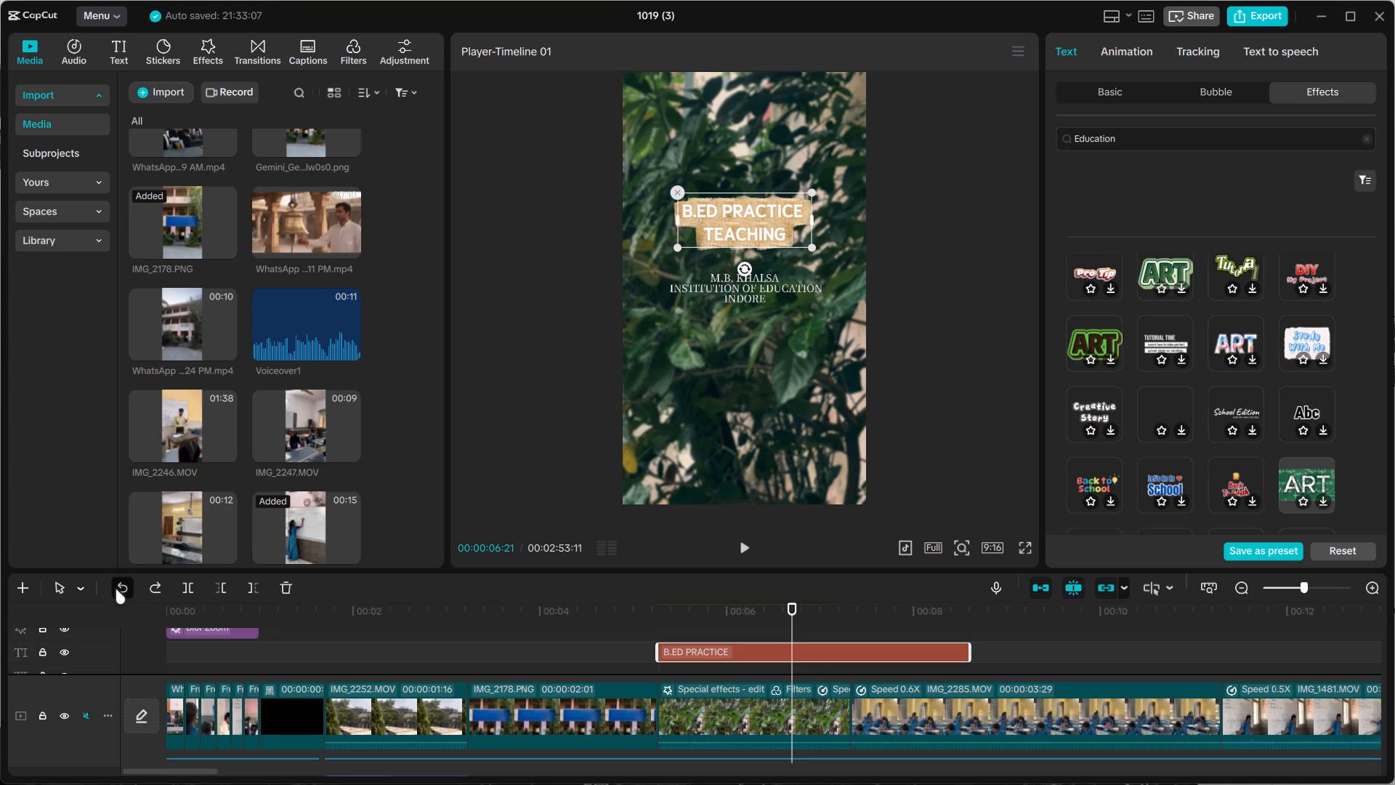
left_click(116, 589)
left_click(151, 585)
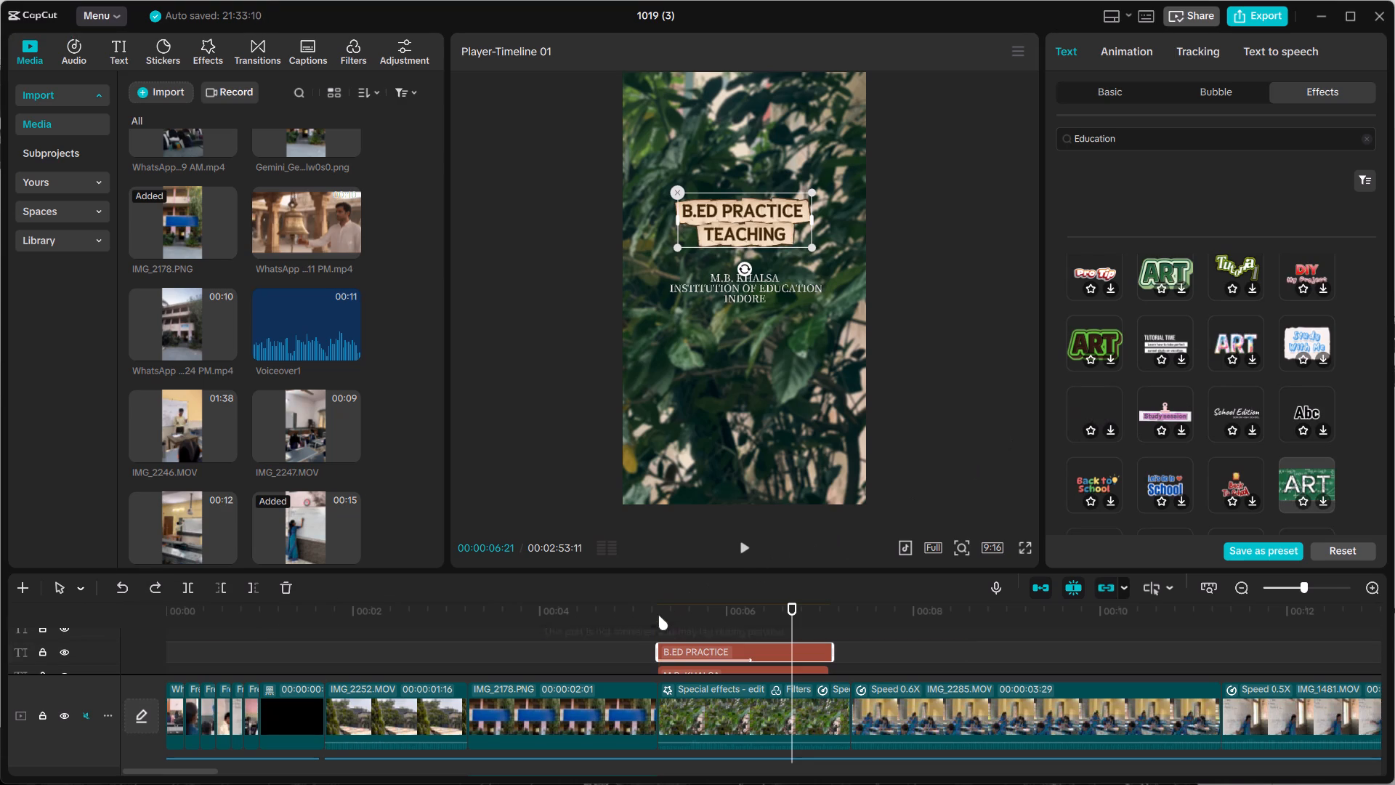
Play the B.ED PRACTICE TEACHING title back from its start to check its entrance animation.
left_click(656, 633)
left_click(745, 547)
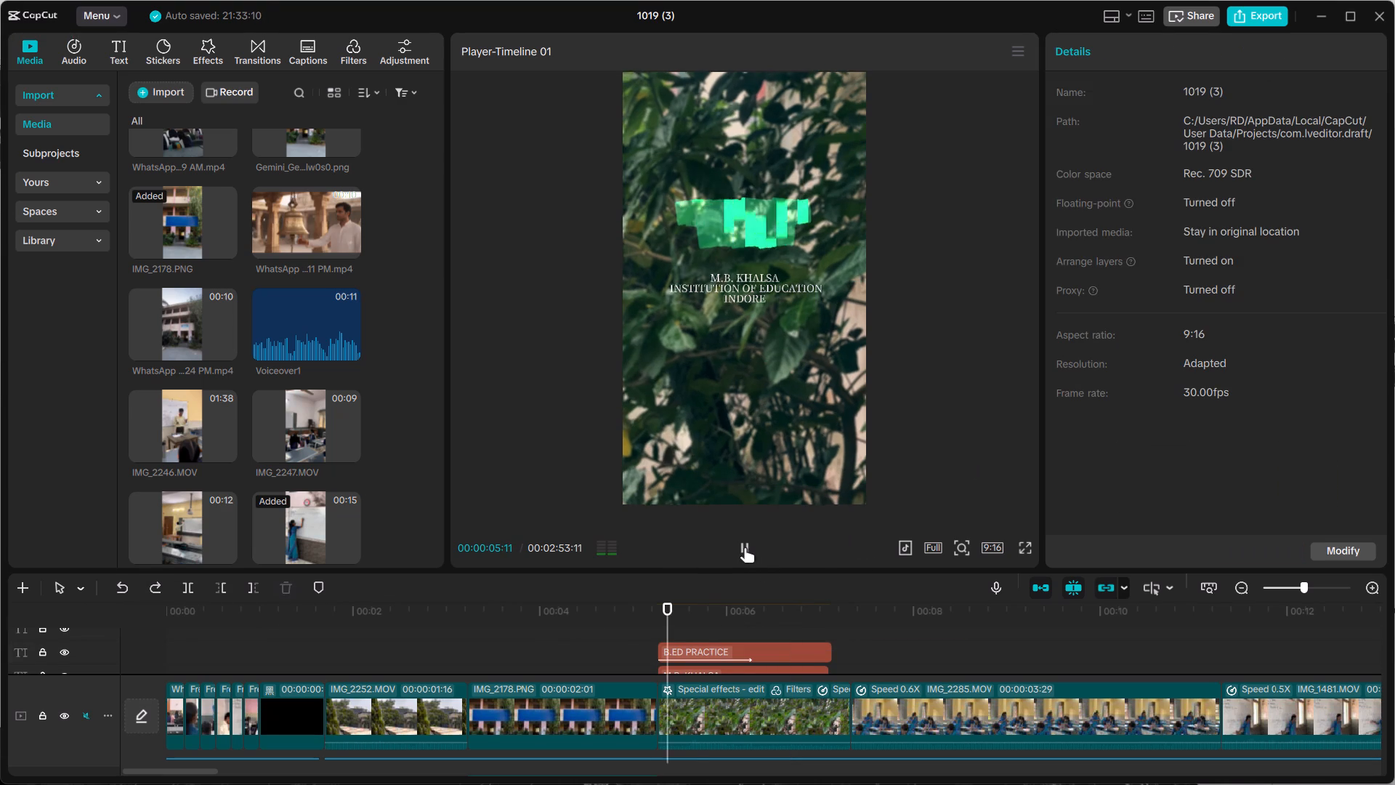
left_click(745, 547)
Select the B.ED PRACTICE title clip and redo the last undone change.
left_click(793, 648)
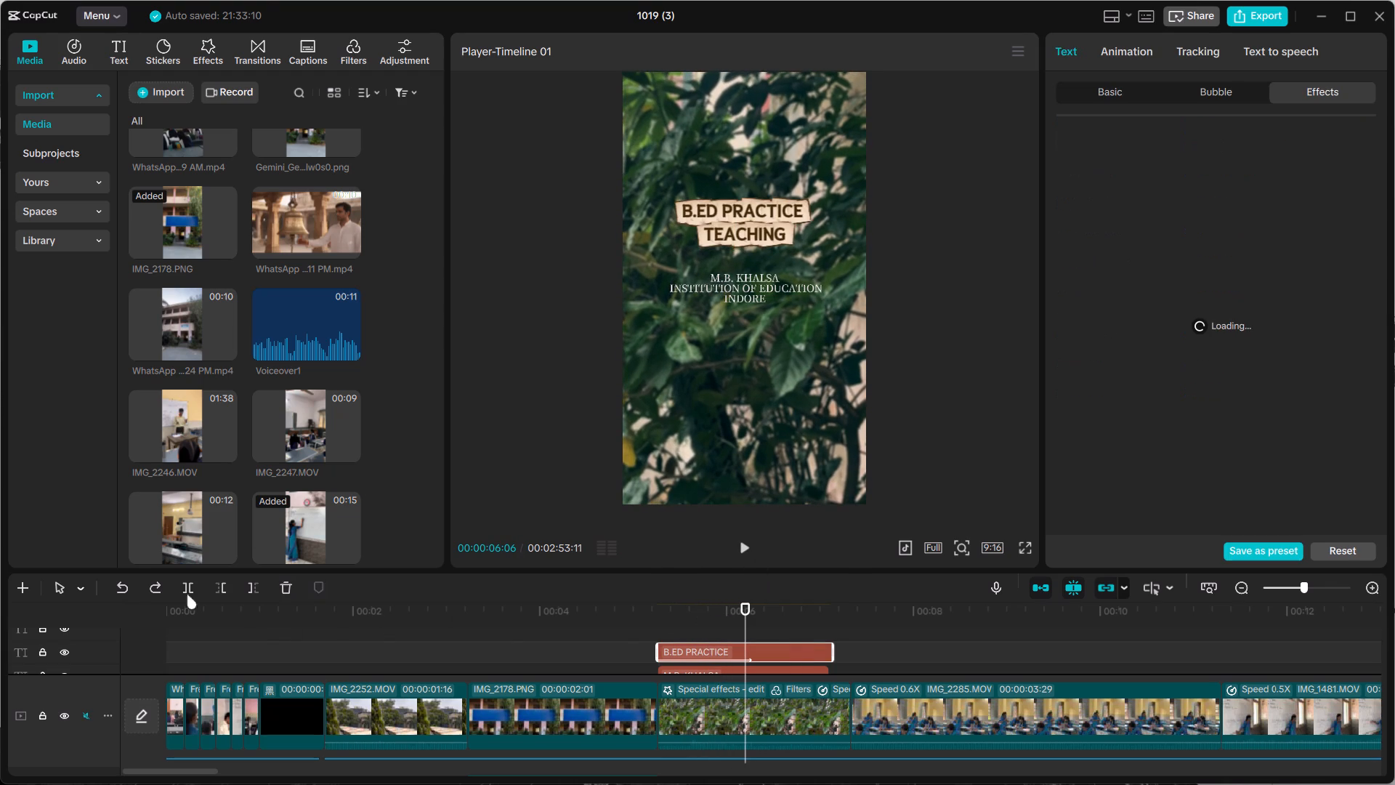
left_click(156, 587)
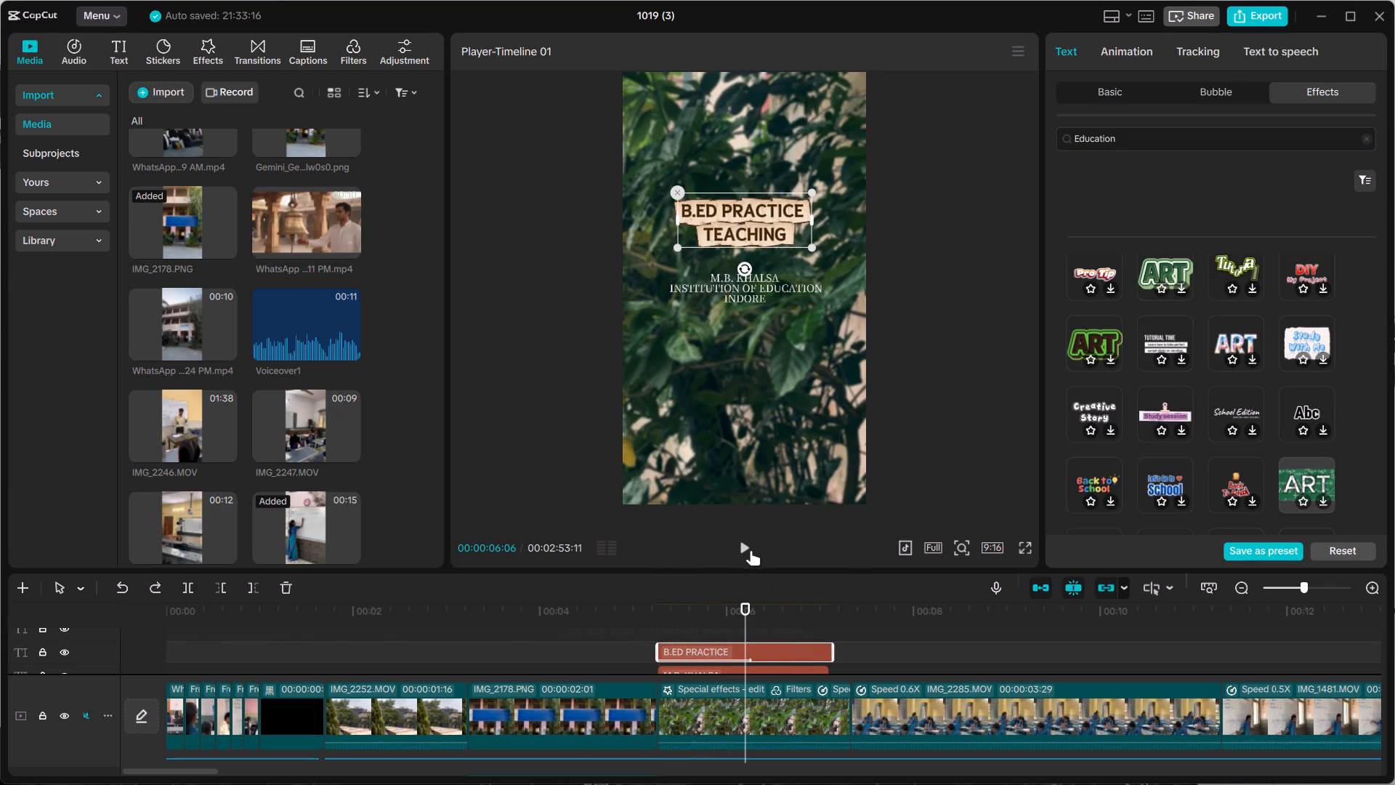
Play the opening from just before the B.ED PRACTICE TEACHING title into the classroom footage, and replay the title section.
left_click(751, 548)
left_click(751, 548)
left_click(642, 629)
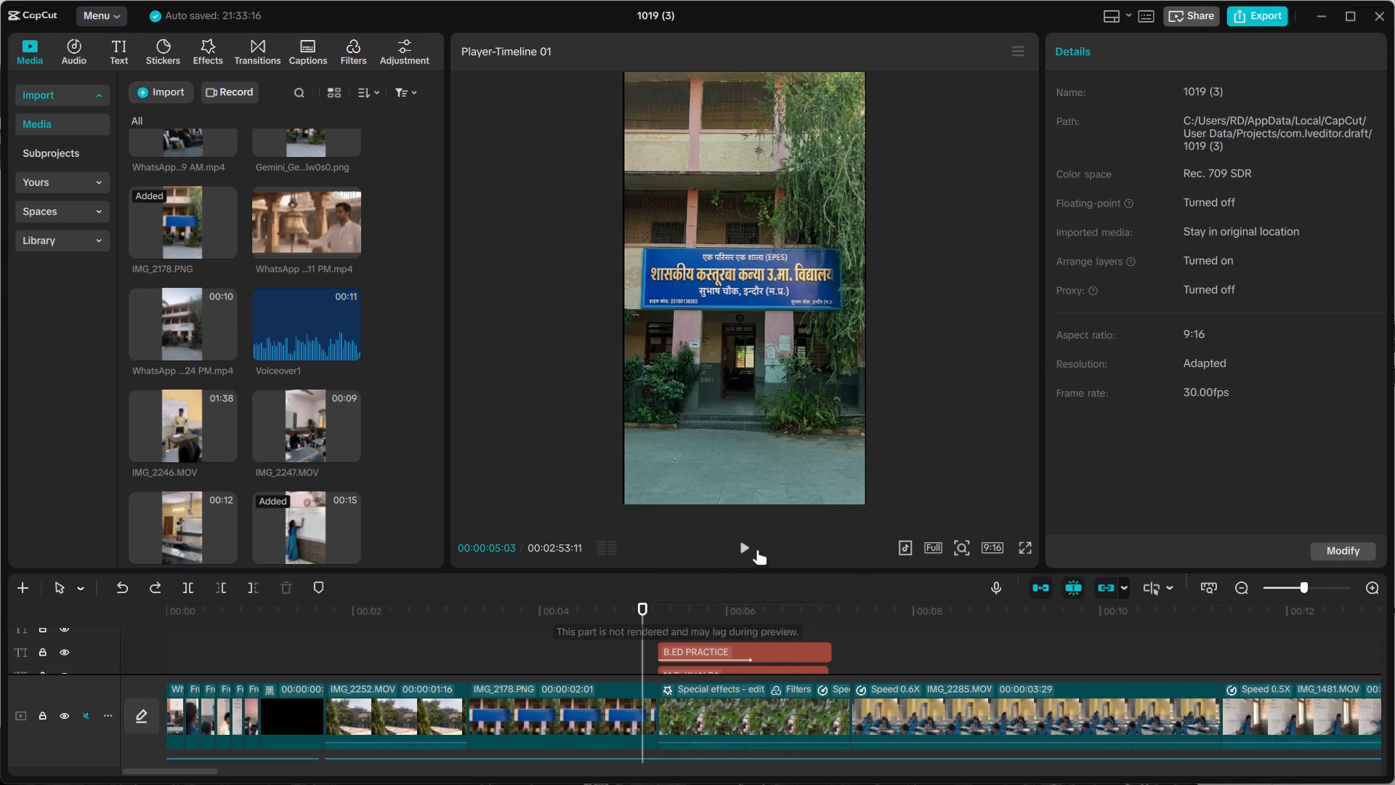
left_click(741, 540)
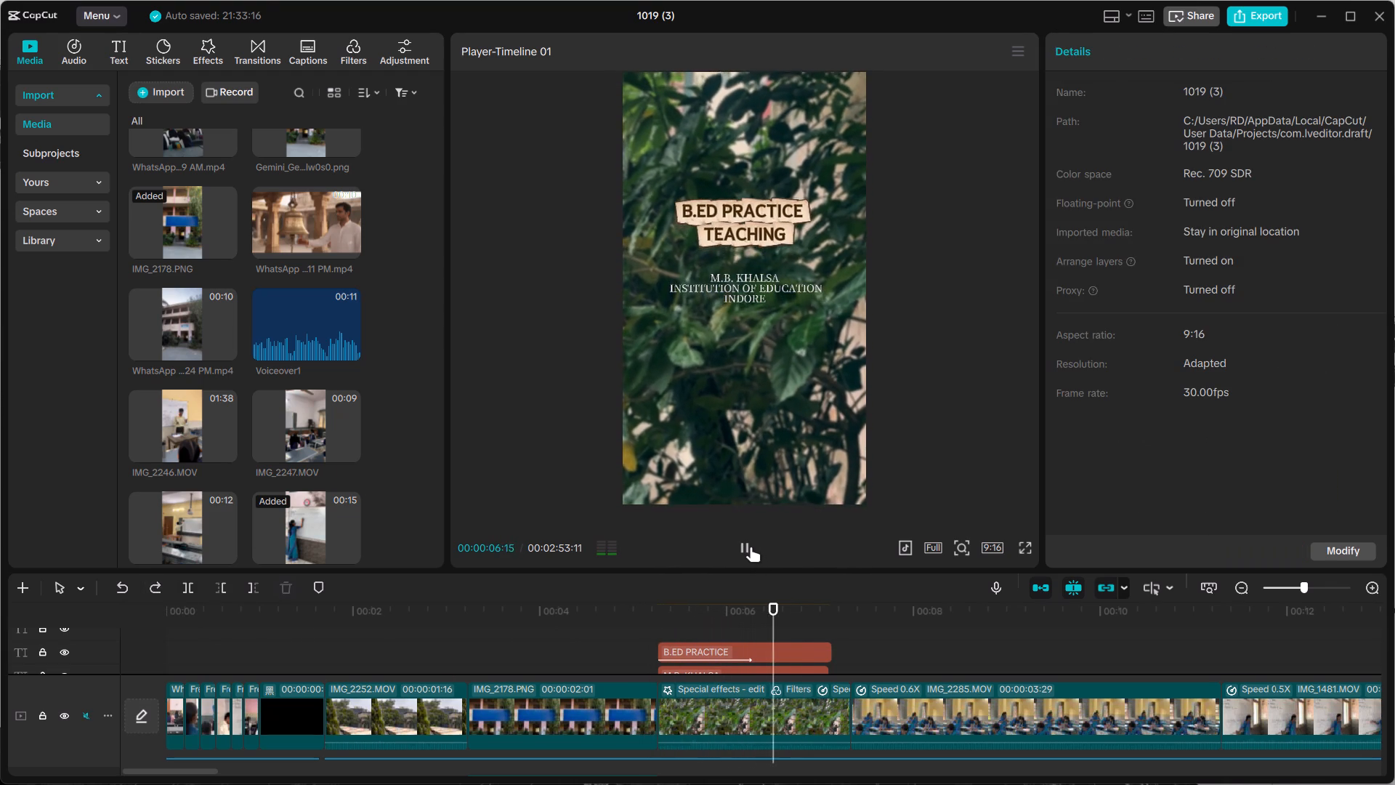
left_click(751, 547)
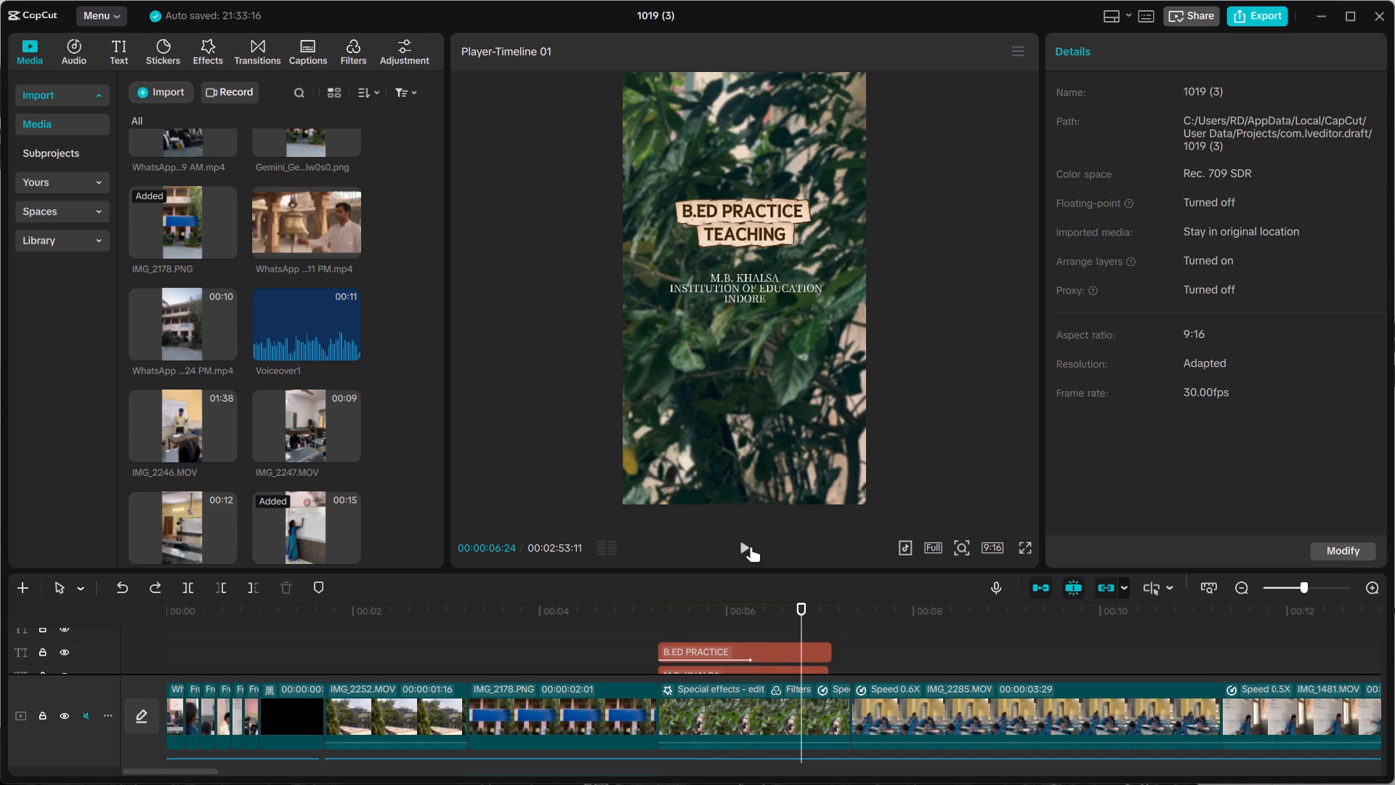
left_click(740, 547)
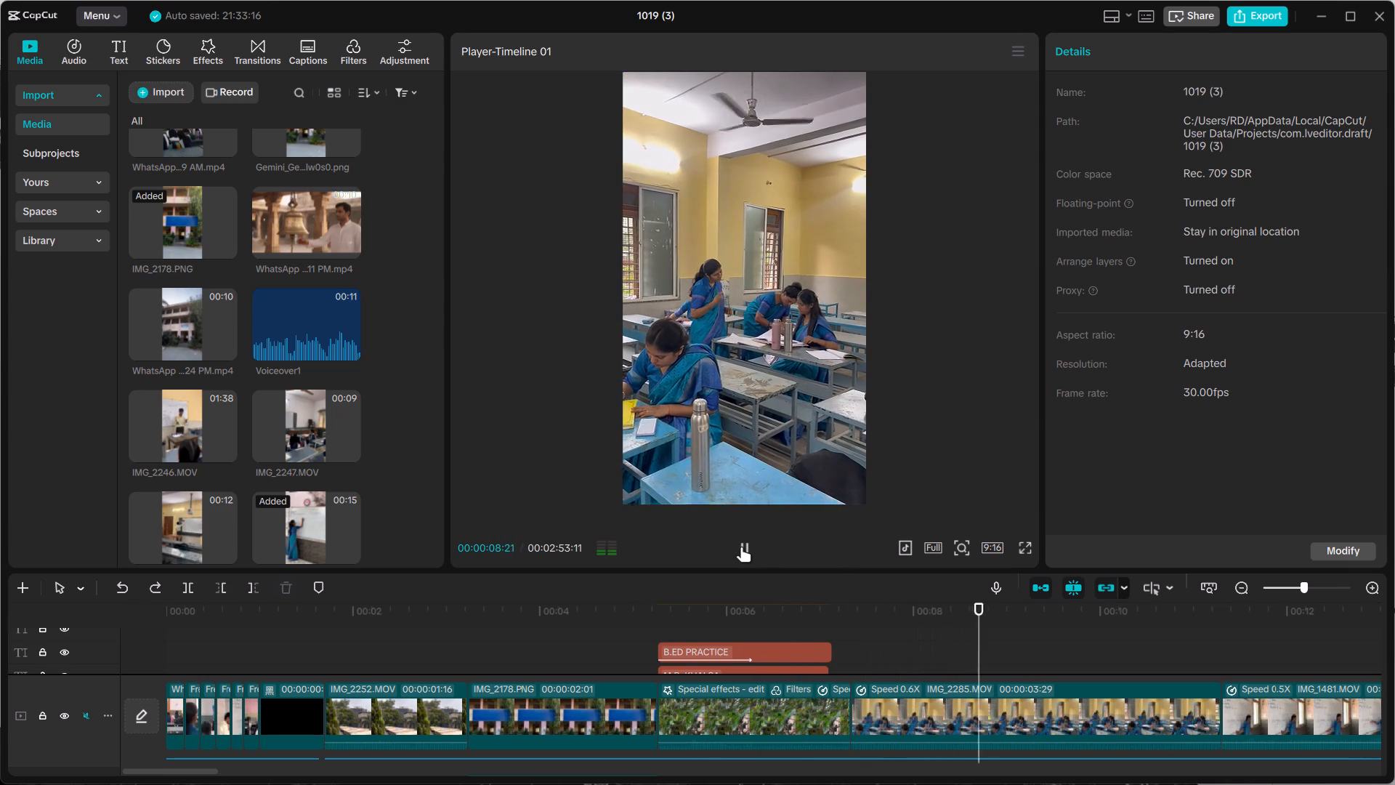
left_click(741, 547)
left_click(1293, 584)
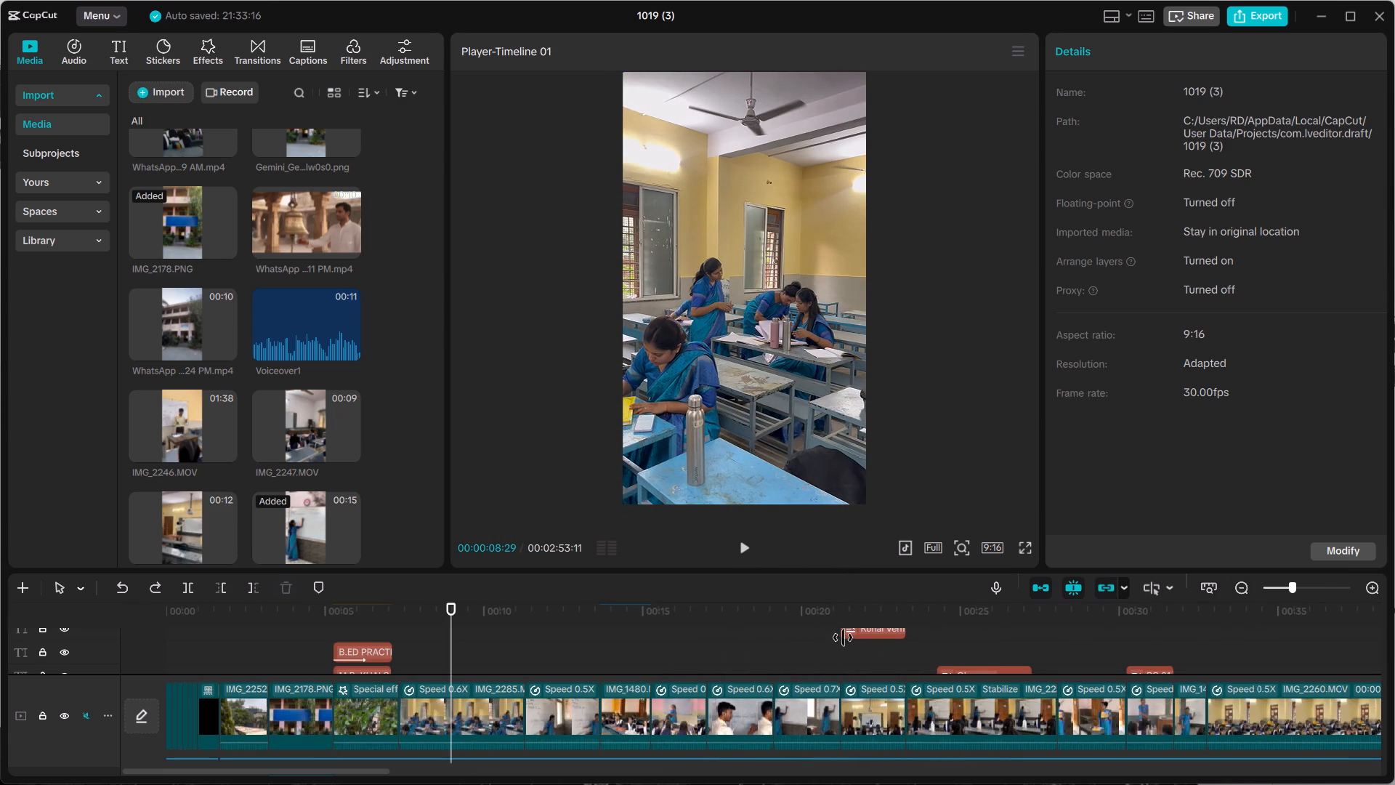
left_click(743, 545)
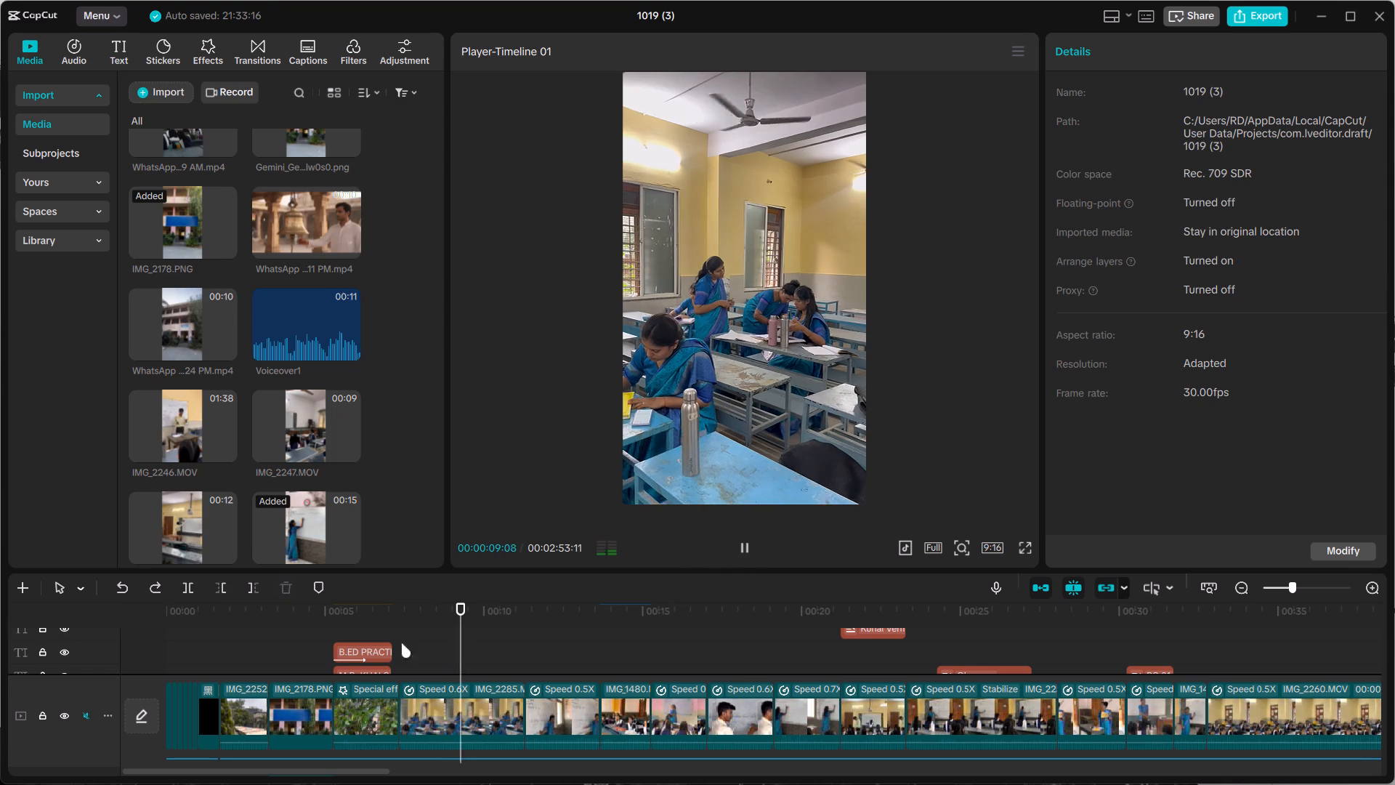
left_click(316, 643)
left_click(737, 547)
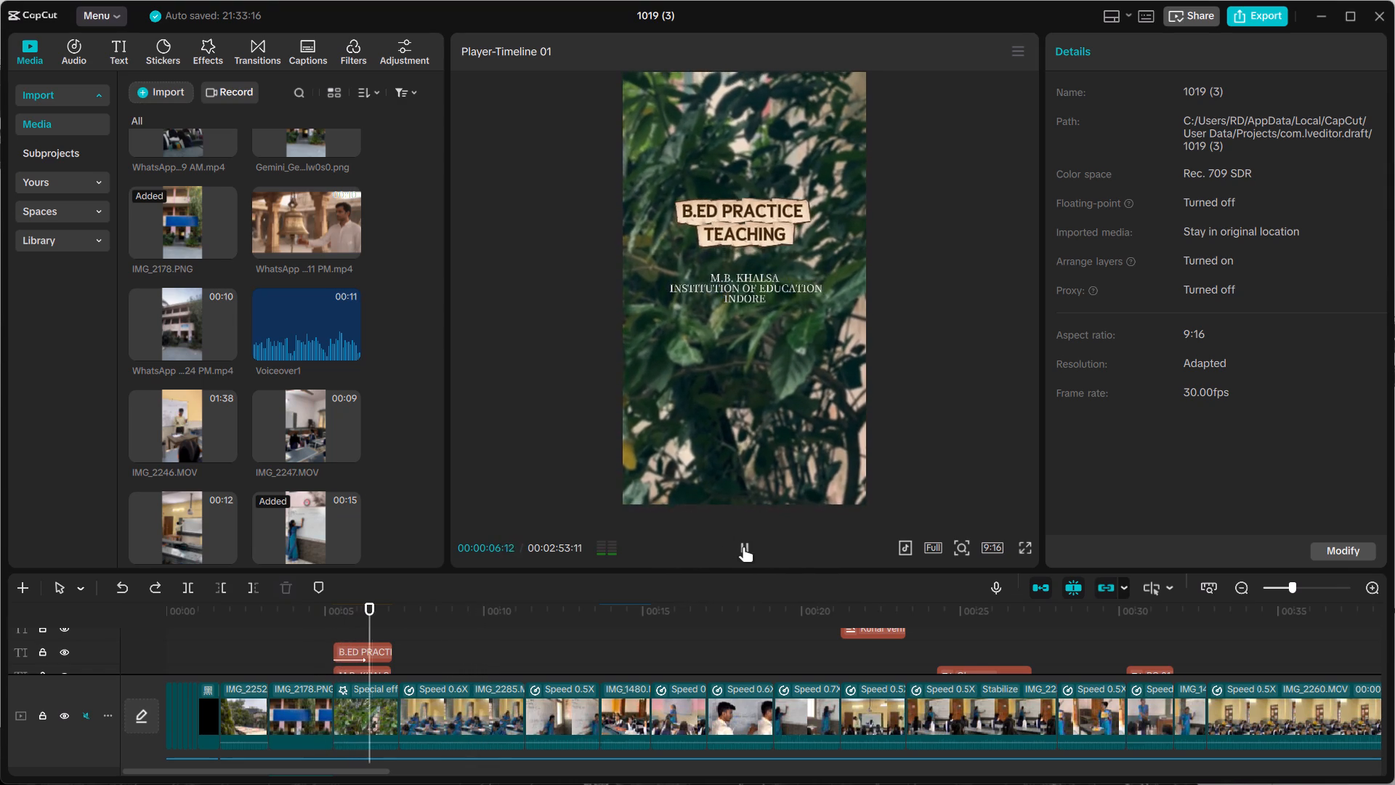
left_click(745, 547)
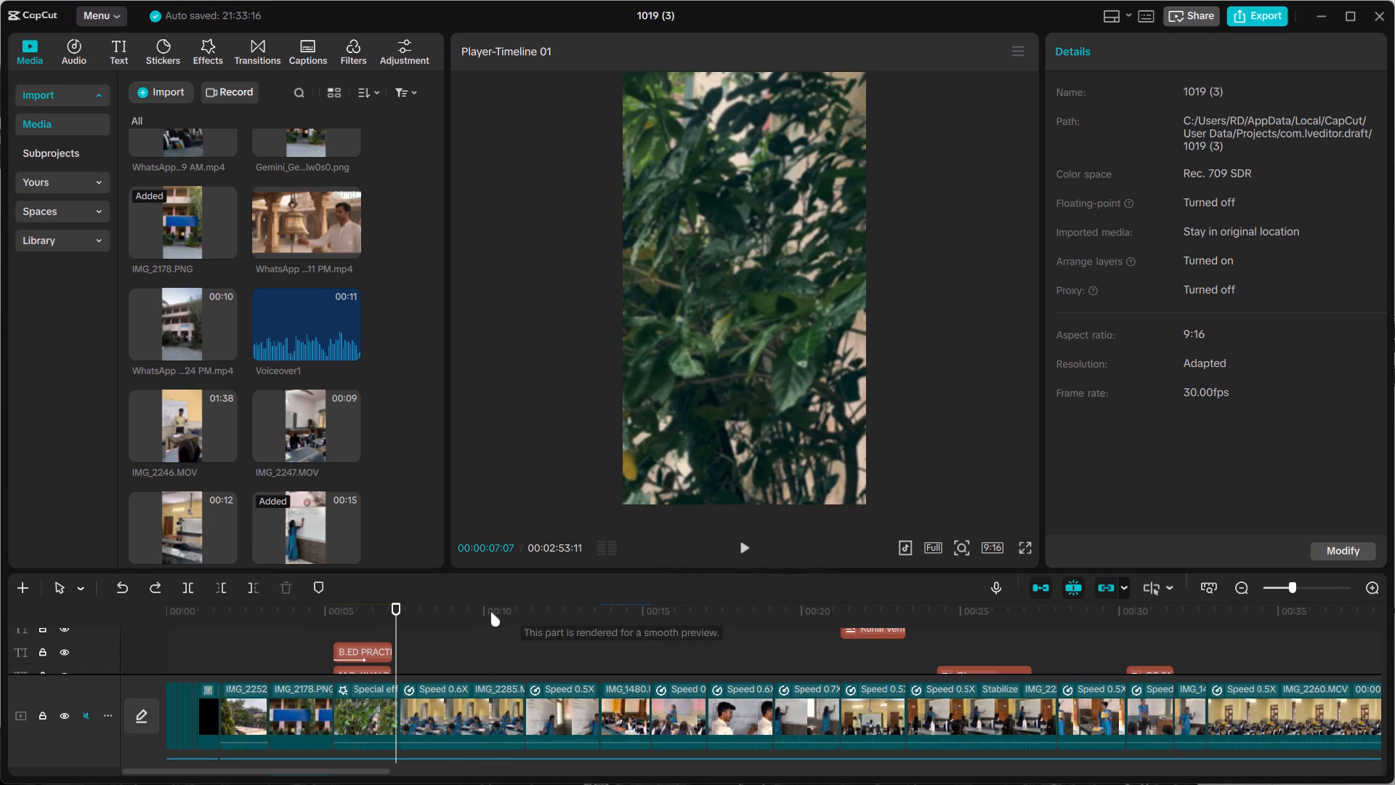
Replace the leafy clip behind the title with a later section of the 8-second tree-lined courtyard video, keeping the original video effect.
left_click(371, 627)
left_click_drag(371, 627, 351, 630)
left_click(363, 699)
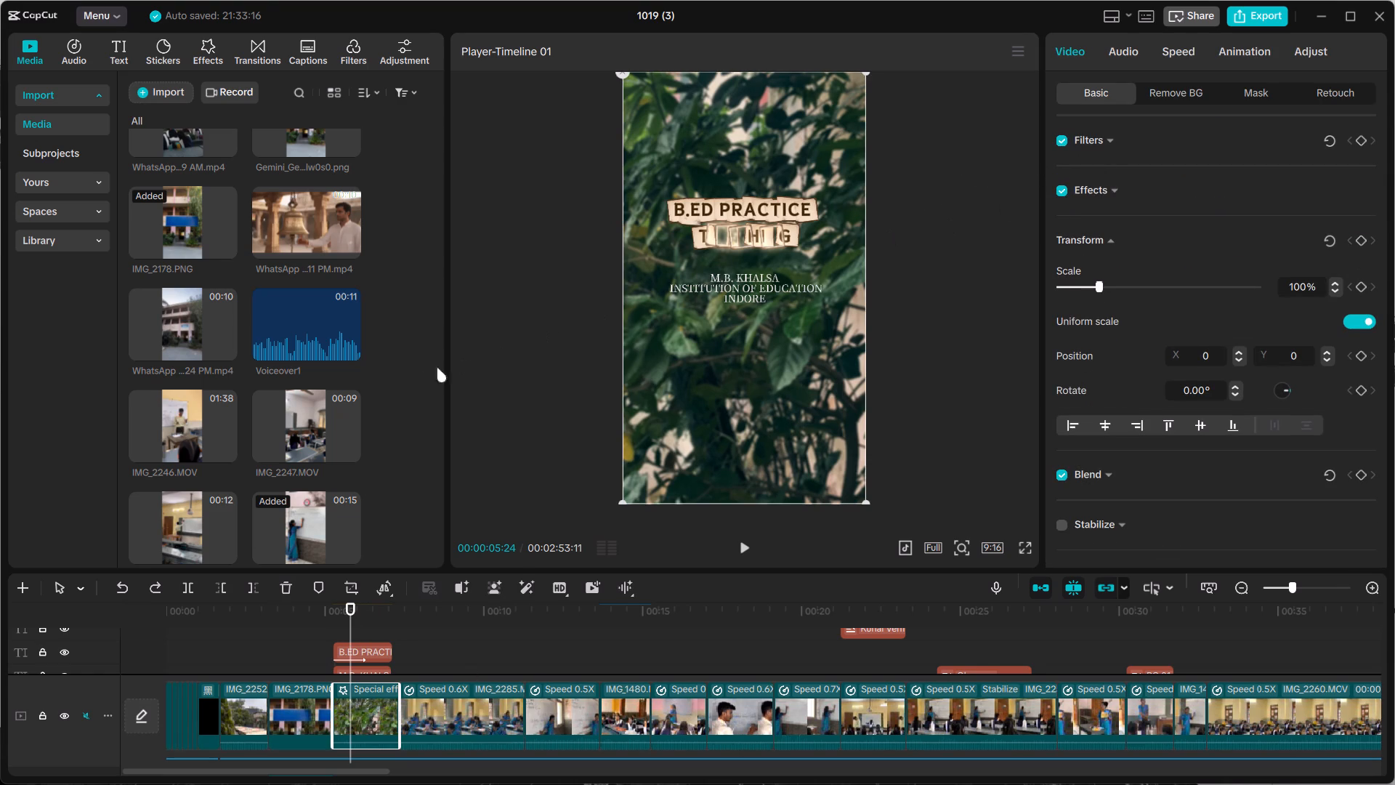
scroll(250, 437, "down", 5)
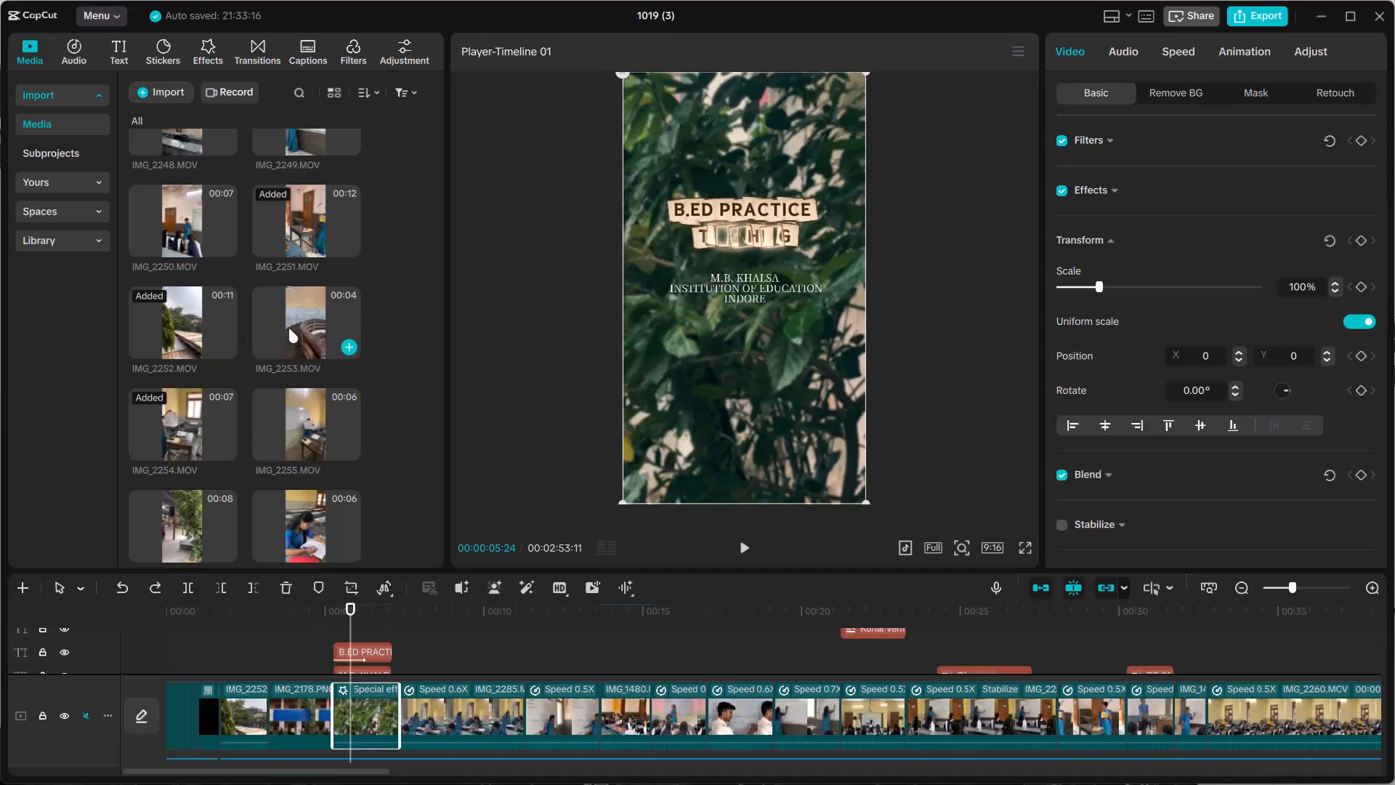
left_click(174, 514)
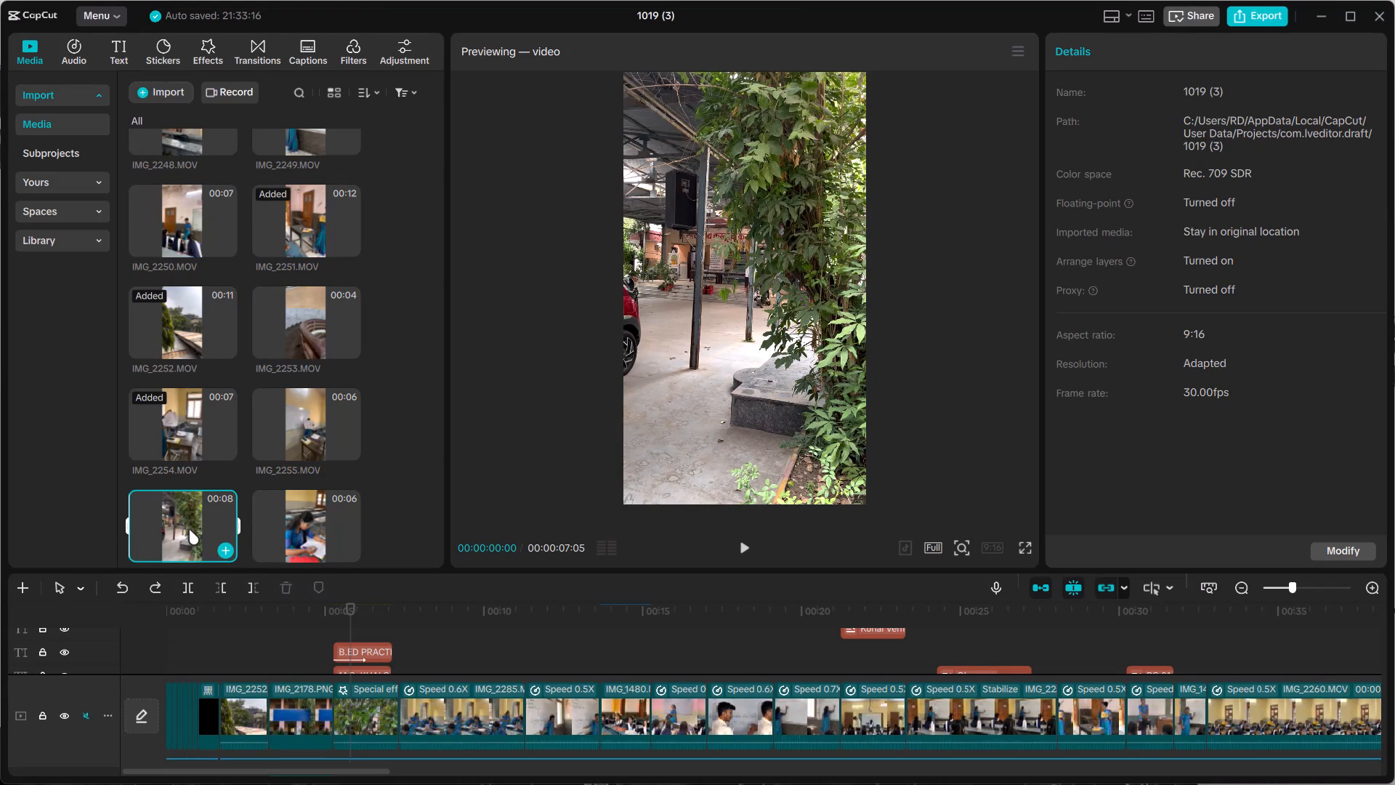
left_click_drag(187, 523, 353, 699)
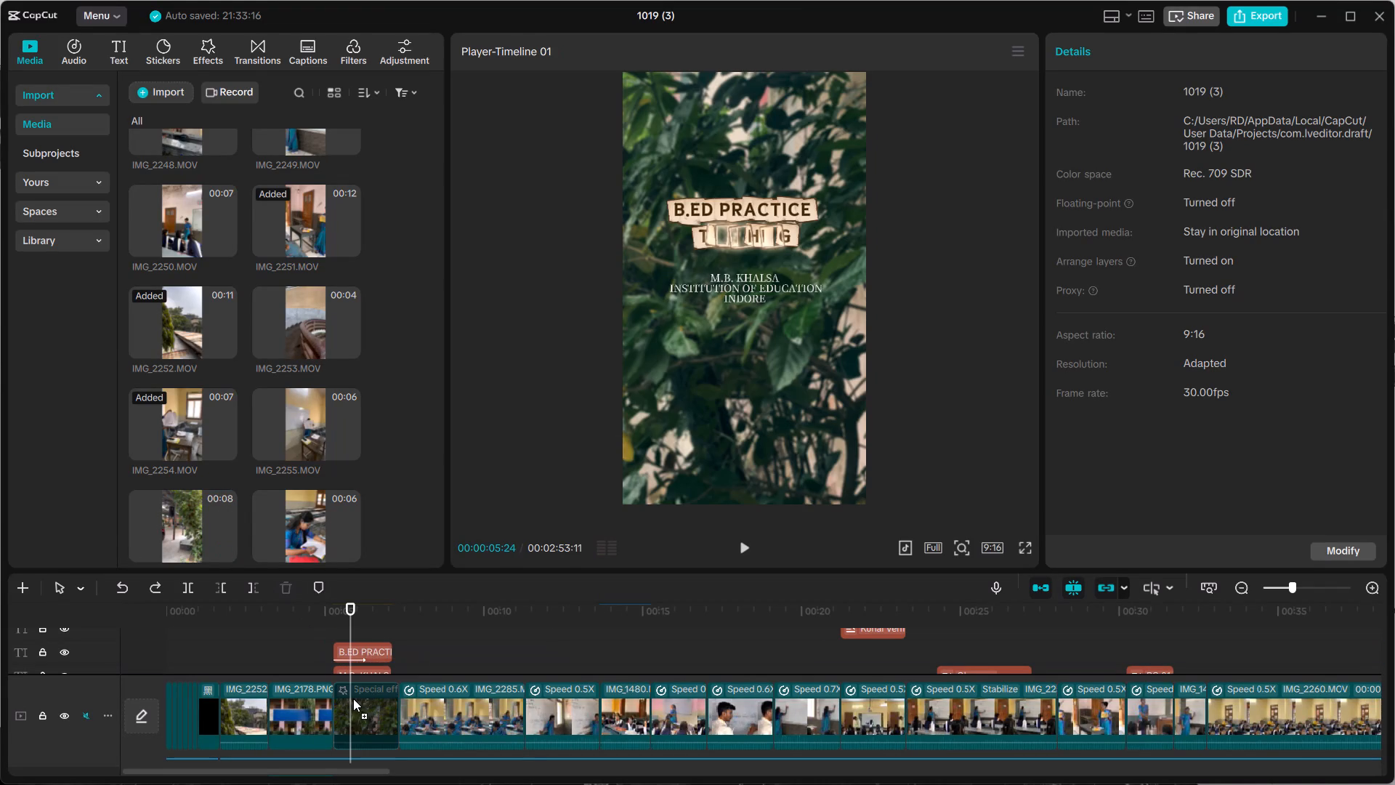
left_click_drag(353, 699, 355, 701)
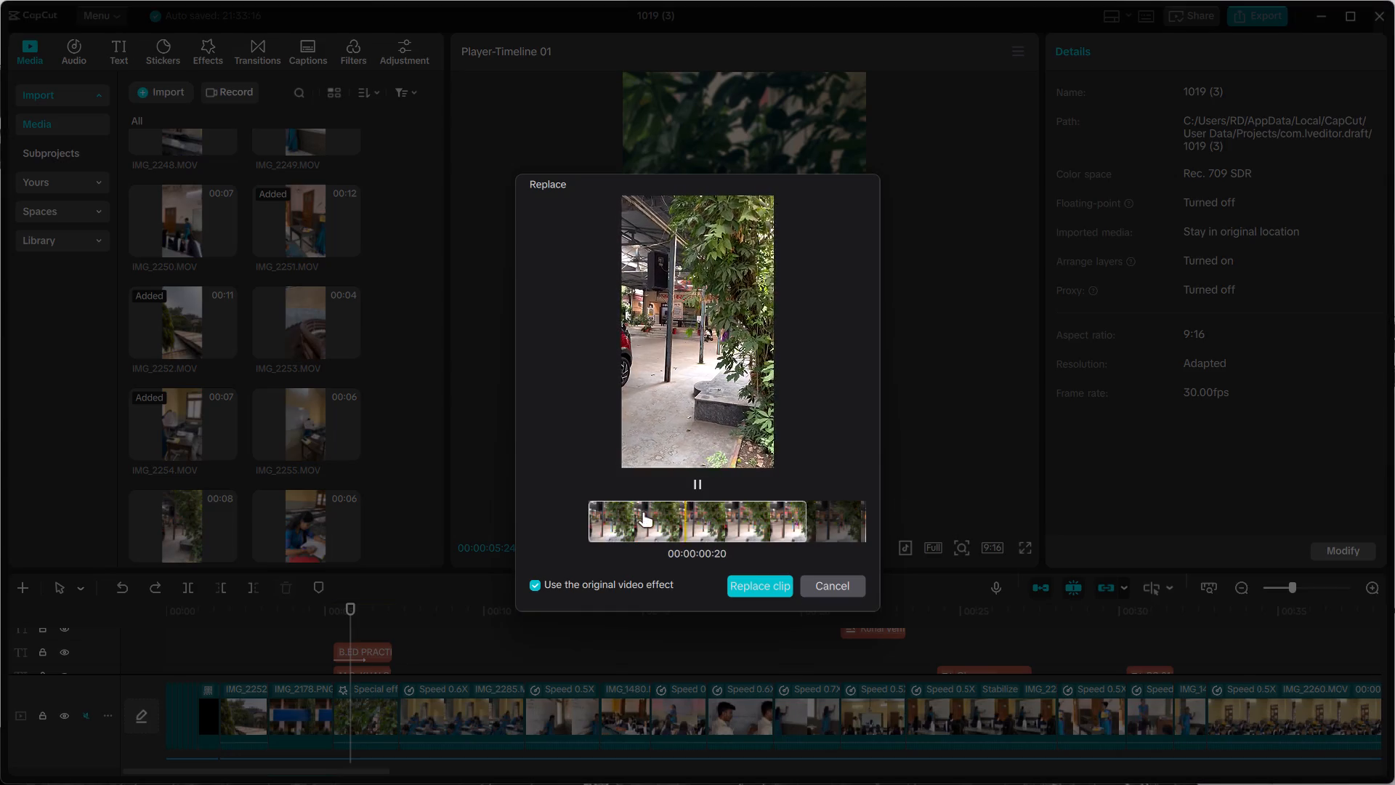
left_click_drag(652, 520, 667, 523)
left_click_drag(693, 523, 352, 519)
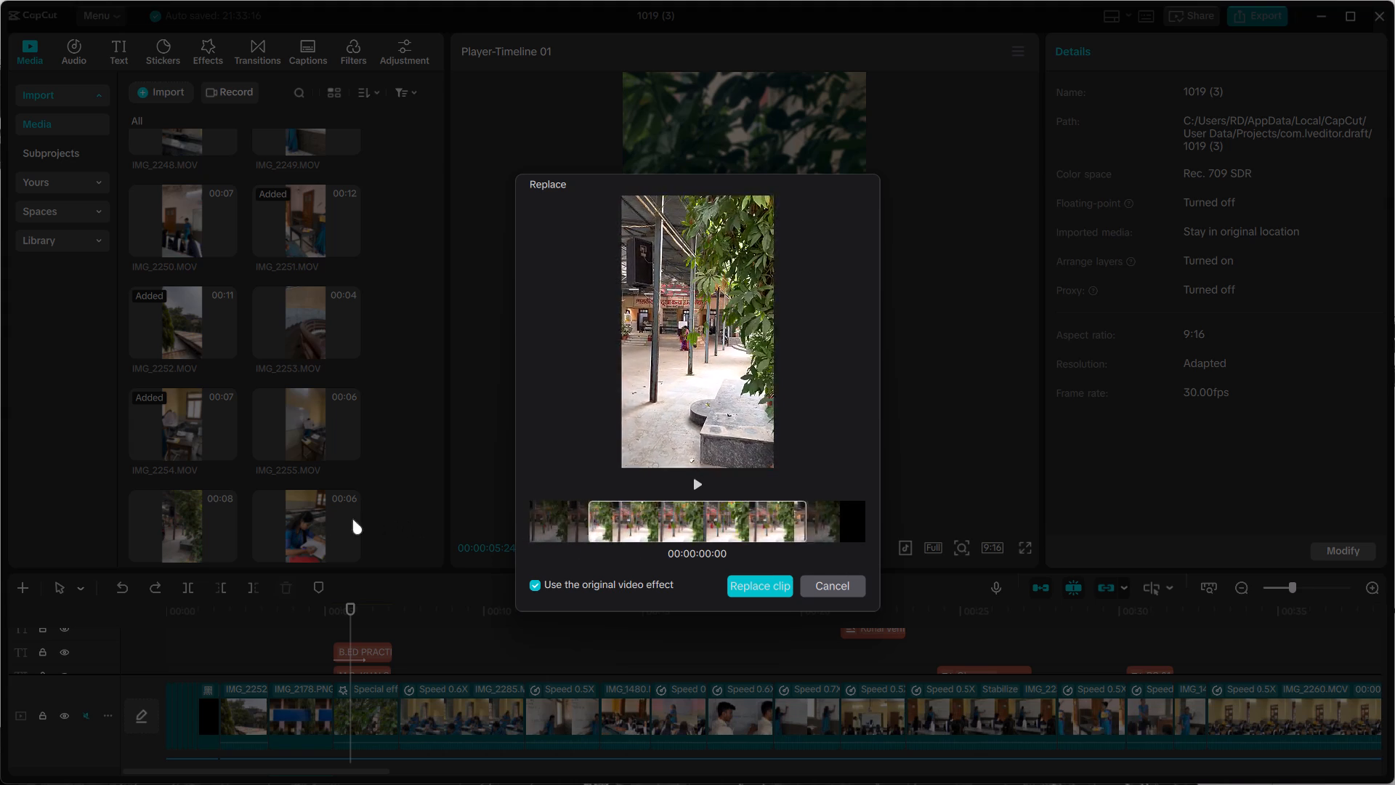
left_click_drag(352, 519, 267, 519)
left_click_drag(741, 526, 552, 526)
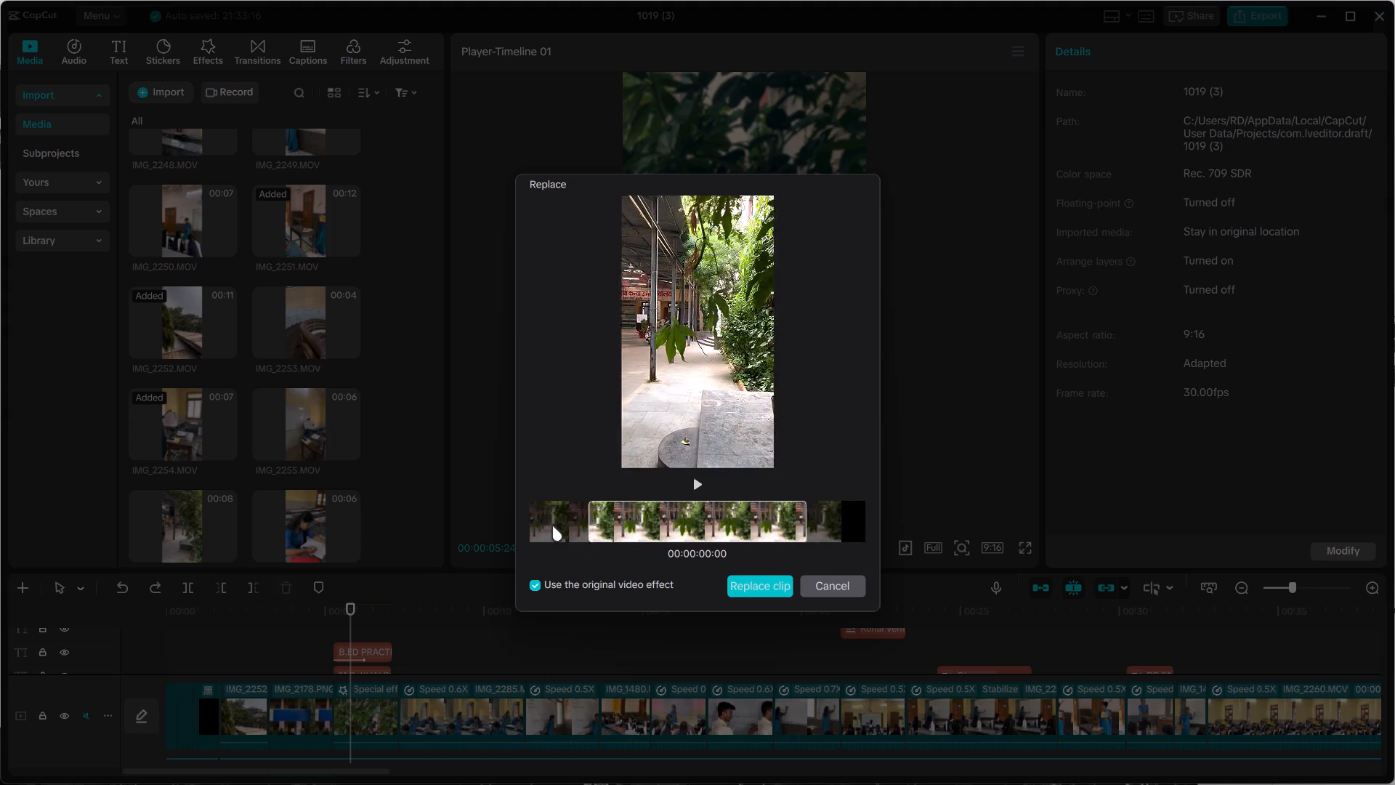
left_click_drag(552, 526, 426, 537)
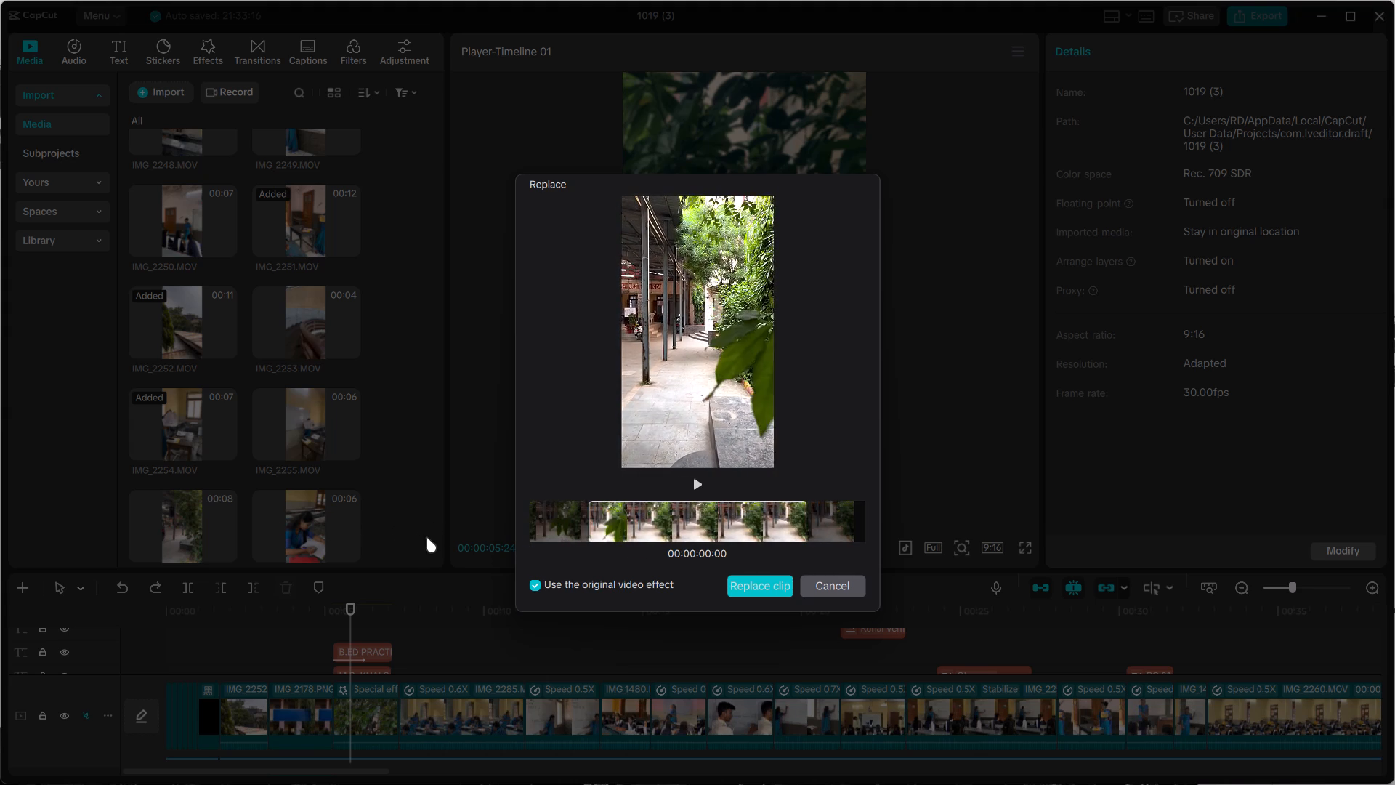
left_click_drag(426, 537, 426, 534)
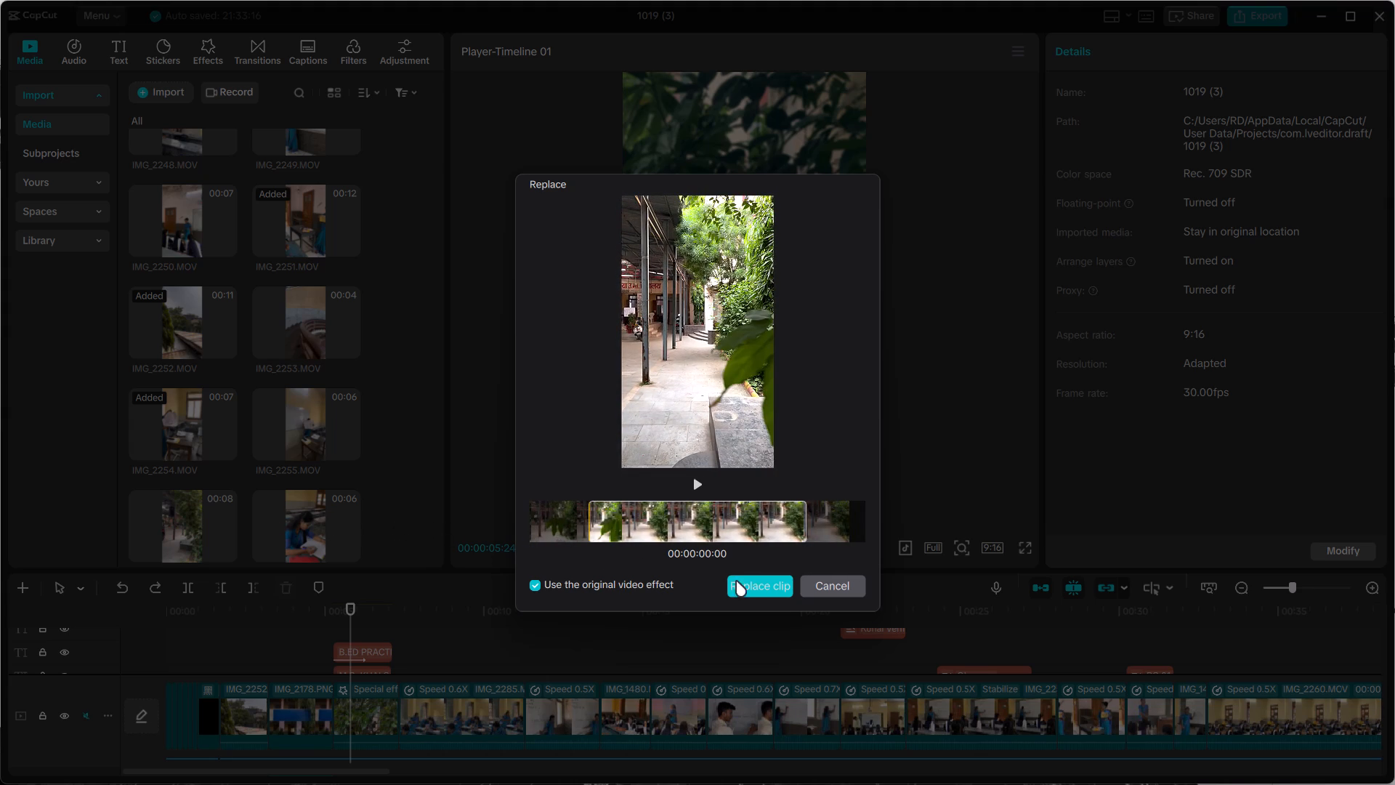
left_click(752, 587)
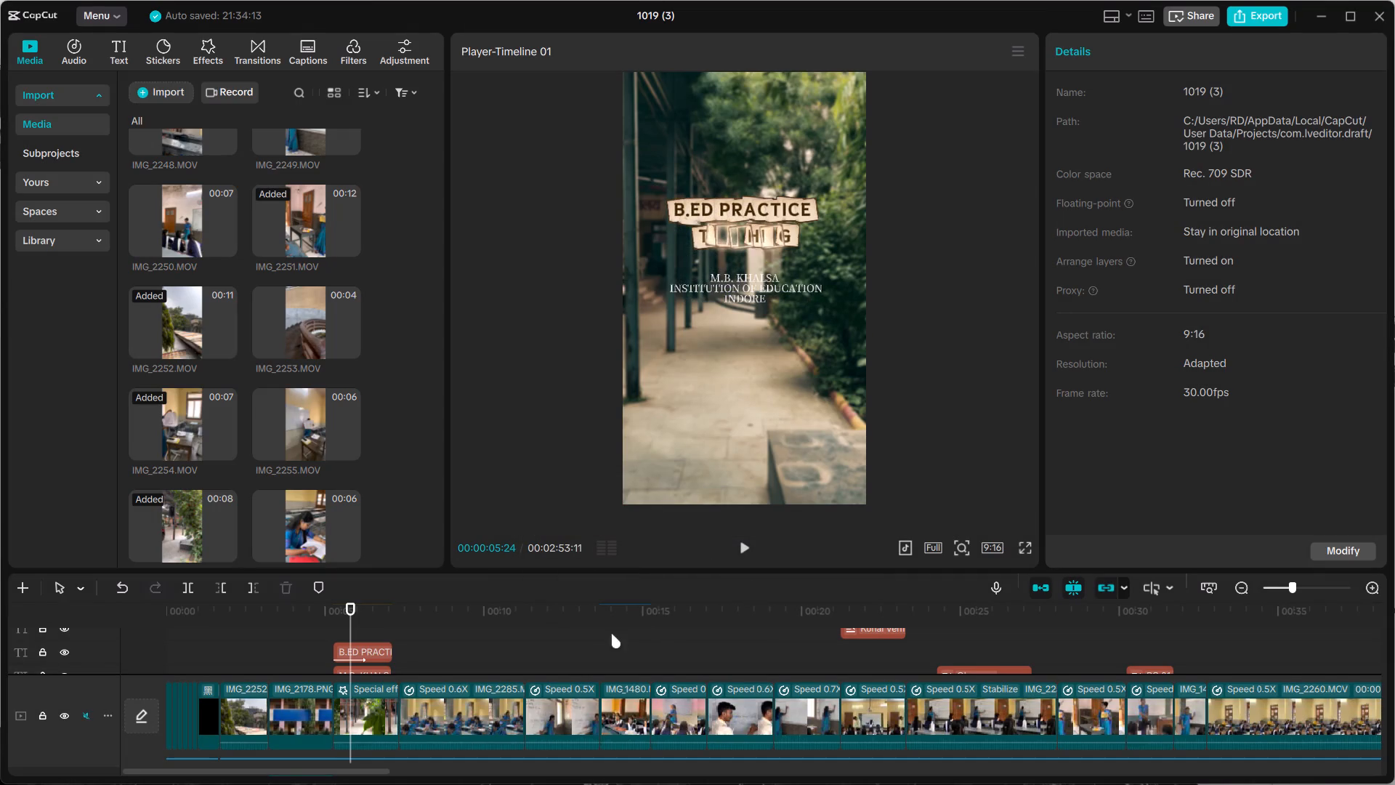
Play the title over its new courtyard background through to the start of the classroom footage.
left_click(745, 544)
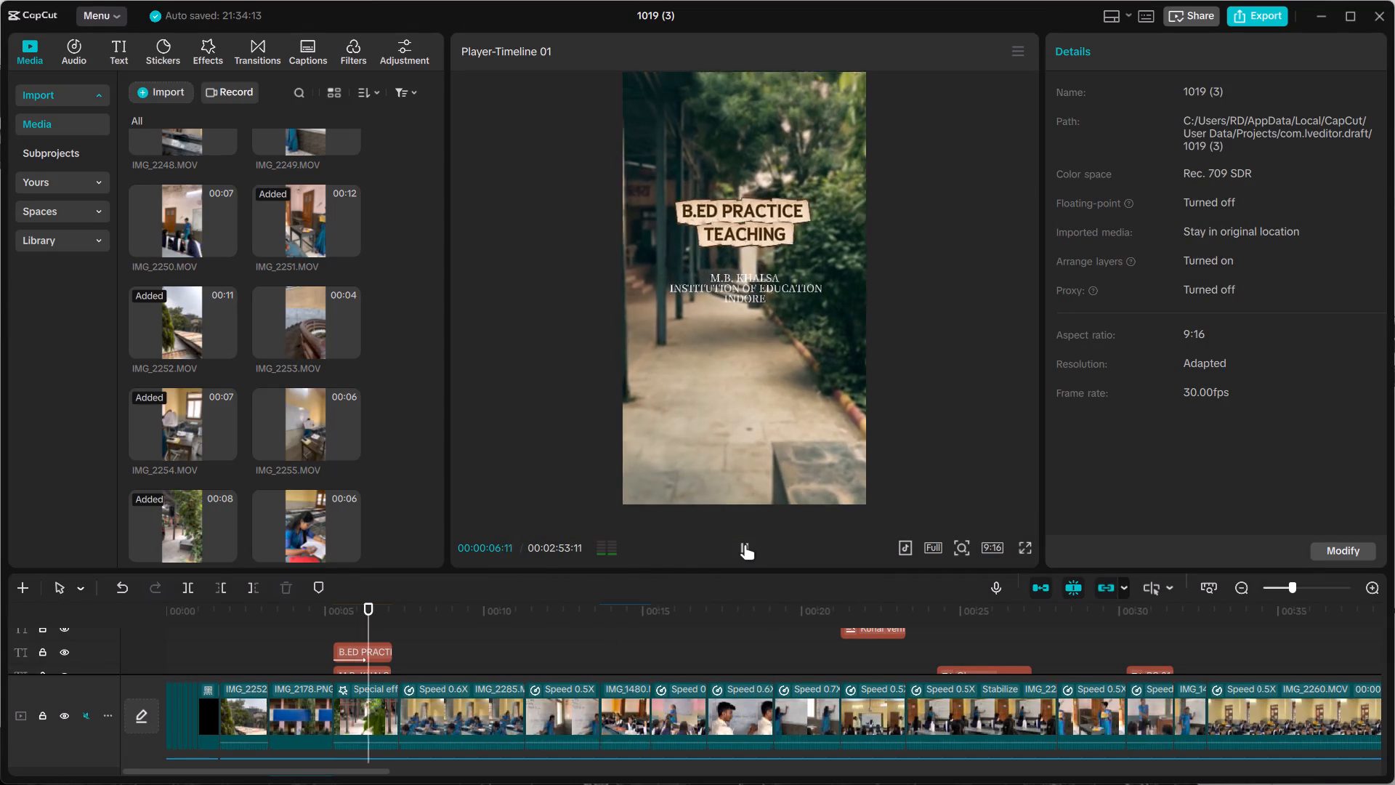
left_click(745, 544)
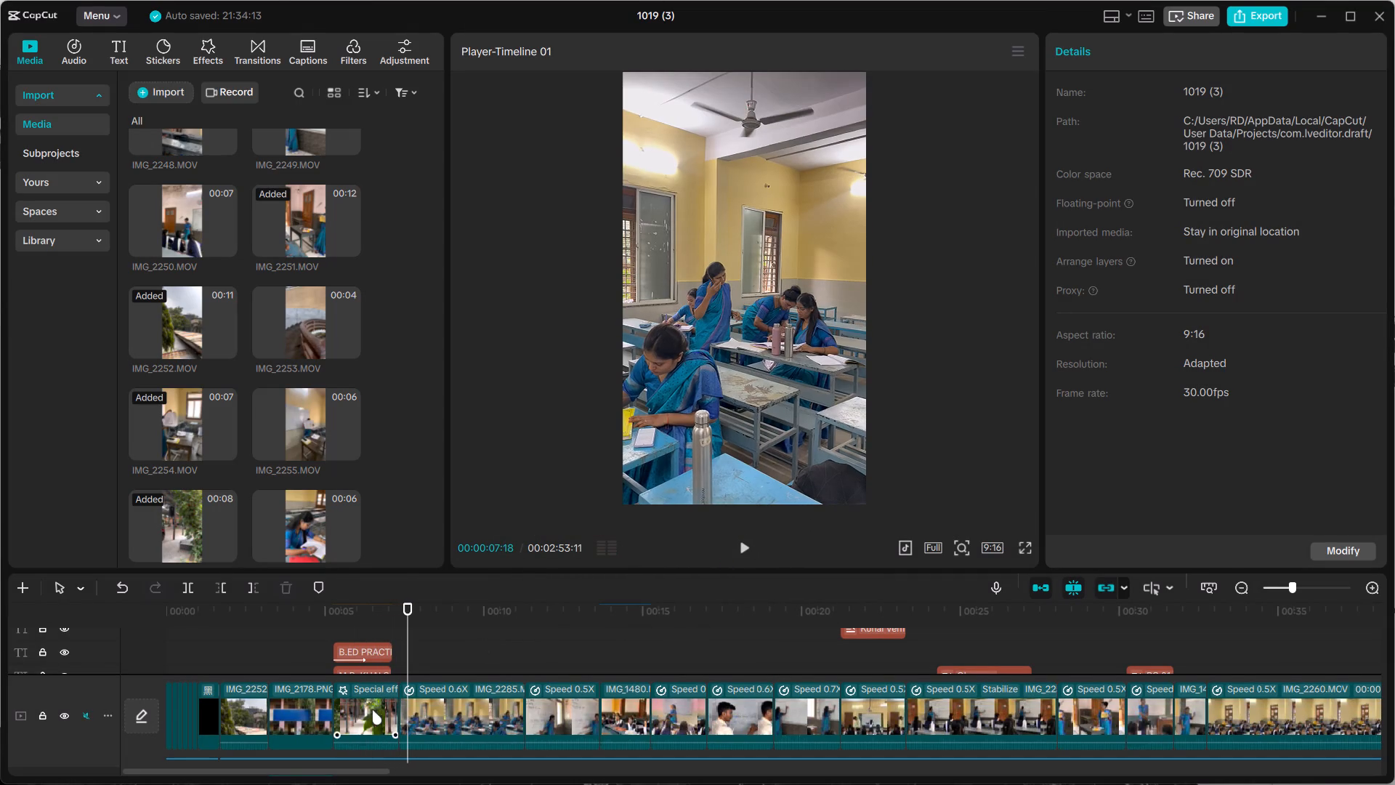
Turn on stabilization for the new courtyard clip behind the title and choose its stabilization level.
left_click(368, 712)
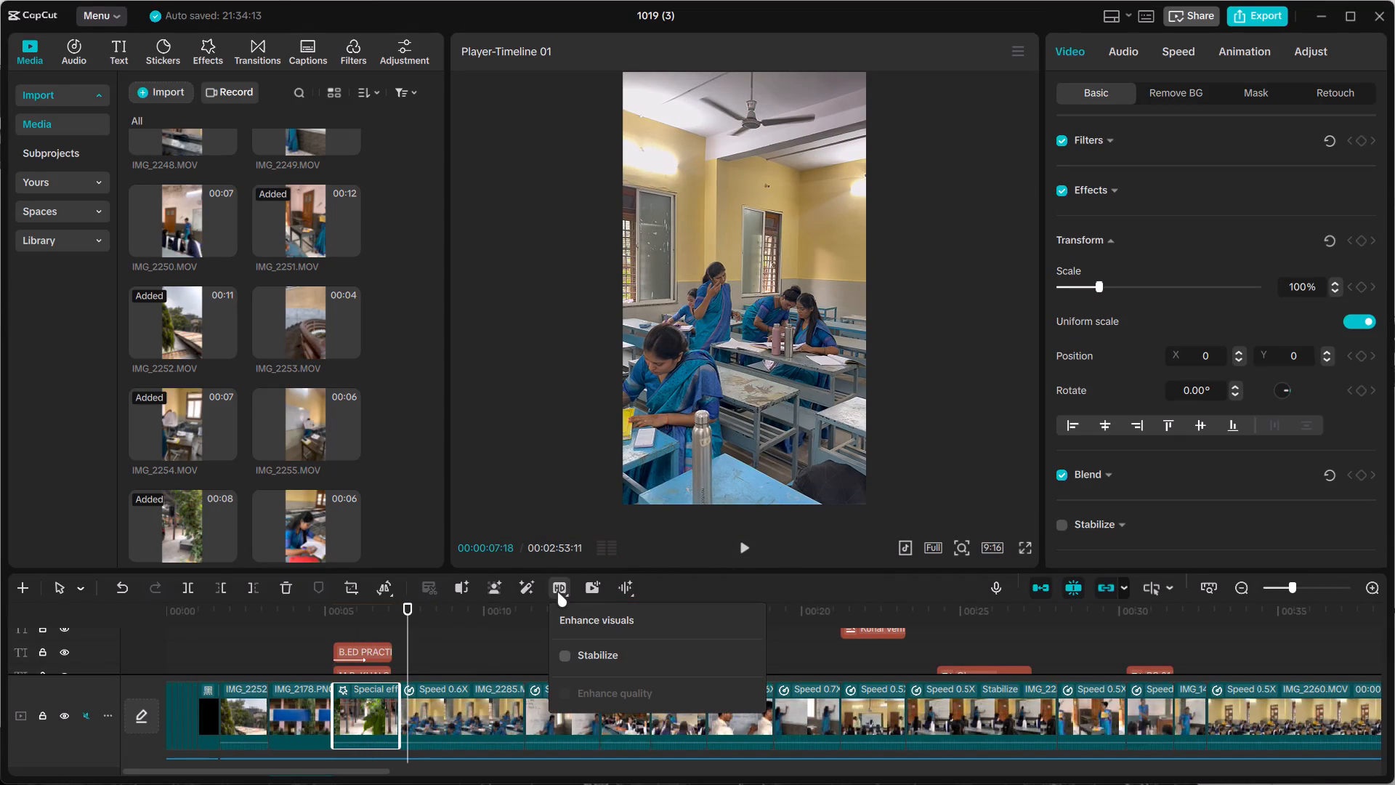
left_click(561, 652)
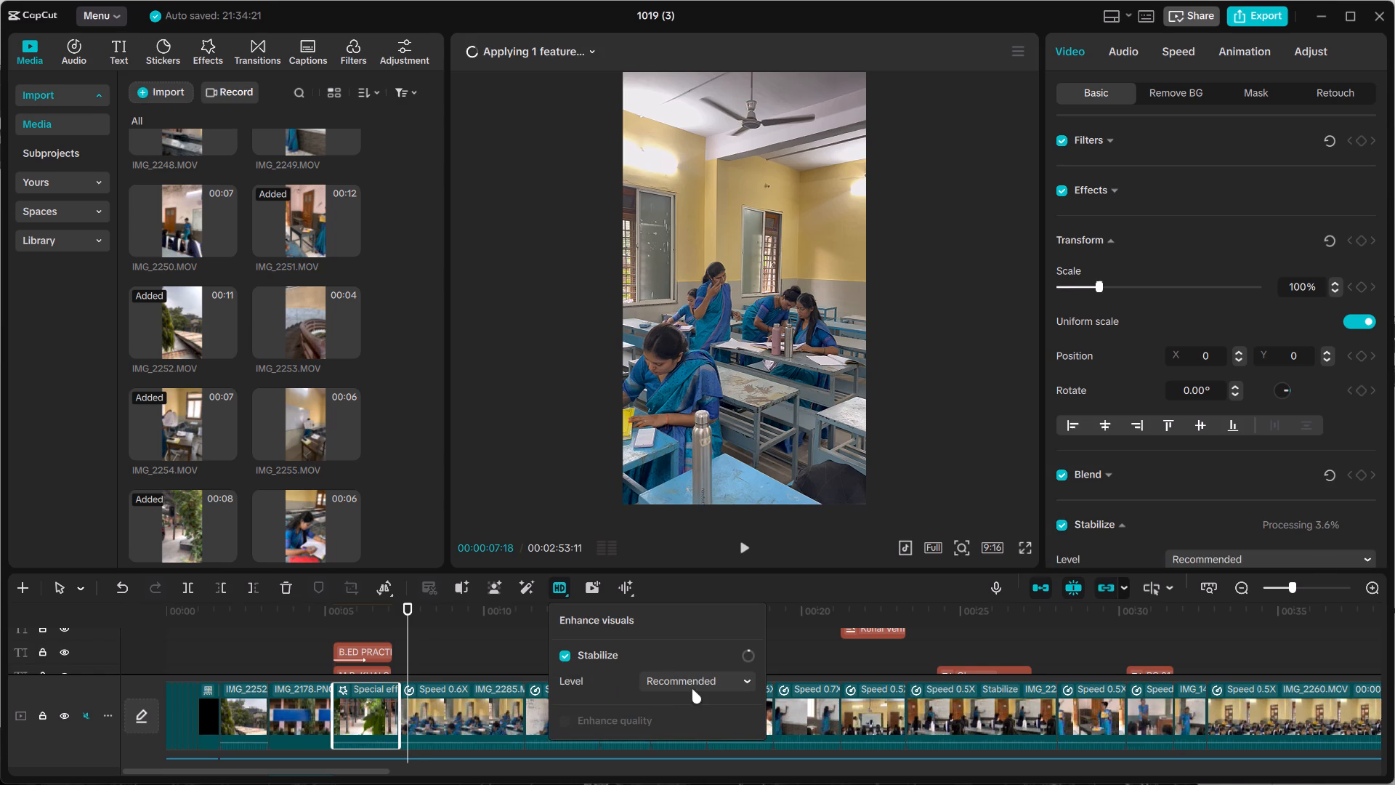
left_click(693, 685)
left_click(708, 659)
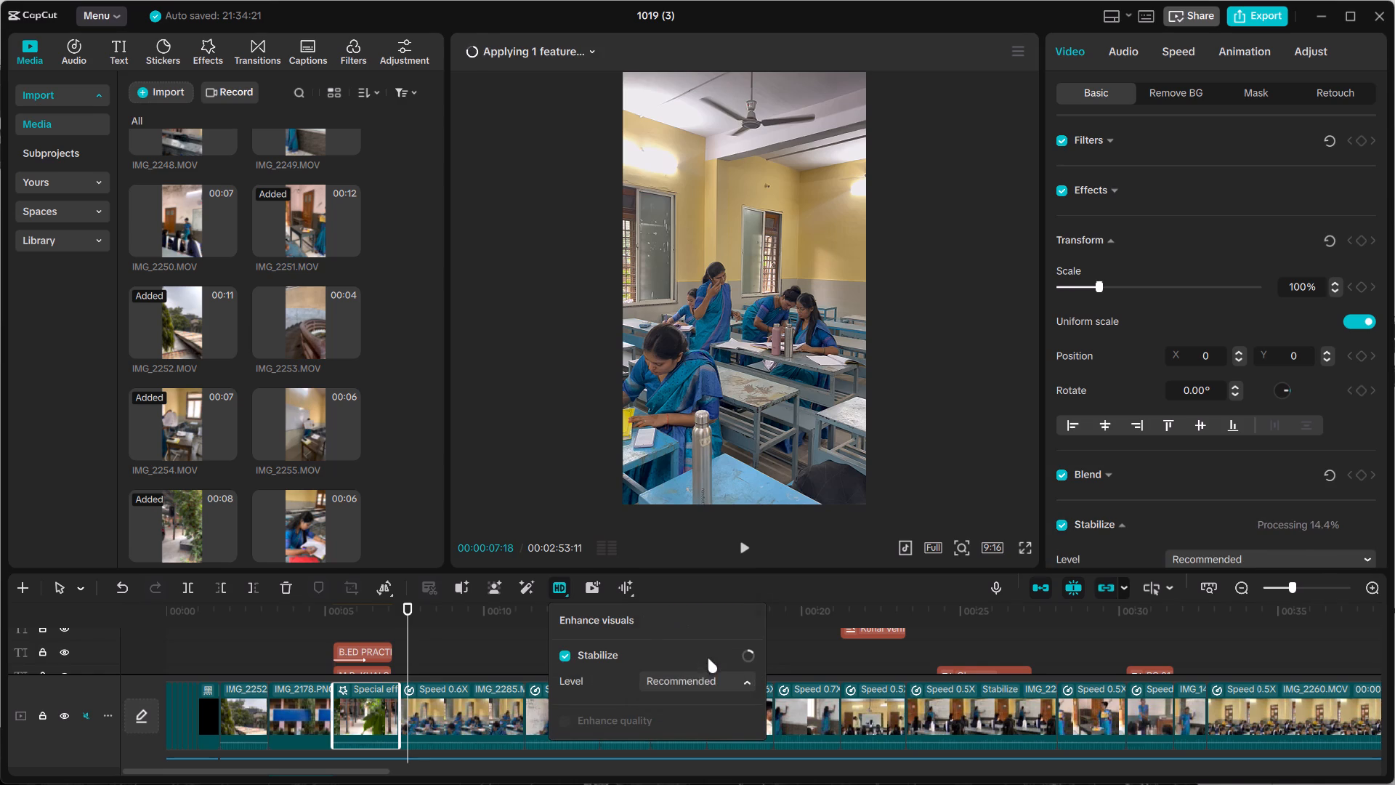
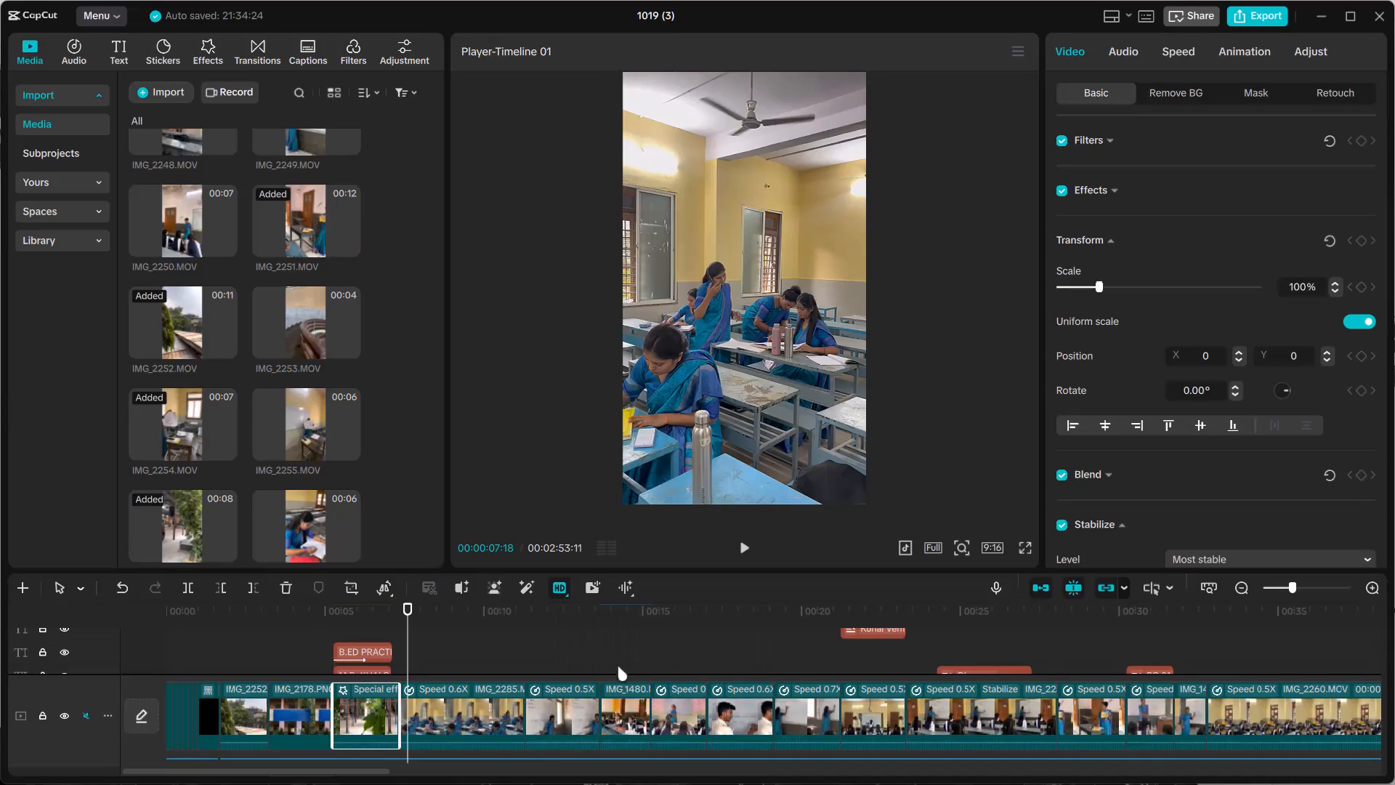
Play the title section over the stabilized courtyard clip up to the classroom footage, and replay it to check the steadiness.
left_click(318, 648)
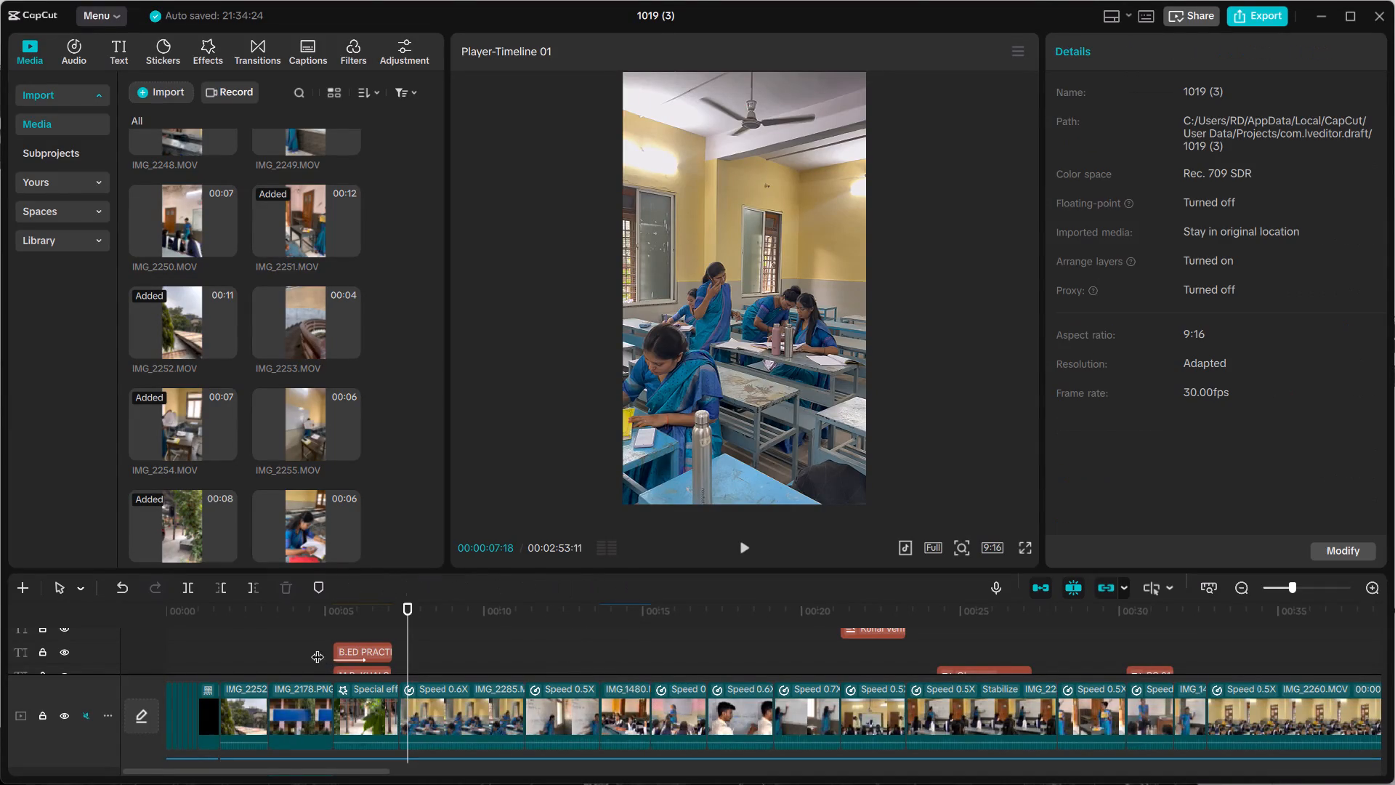
left_click(743, 549)
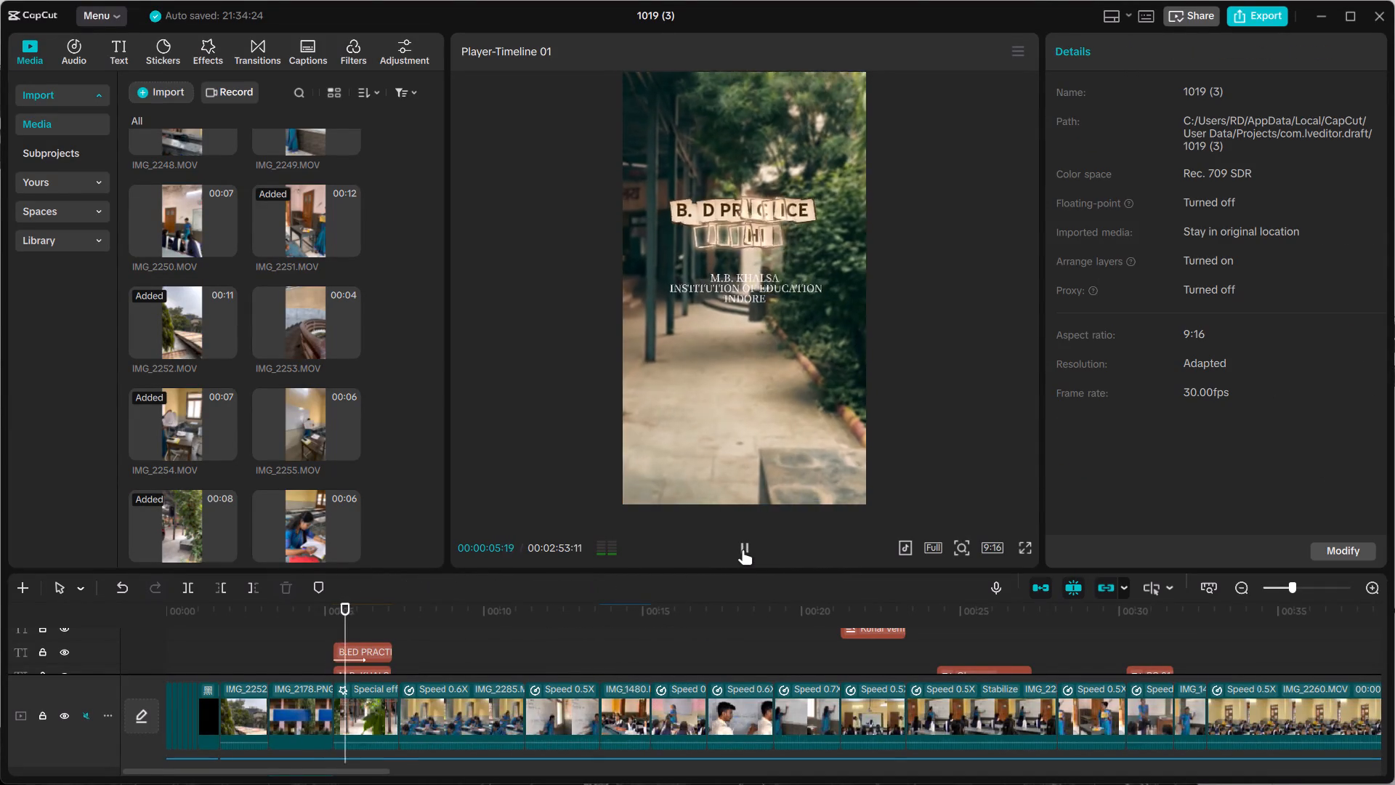
left_click(743, 549)
left_click(743, 549)
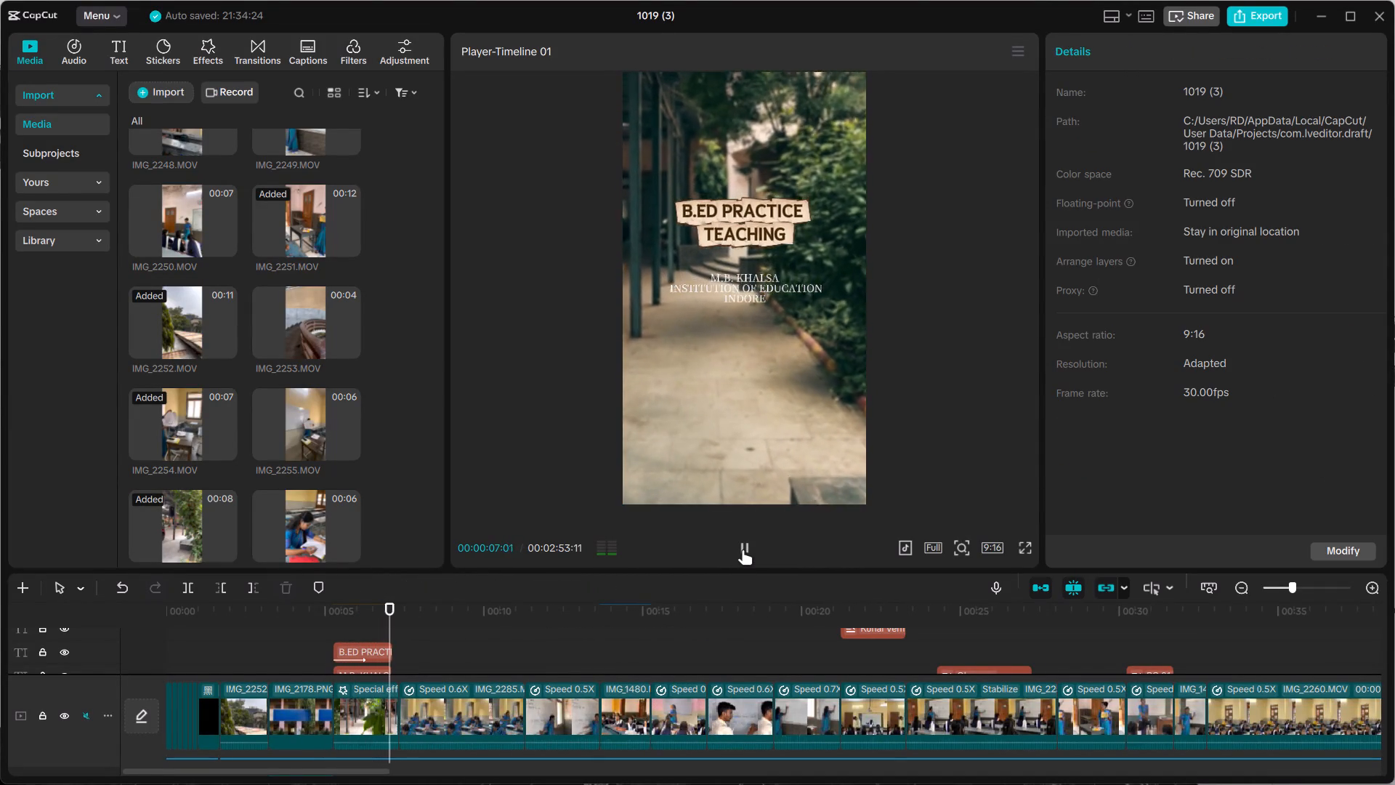
left_click(743, 549)
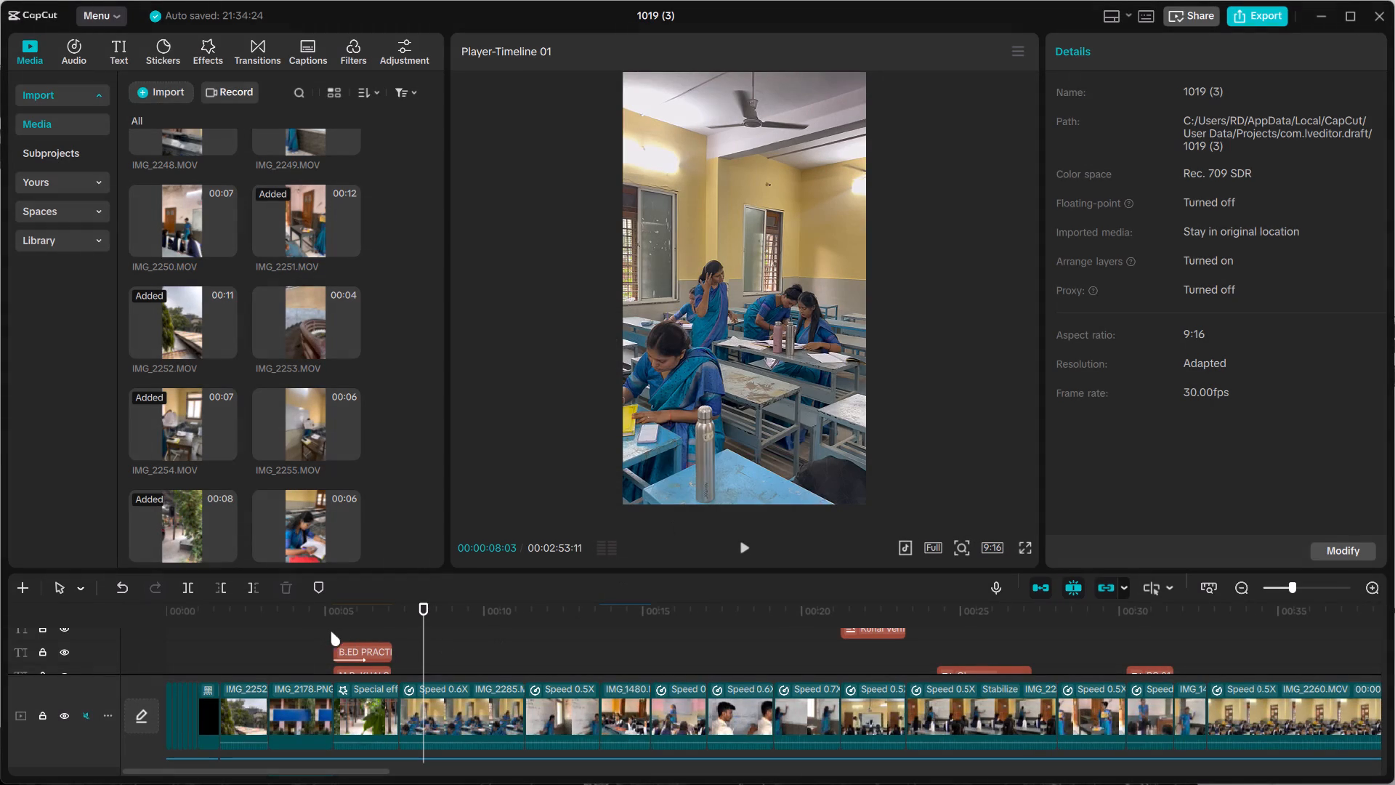
left_click(331, 631)
left_click(746, 539)
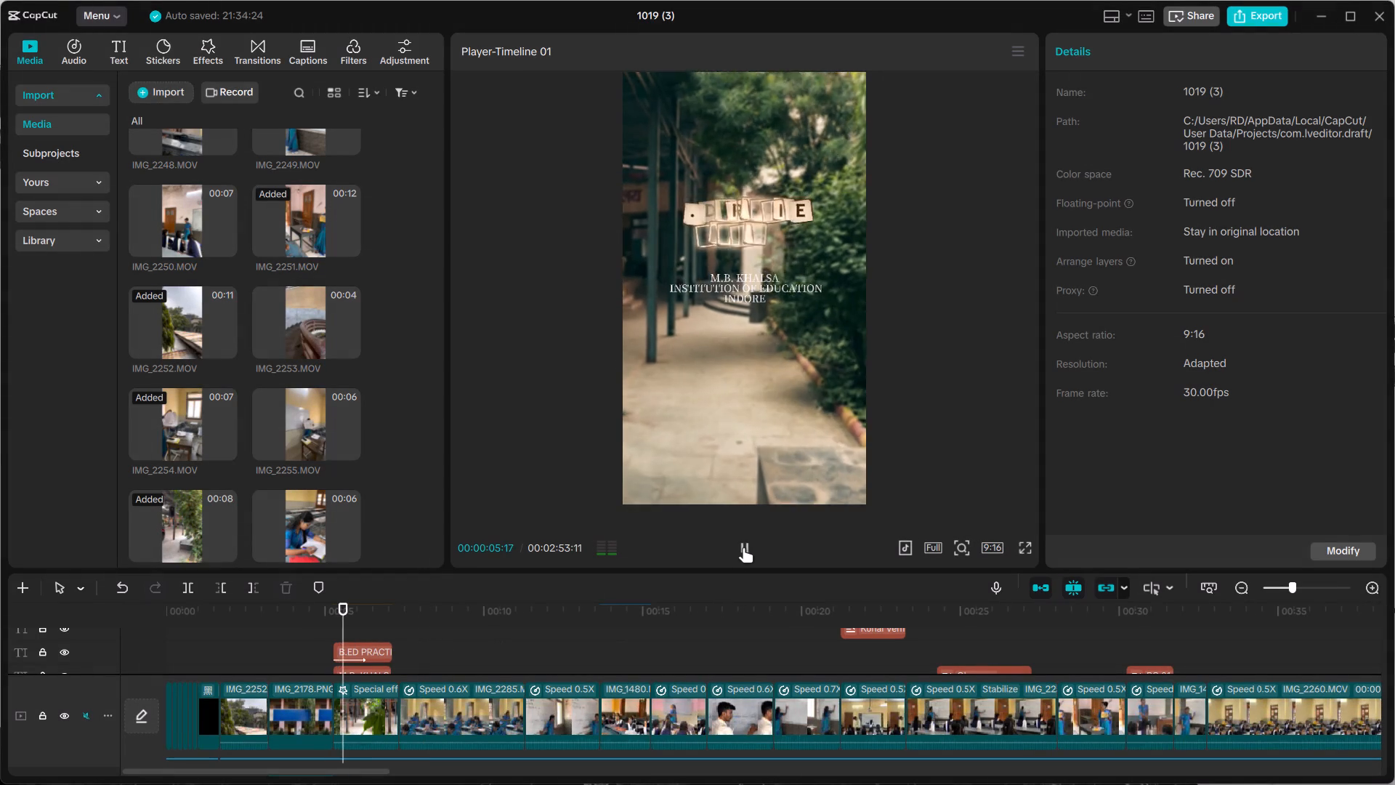
left_click(744, 551)
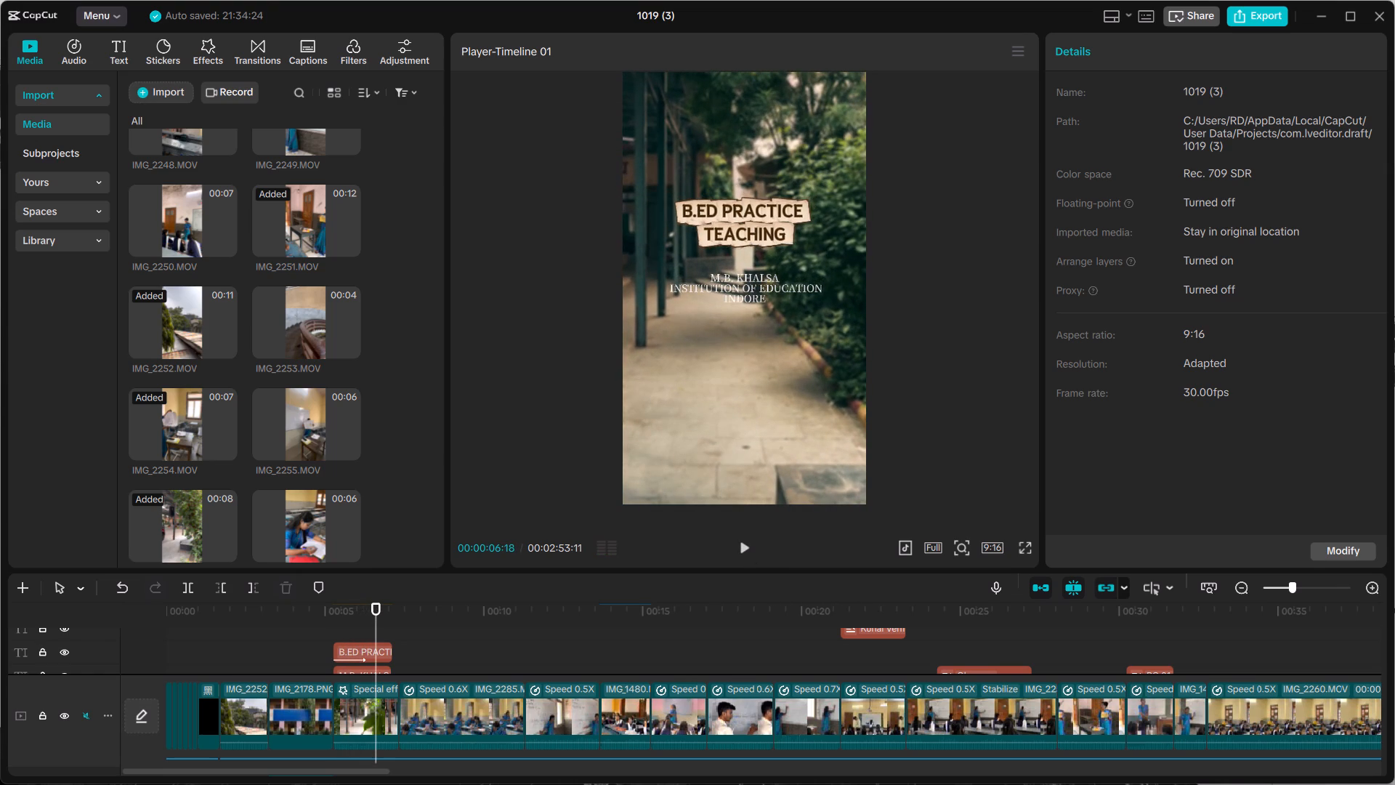
Replace the clip behind the title with a different section of the same 8-second courtyard video, keeping the original video effect.
left_click(375, 711)
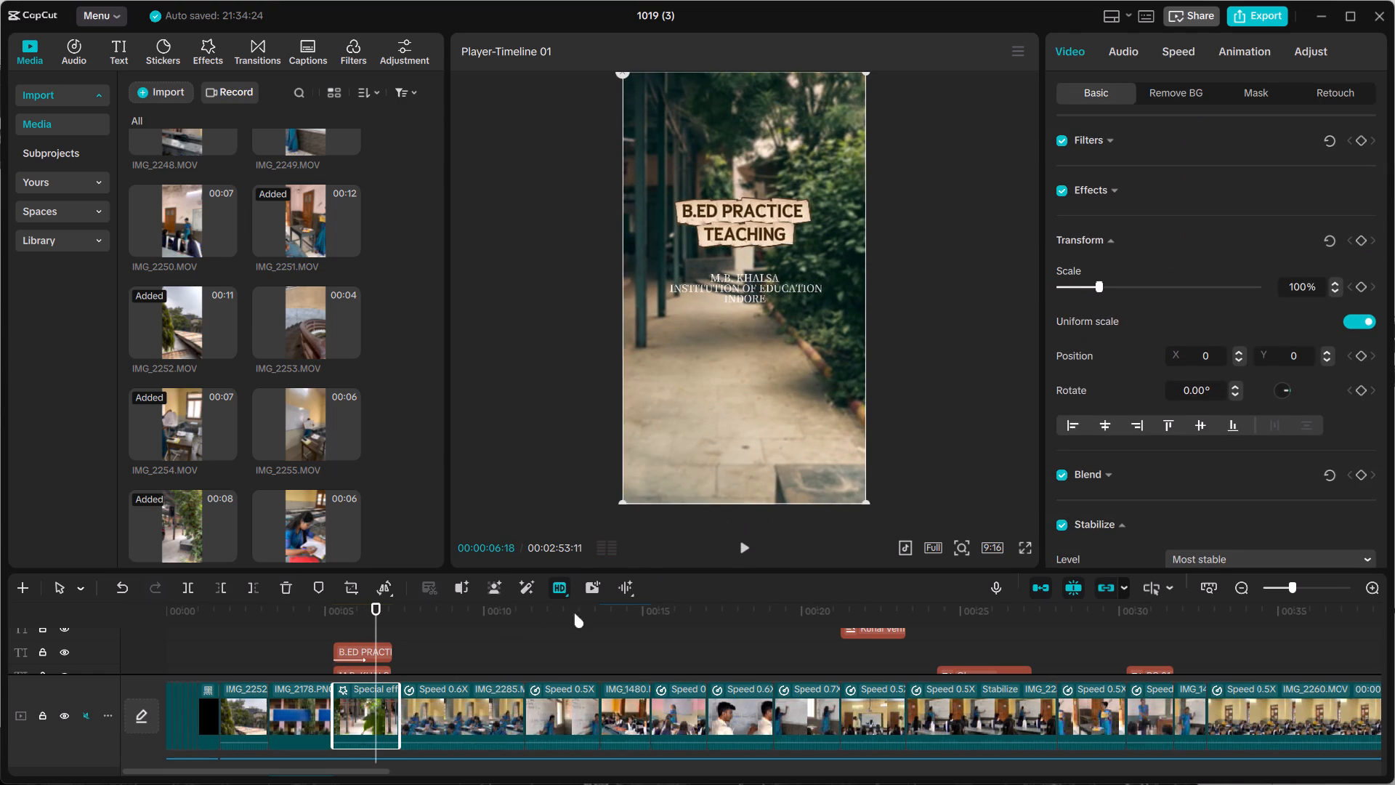
left_click_drag(193, 524, 358, 725)
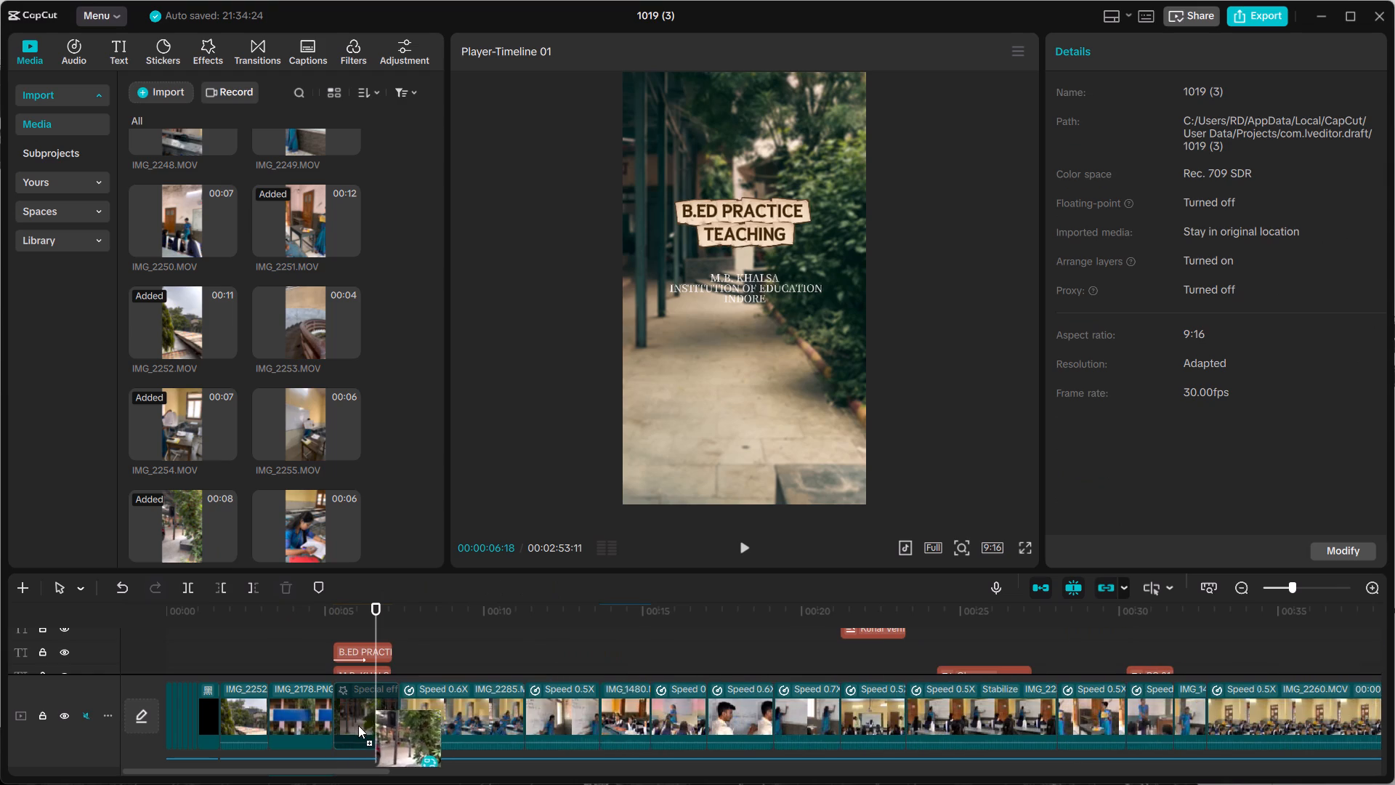
left_click_drag(358, 725, 351, 721)
left_click_drag(690, 519, 785, 540)
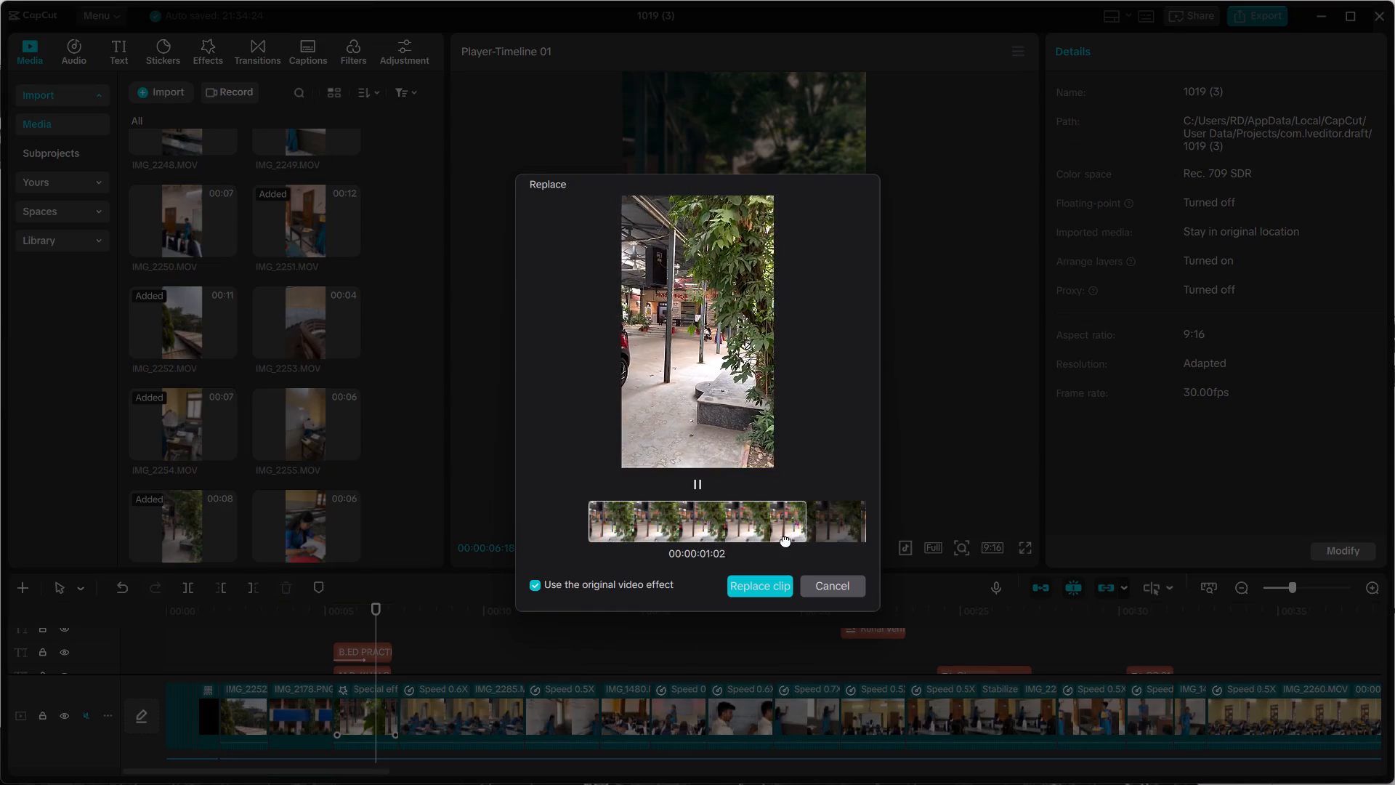
left_click_drag(785, 540, 817, 546)
left_click_drag(743, 530, 116, 536)
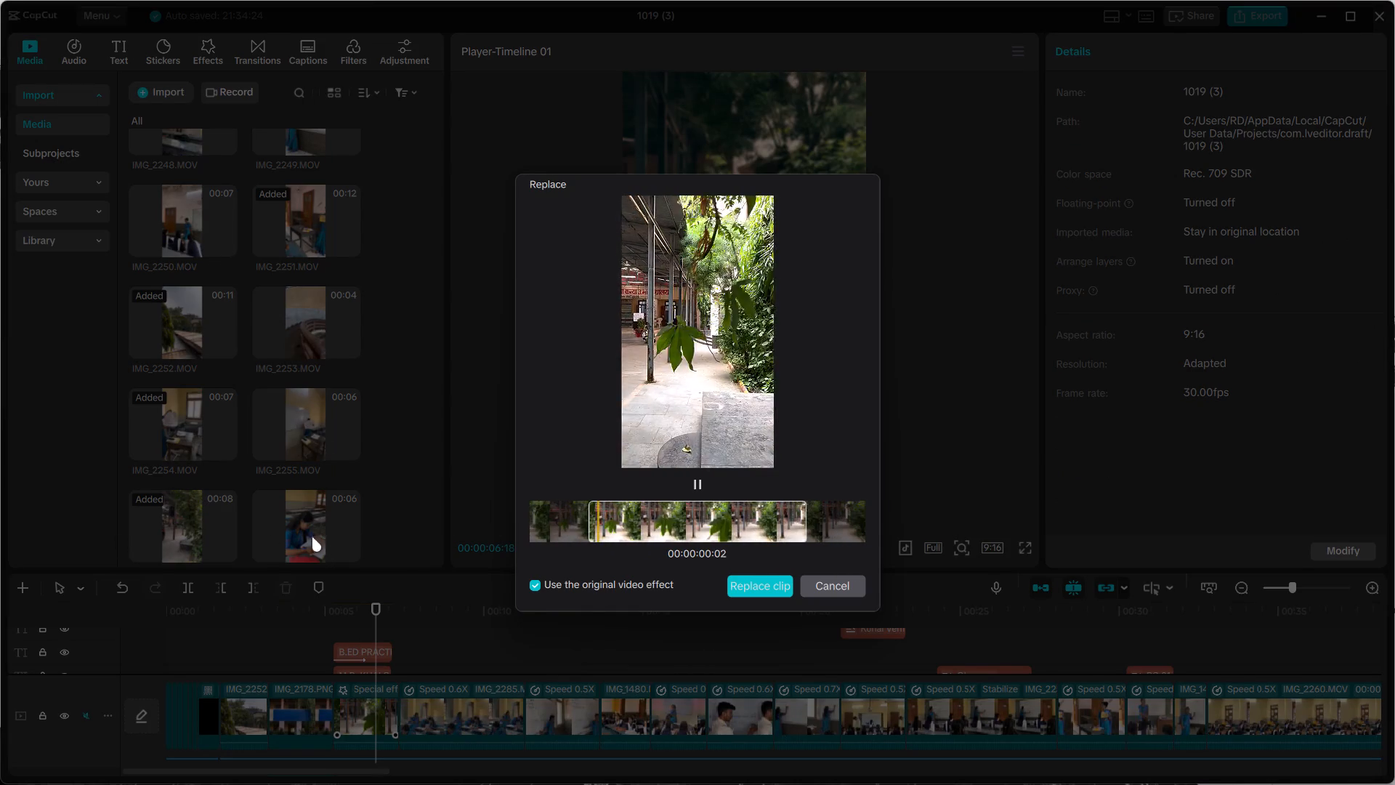
left_click_drag(739, 525, 588, 526)
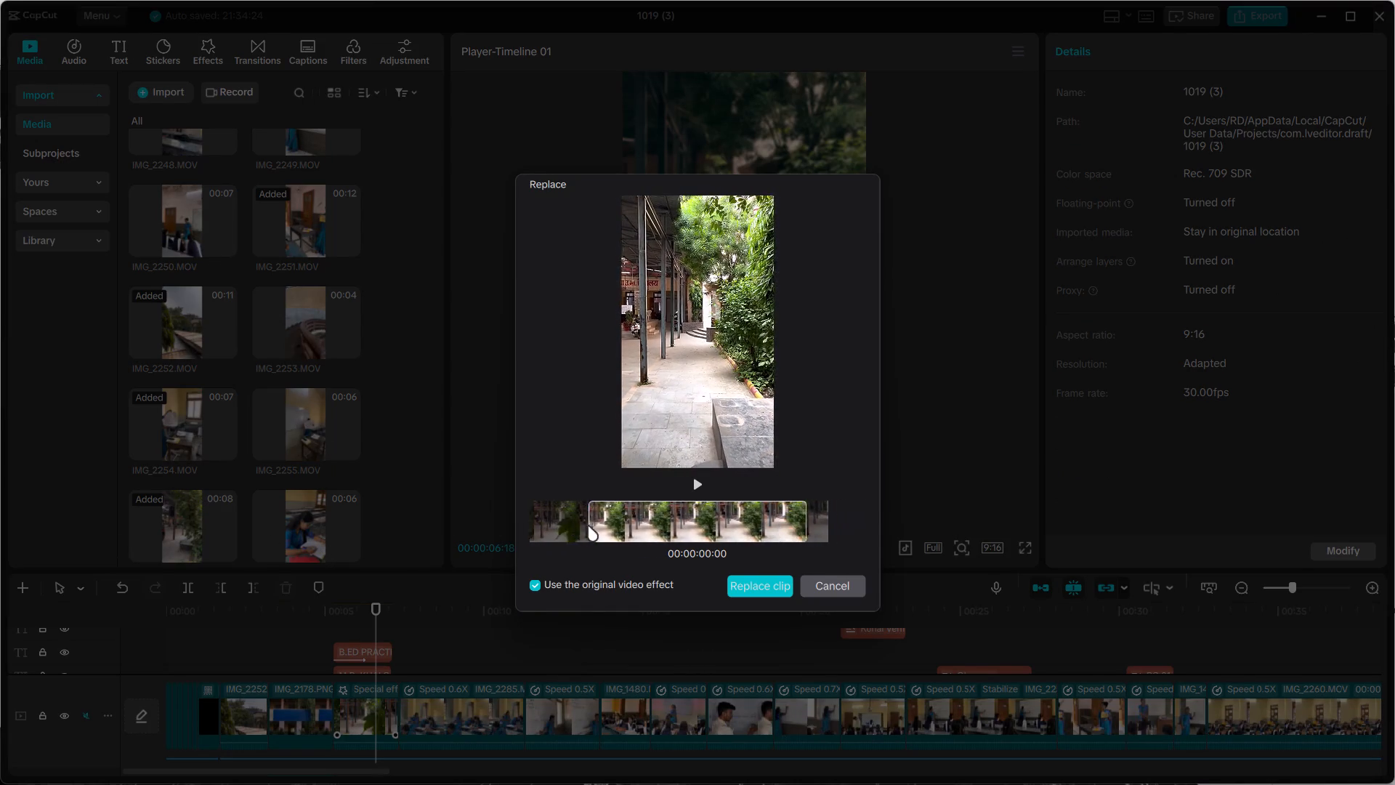
left_click_drag(588, 526, 755, 542)
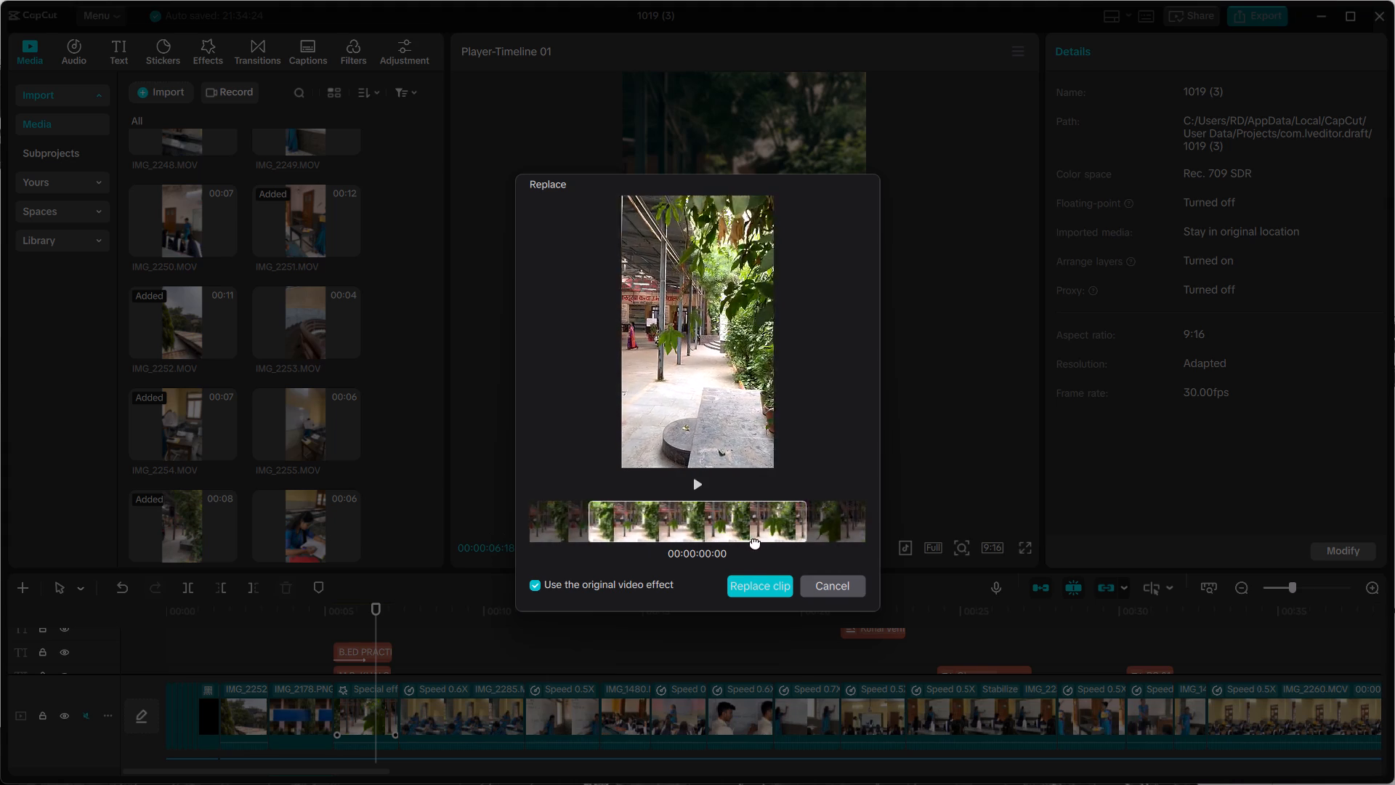
left_click_drag(755, 542, 671, 536)
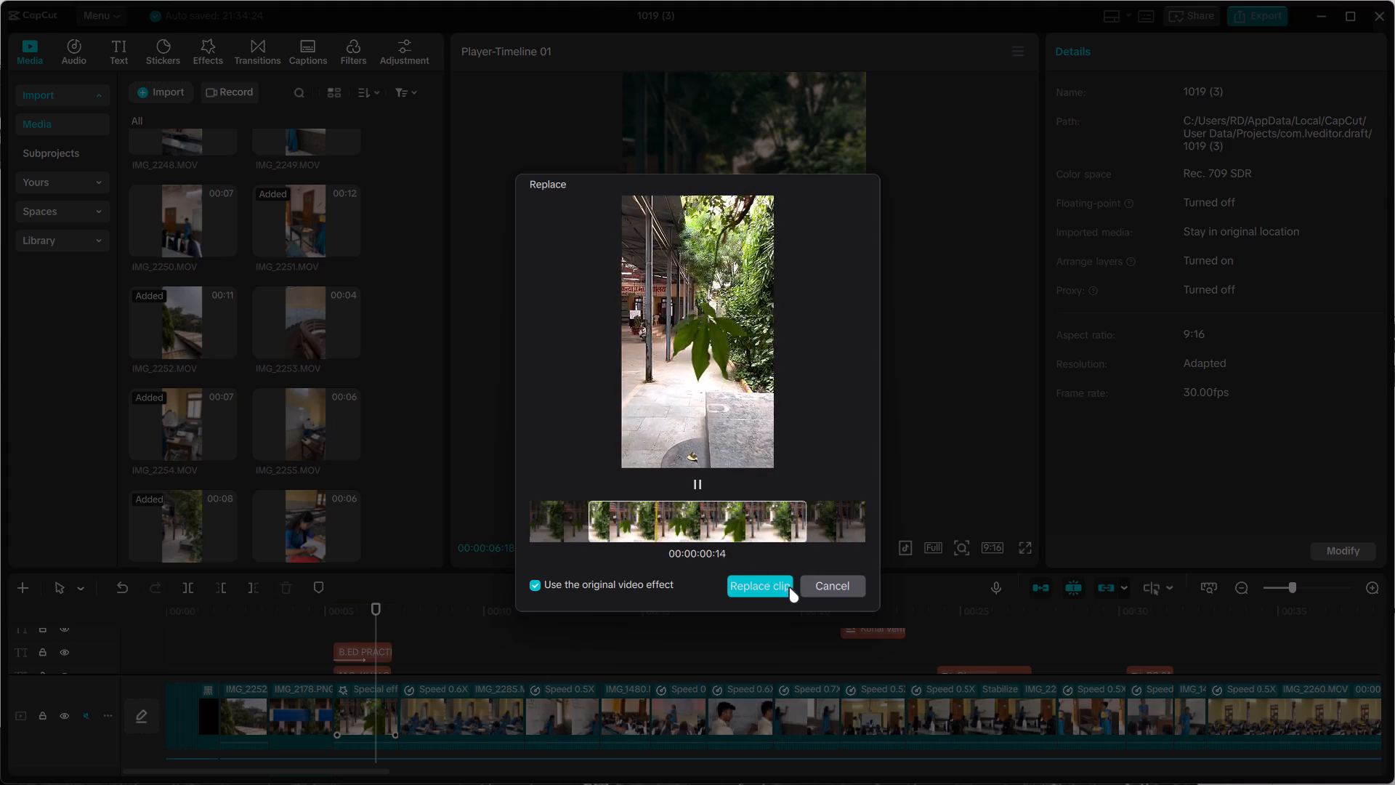
left_click(765, 584)
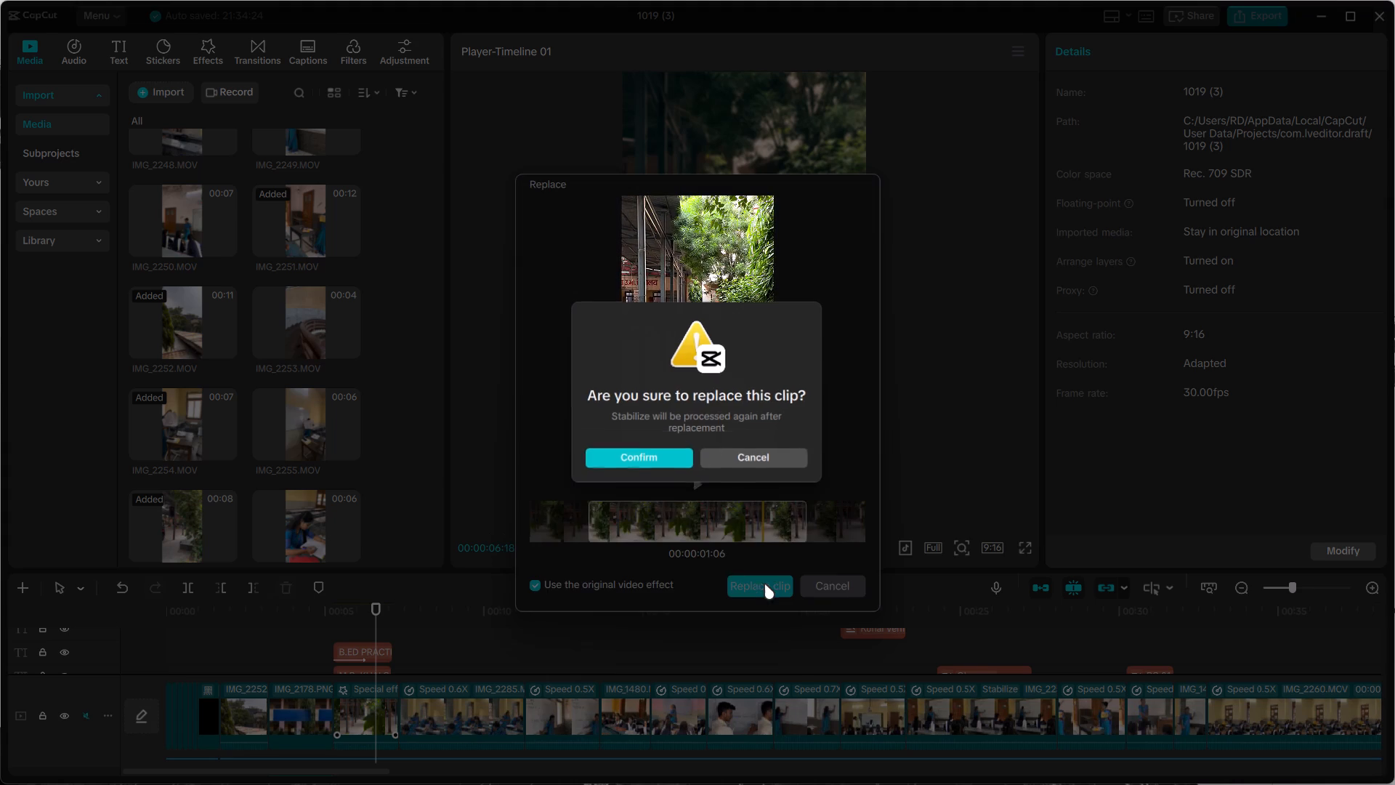
left_click(650, 461)
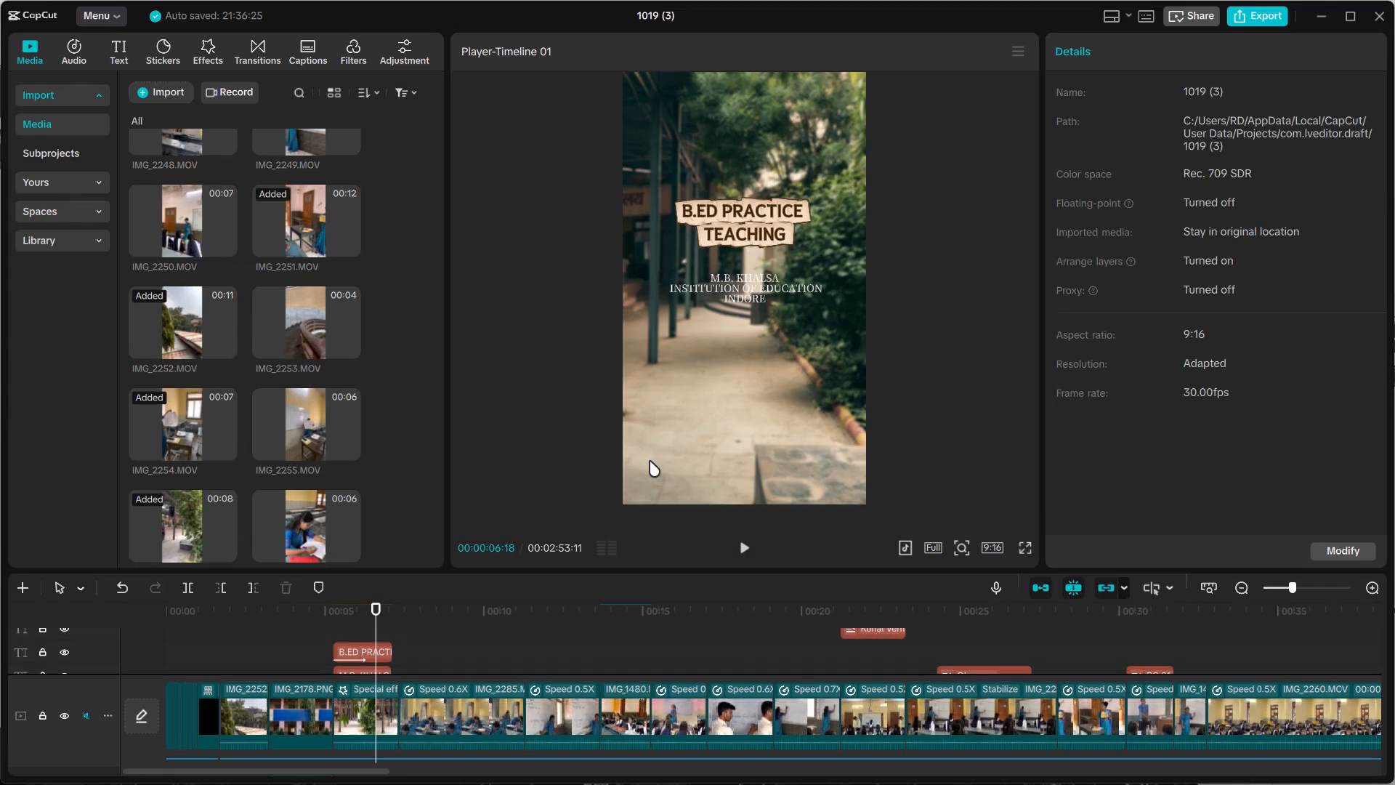
Play the title section from just before the title over the replaced courtyard clip.
left_click(739, 551)
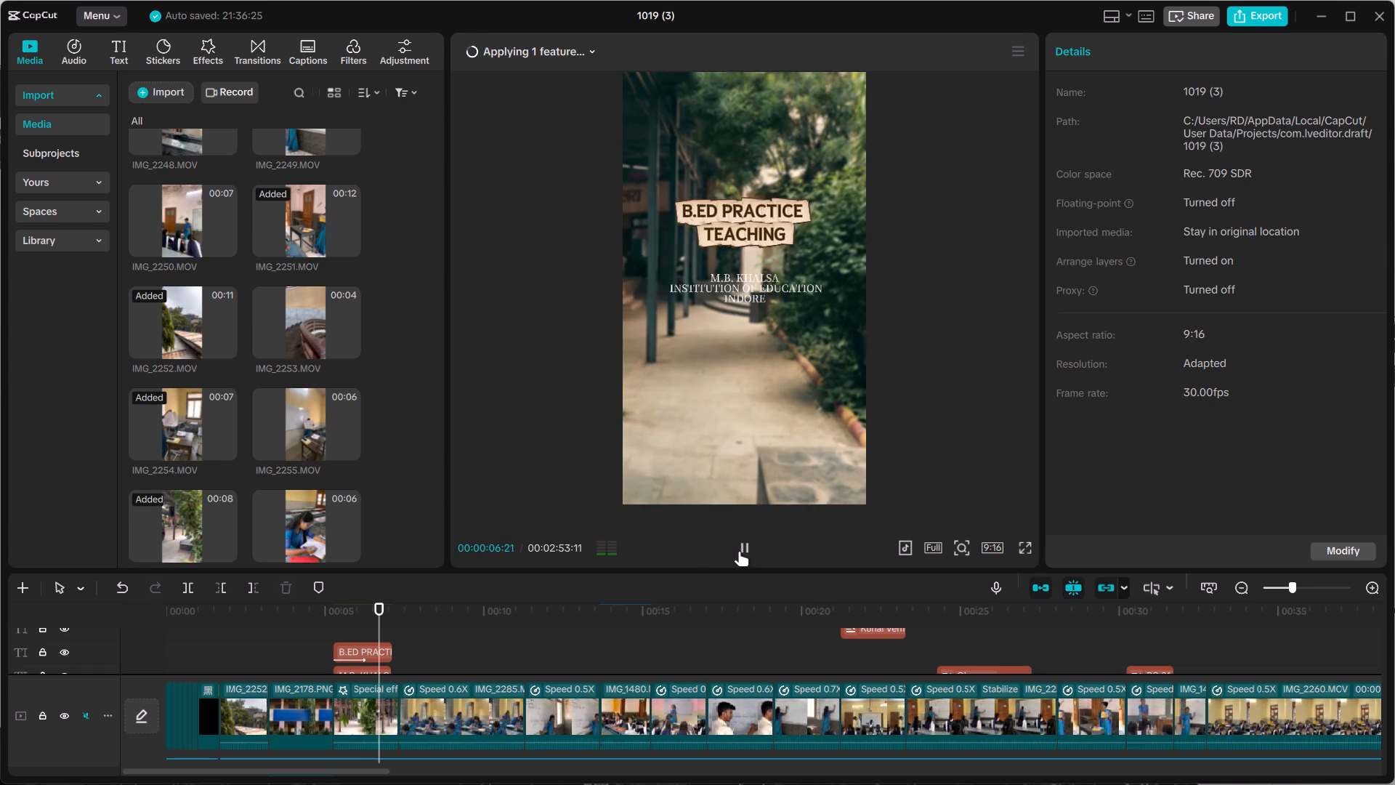
left_click(739, 551)
left_click(323, 647)
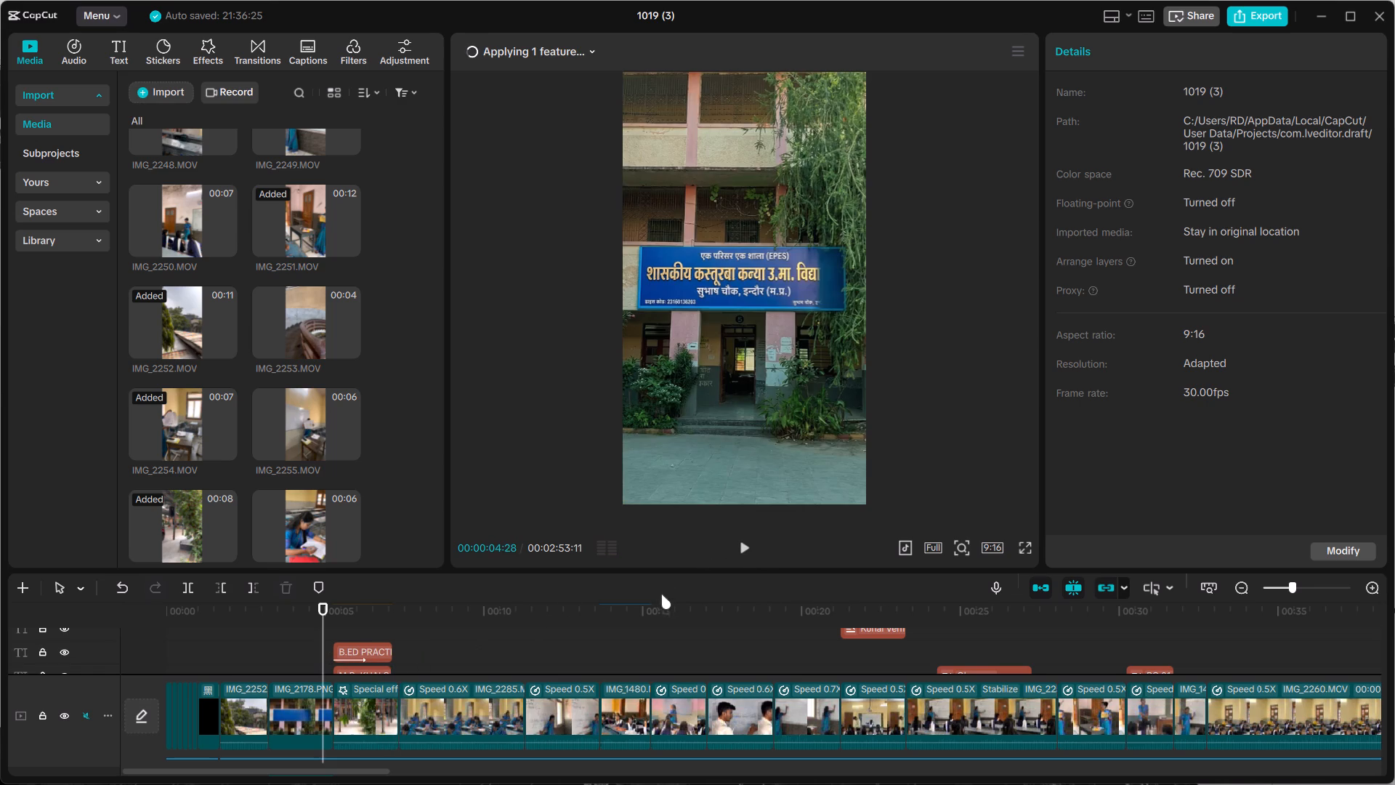
left_click(739, 545)
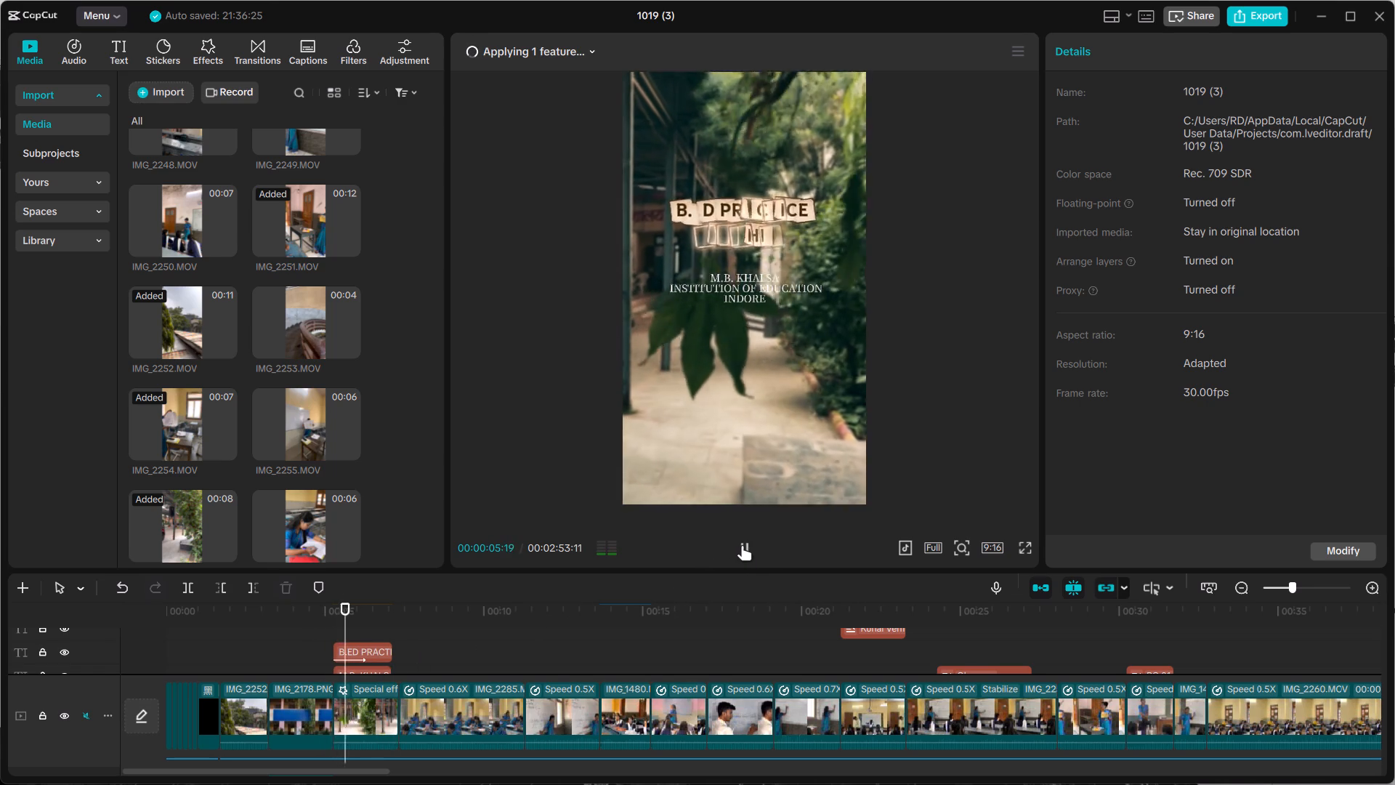
left_click(742, 545)
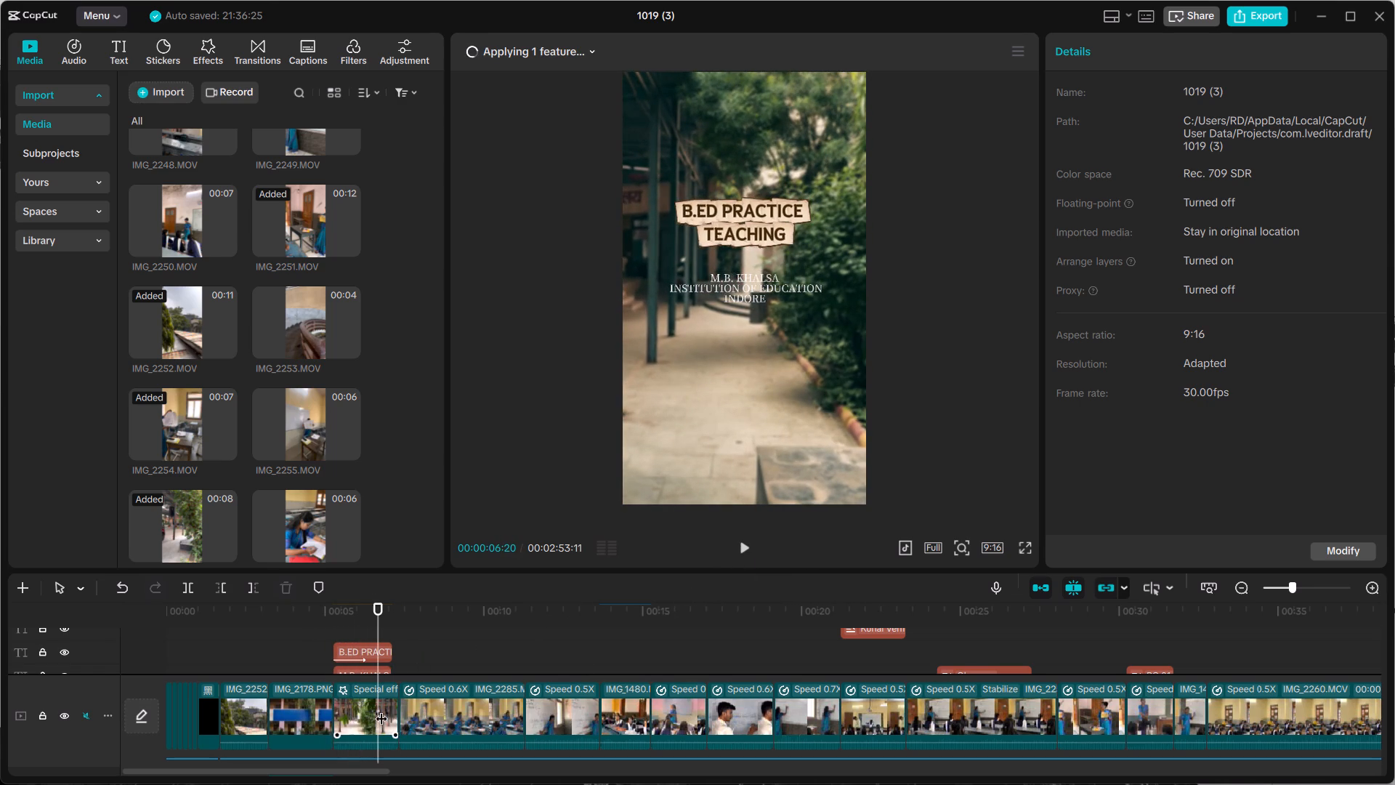
Slow the courtyard clip behind the title to a speed of 0.38x.
left_click(381, 710)
left_click(383, 707)
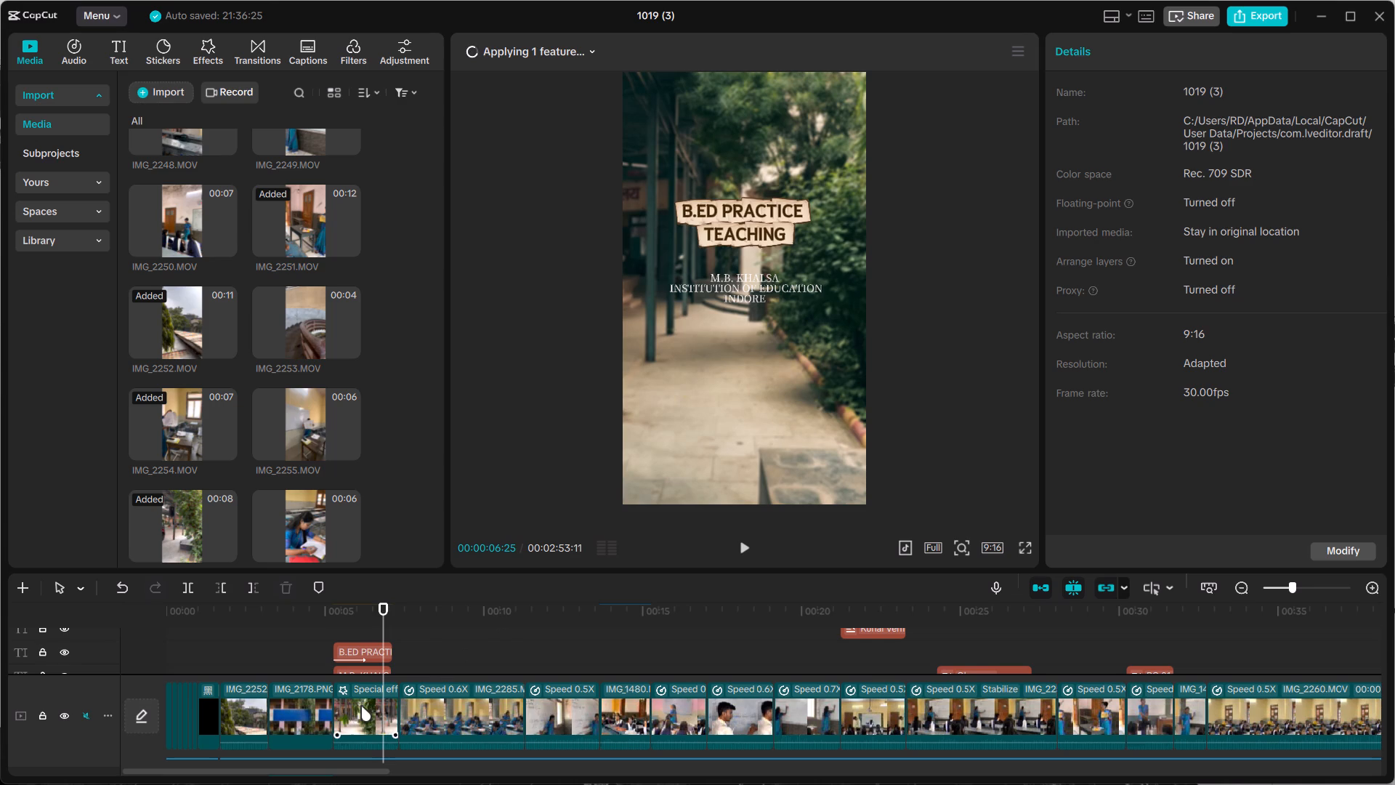
left_click(359, 705)
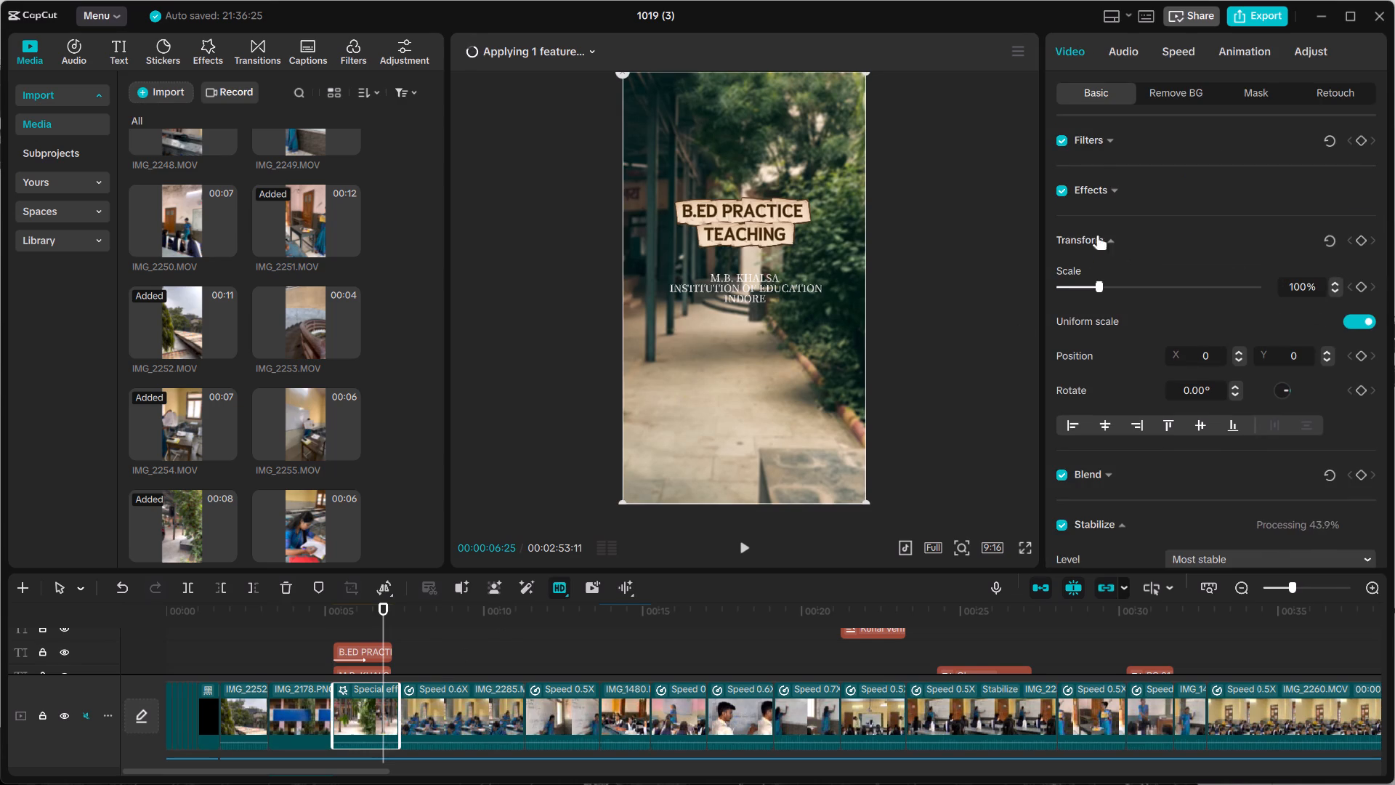
left_click(1179, 45)
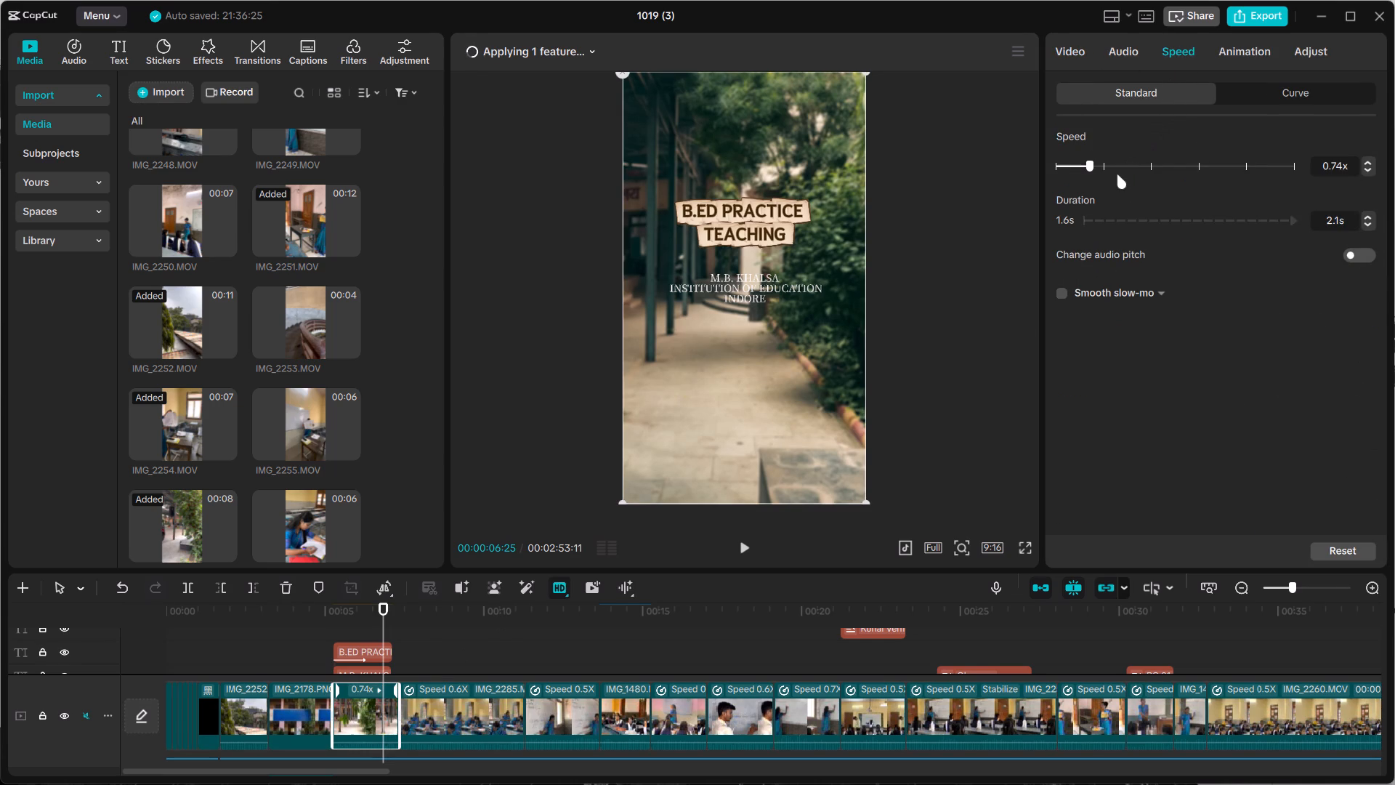
left_click(1075, 165)
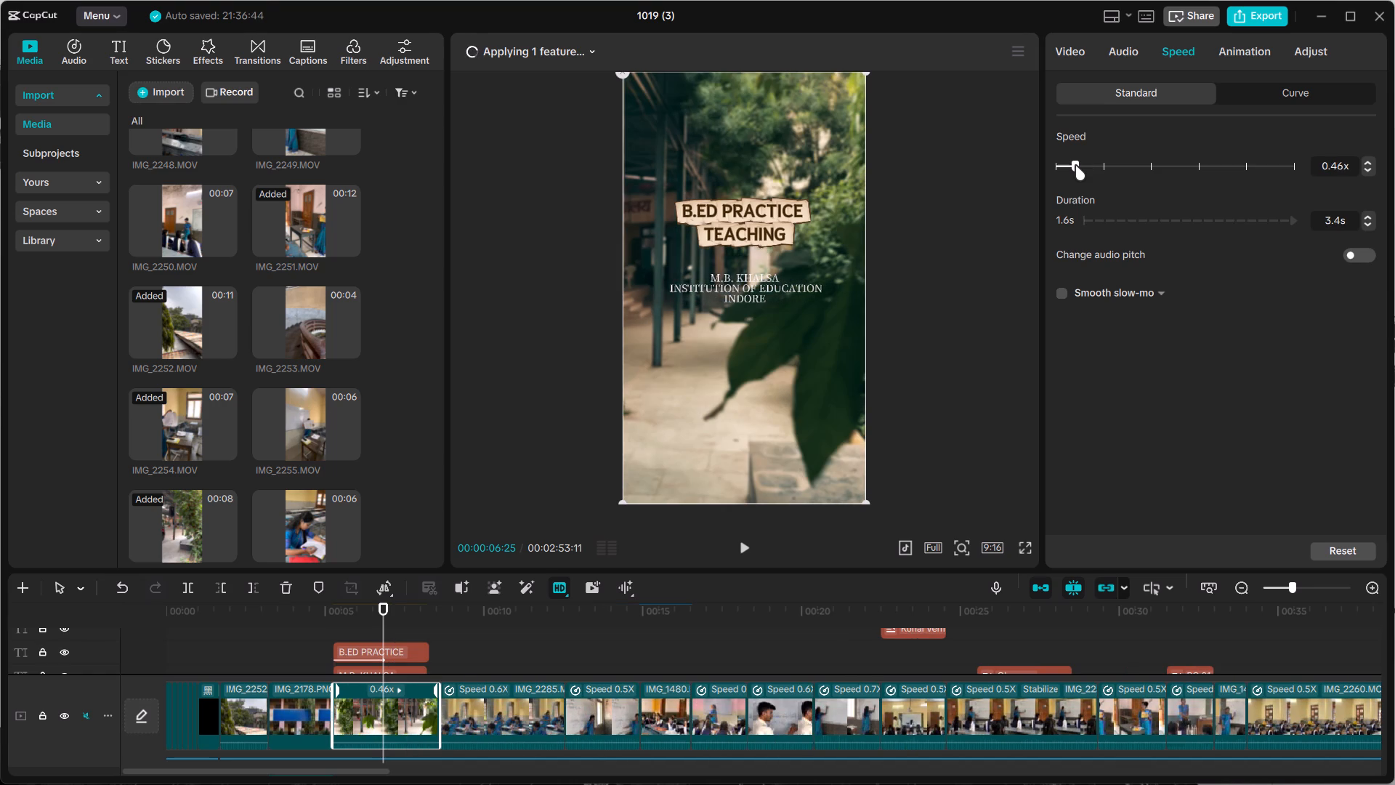
left_click(1071, 165)
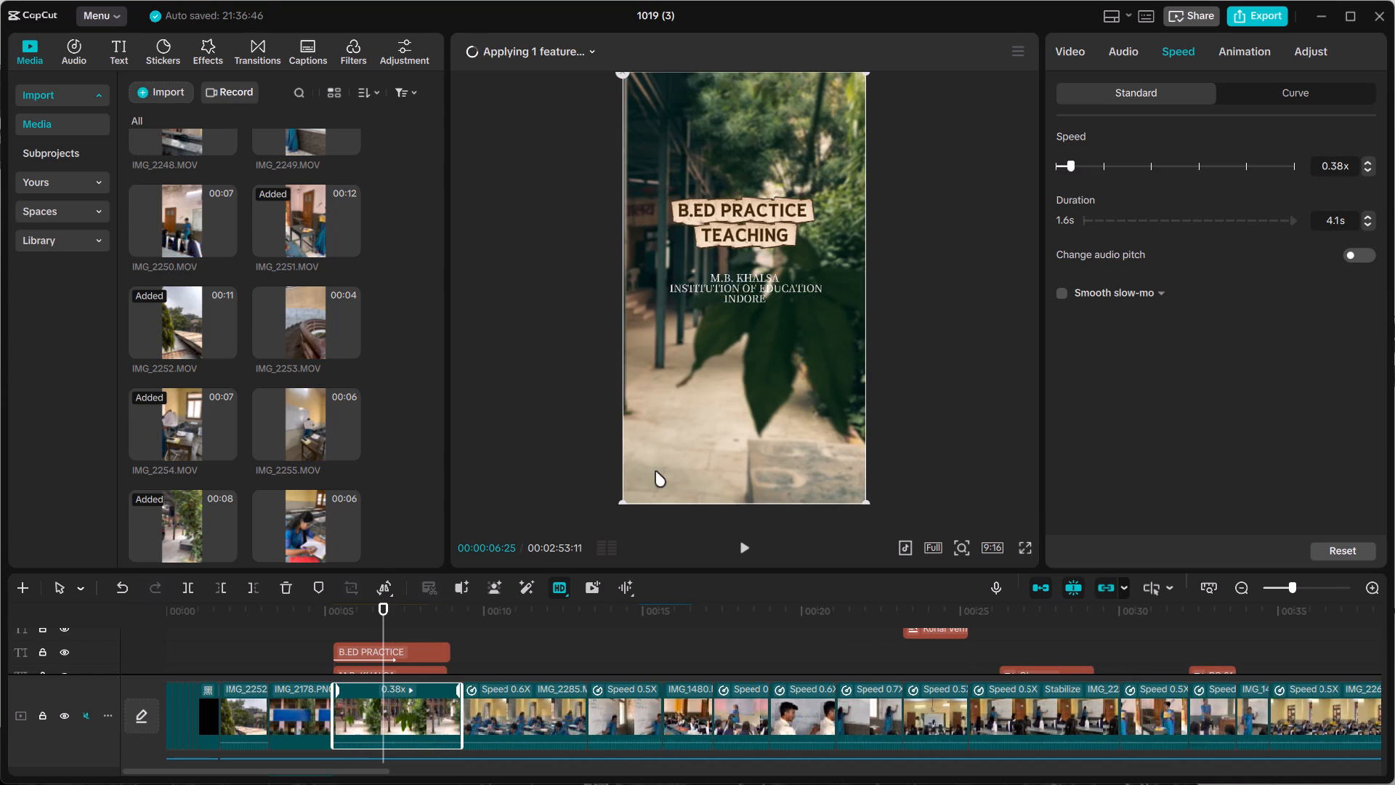
Trim the start of the slowed courtyard clip behind the title, shortening the clip to about 2.4 s.
left_click(143, 625)
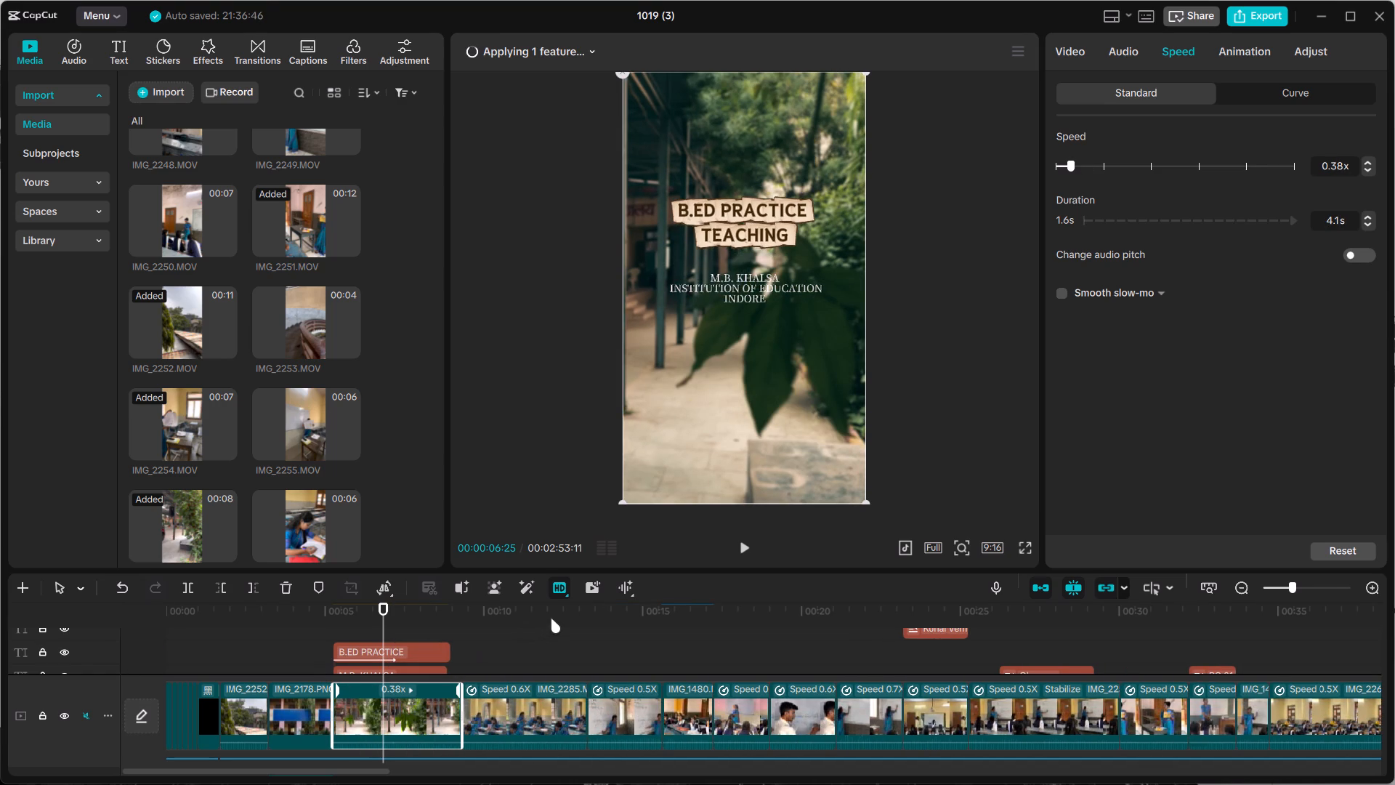
left_click(551, 614)
left_click(397, 706)
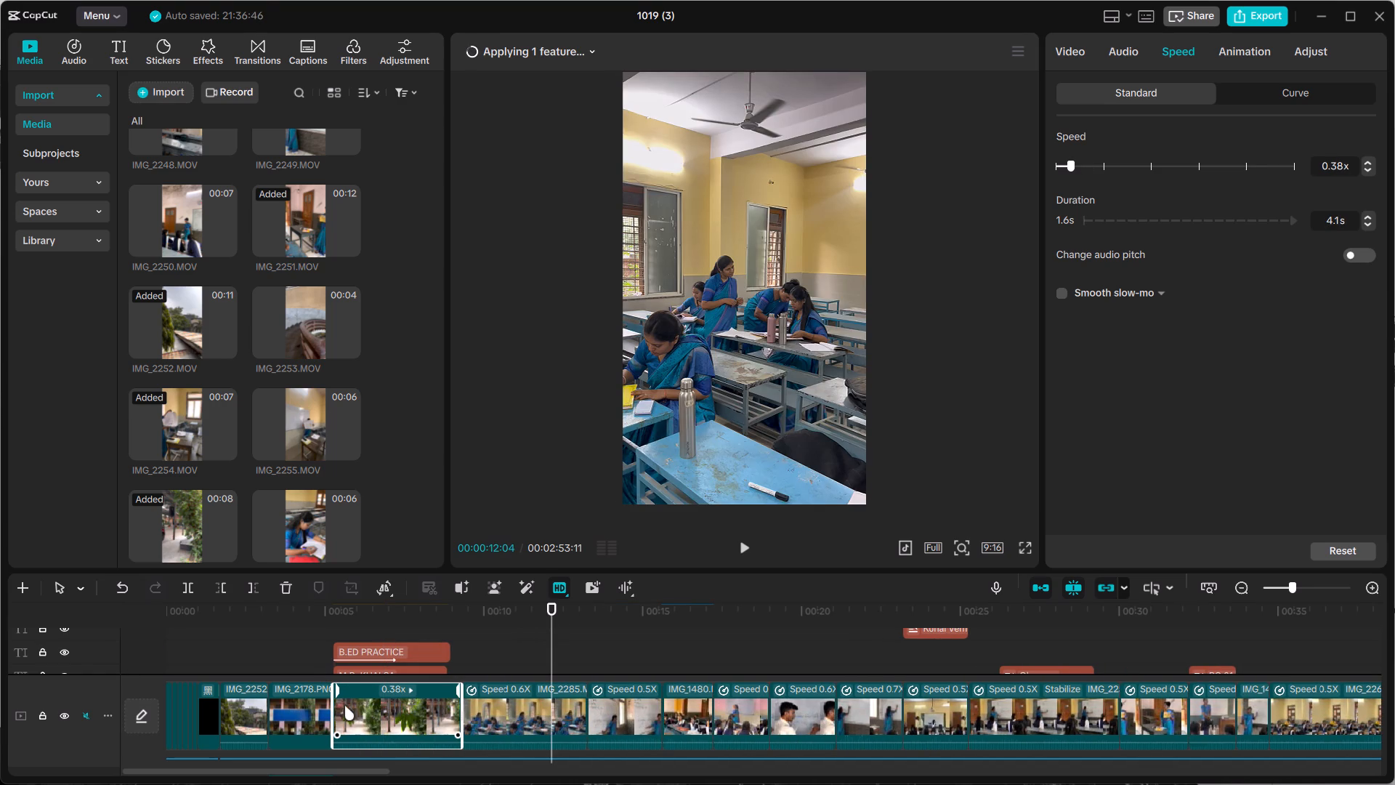
left_click(299, 710)
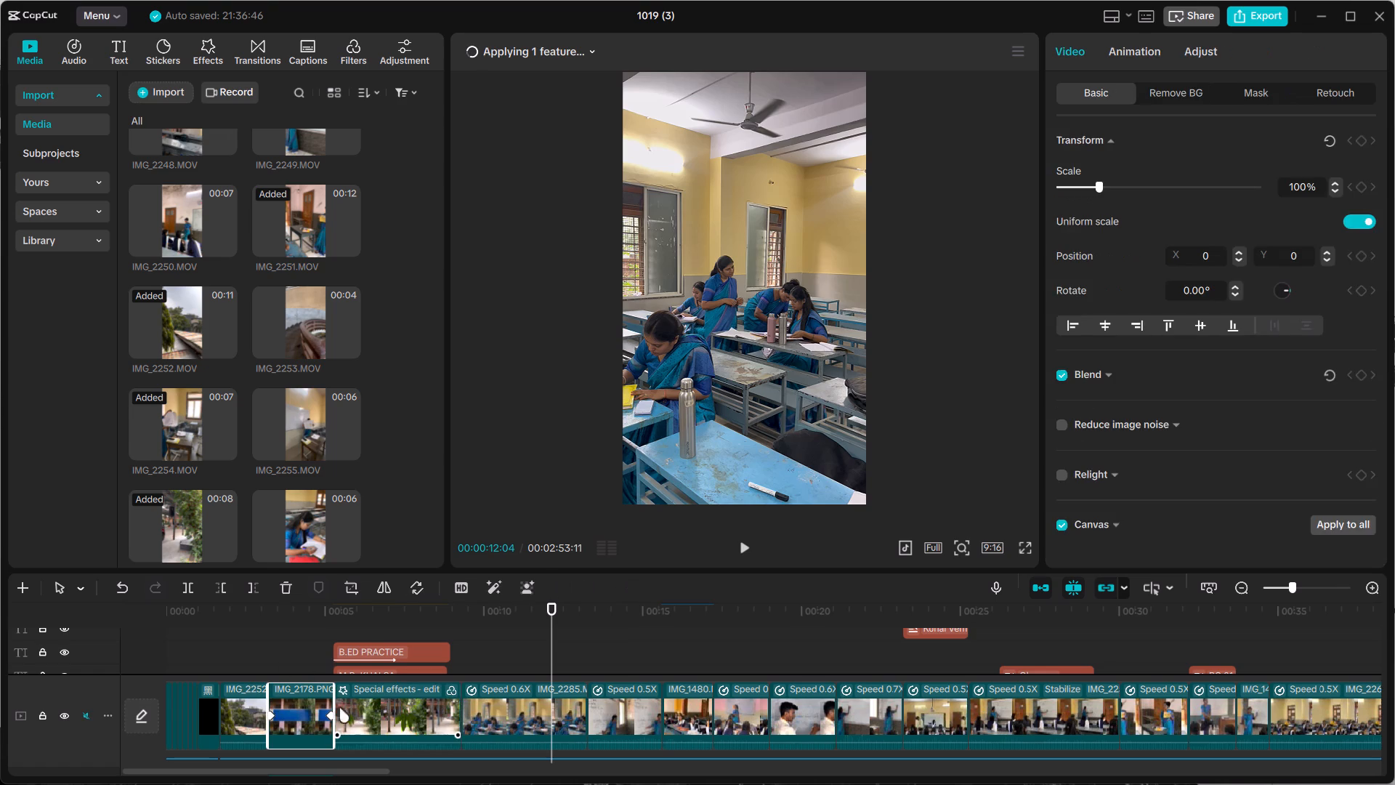
left_click(366, 705)
left_click_drag(334, 699, 353, 695)
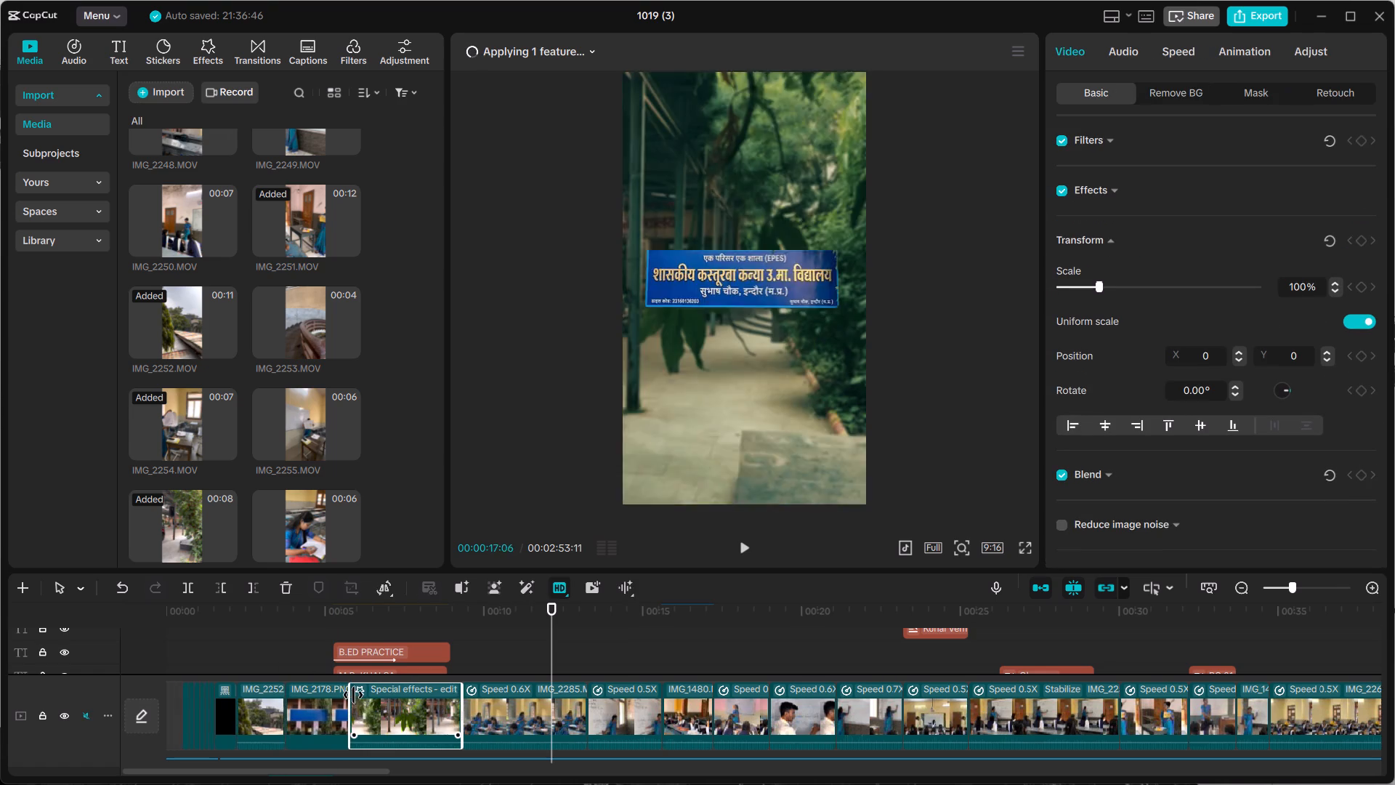
left_click_drag(353, 695, 375, 694)
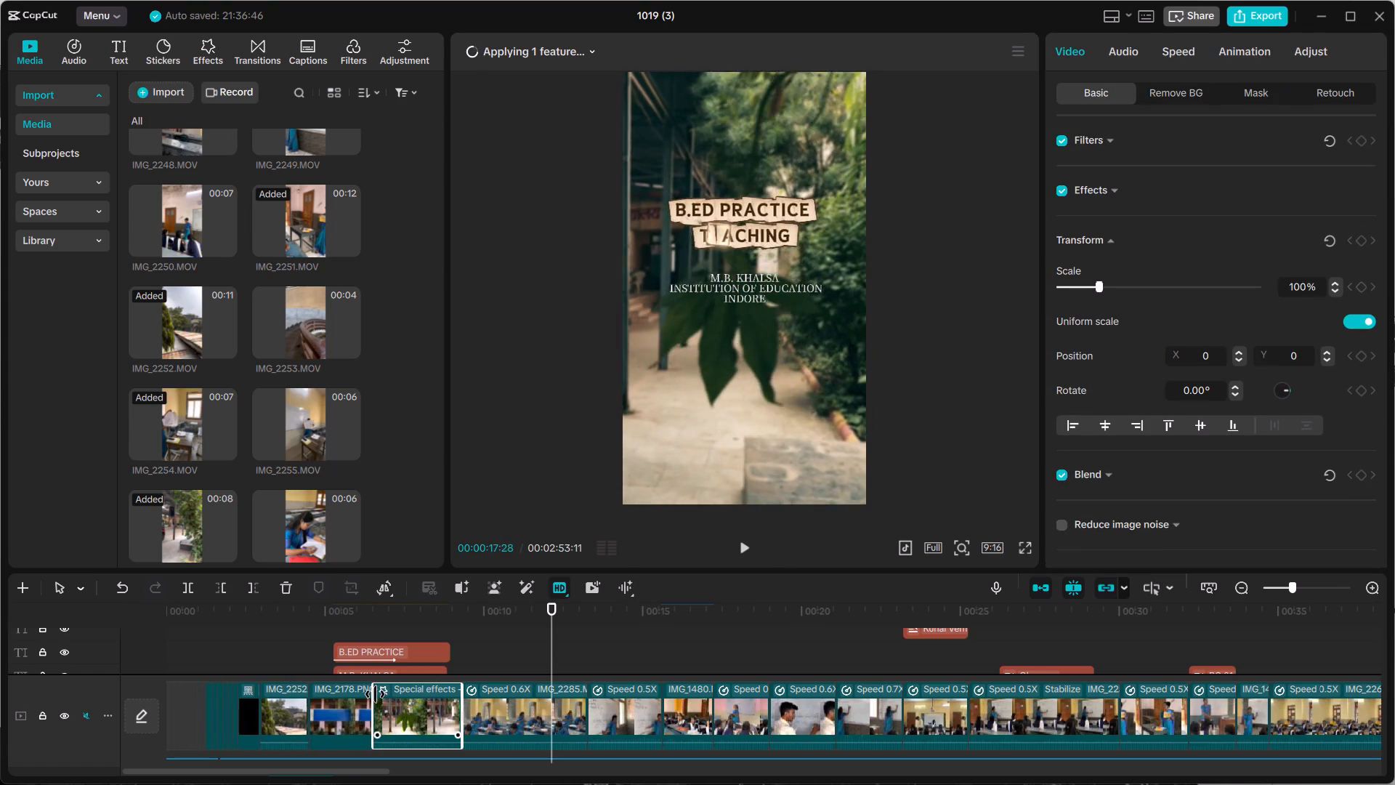
left_click_drag(375, 694, 388, 694)
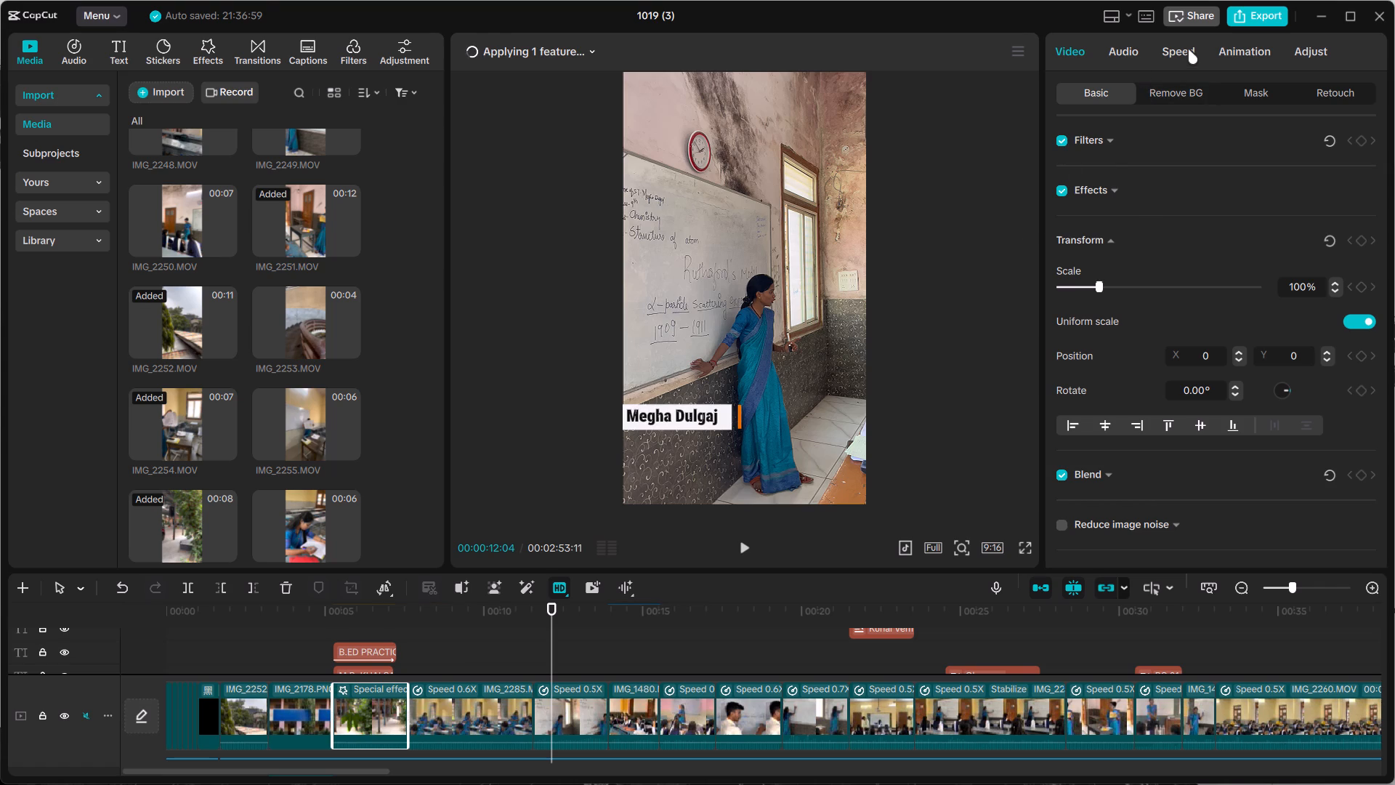
Check the trimmed clip's speed settings and play the title section over the slowed courtyard footage.
left_click(1188, 49)
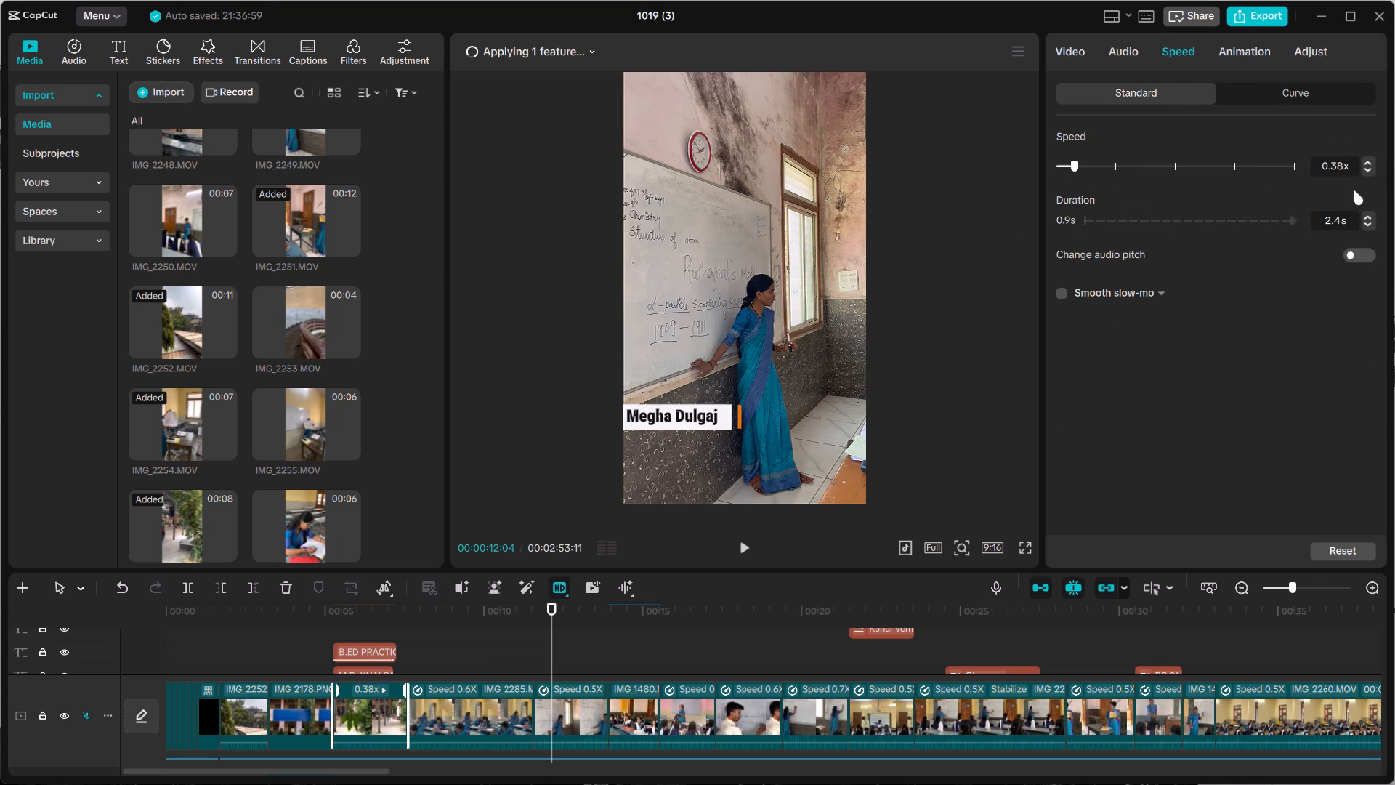
left_click(328, 627)
left_click(740, 547)
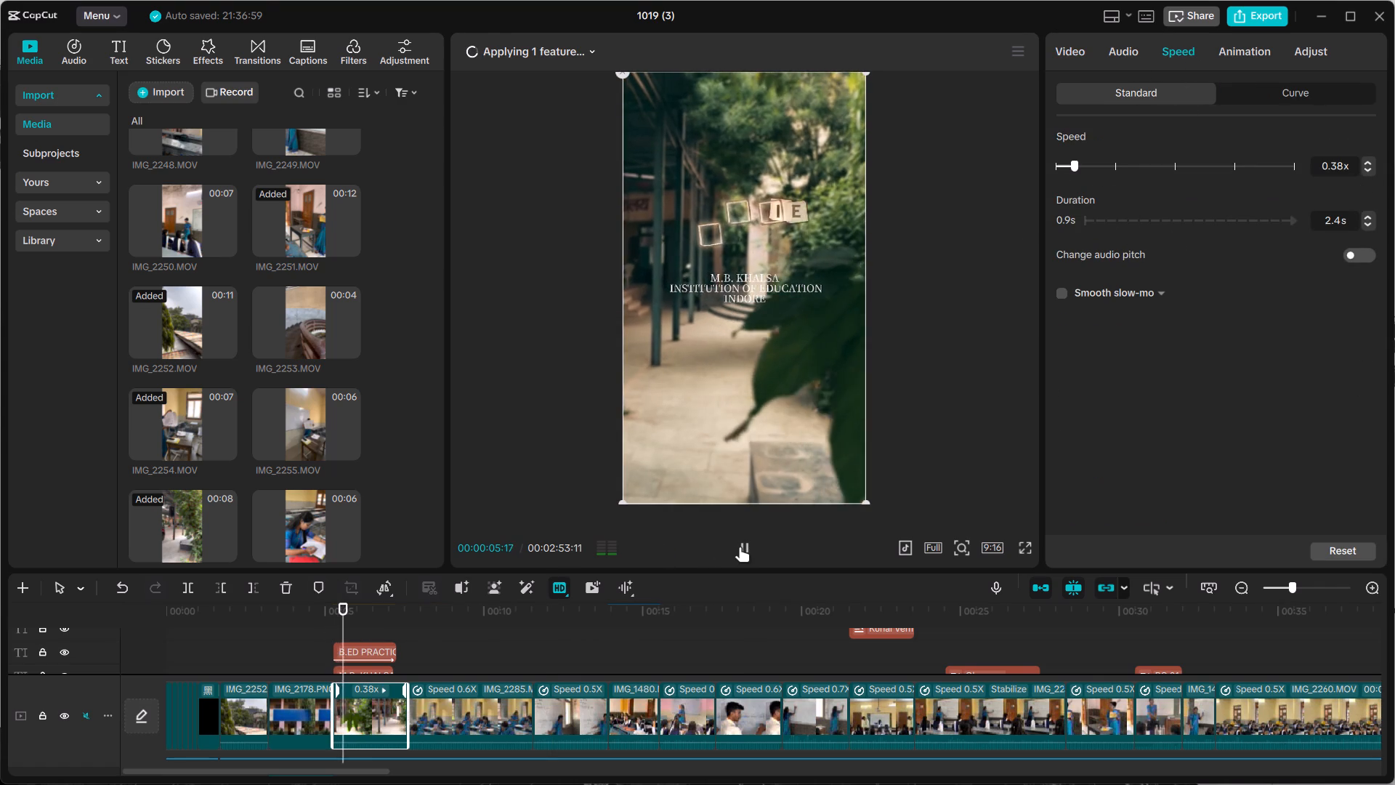
left_click(740, 546)
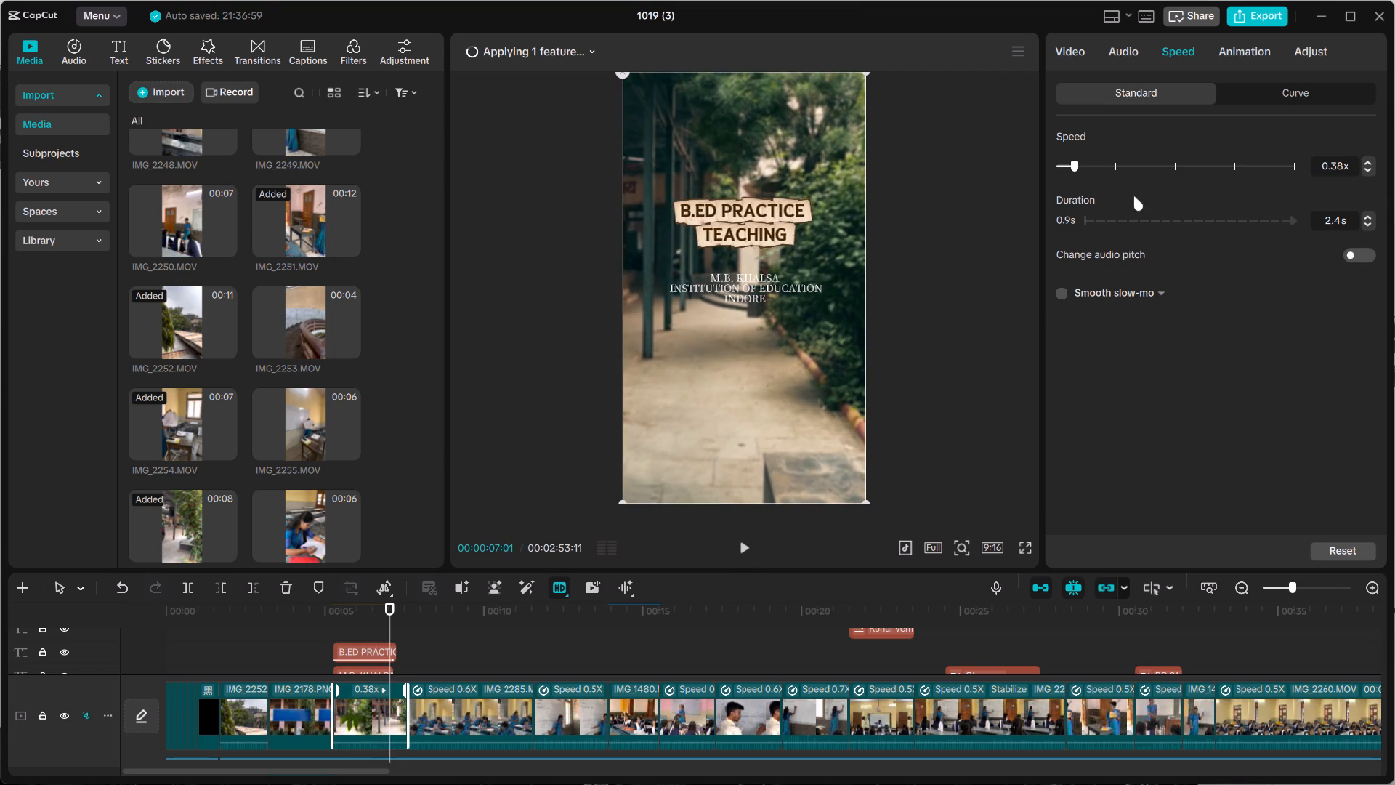
Trim a little more off the start of the slowed courtyard clip to cut more of the leaf passing through.
left_click_drag(335, 709, 344, 706)
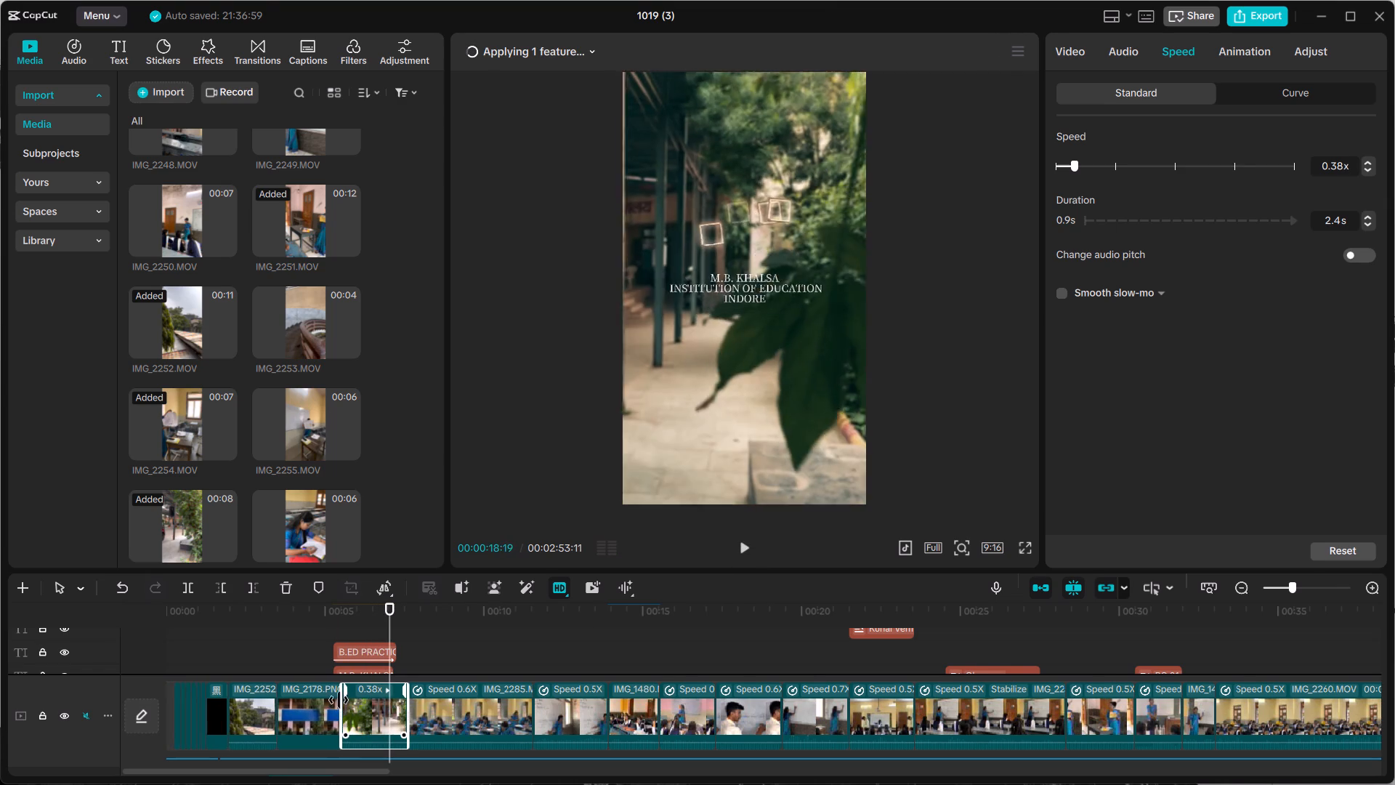
left_click(319, 632)
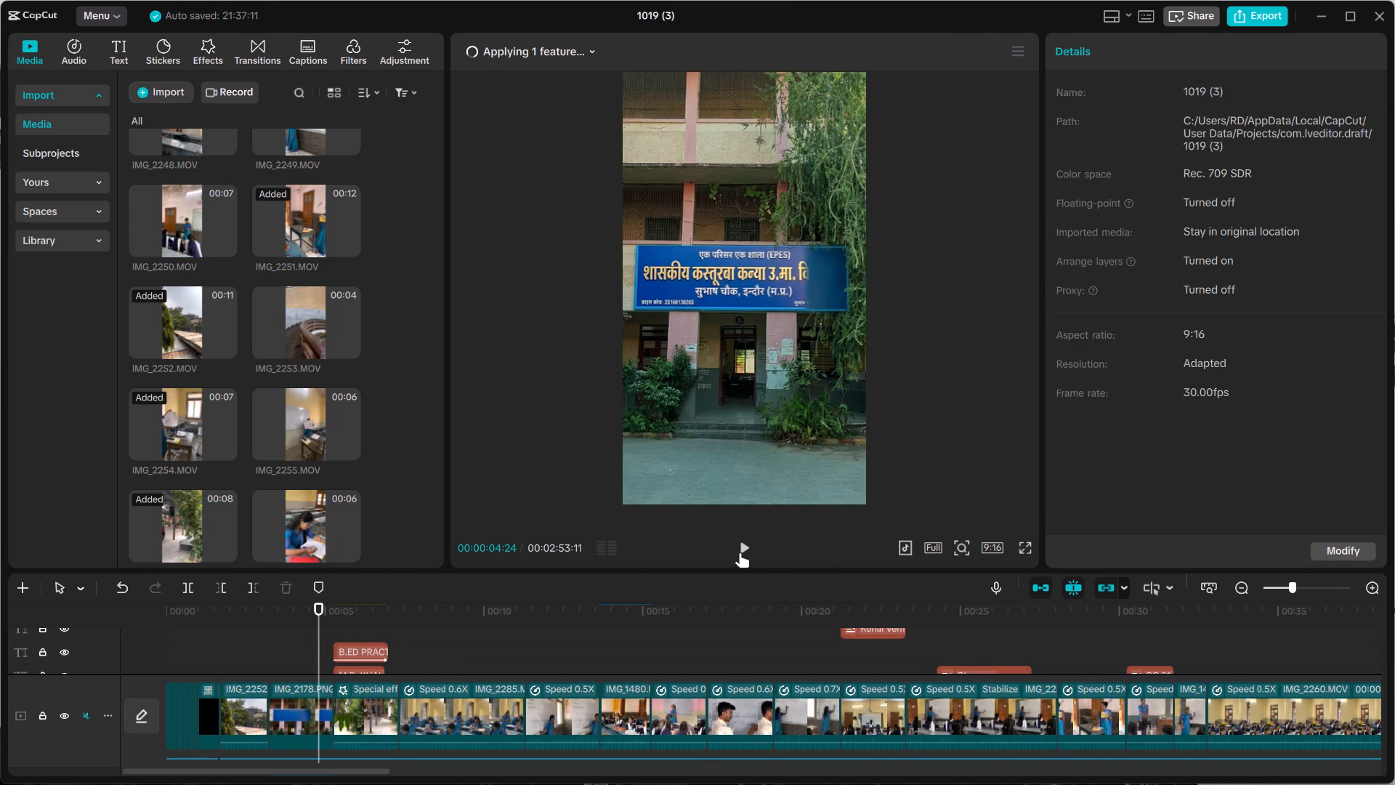
Turn on Smooth slow-mo with frame blending for the 0.38x courtyard clip behind the title.
left_click(740, 552)
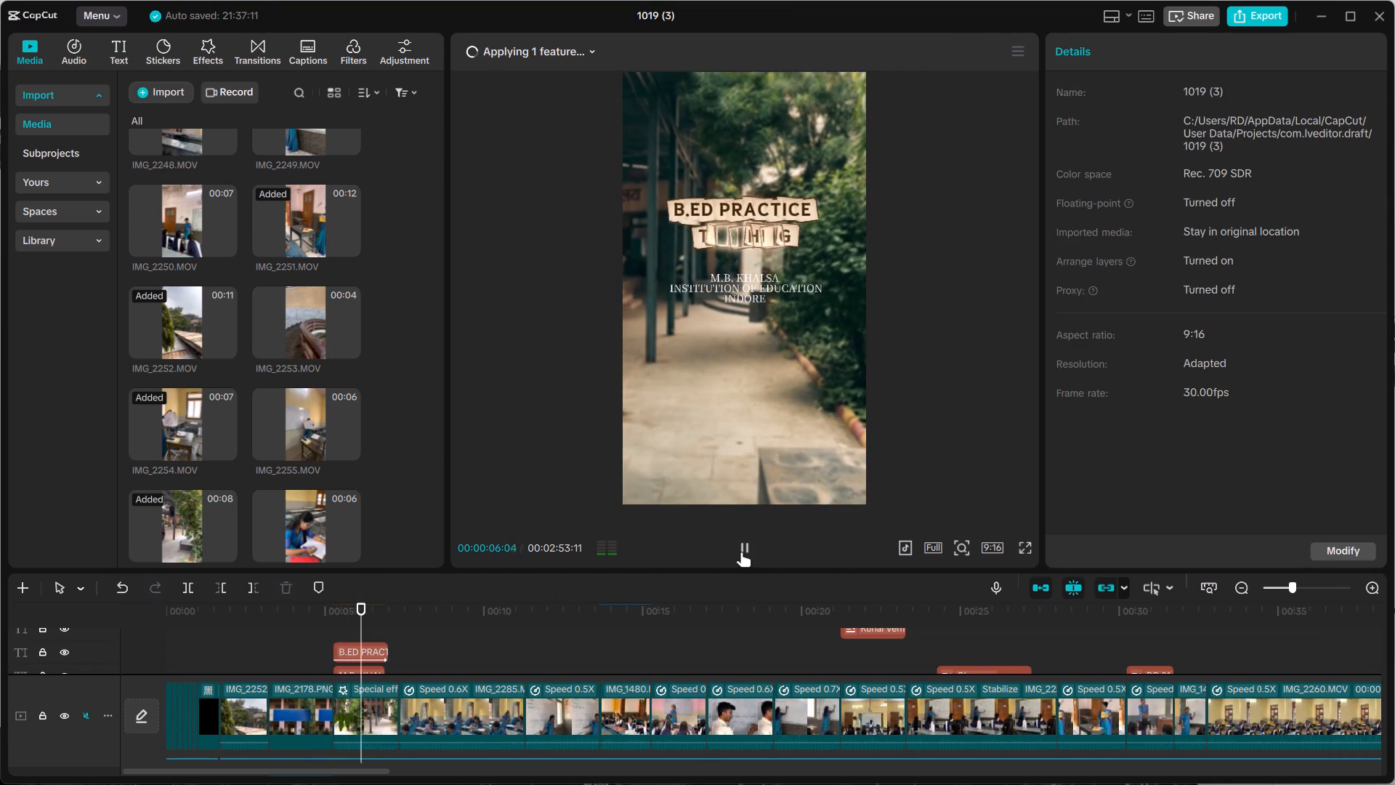
left_click(741, 552)
left_click(387, 714)
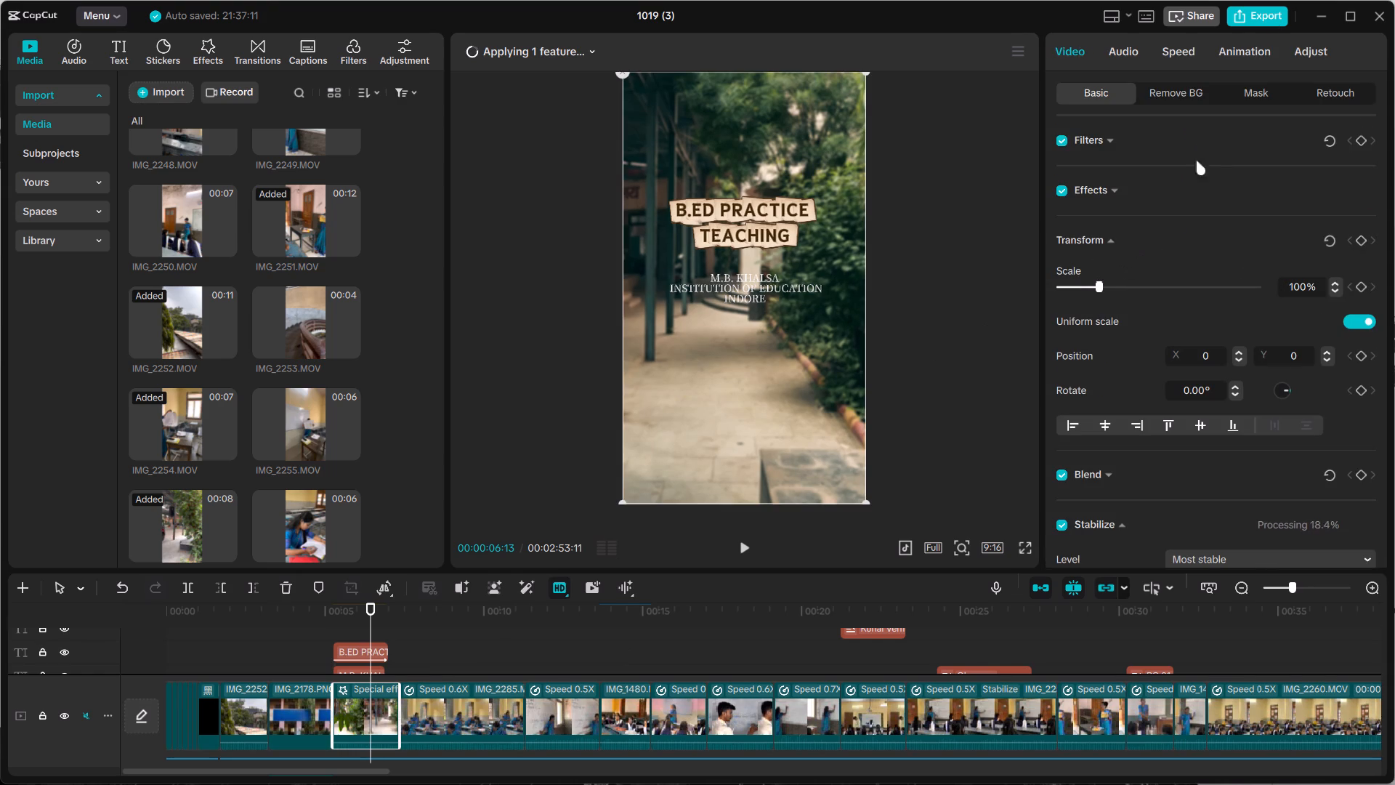
left_click(1186, 55)
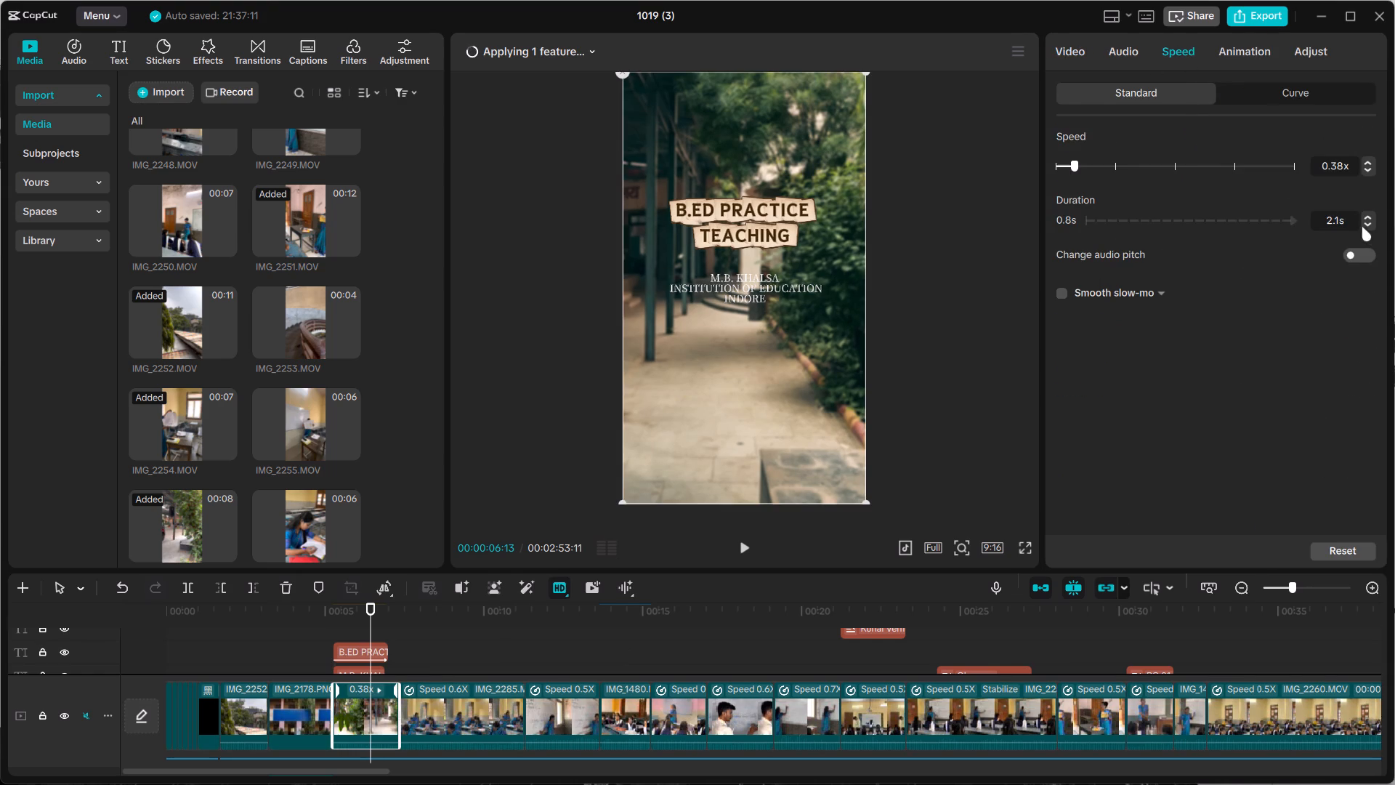
left_click(1063, 294)
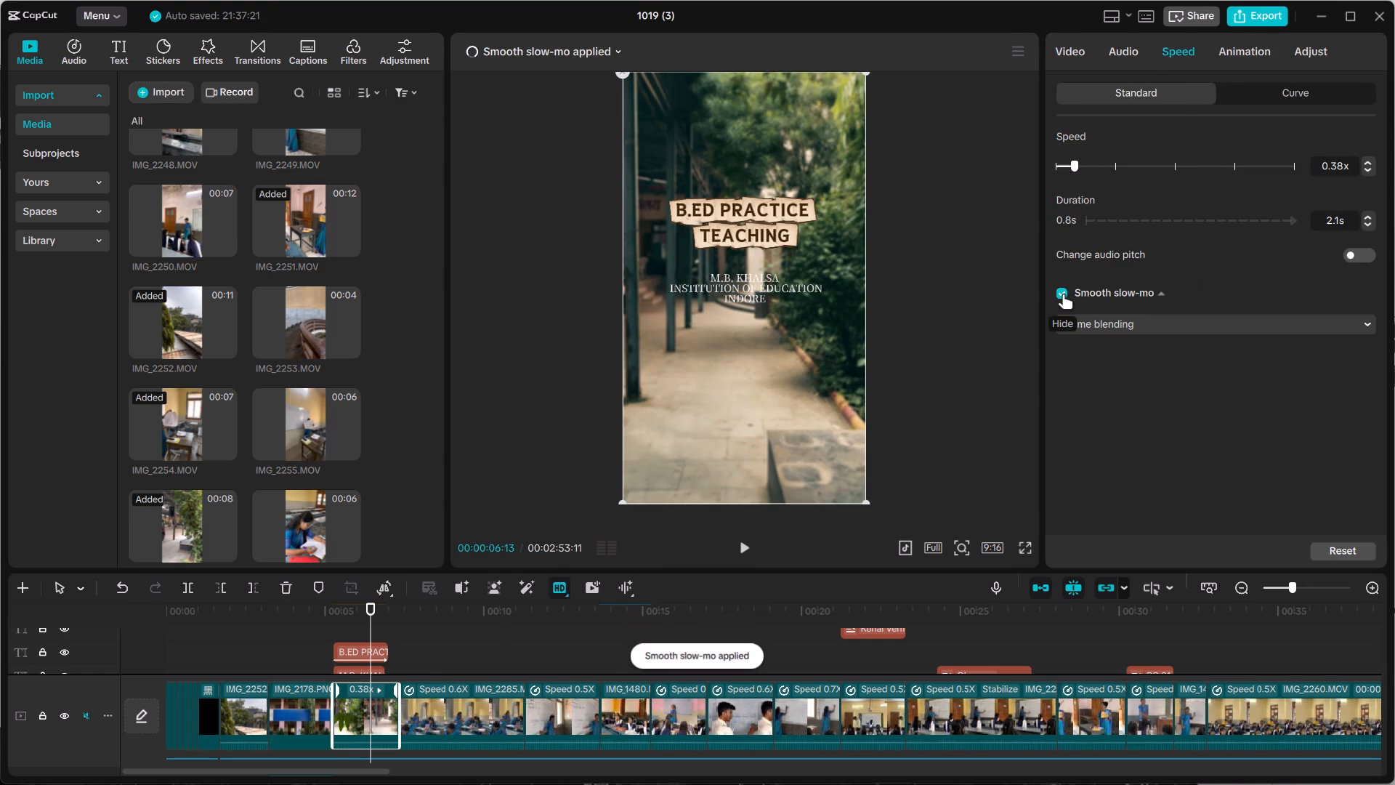
Replay the opening and extend the end of the B.ED PRACTICE TEACHING title over the following classroom clip, to about 8.8 s.
left_click(246, 643)
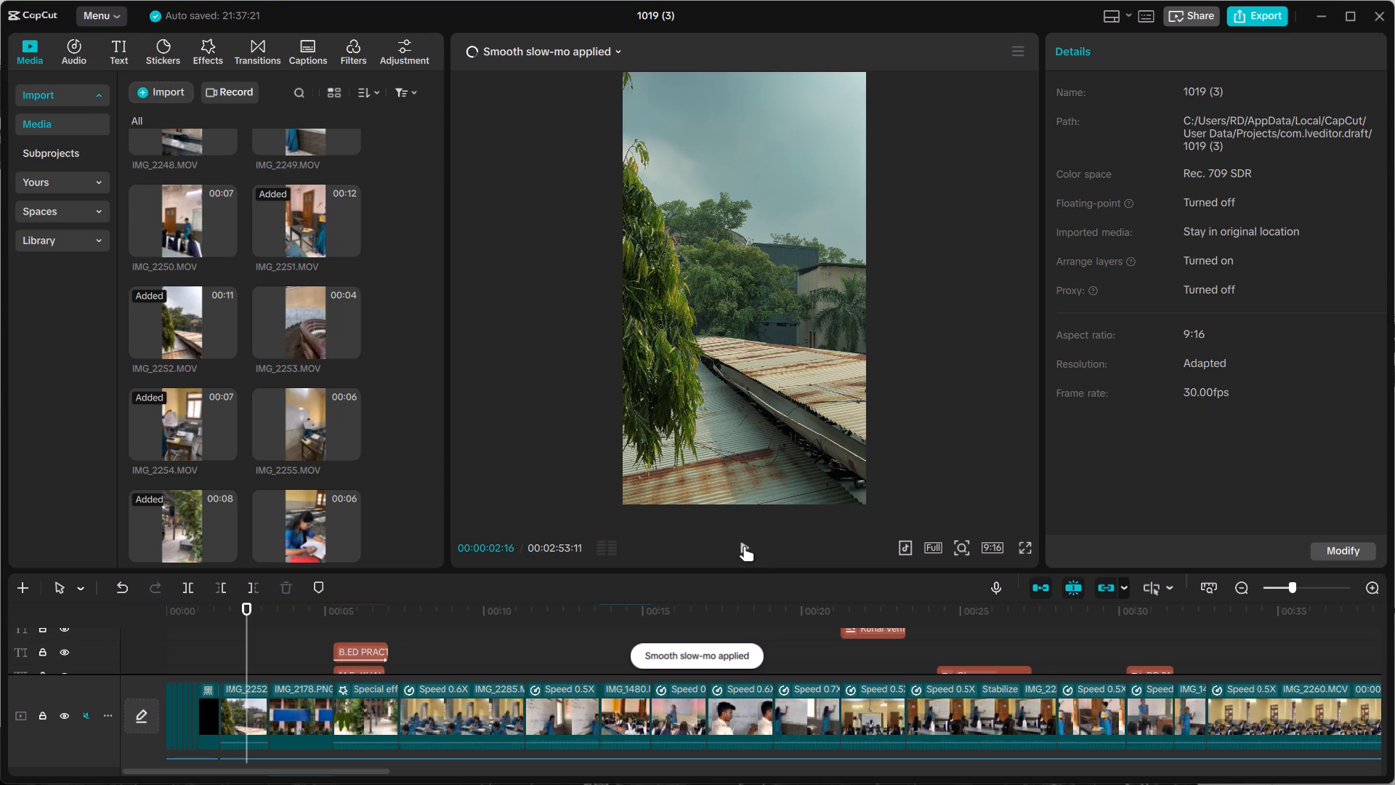
left_click(744, 546)
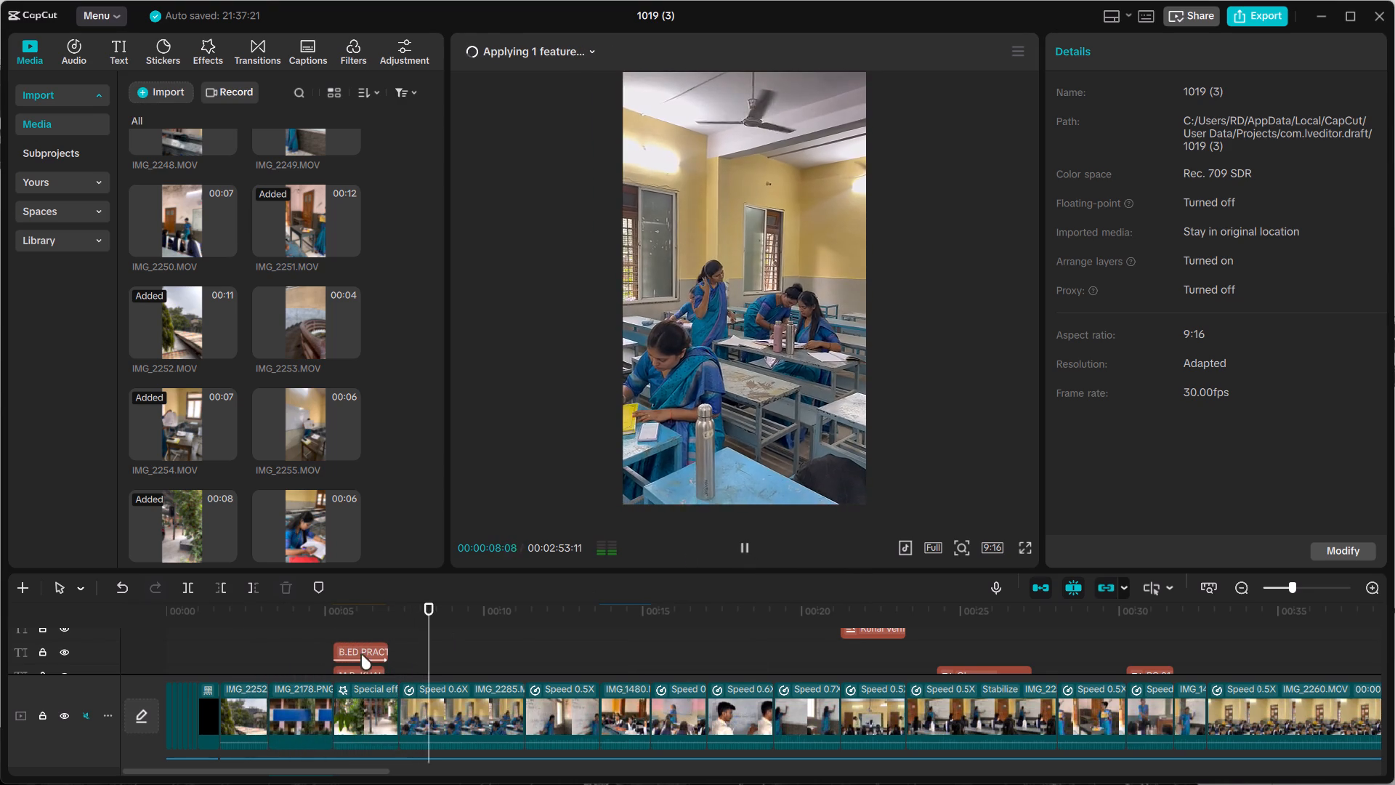
left_click(325, 629)
left_click(739, 544)
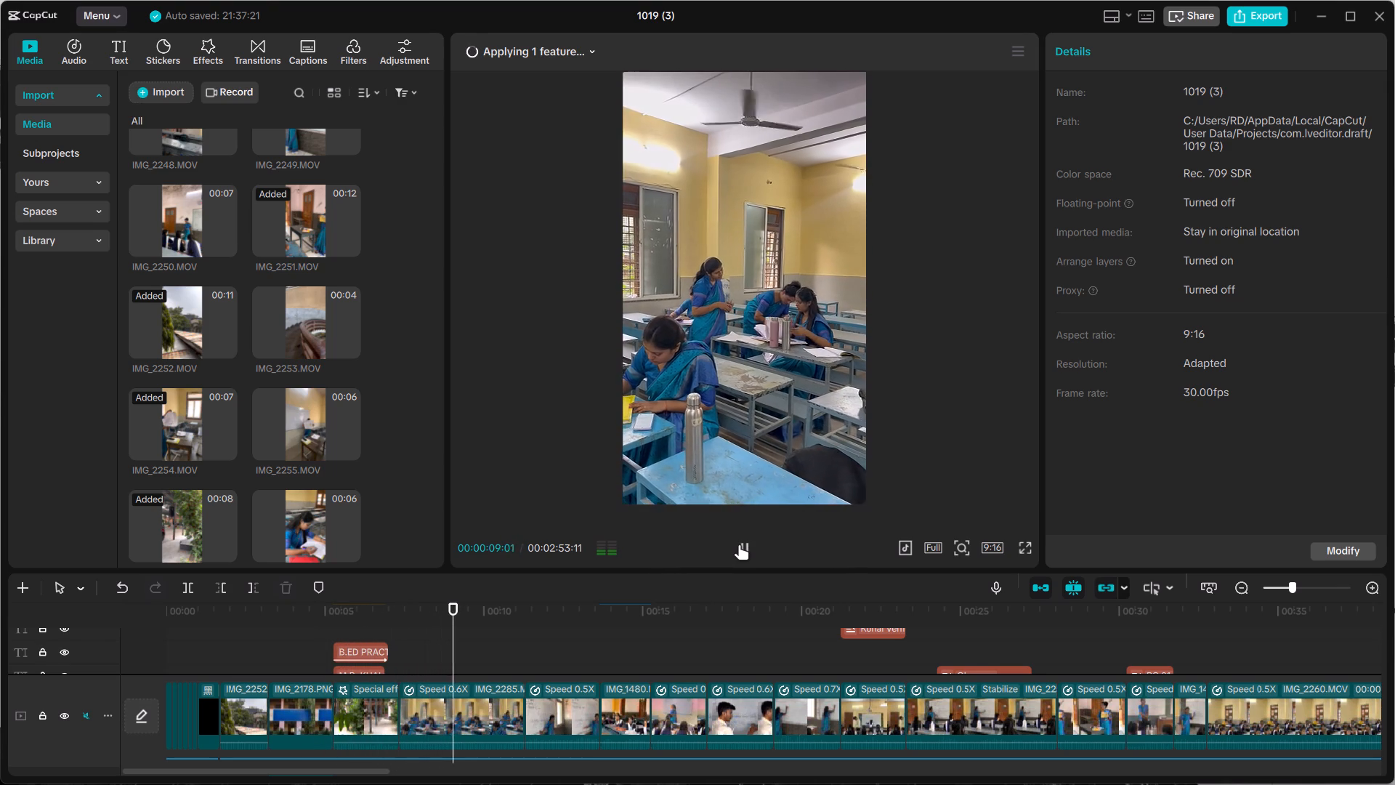
left_click(739, 544)
left_click(368, 649)
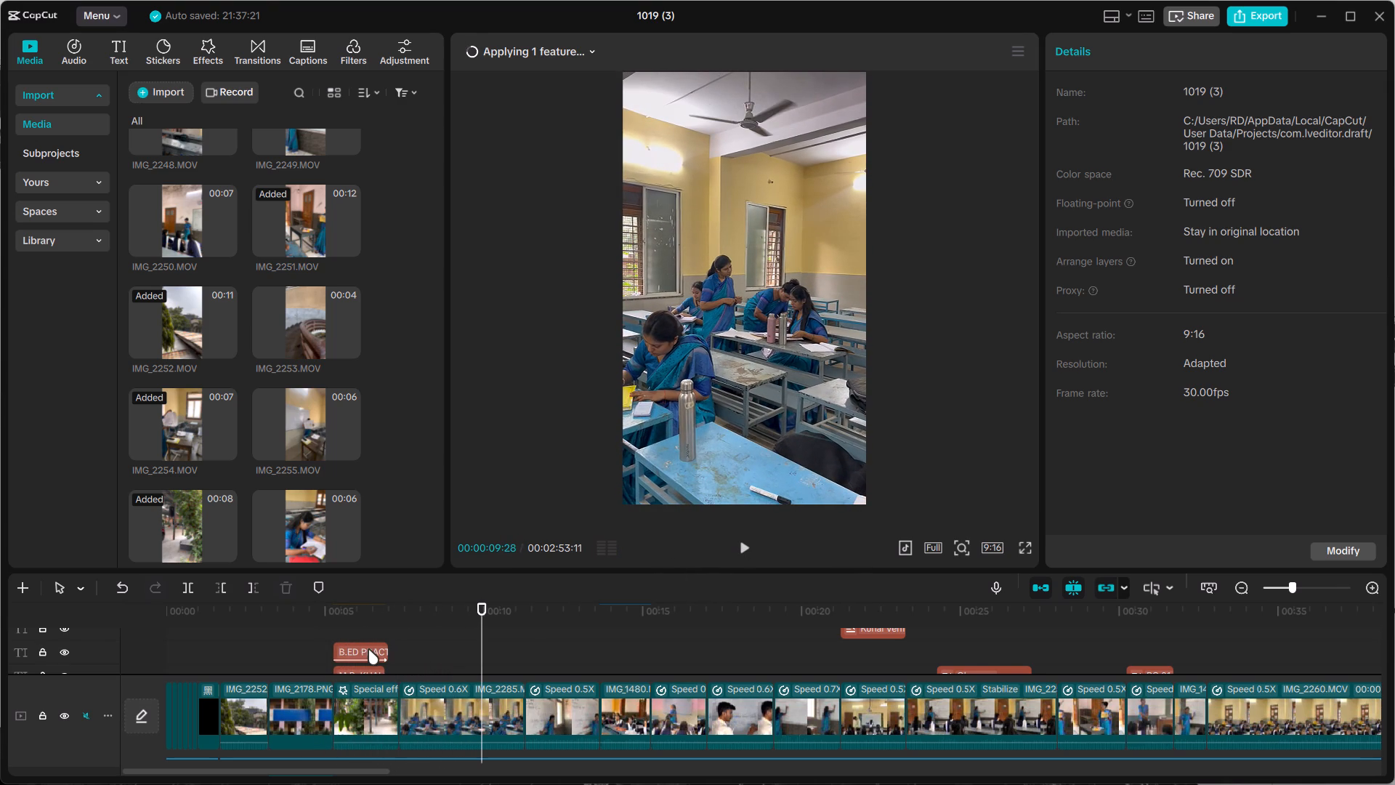
left_click_drag(390, 647, 436, 643)
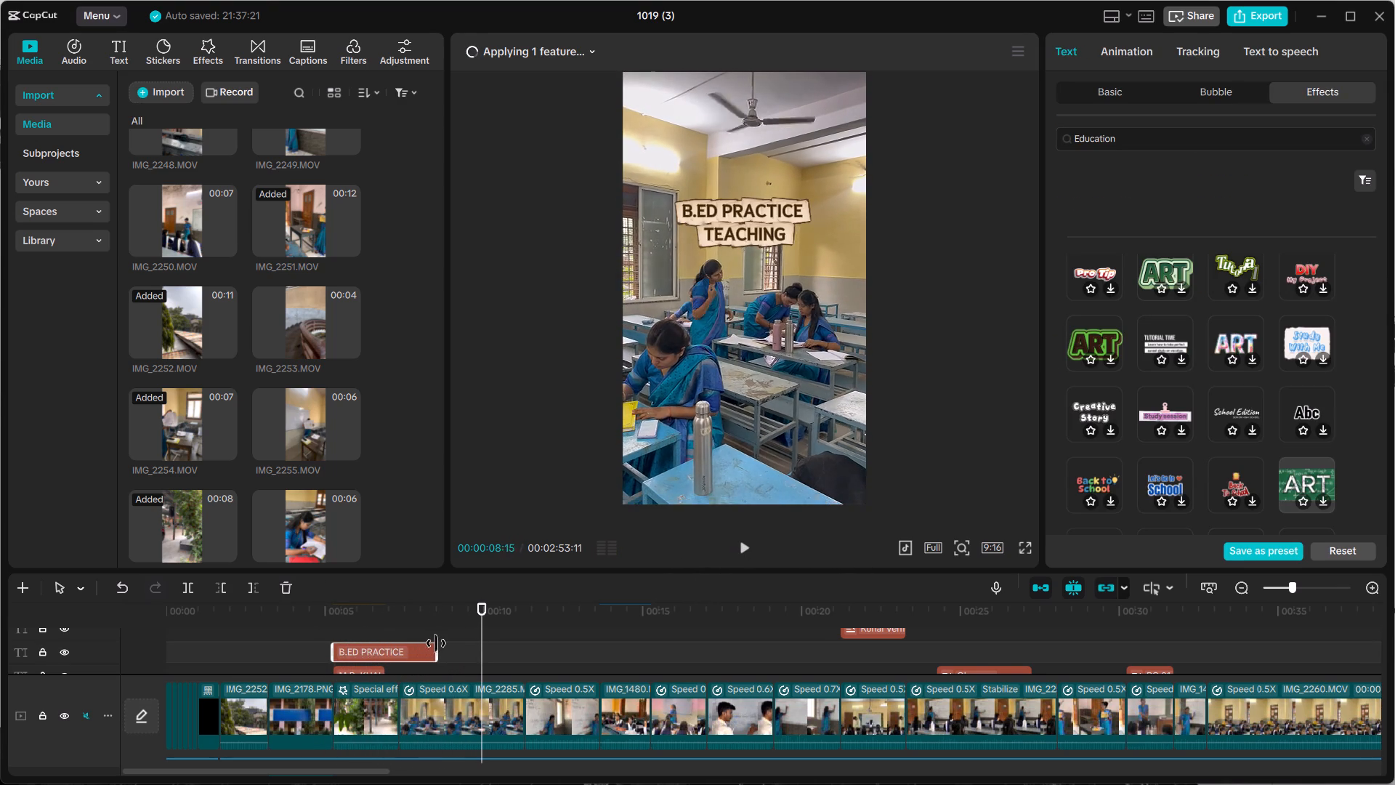
left_click_drag(436, 643, 445, 643)
Play the classroom clips that follow the title section and look over the text, filter and audio tracks.
scroll(483, 629, "down", 4)
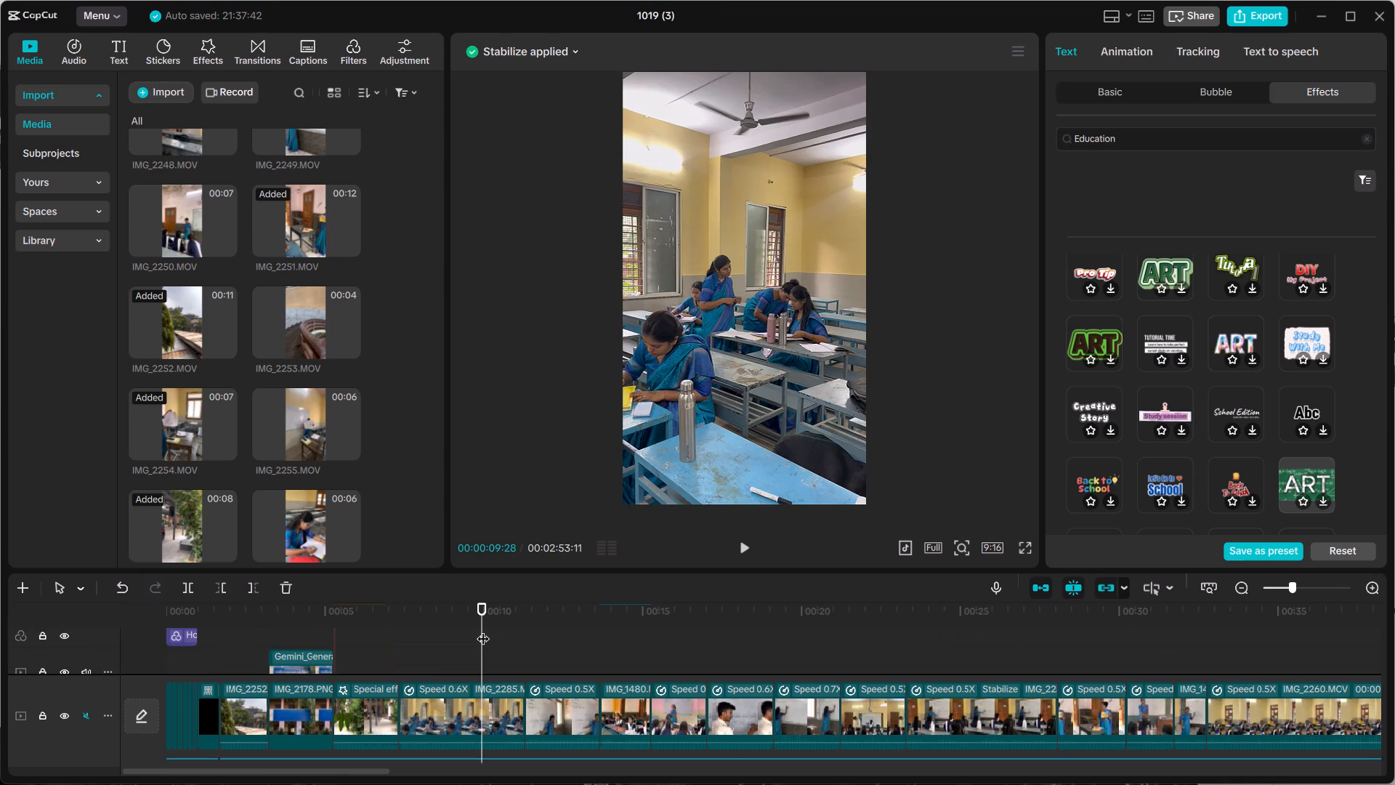
scroll(483, 629, "up", 9)
scroll(414, 634, "down", 8)
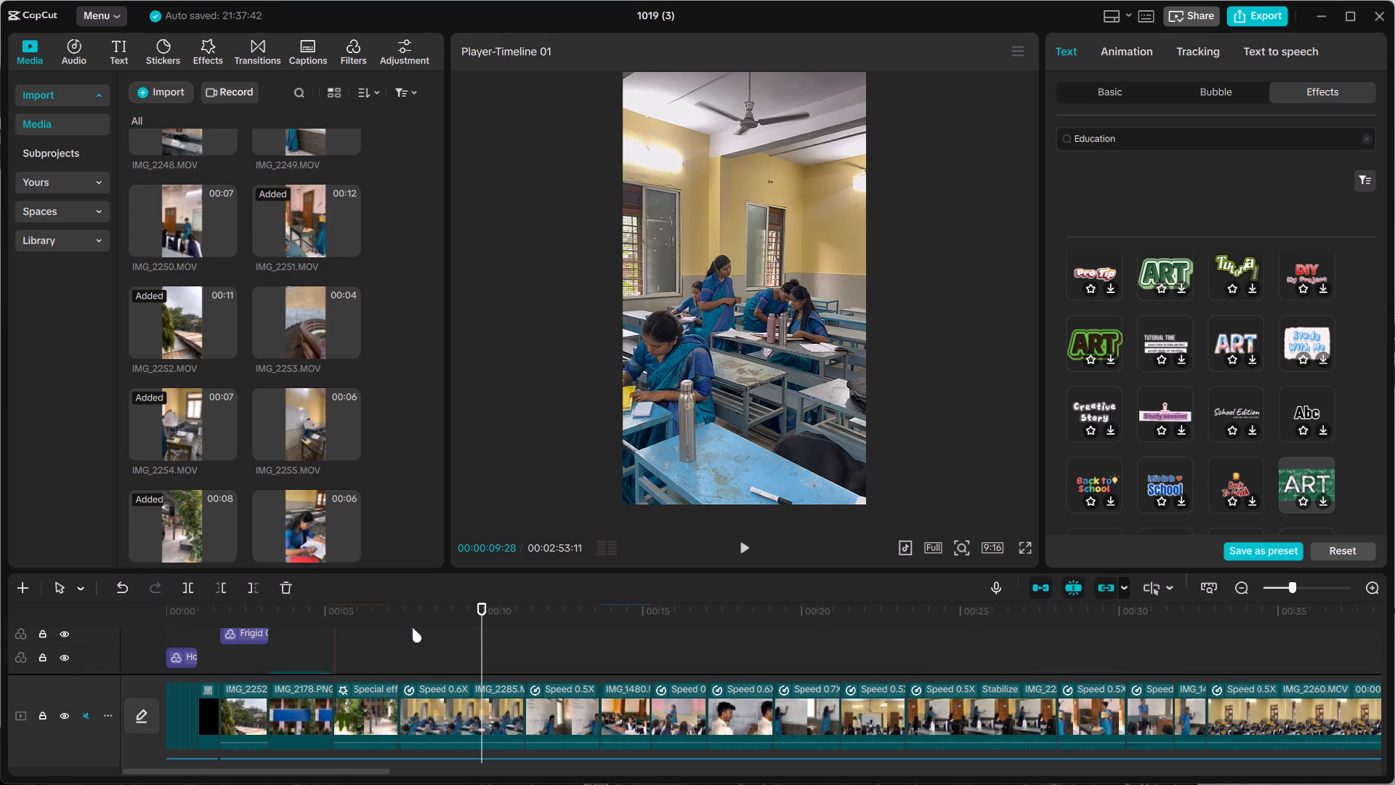
scroll(408, 629, "down", 4)
left_click(748, 552)
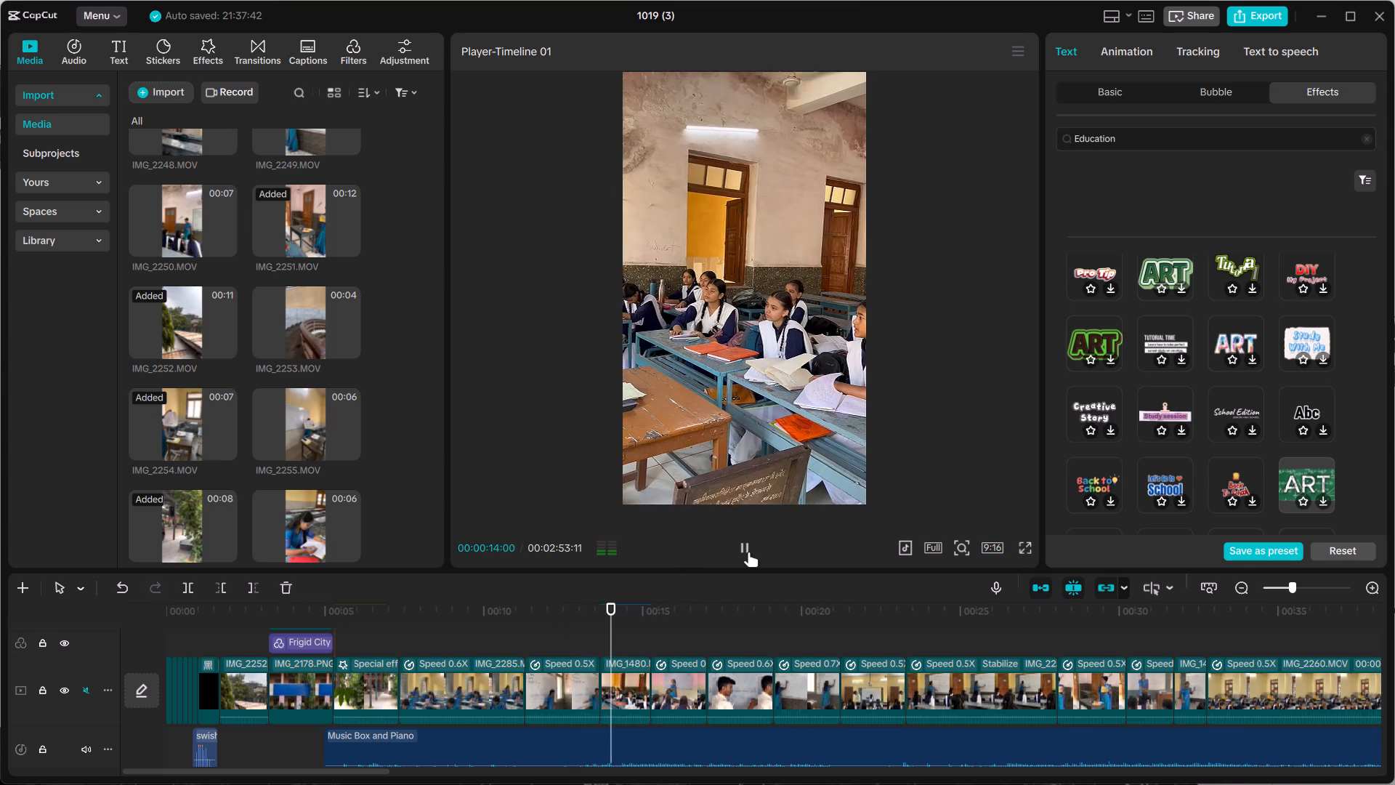
left_click(460, 641)
scroll(460, 641, "up", 3)
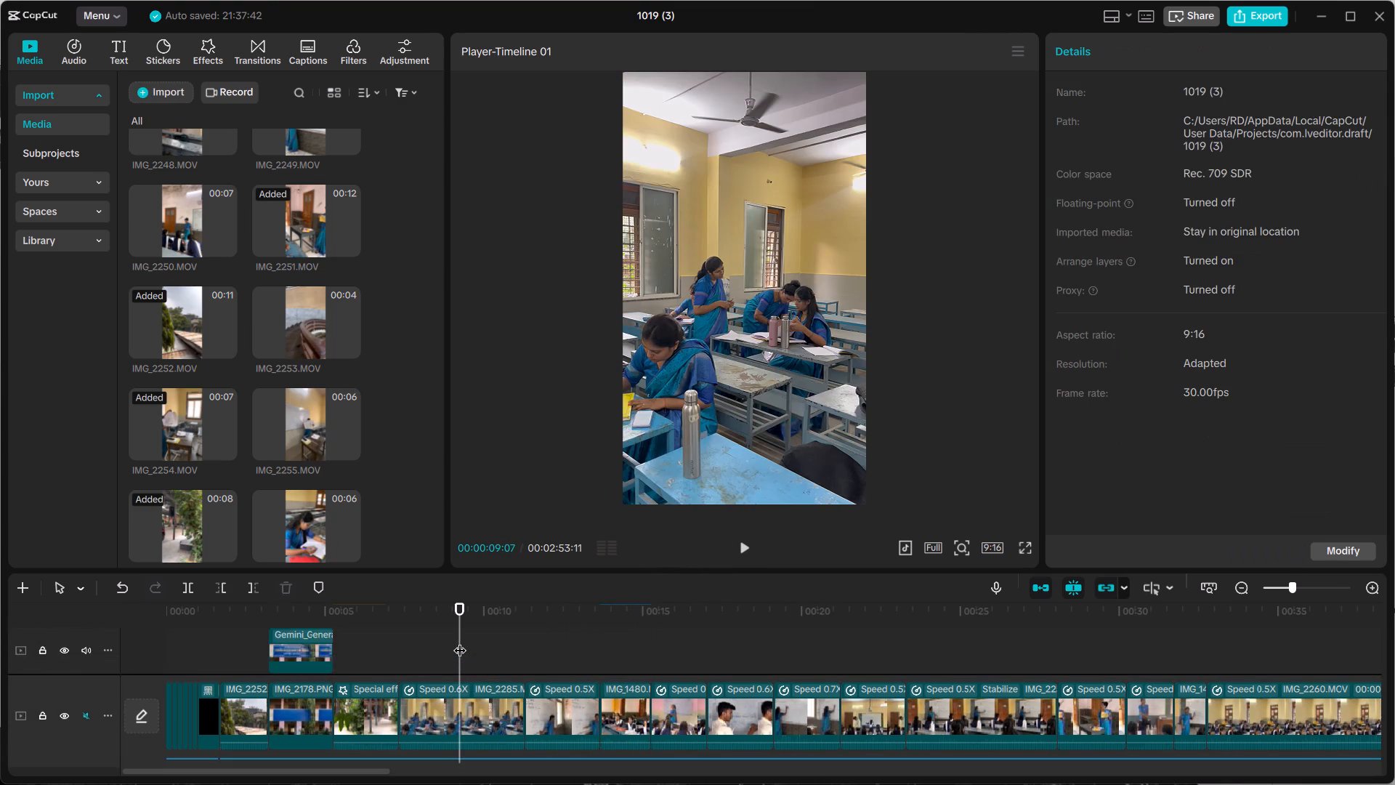
scroll(460, 641, "up", 4)
Replay the title section and move the M.B. KHALSA INSTITUTION OF EDUCATION INDORE text down to the lower part of the frame, centred horizontally.
left_click(328, 643)
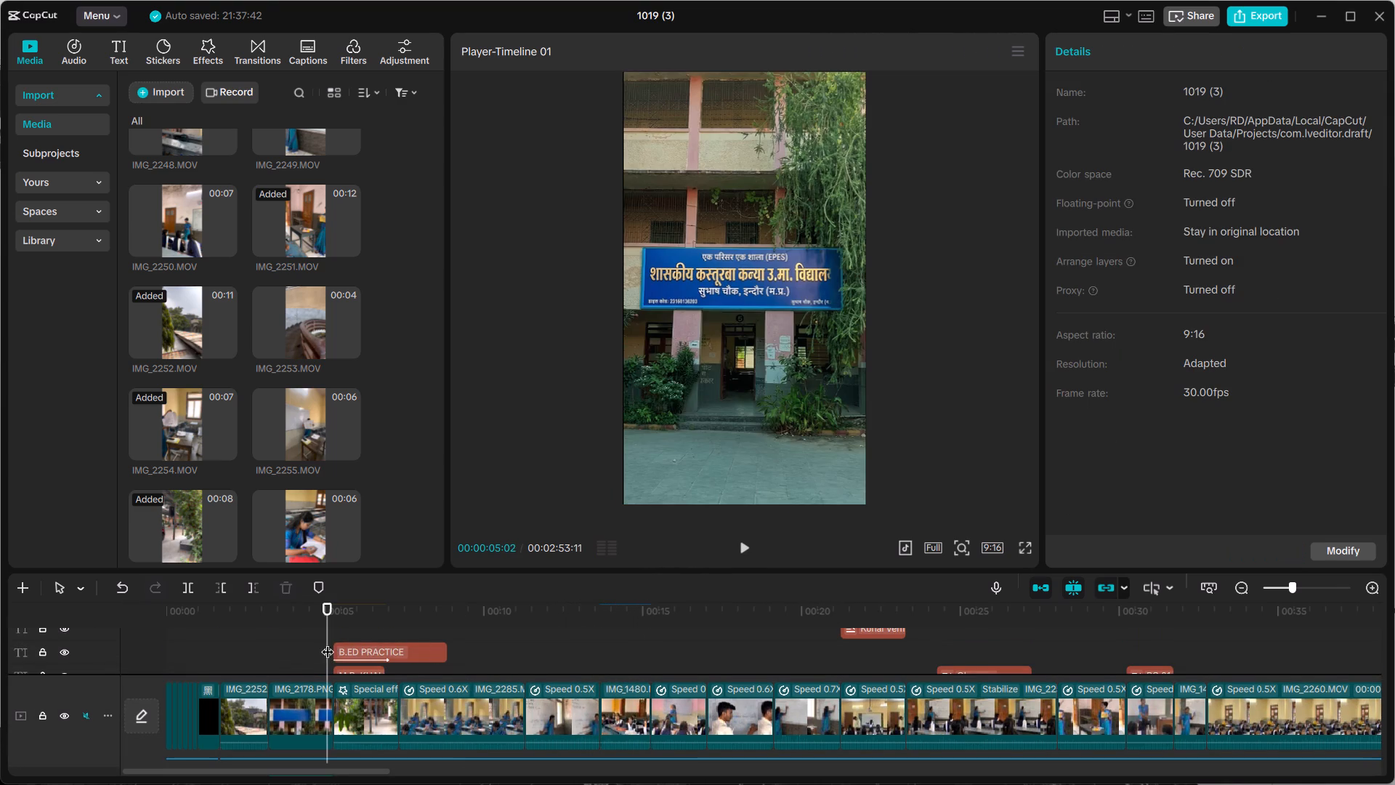
scroll(416, 627, "down", 1)
scroll(546, 644, "down", 2)
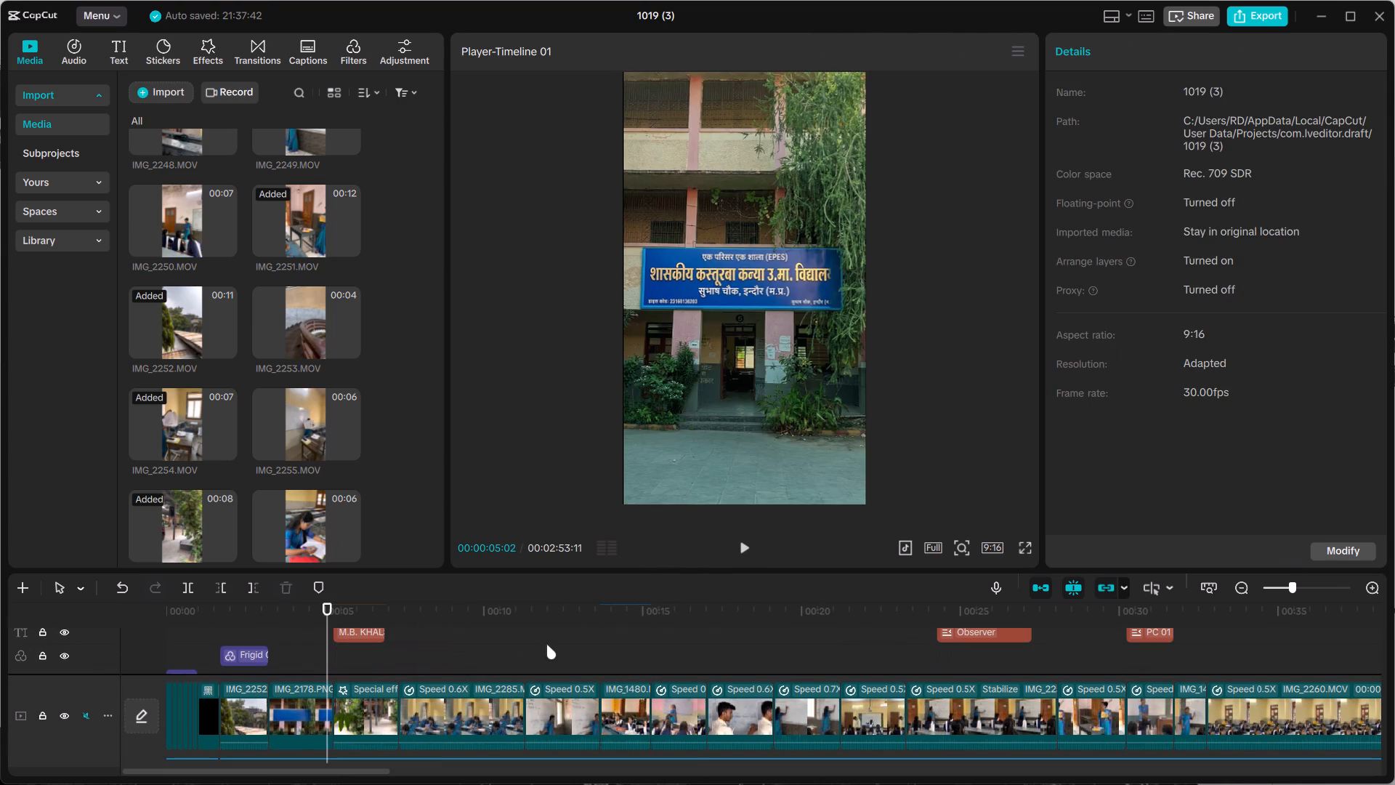
left_click(741, 552)
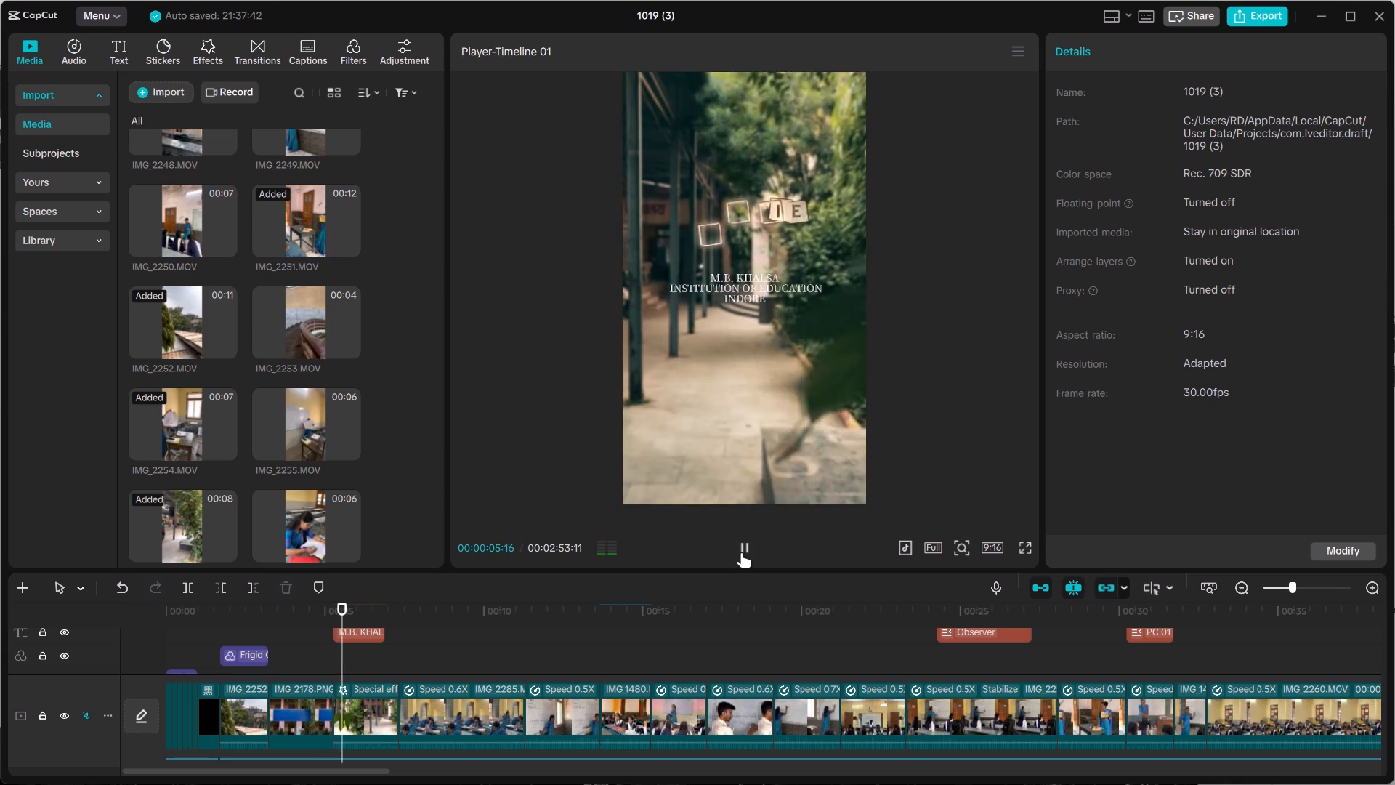
left_click(741, 552)
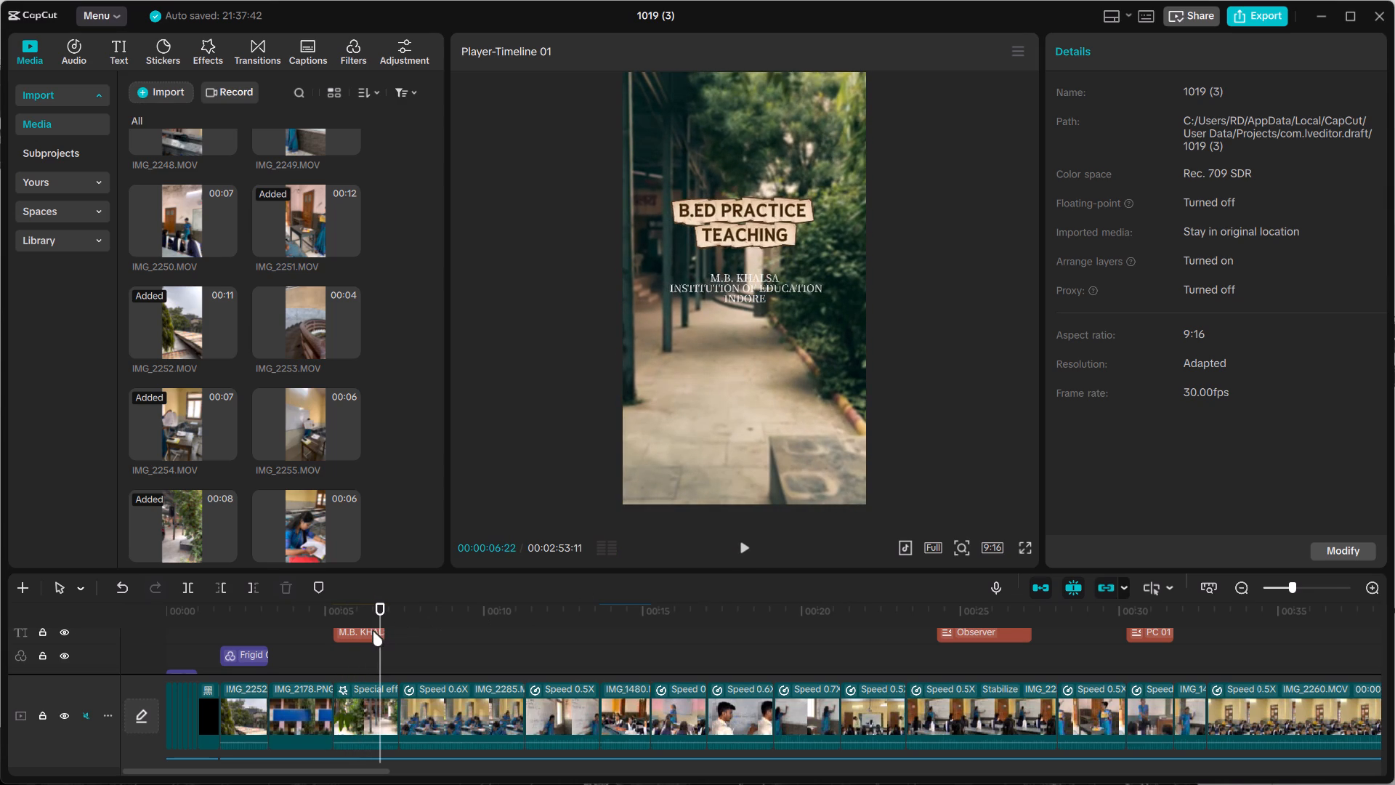
left_click(373, 631)
left_click_drag(759, 287, 753, 323)
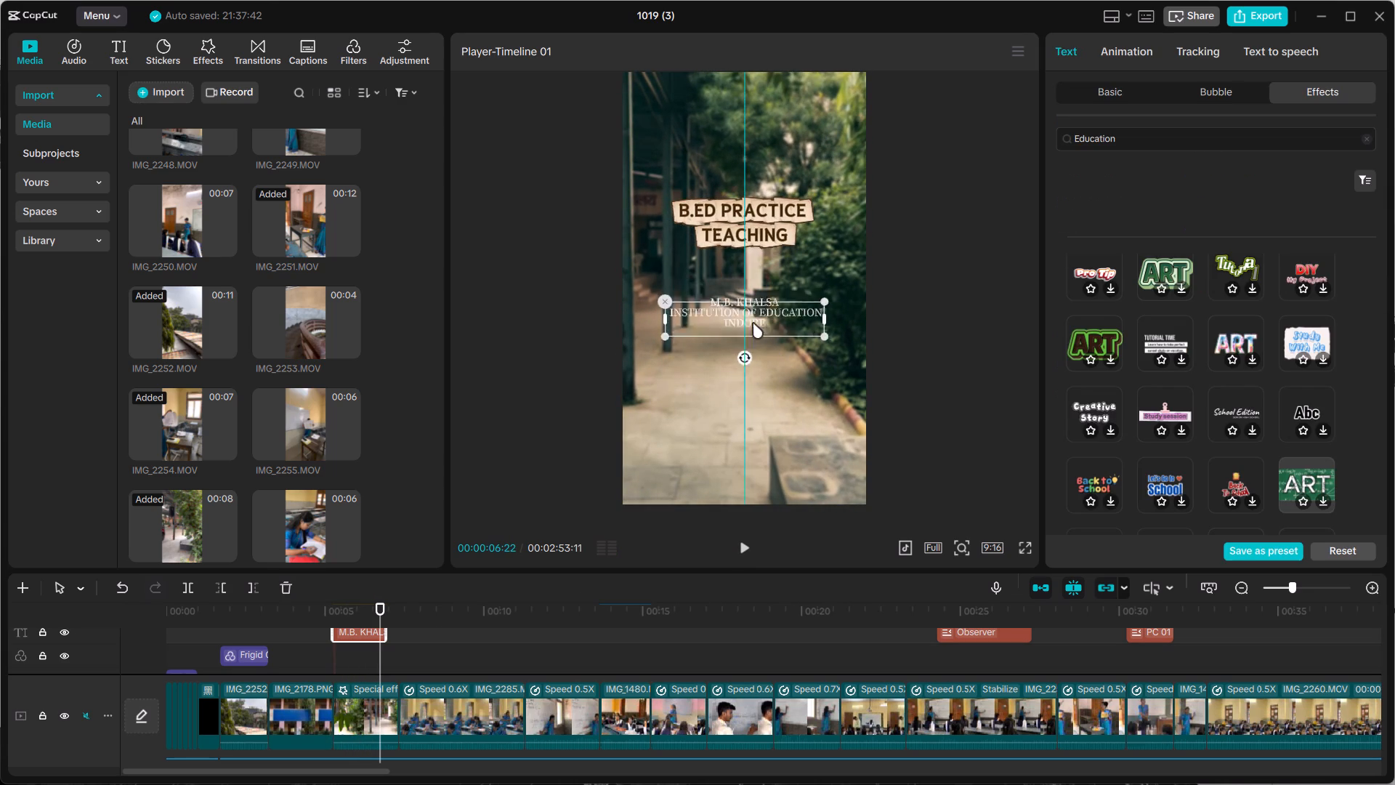
left_click_drag(753, 323, 756, 411)
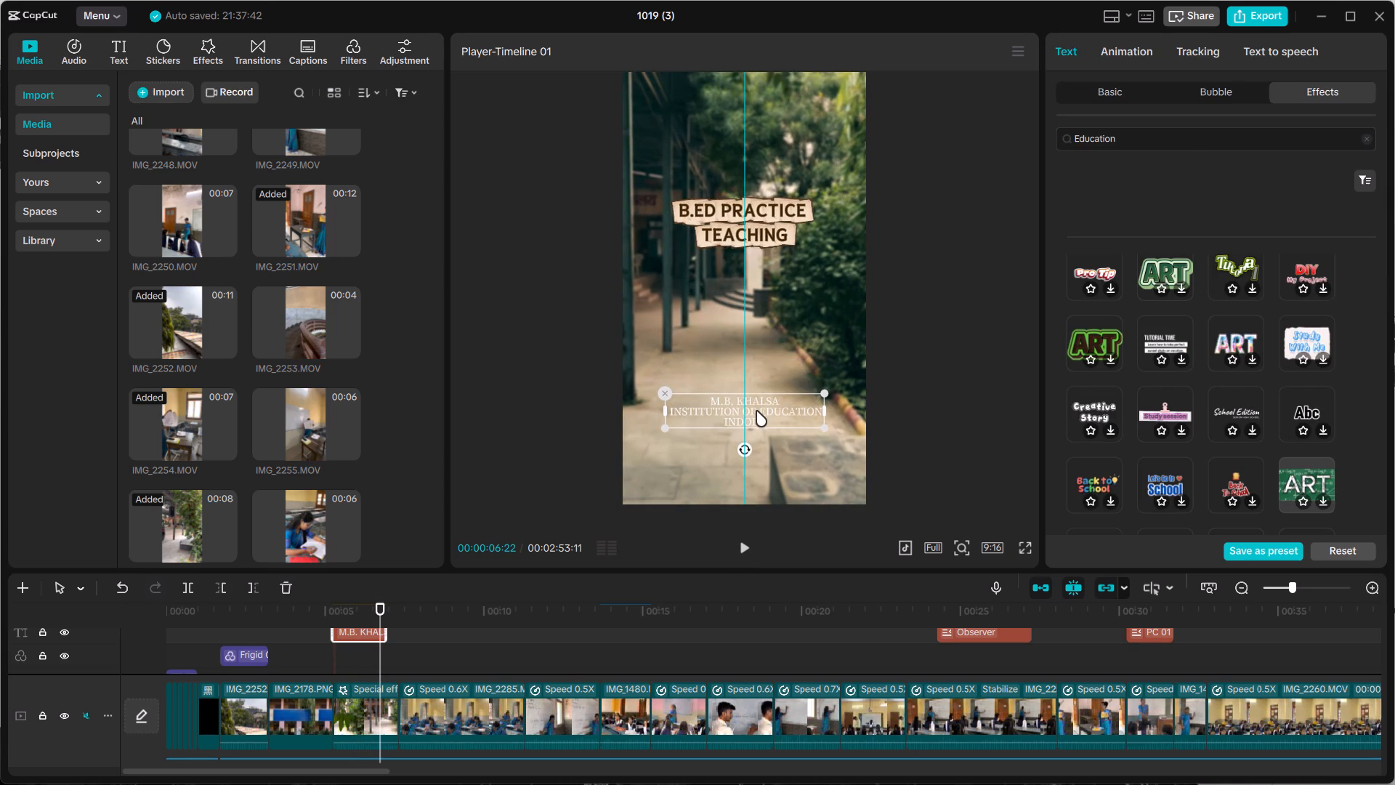
left_click_drag(756, 411, 756, 410)
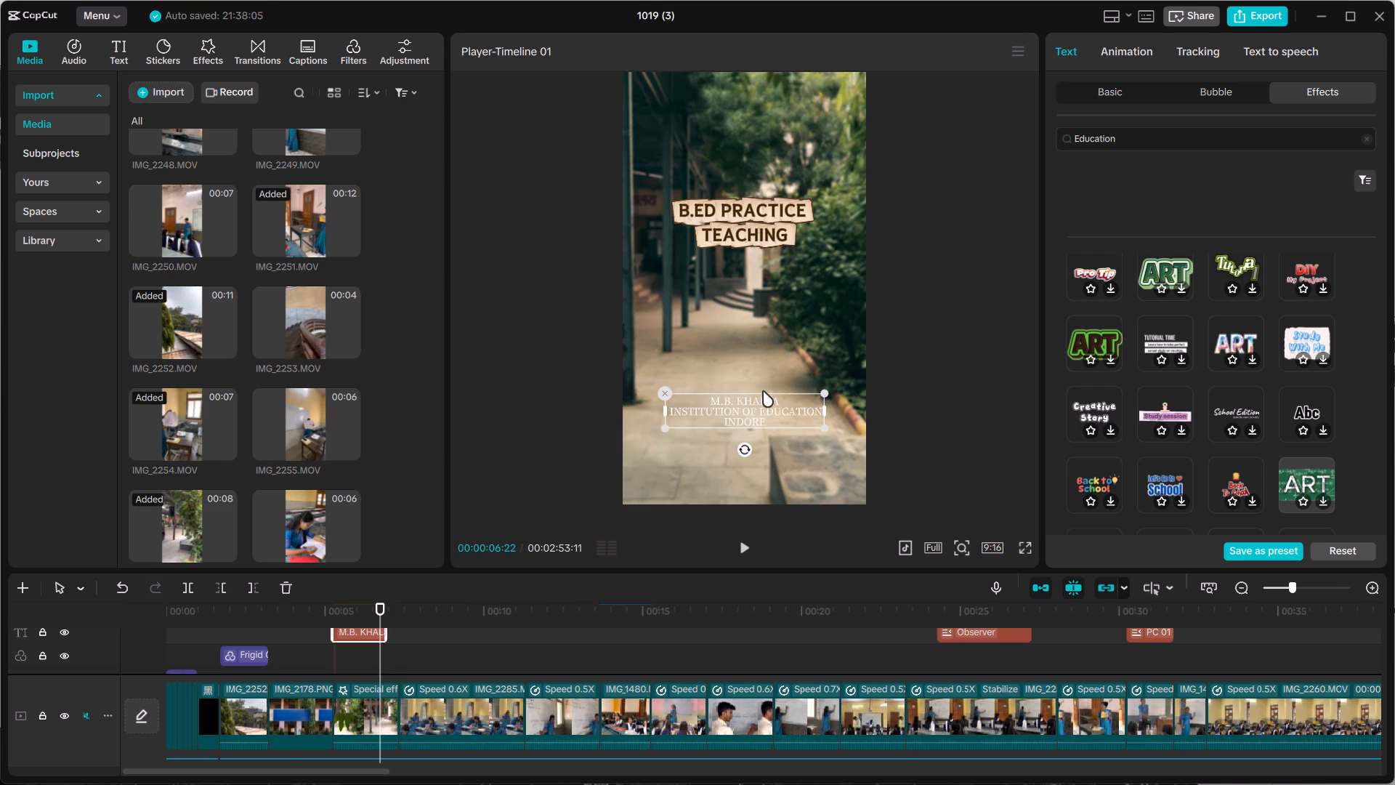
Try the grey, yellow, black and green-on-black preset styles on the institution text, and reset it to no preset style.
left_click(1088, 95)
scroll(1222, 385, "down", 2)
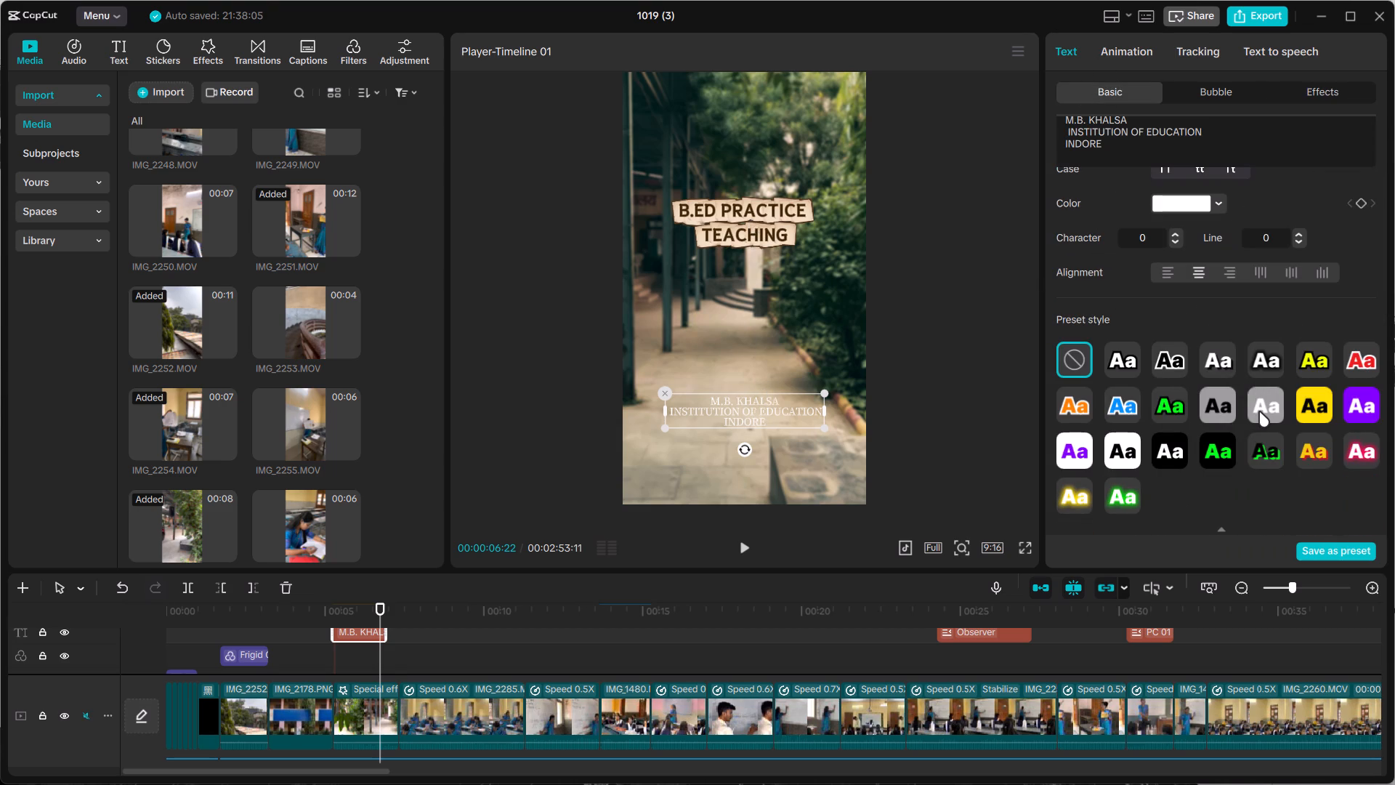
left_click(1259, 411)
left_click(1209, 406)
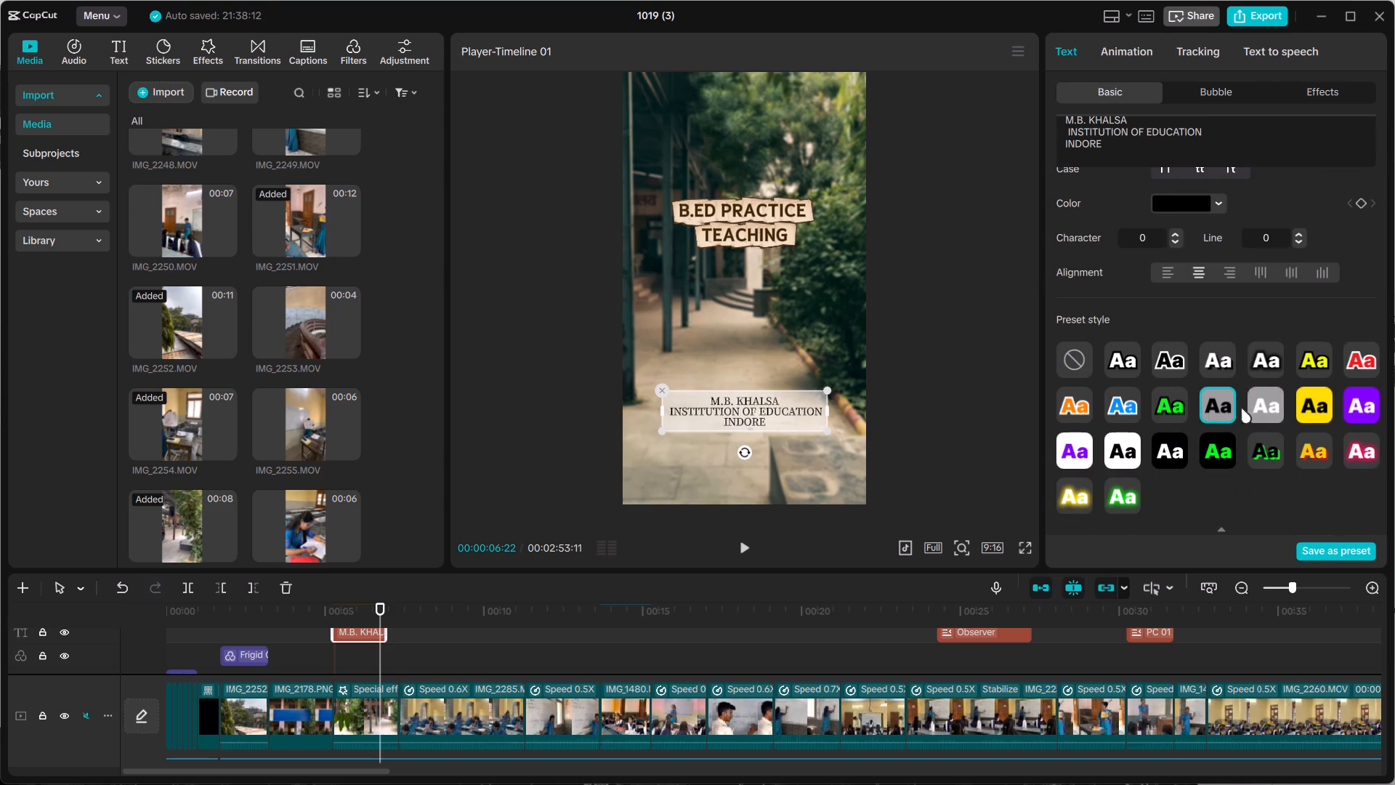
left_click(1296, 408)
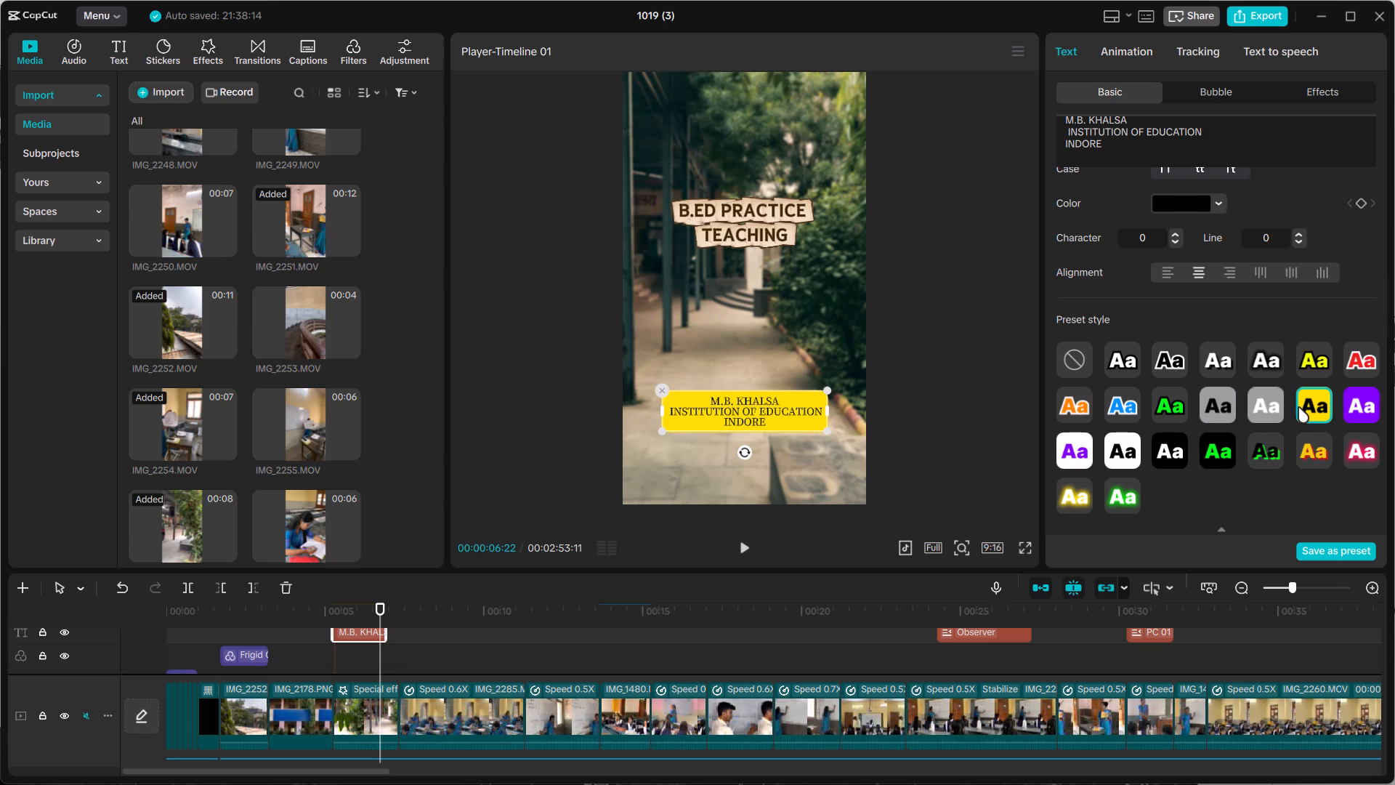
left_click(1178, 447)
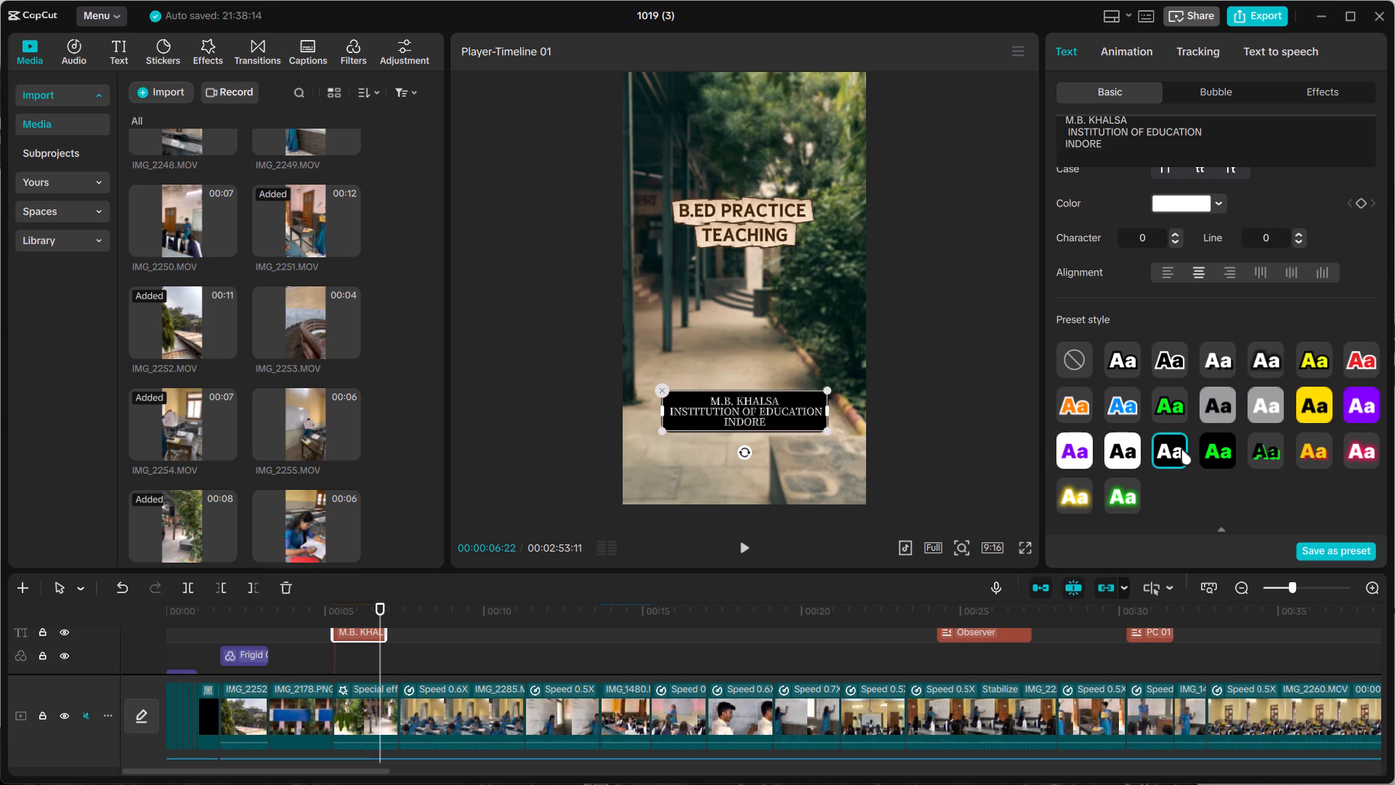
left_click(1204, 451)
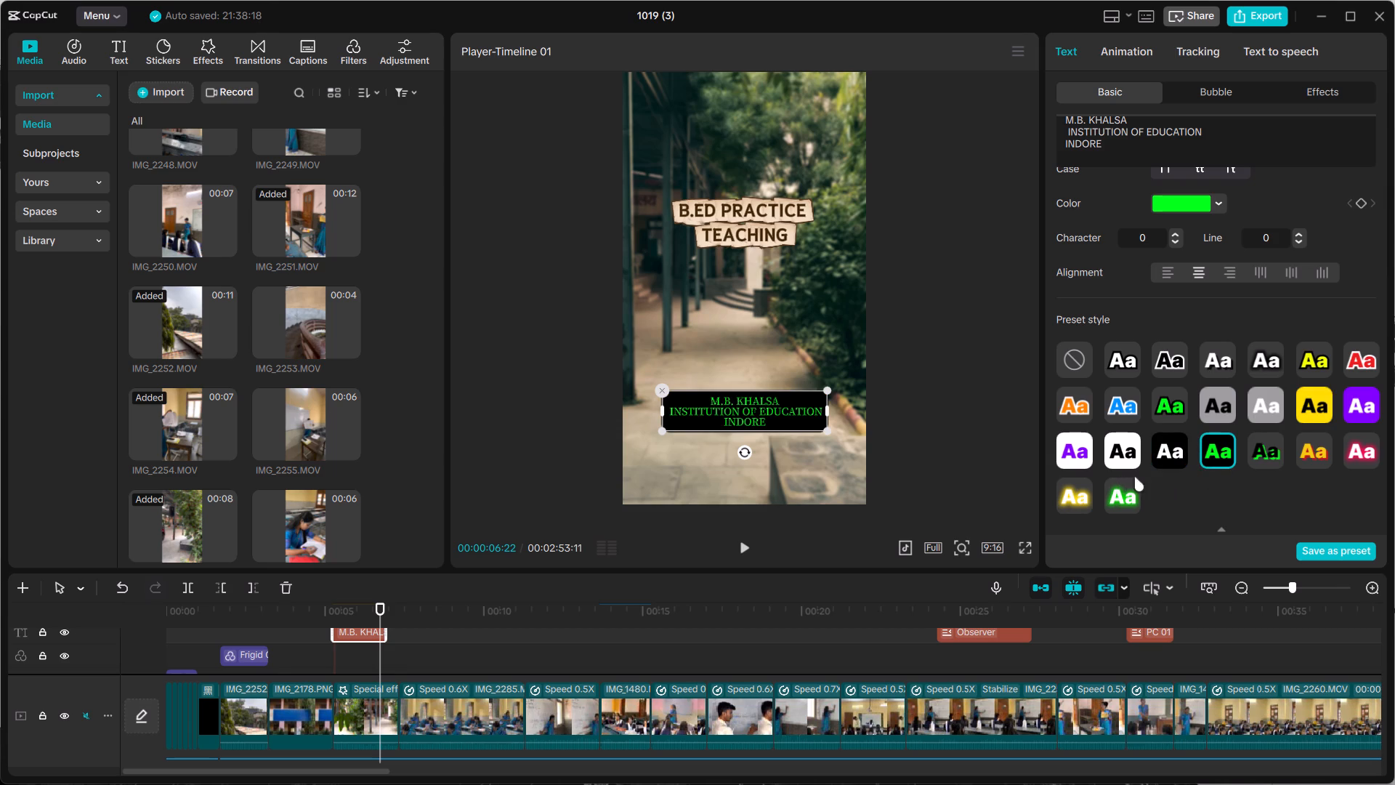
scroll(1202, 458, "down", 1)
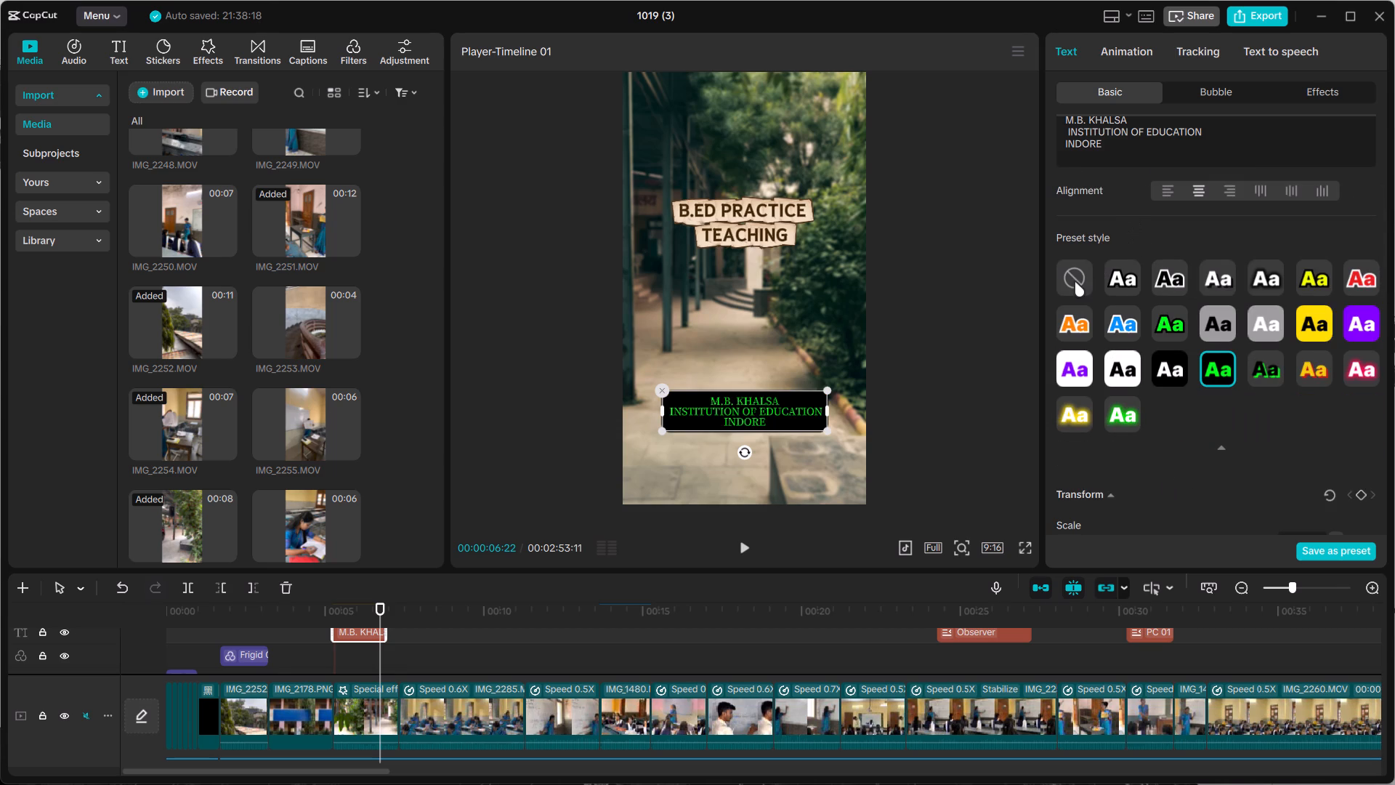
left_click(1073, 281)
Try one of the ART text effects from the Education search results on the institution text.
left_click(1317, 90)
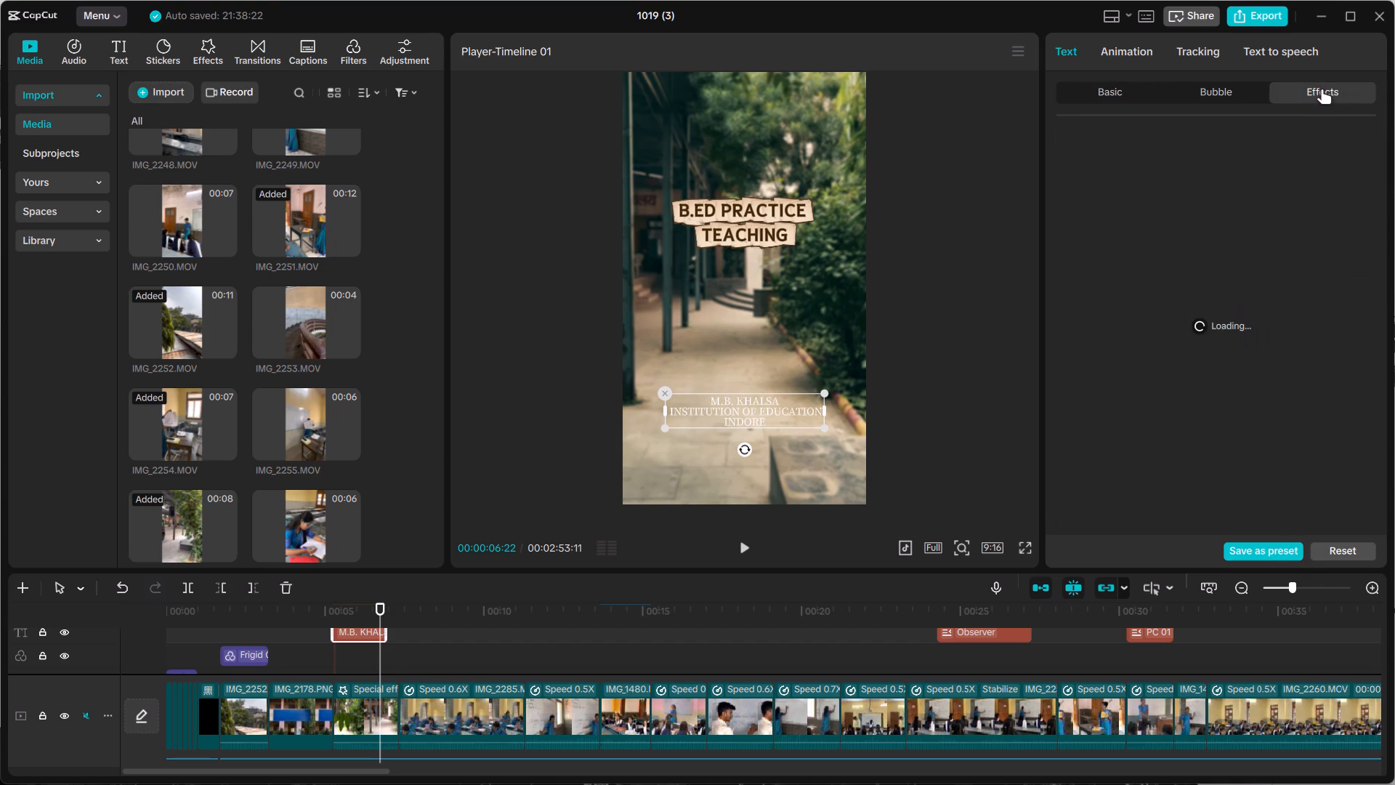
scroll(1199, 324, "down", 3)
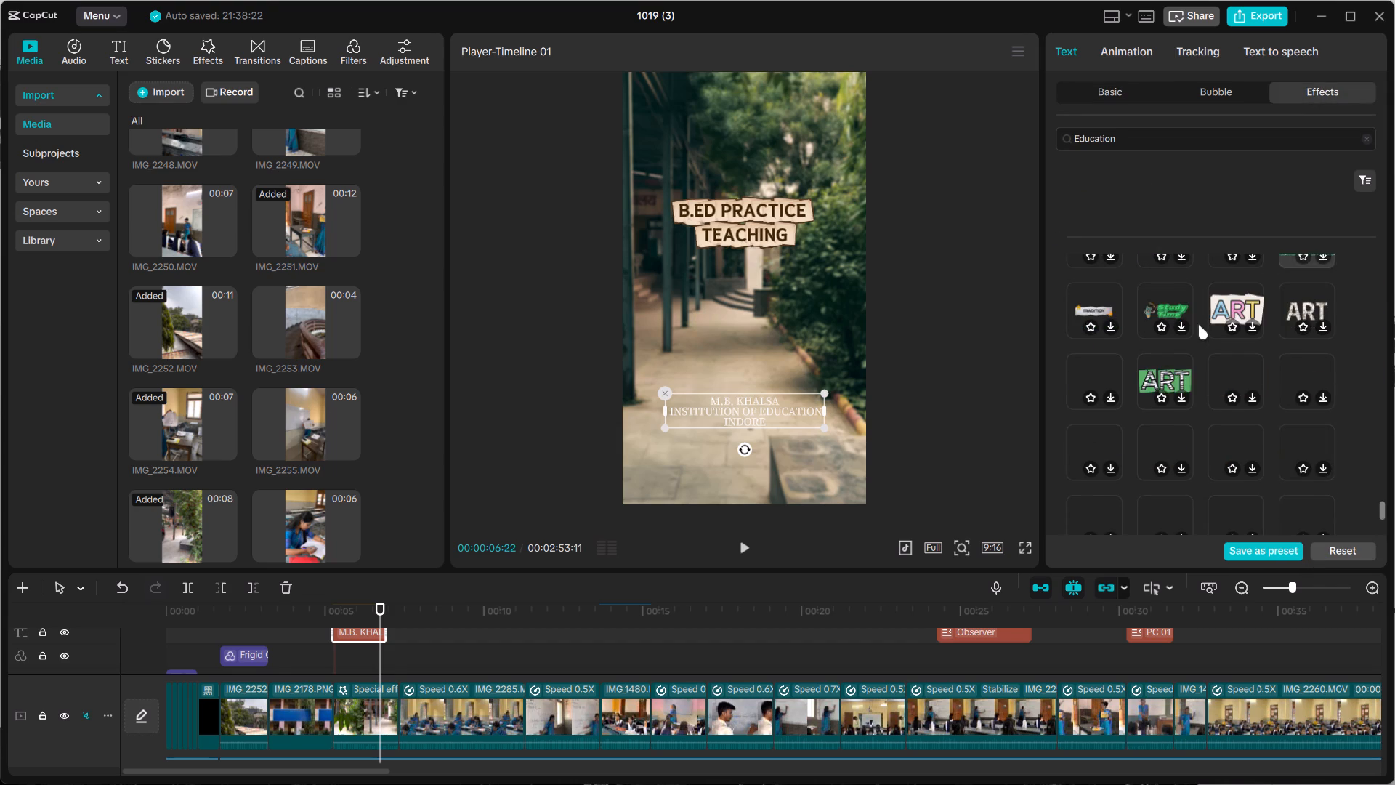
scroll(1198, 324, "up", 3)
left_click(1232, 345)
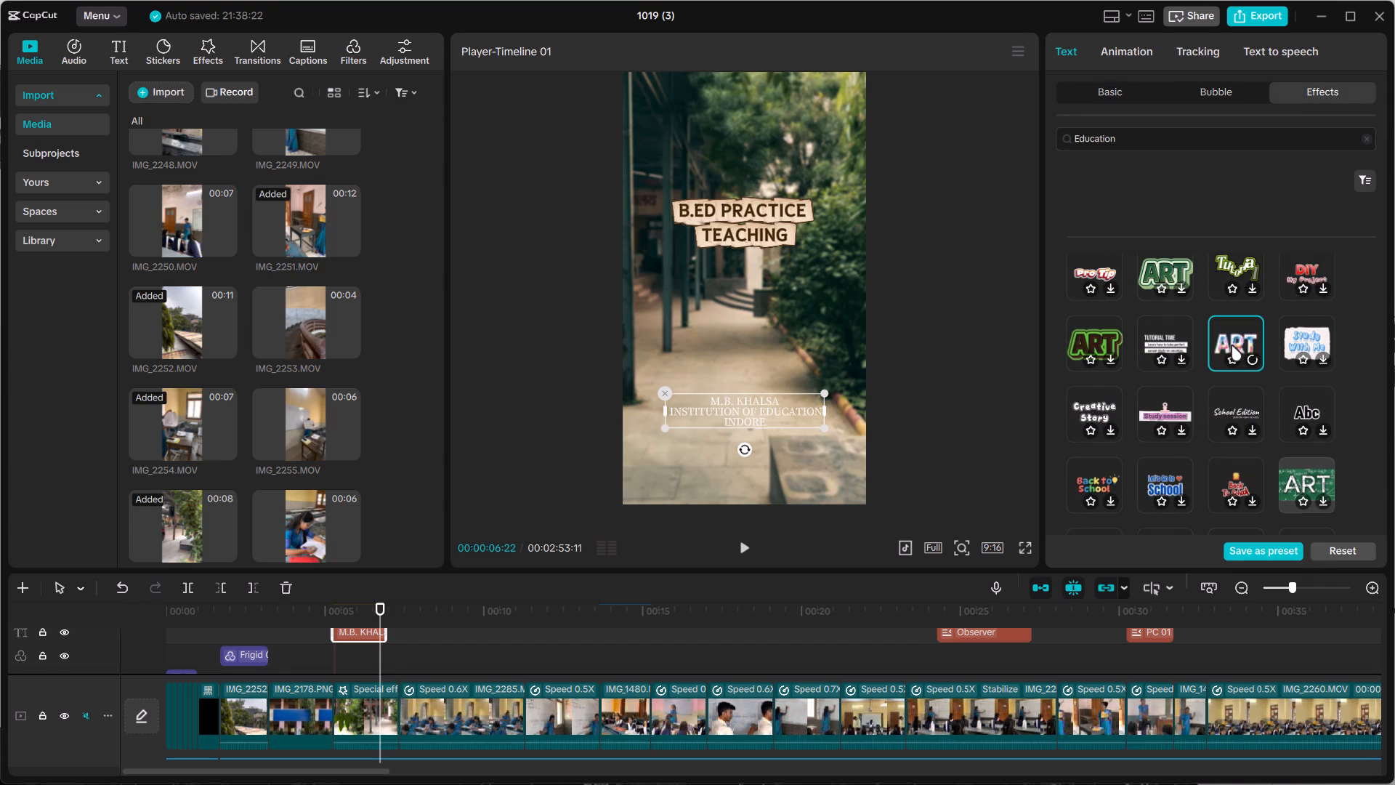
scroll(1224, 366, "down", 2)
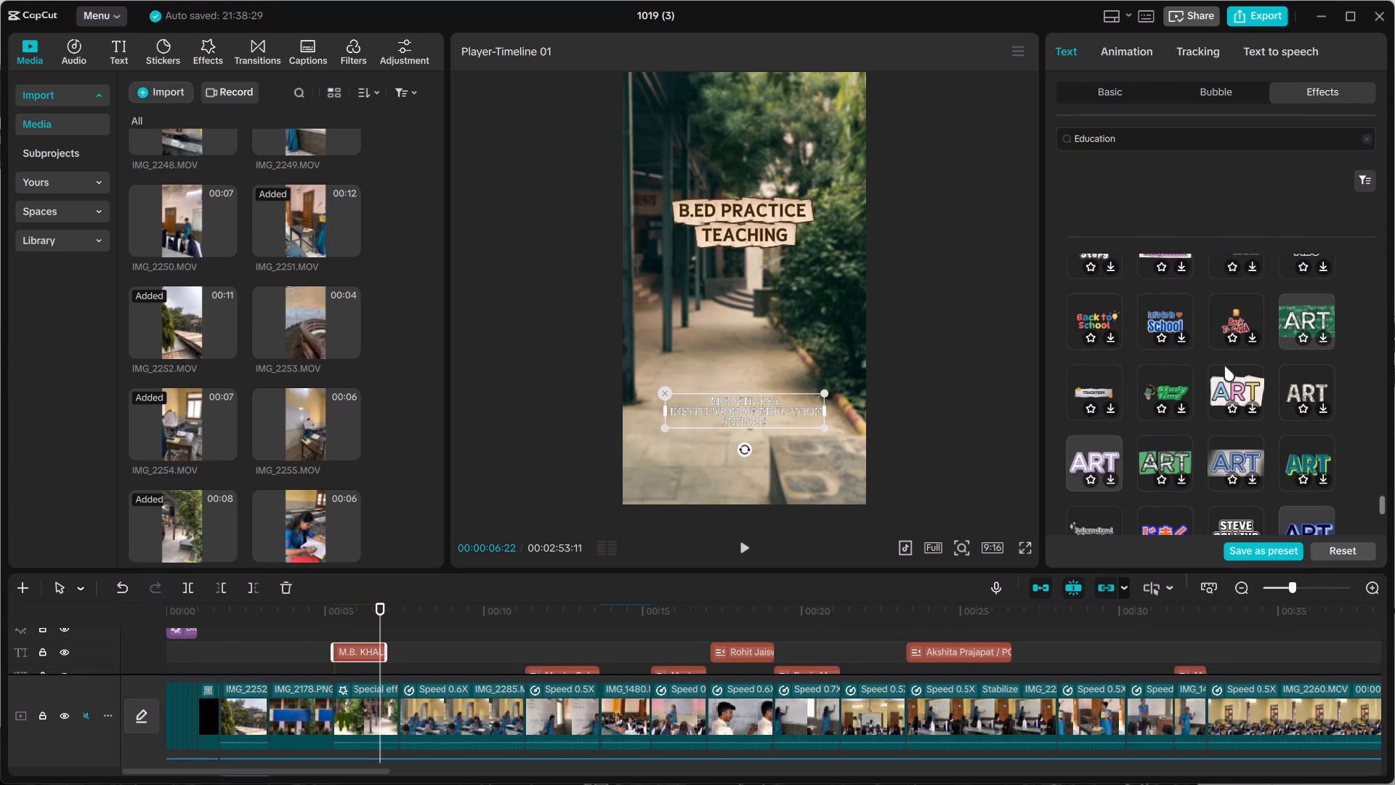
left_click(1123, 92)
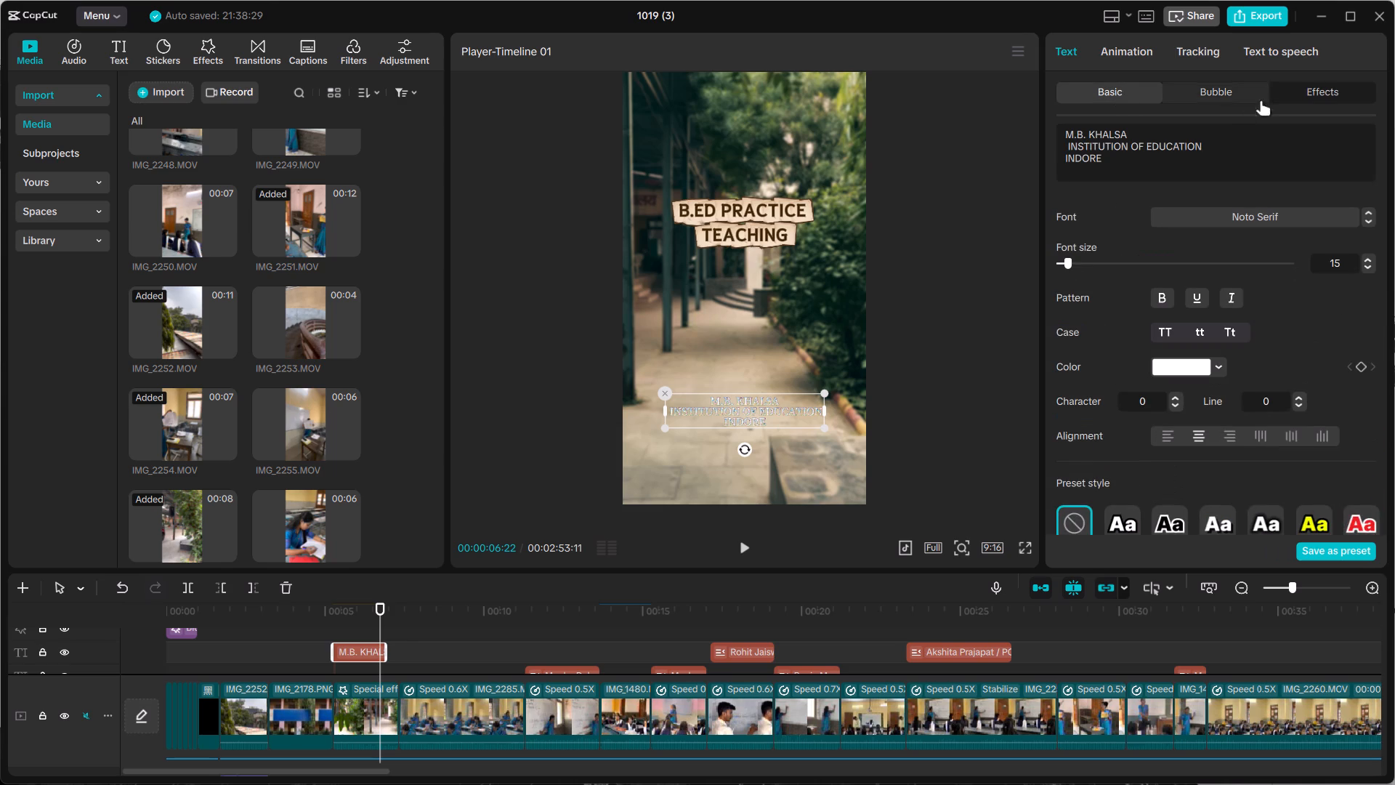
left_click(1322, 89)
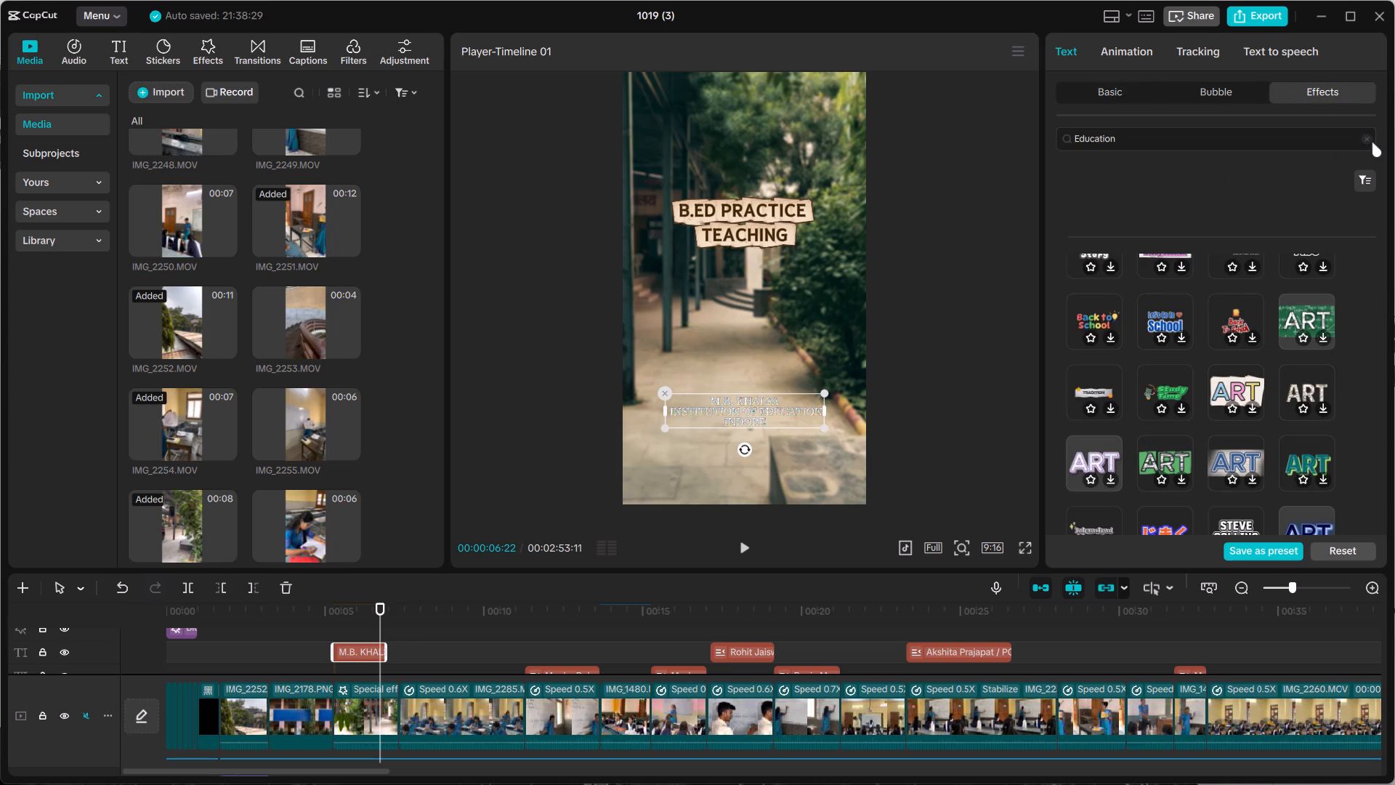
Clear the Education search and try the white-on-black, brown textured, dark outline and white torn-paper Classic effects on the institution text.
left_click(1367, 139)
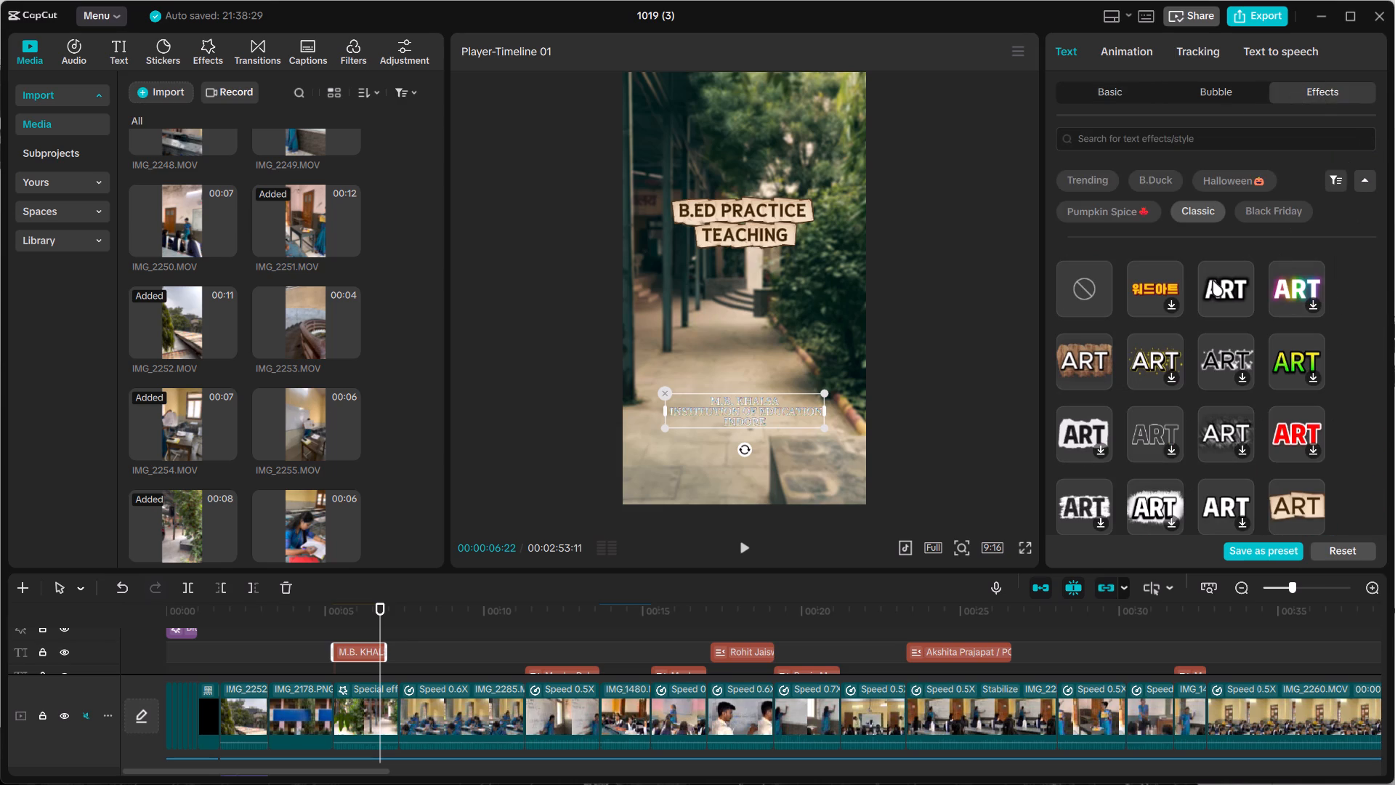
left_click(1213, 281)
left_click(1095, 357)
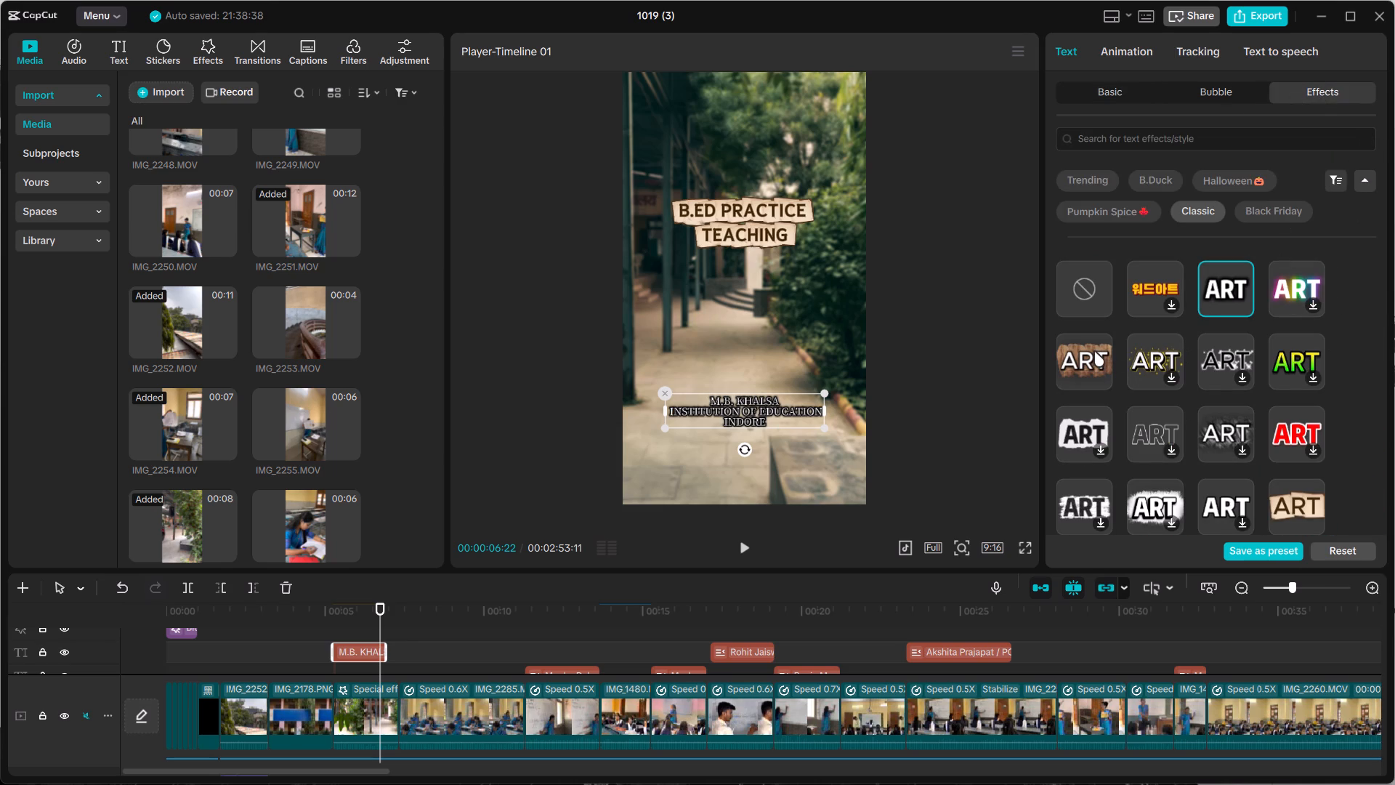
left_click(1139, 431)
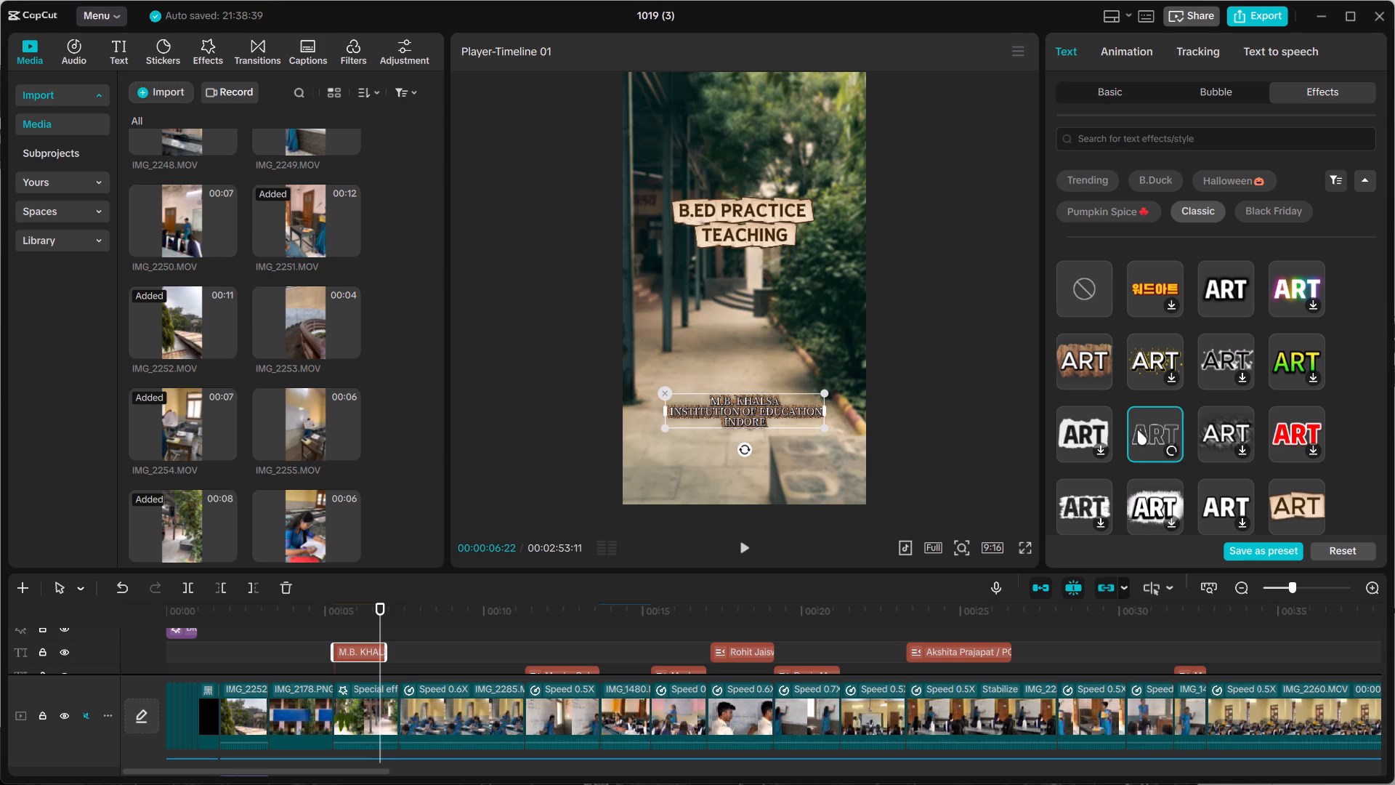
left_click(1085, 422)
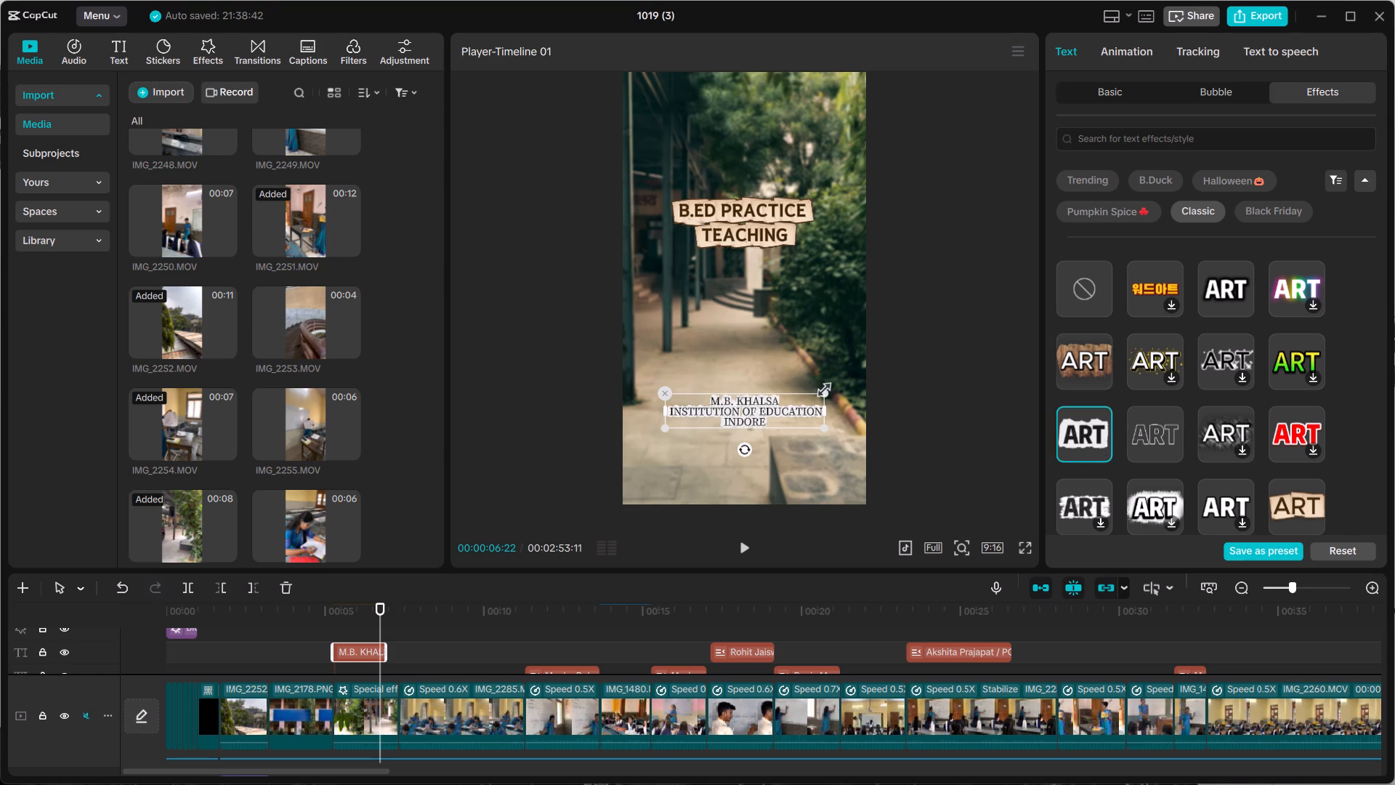
Shrink the institution text, centre it just above the B.ED PRACTICE TEACHING title, and check the placement in full-screen preview.
left_click_drag(820, 387, 790, 414)
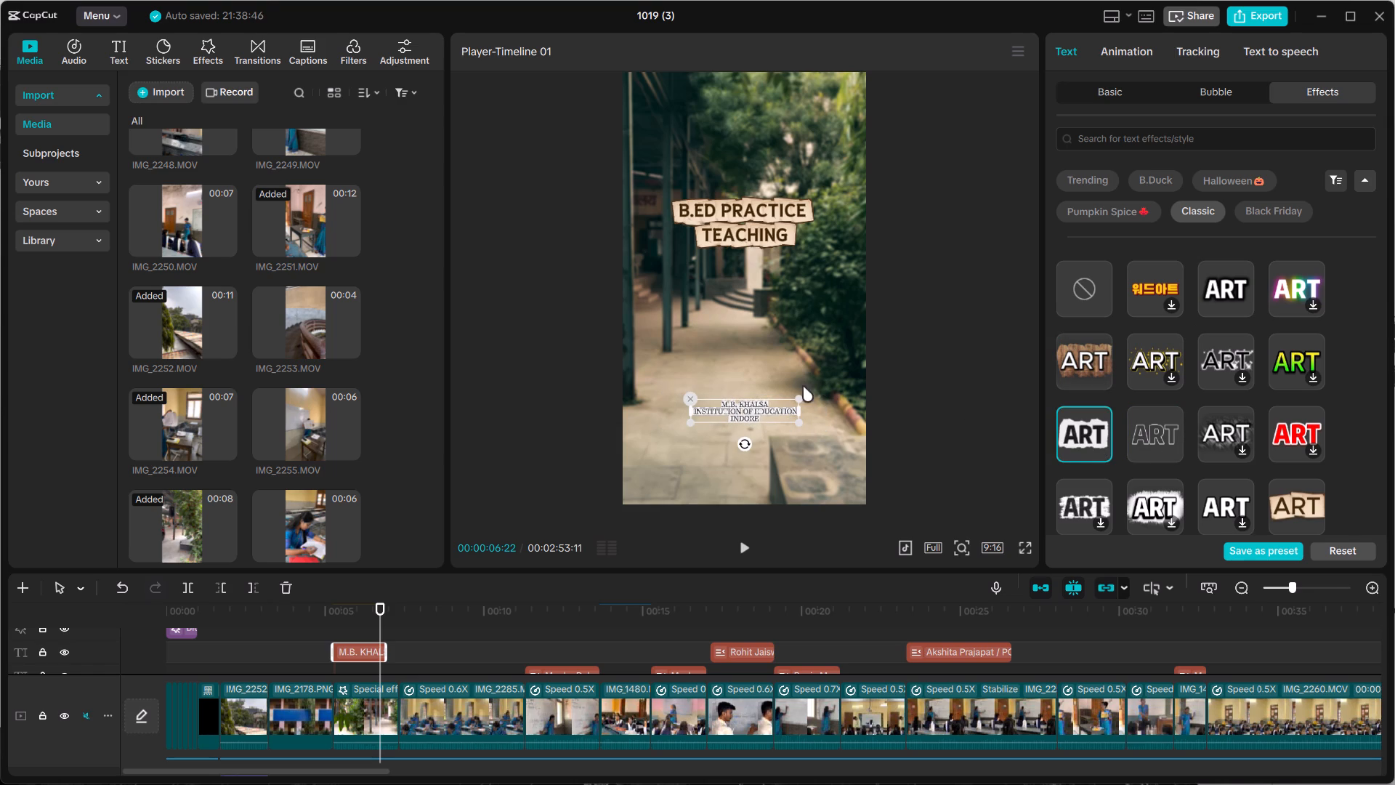
left_click_drag(775, 408, 775, 462)
left_click_drag(764, 414, 764, 446)
left_click_drag(748, 408, 752, 463)
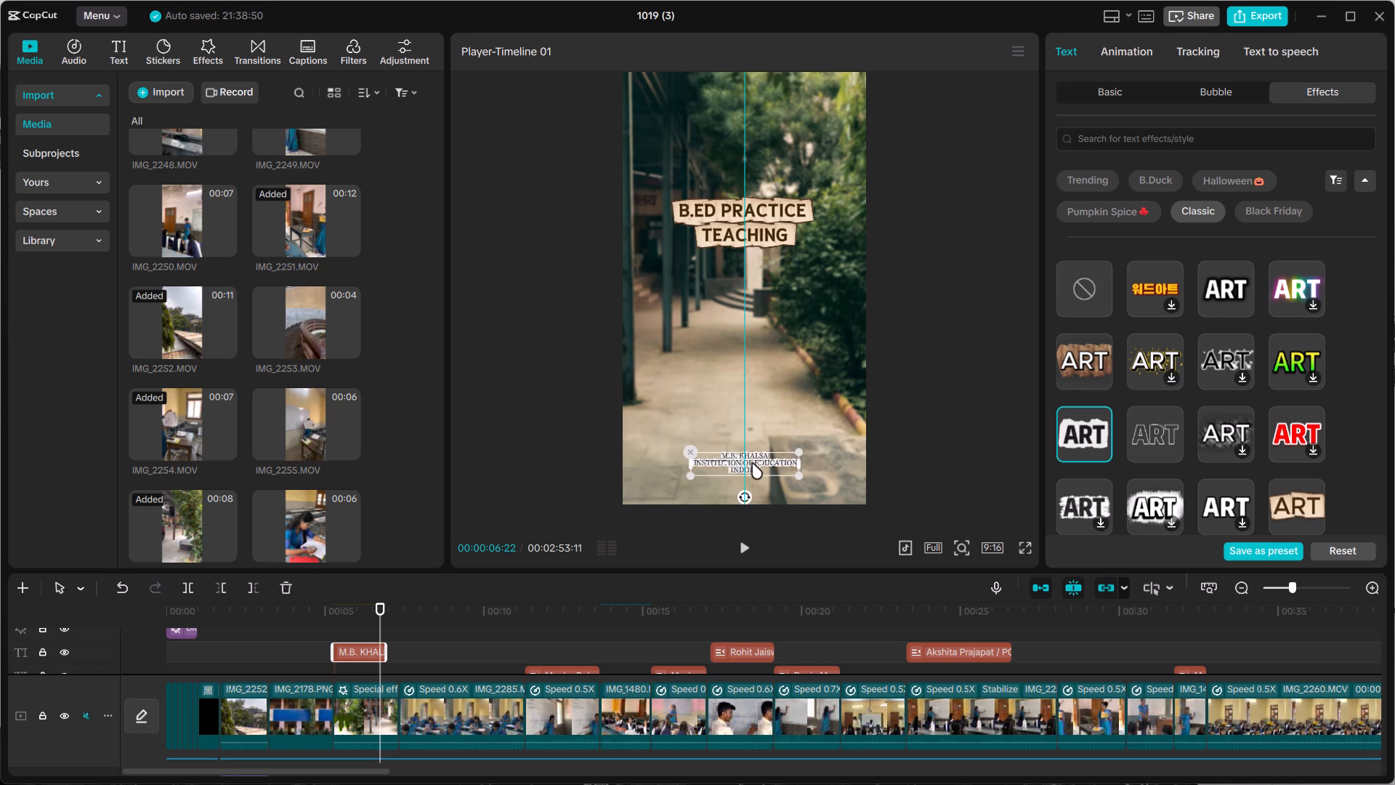
left_click_drag(752, 463, 766, 117)
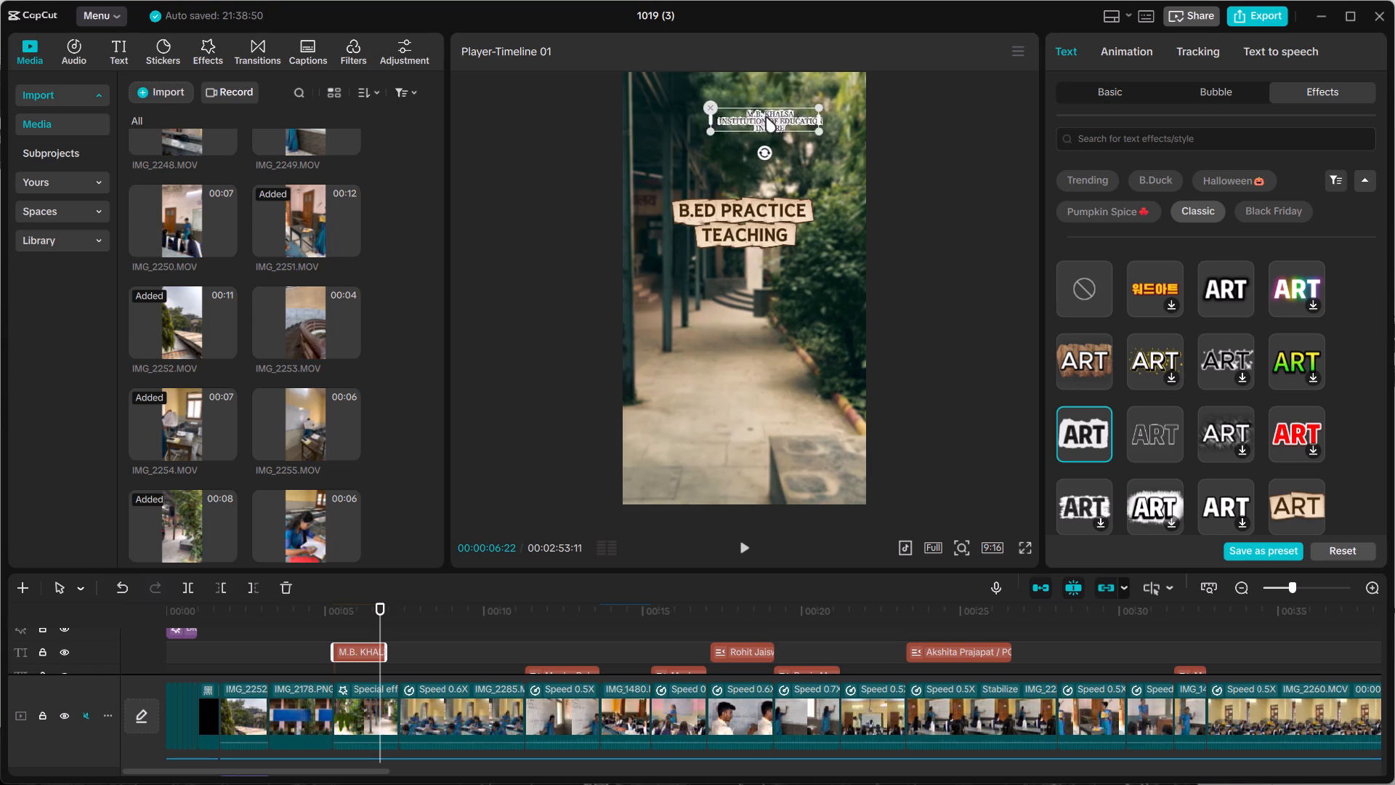
left_click_drag(766, 117, 746, 121)
left_click_drag(798, 106, 824, 83)
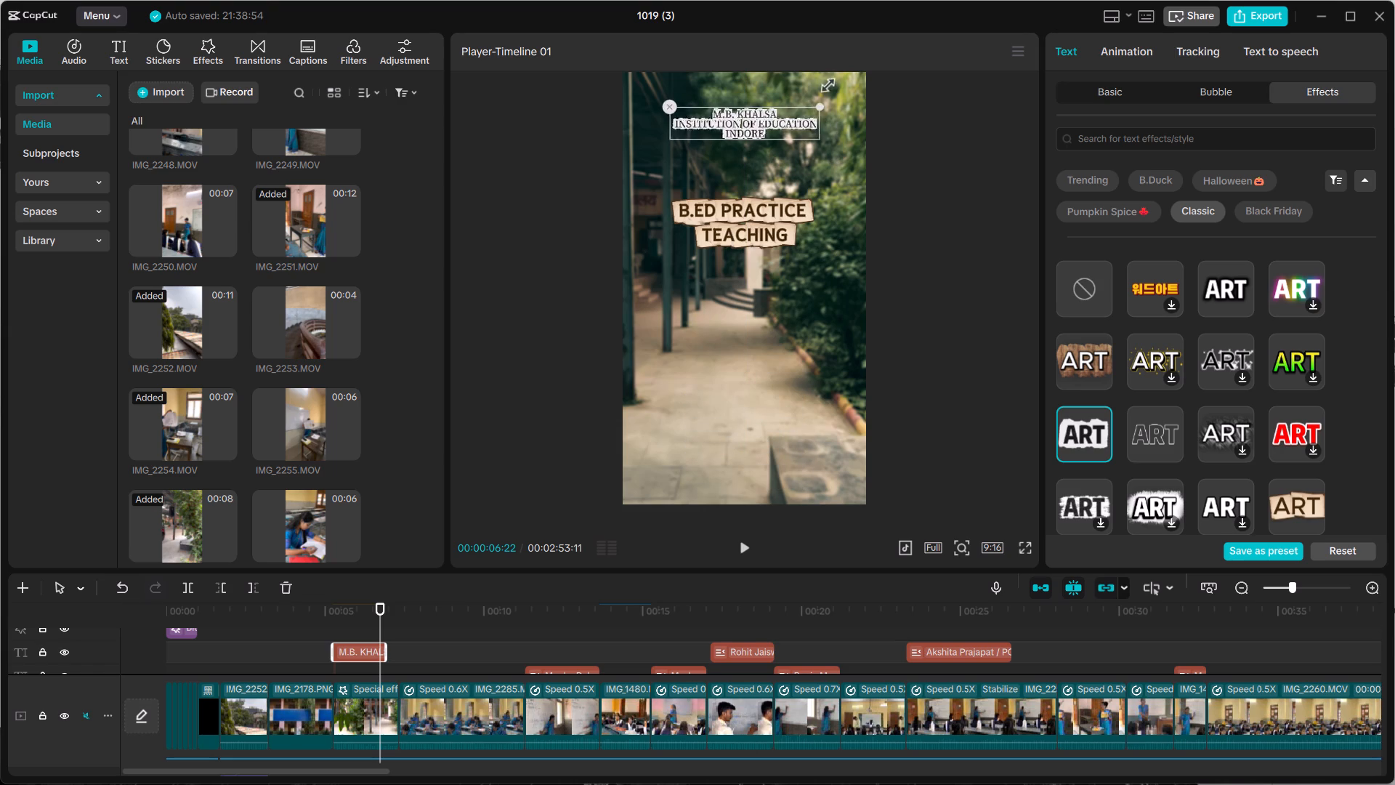
left_click_drag(824, 83, 797, 114)
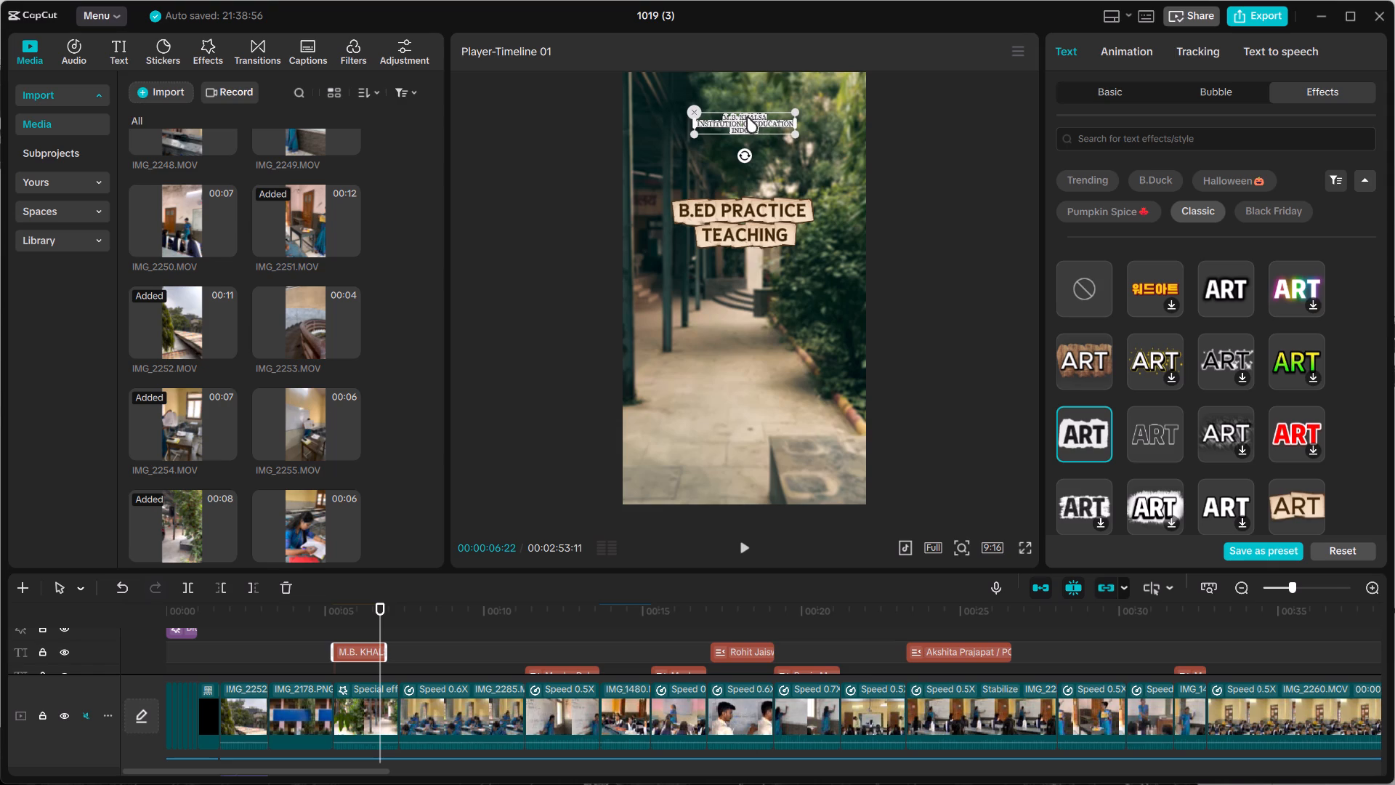
left_click_drag(745, 118, 745, 160)
left_click_drag(744, 129, 744, 167)
left_click_drag(743, 122, 745, 171)
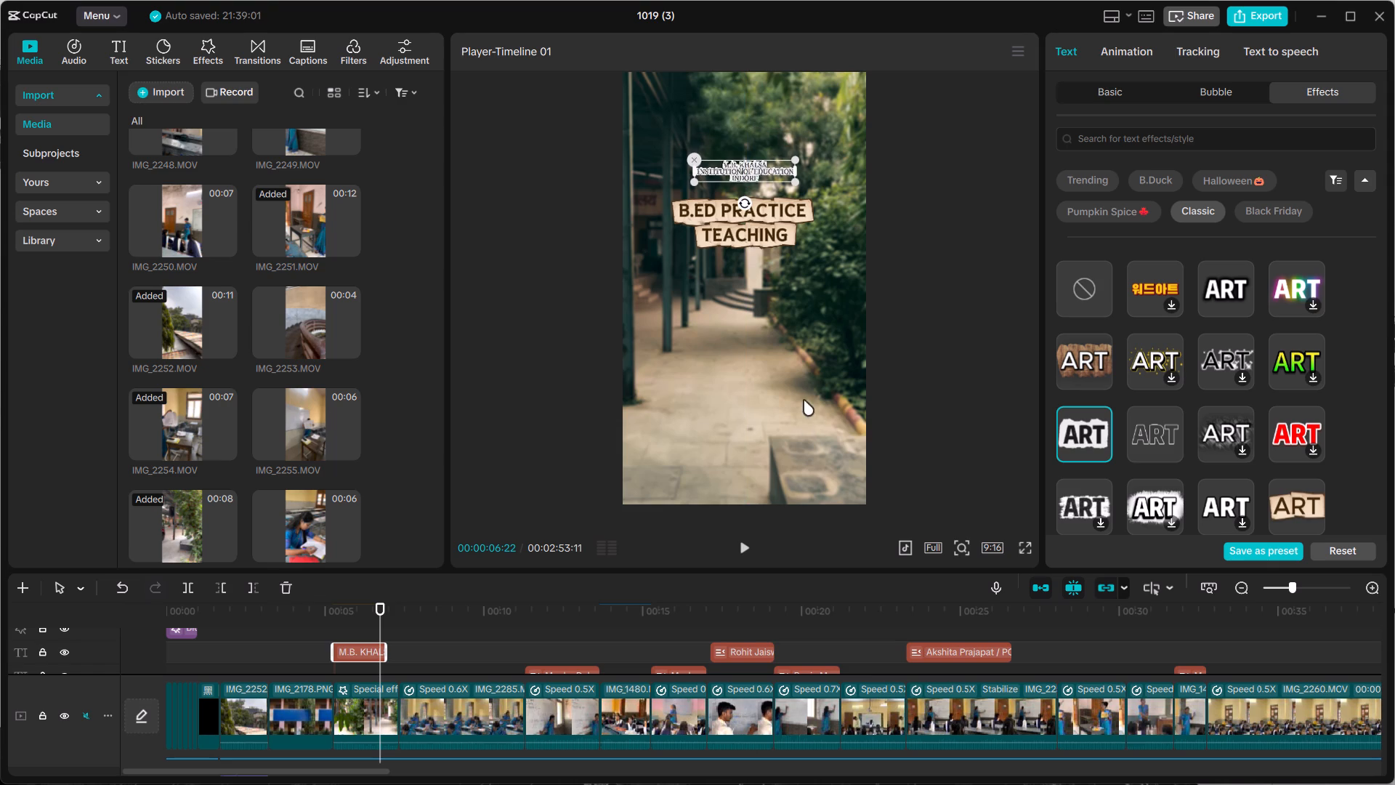
left_click(1024, 549)
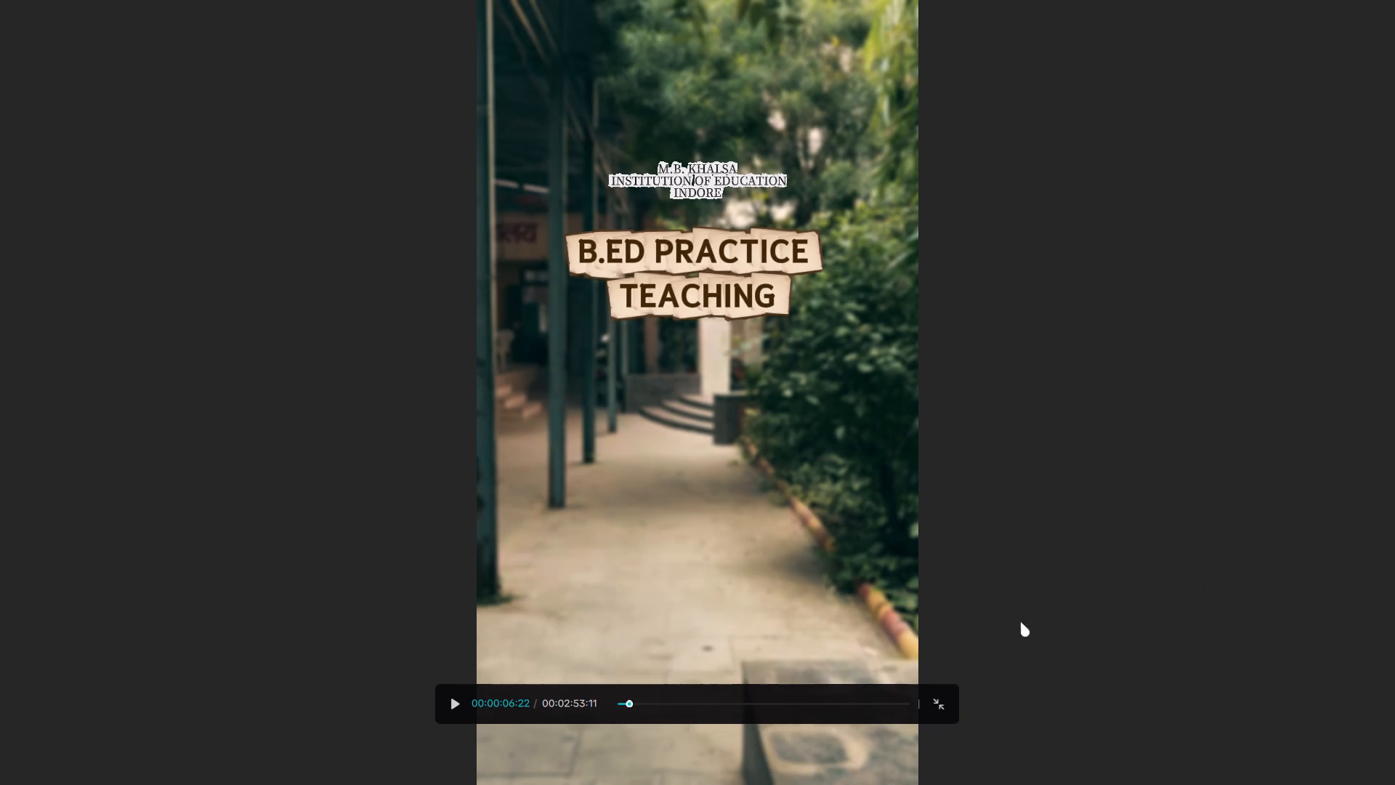
left_click(939, 702)
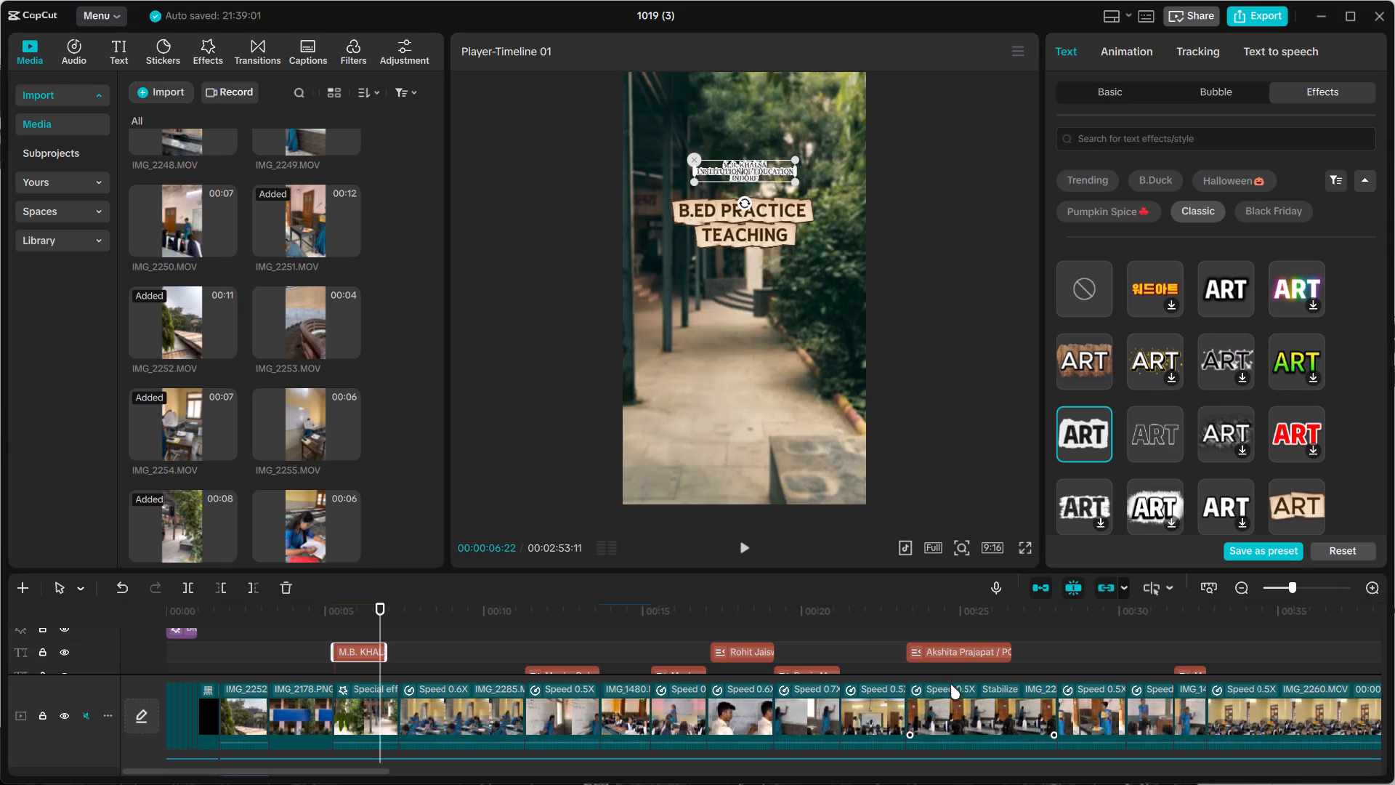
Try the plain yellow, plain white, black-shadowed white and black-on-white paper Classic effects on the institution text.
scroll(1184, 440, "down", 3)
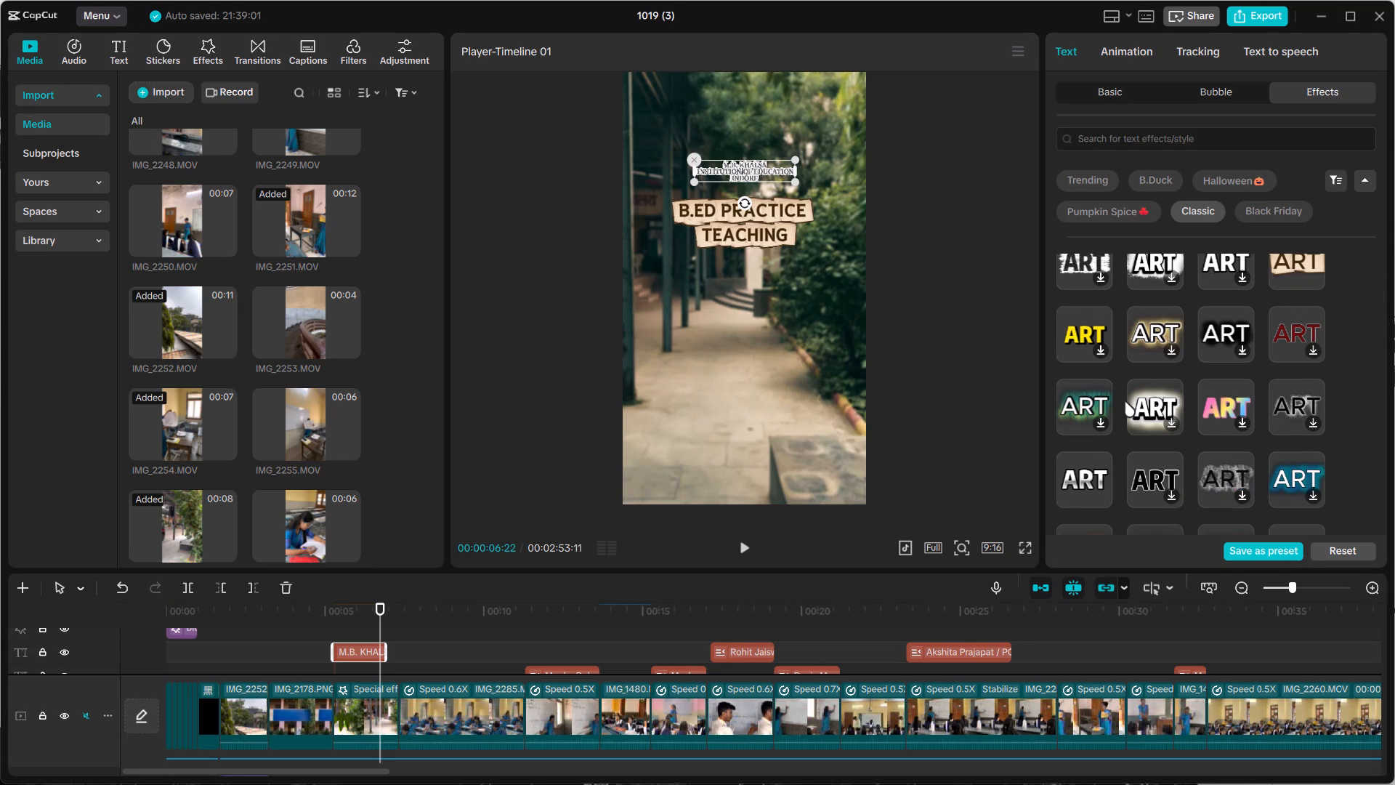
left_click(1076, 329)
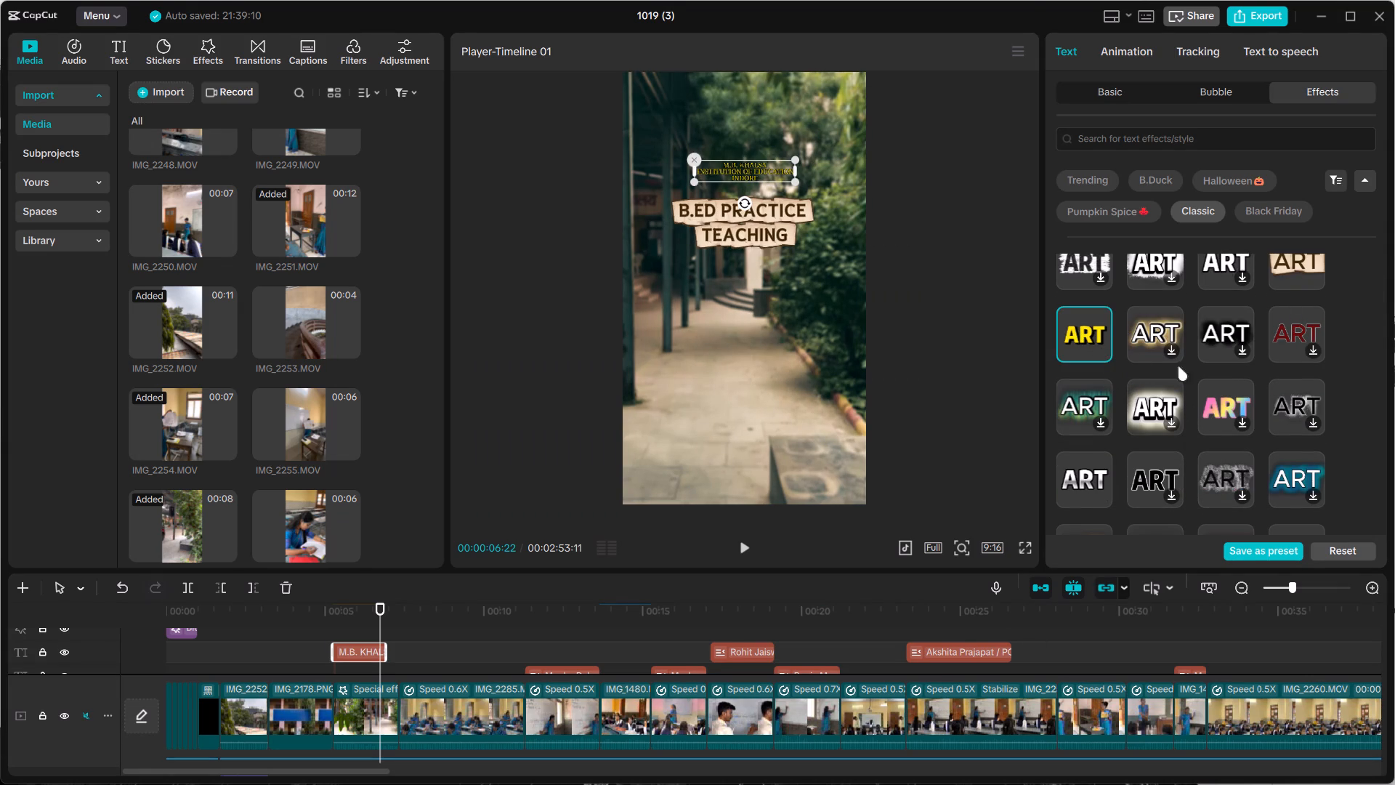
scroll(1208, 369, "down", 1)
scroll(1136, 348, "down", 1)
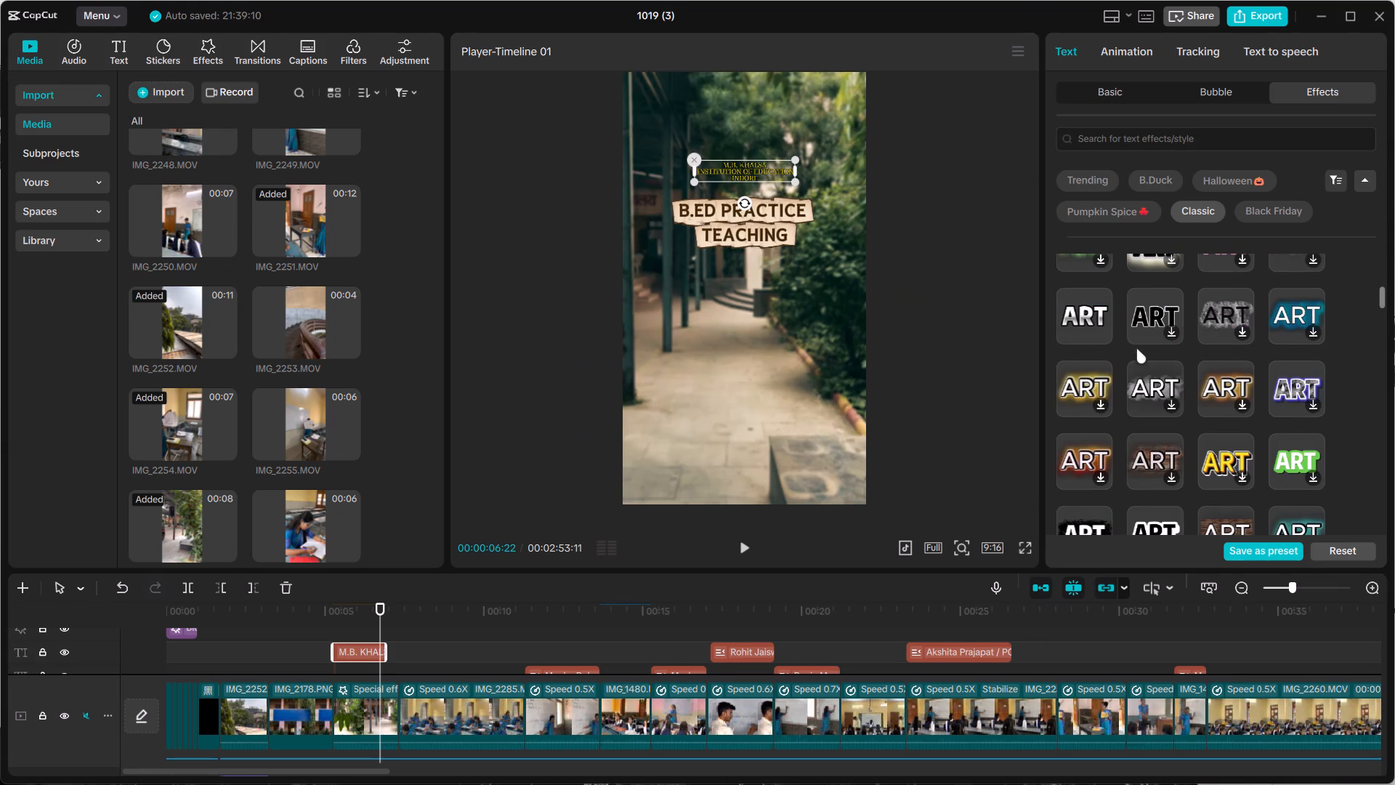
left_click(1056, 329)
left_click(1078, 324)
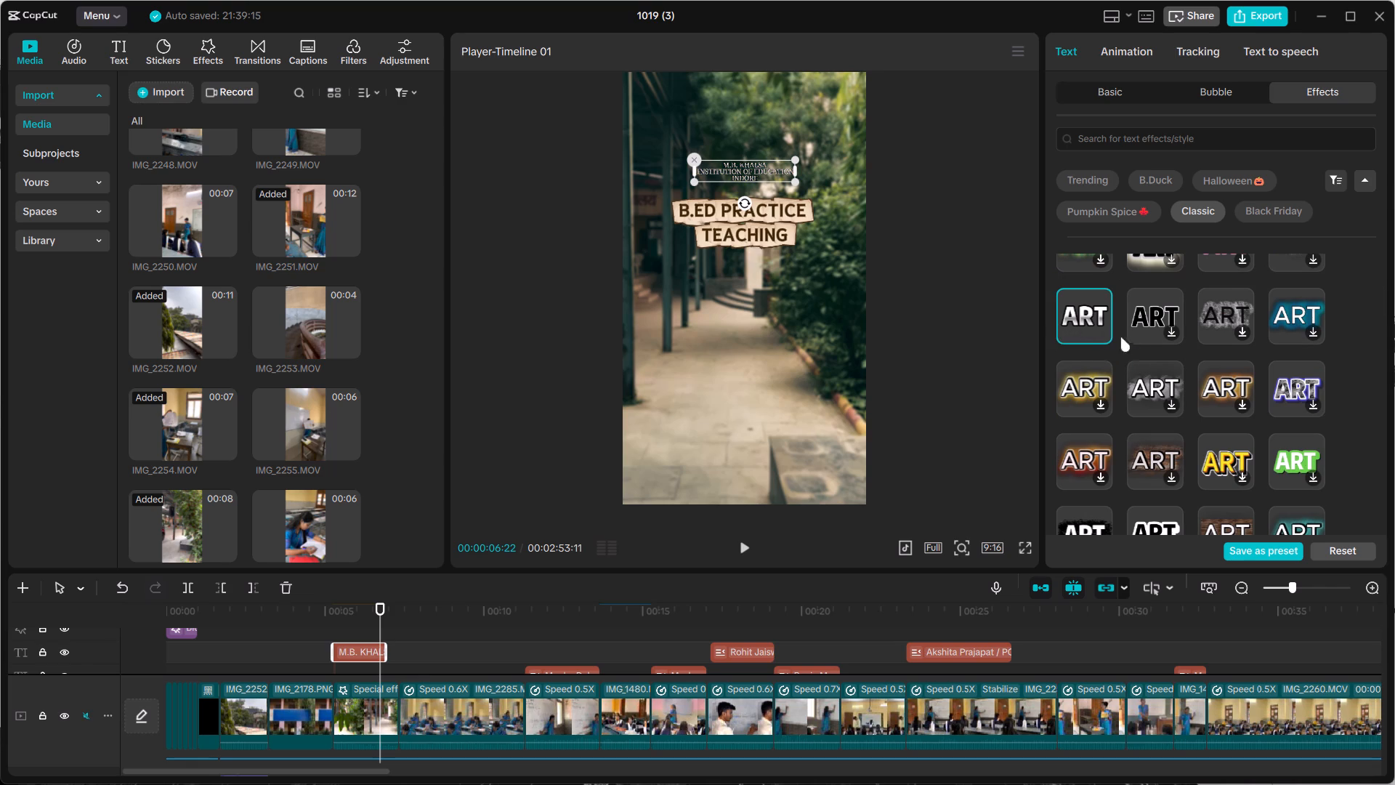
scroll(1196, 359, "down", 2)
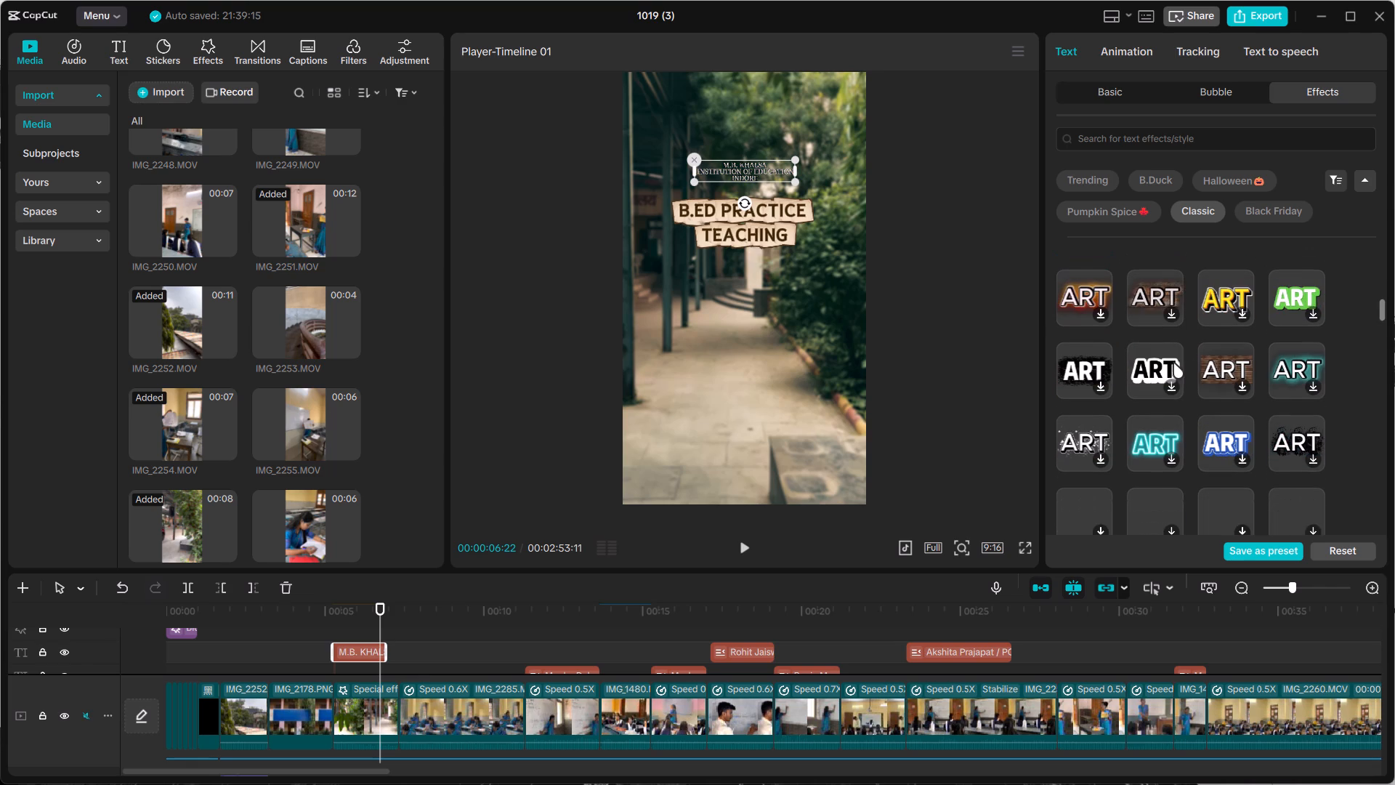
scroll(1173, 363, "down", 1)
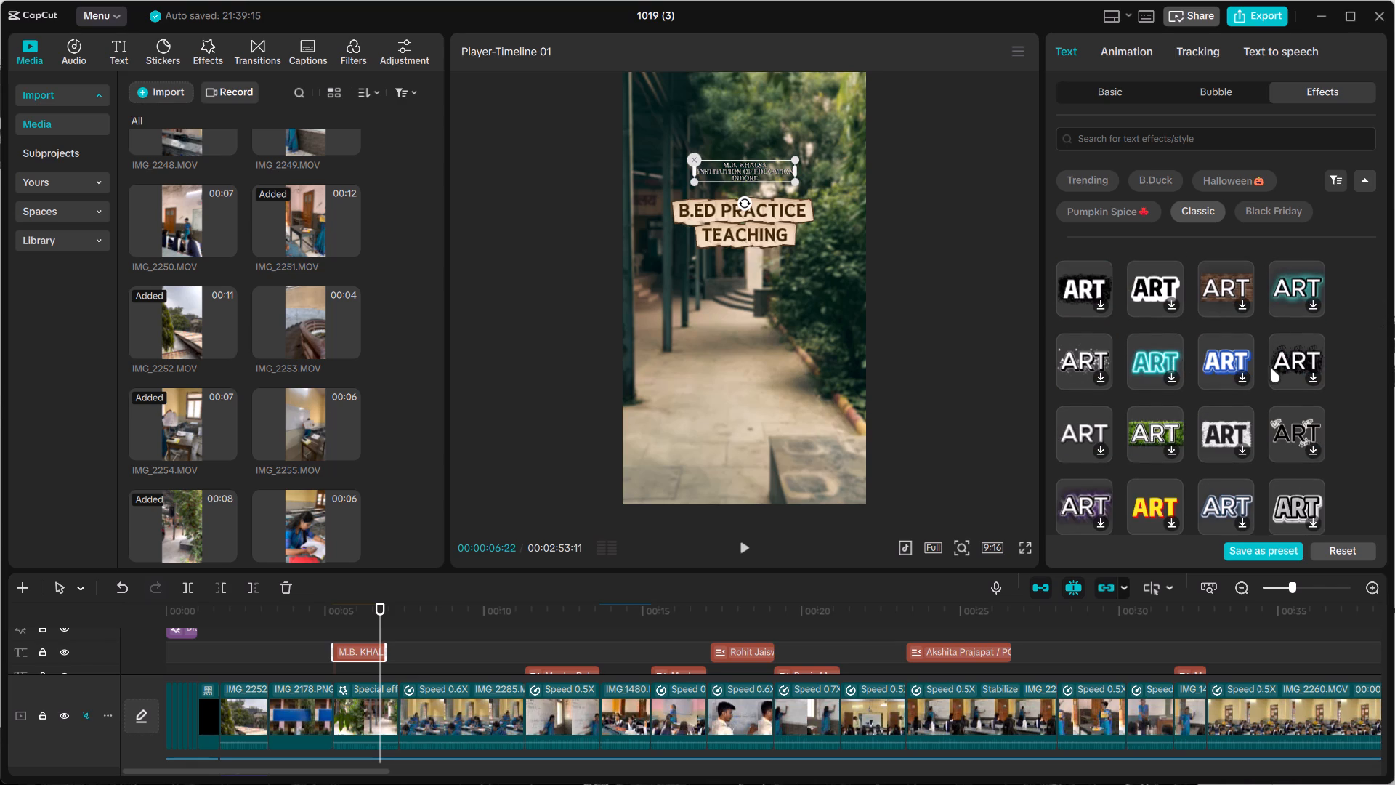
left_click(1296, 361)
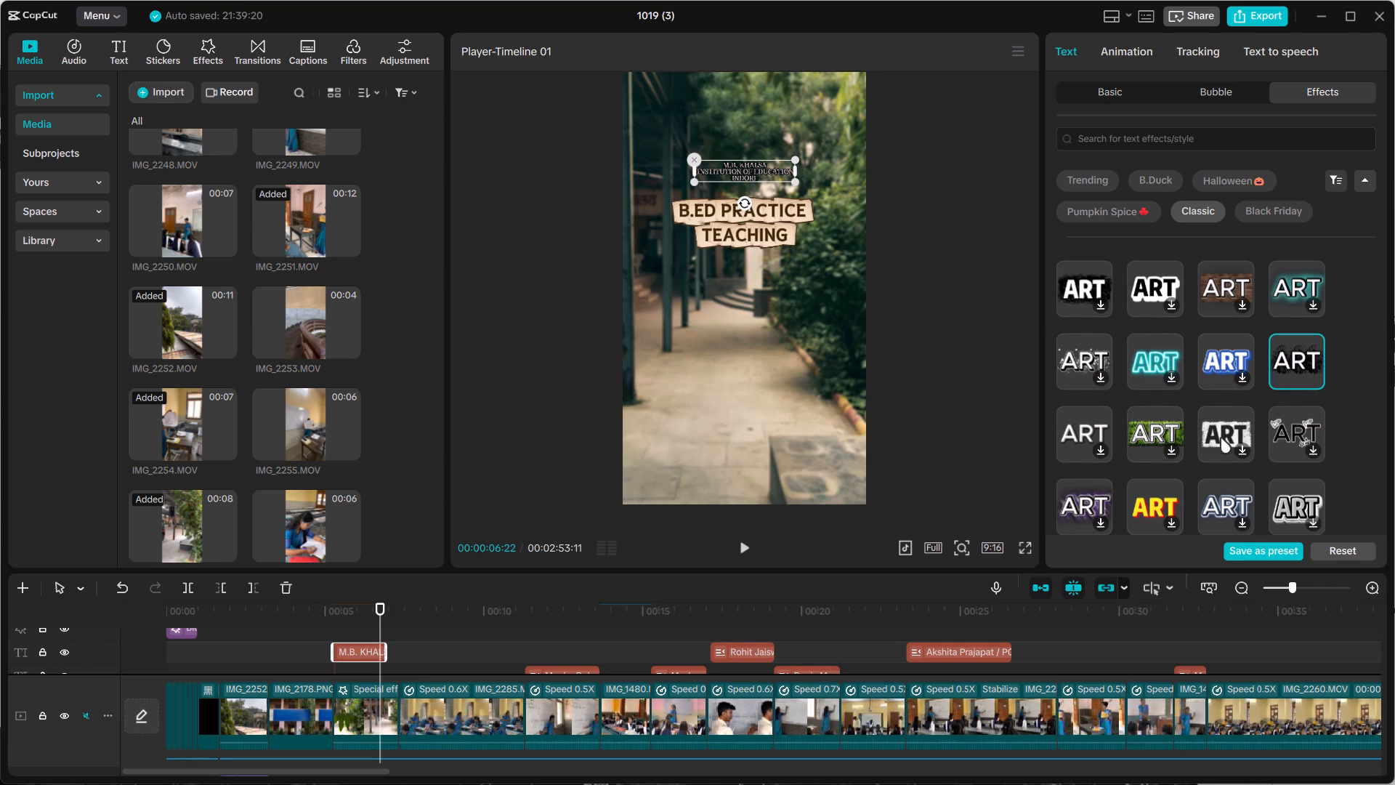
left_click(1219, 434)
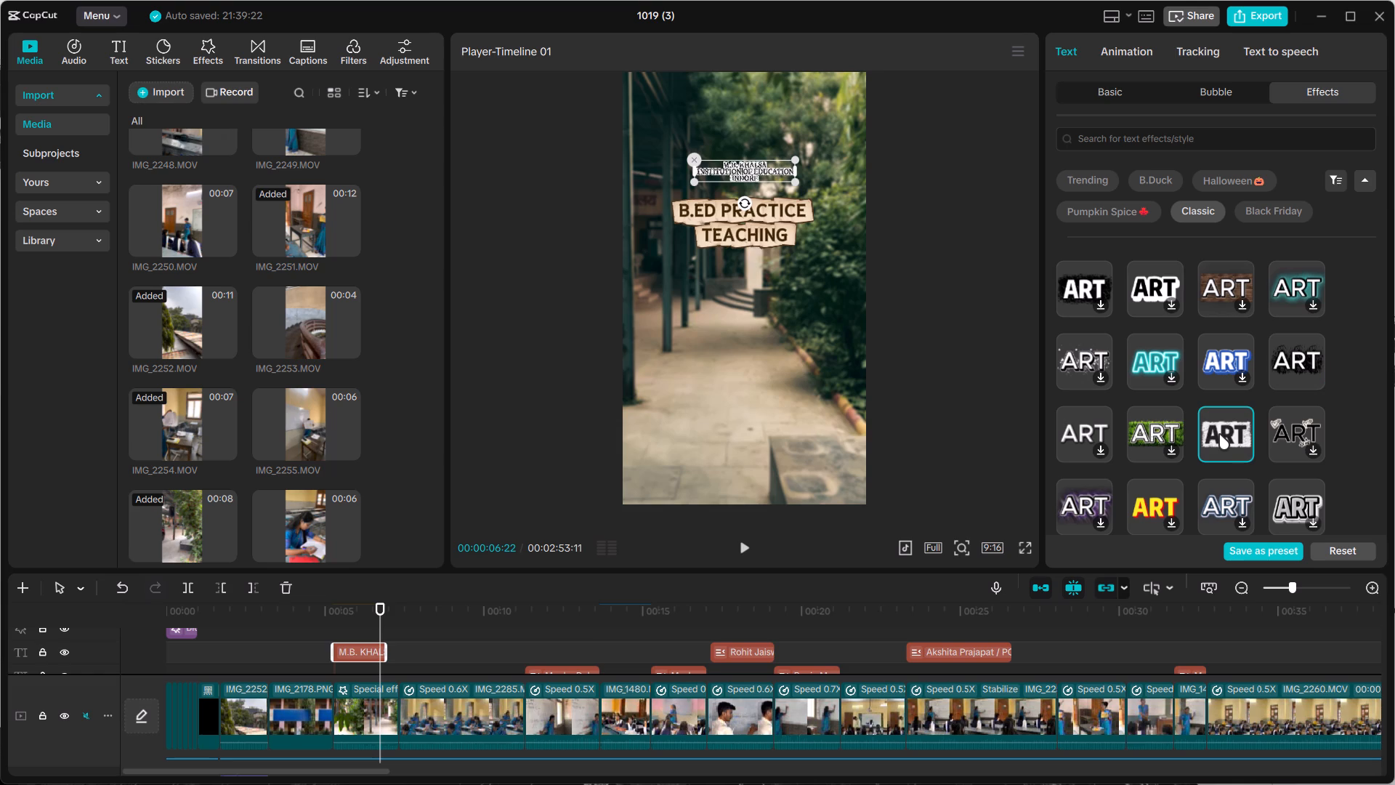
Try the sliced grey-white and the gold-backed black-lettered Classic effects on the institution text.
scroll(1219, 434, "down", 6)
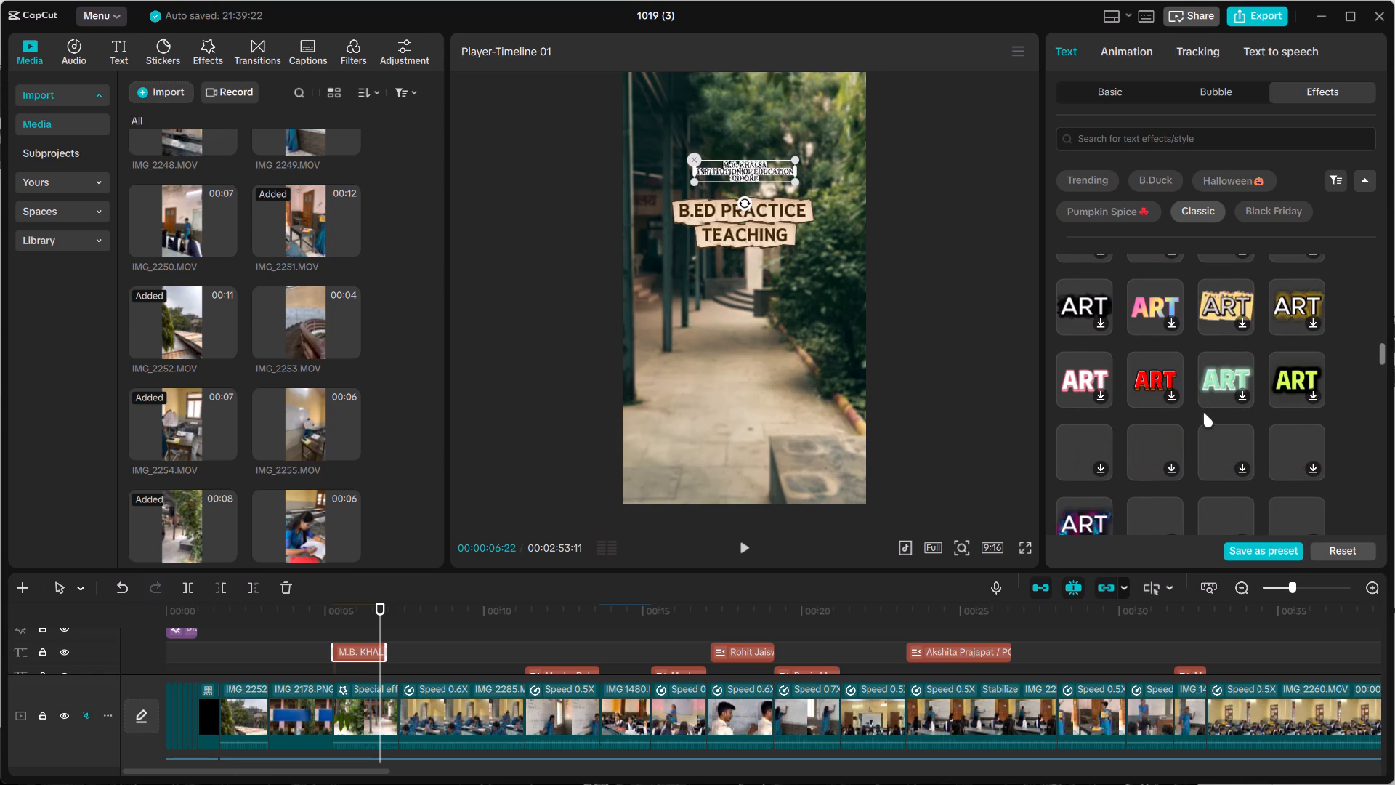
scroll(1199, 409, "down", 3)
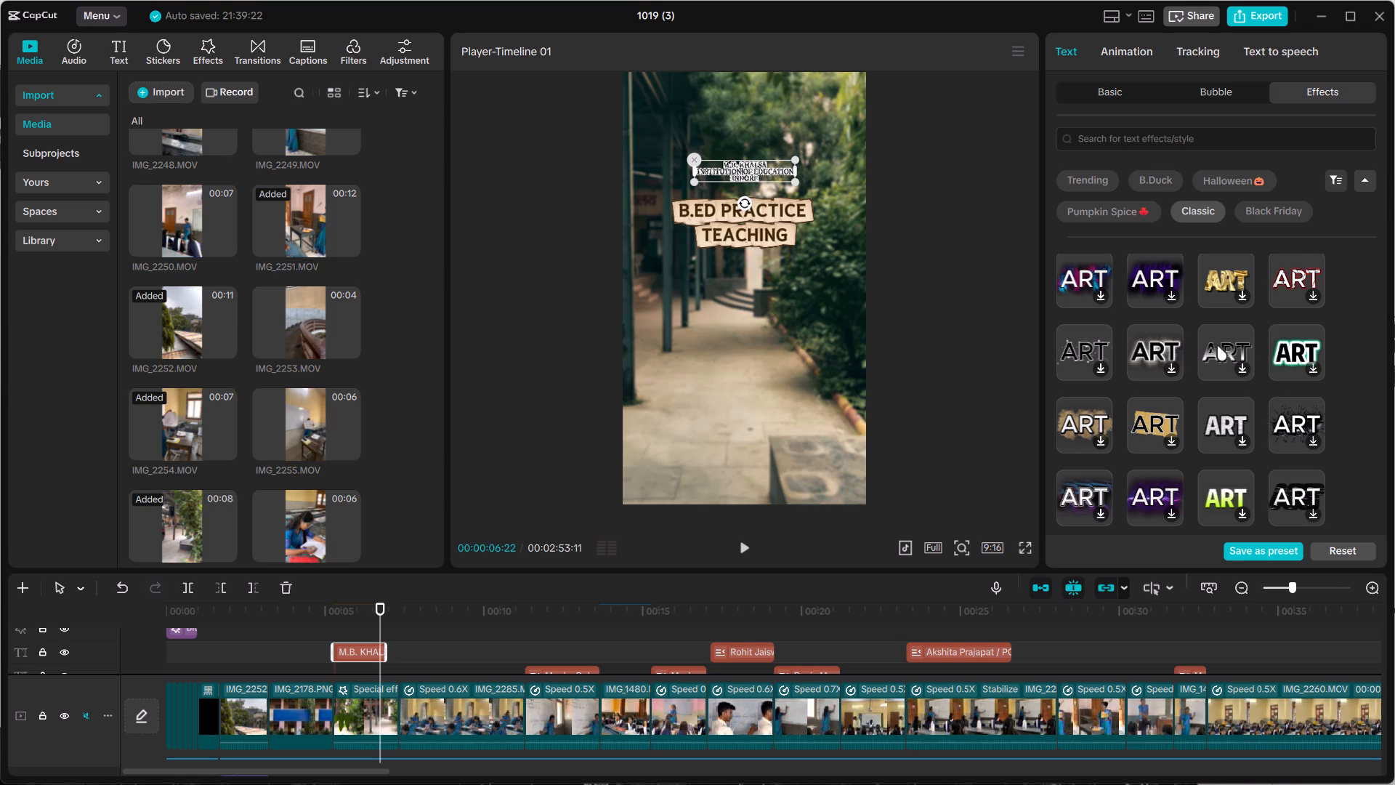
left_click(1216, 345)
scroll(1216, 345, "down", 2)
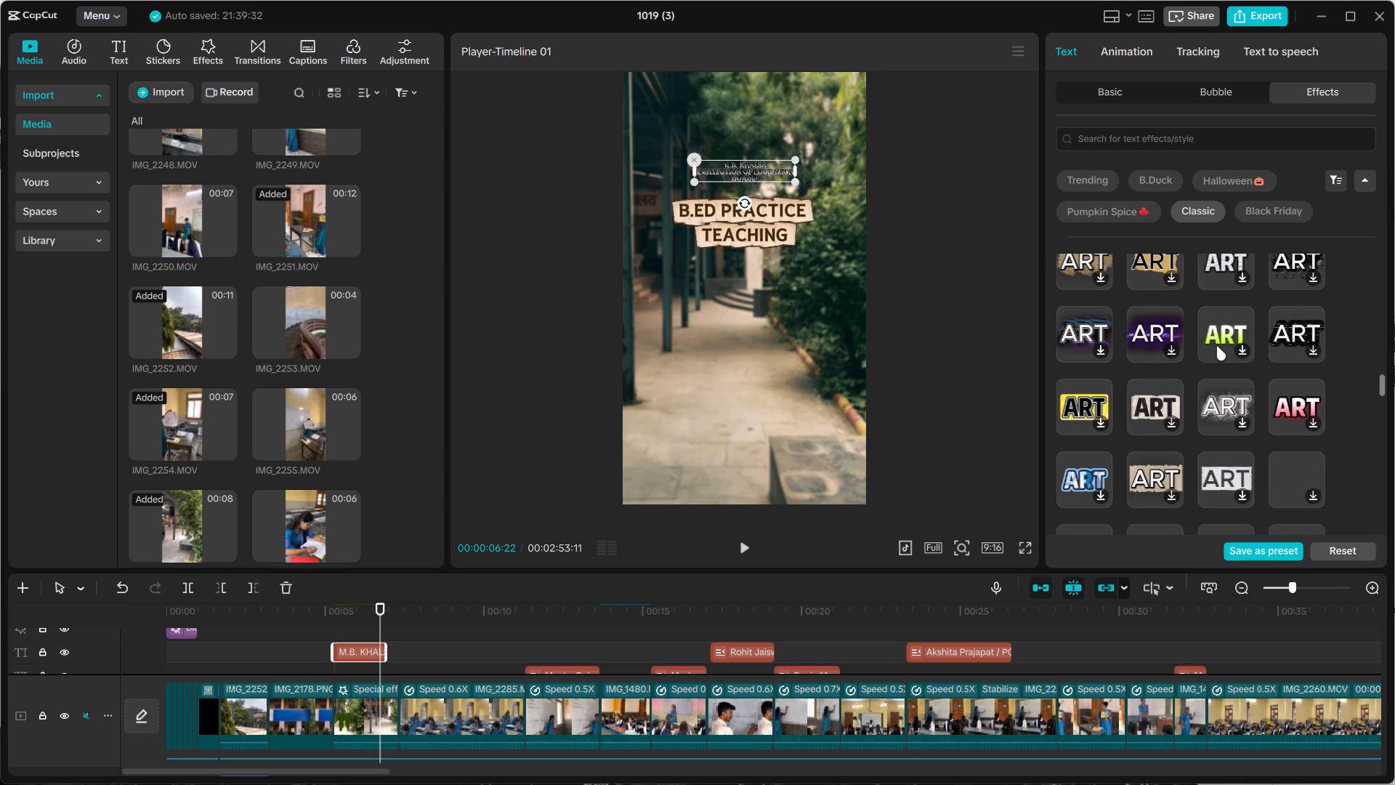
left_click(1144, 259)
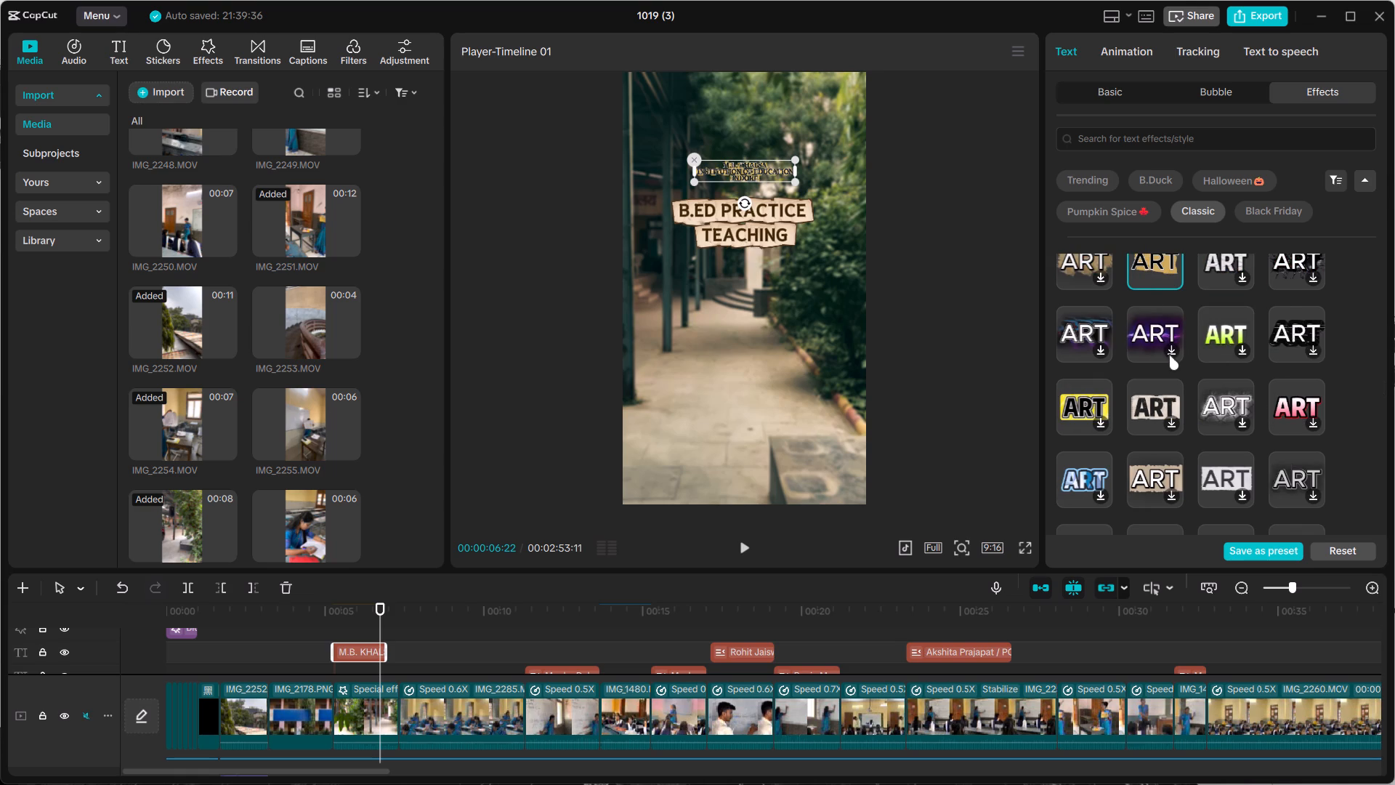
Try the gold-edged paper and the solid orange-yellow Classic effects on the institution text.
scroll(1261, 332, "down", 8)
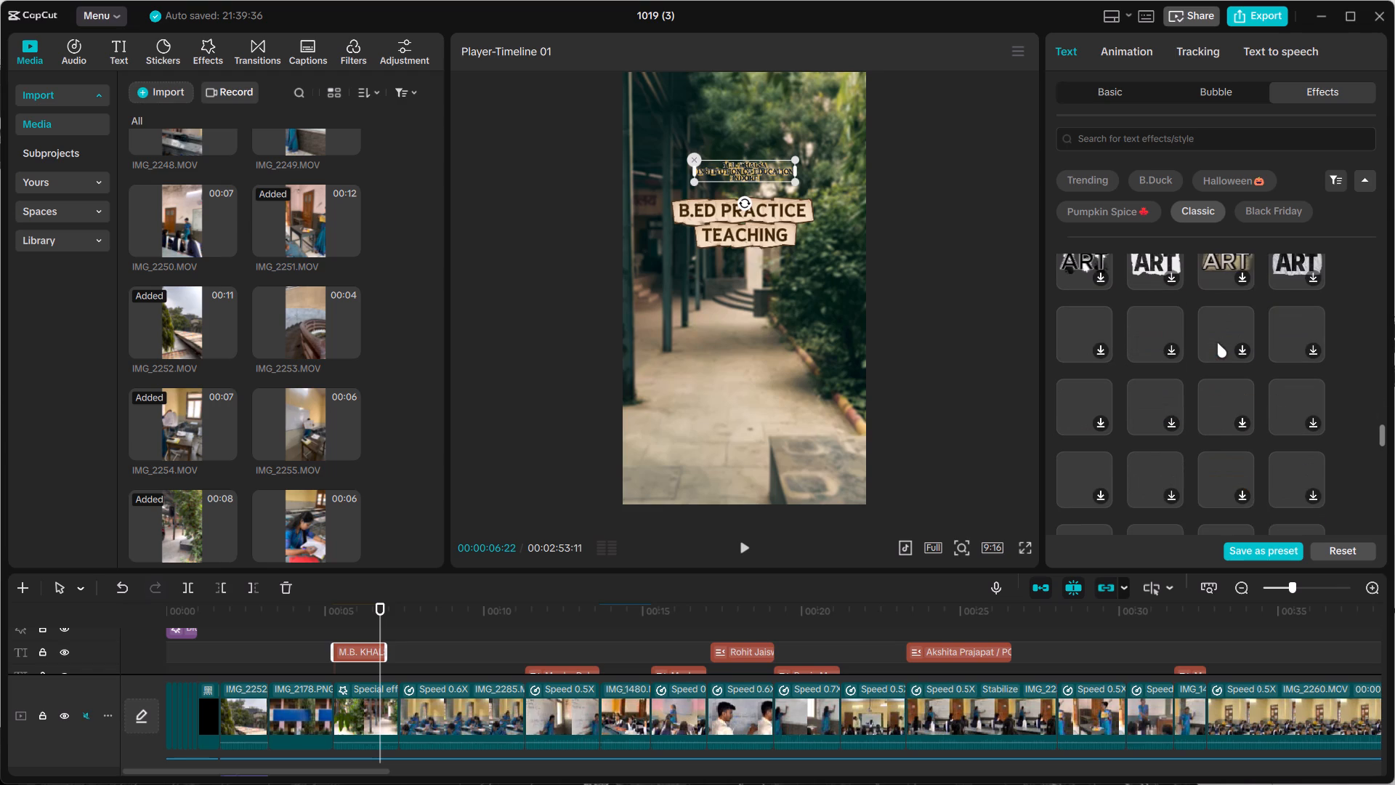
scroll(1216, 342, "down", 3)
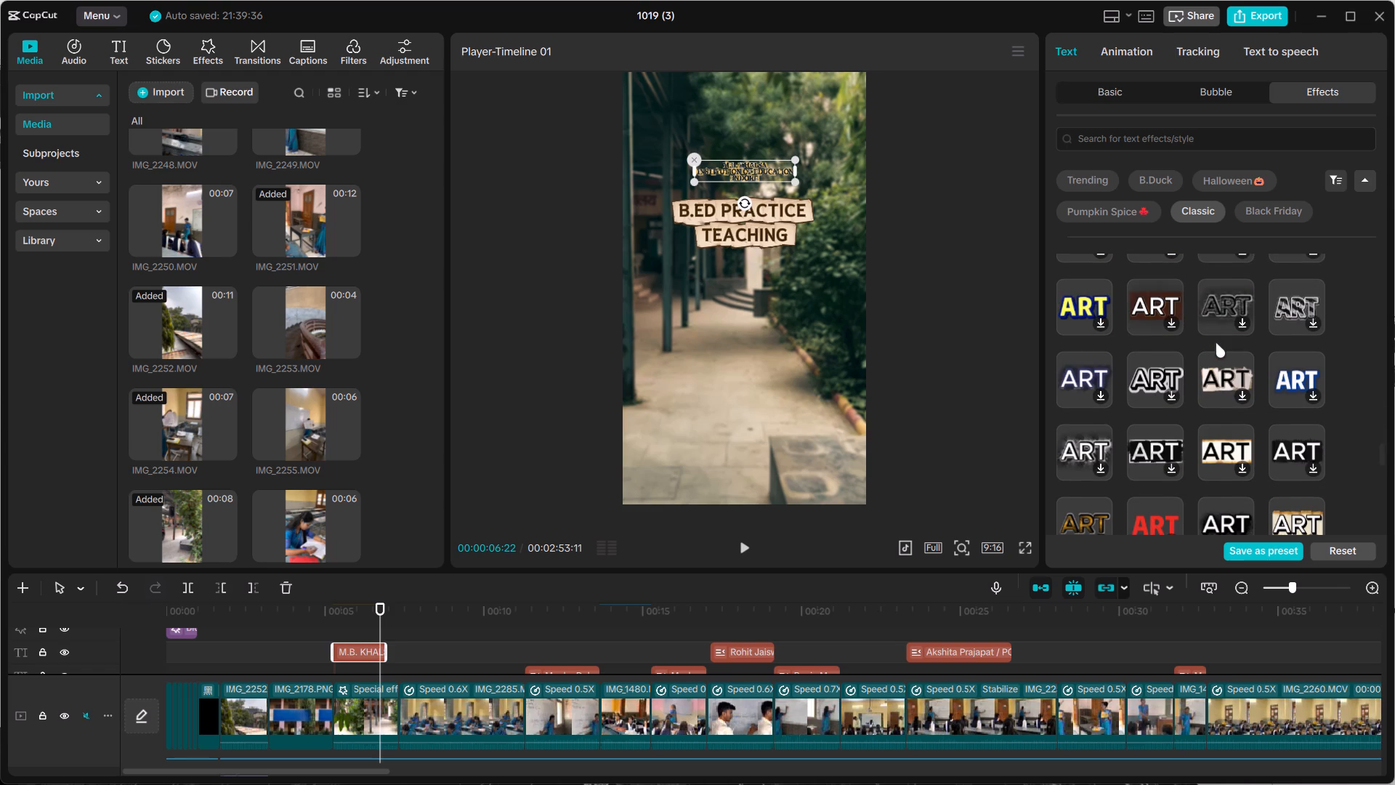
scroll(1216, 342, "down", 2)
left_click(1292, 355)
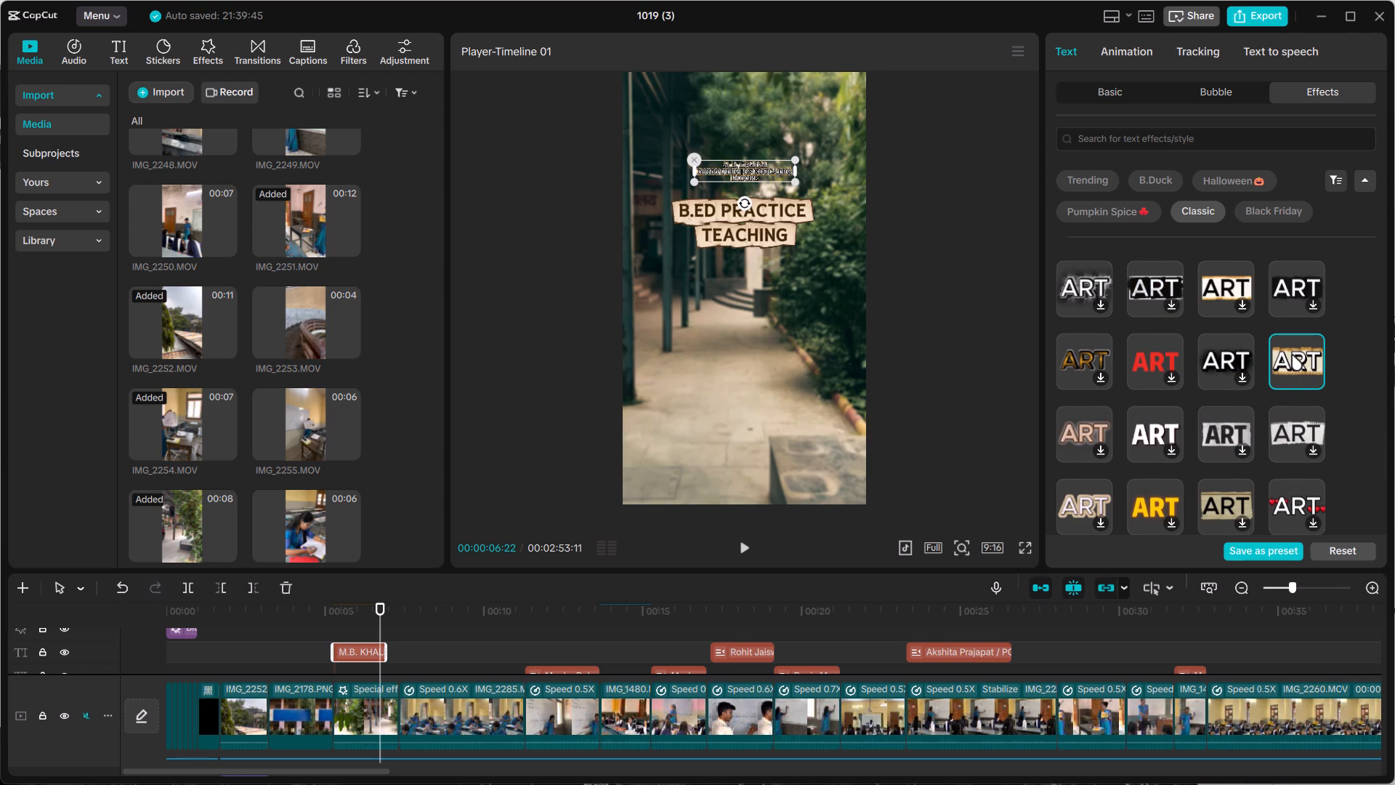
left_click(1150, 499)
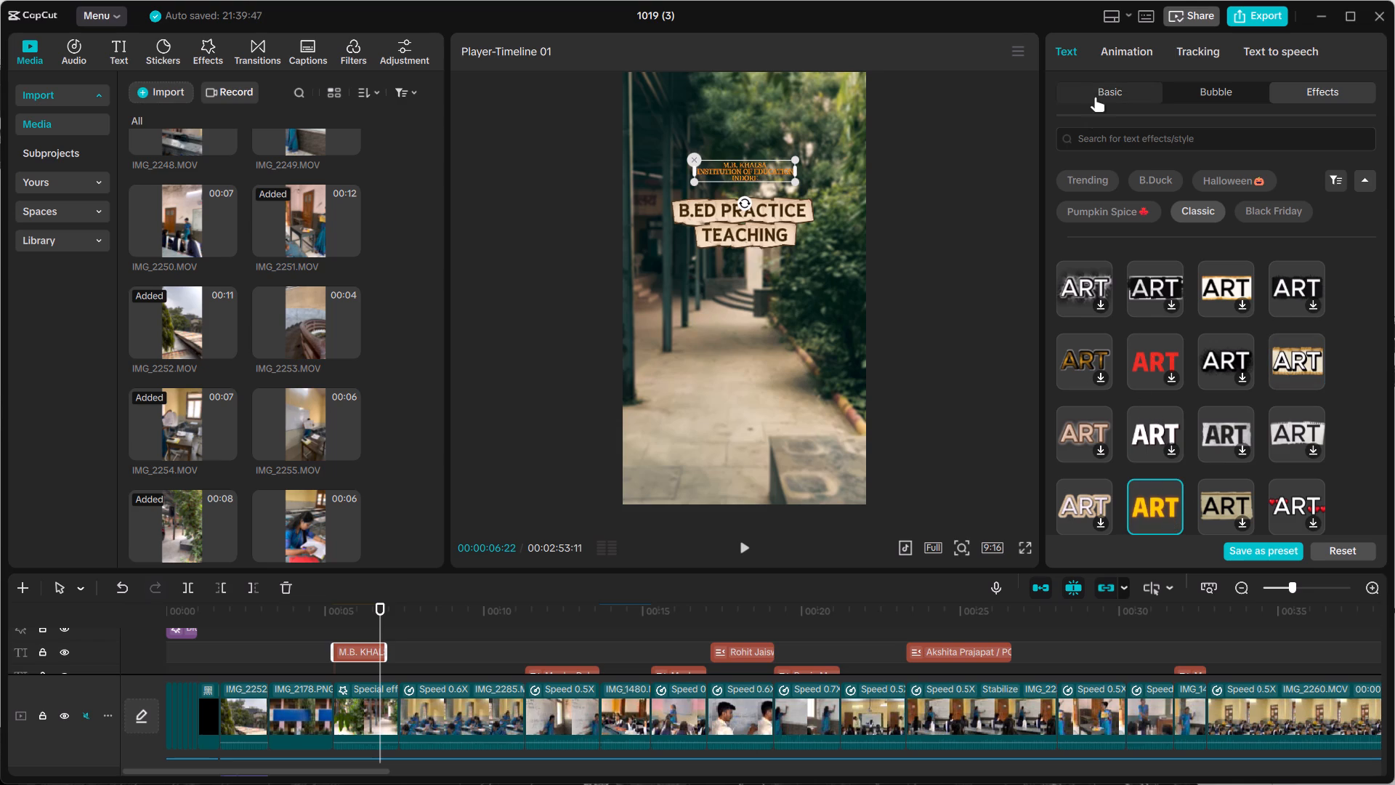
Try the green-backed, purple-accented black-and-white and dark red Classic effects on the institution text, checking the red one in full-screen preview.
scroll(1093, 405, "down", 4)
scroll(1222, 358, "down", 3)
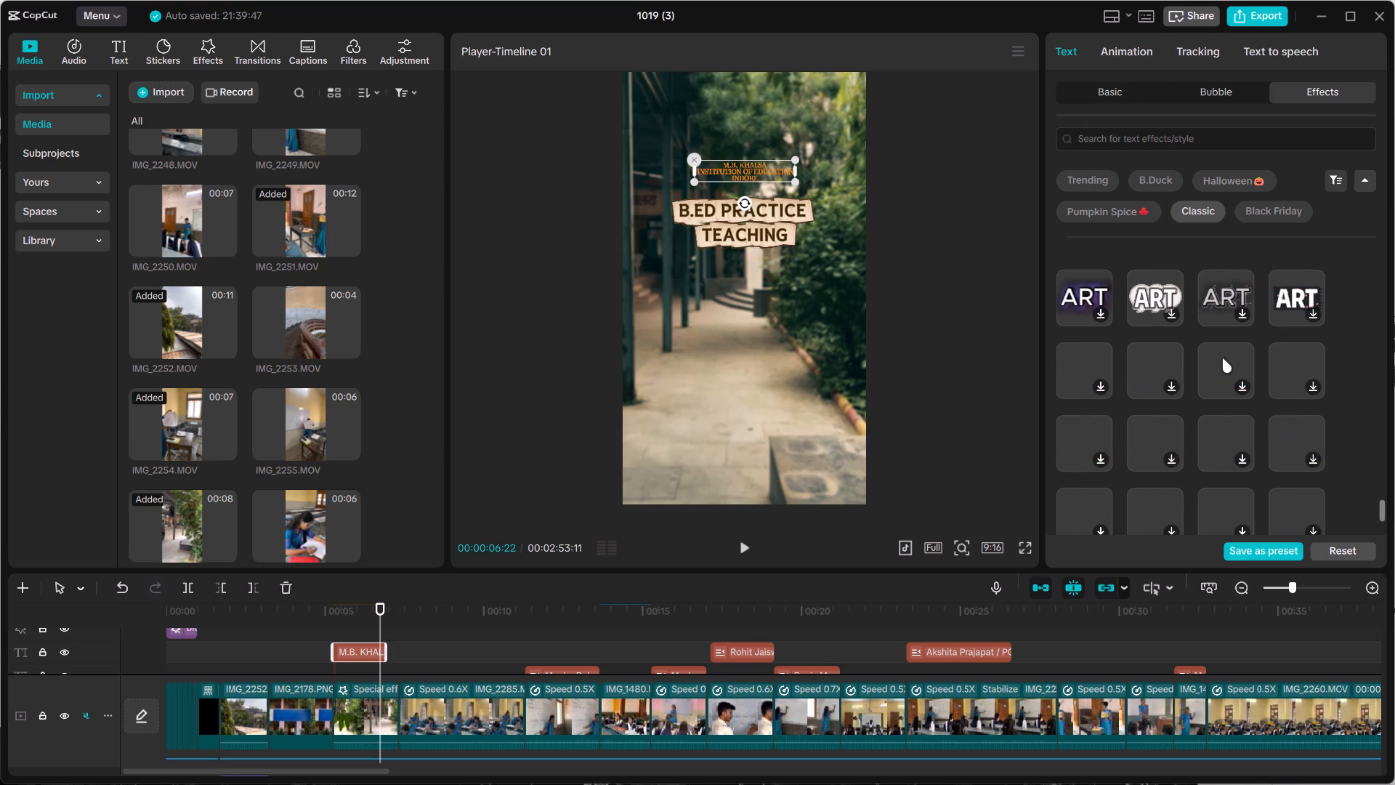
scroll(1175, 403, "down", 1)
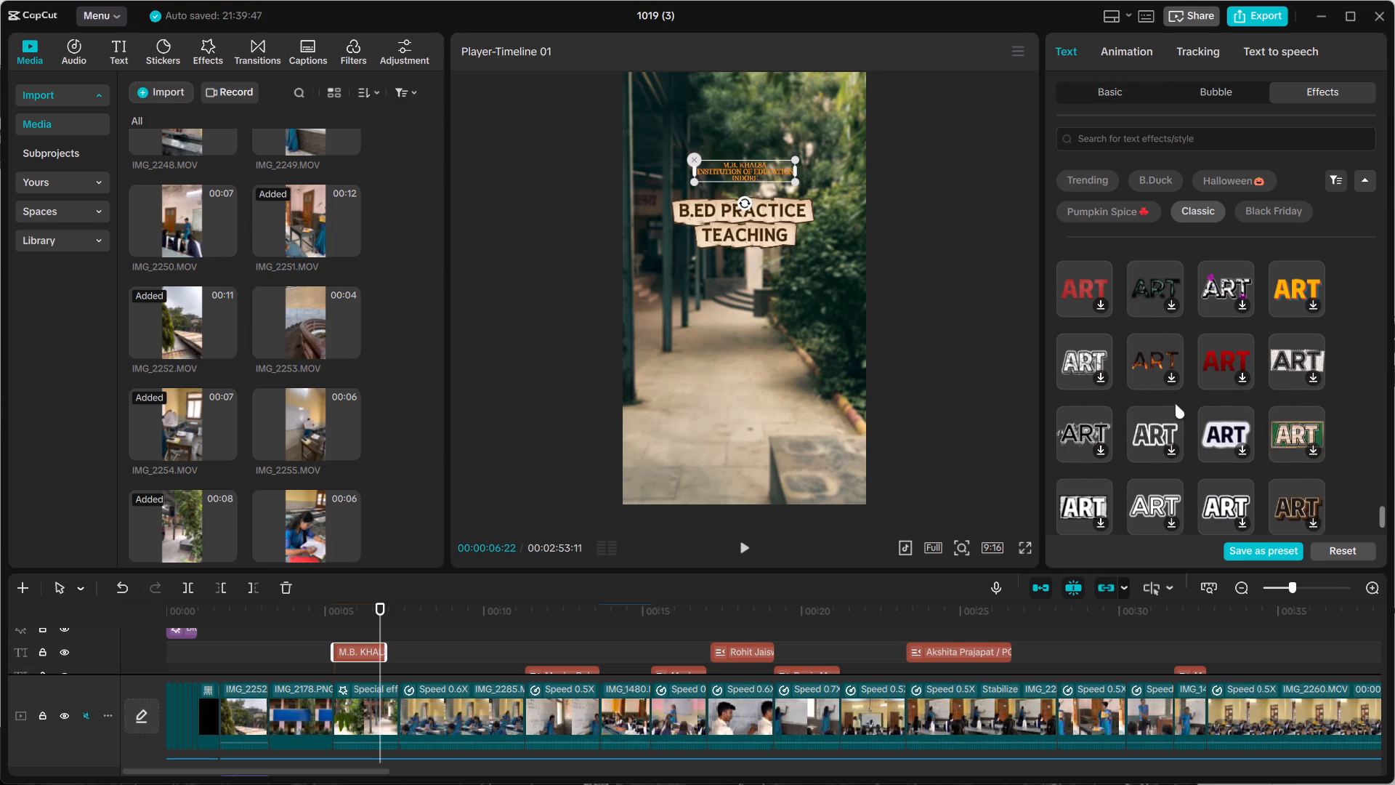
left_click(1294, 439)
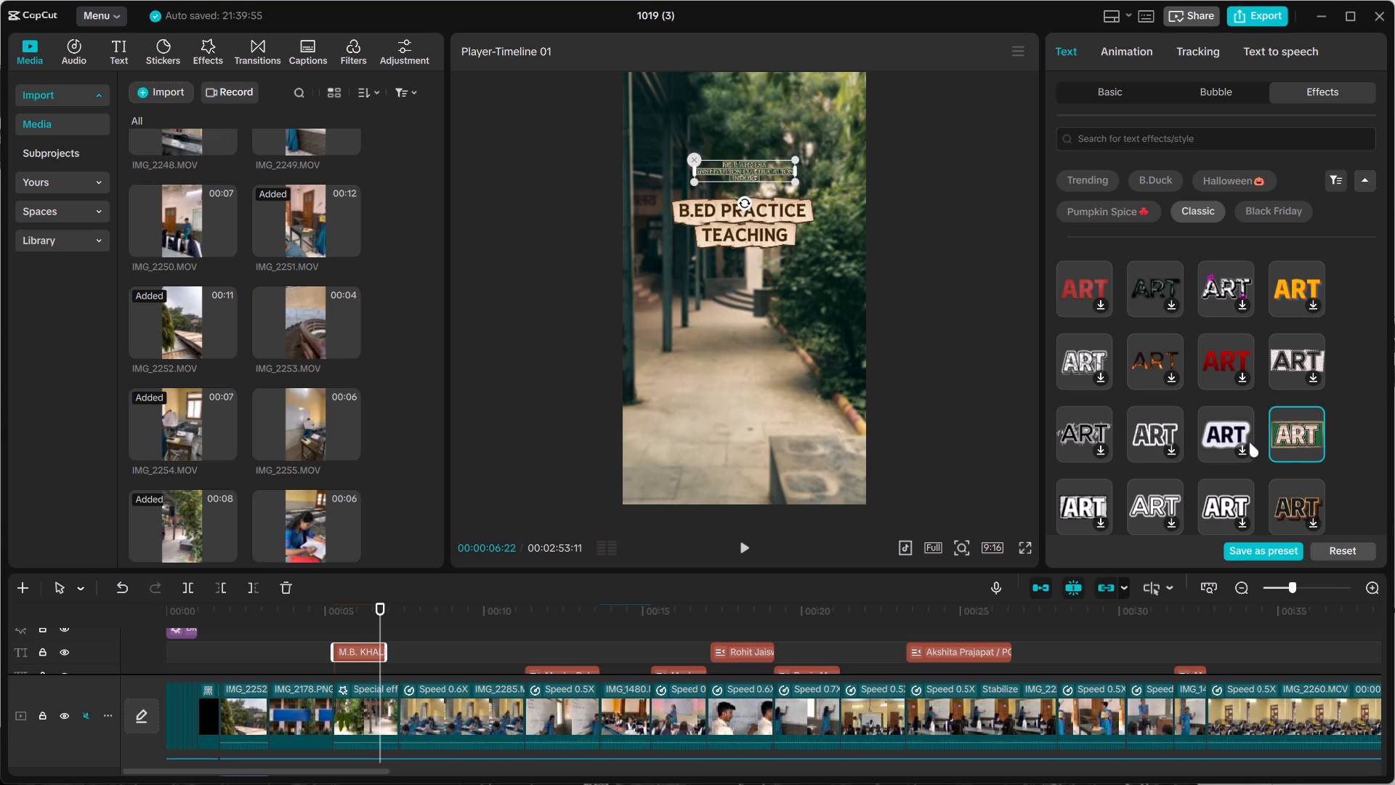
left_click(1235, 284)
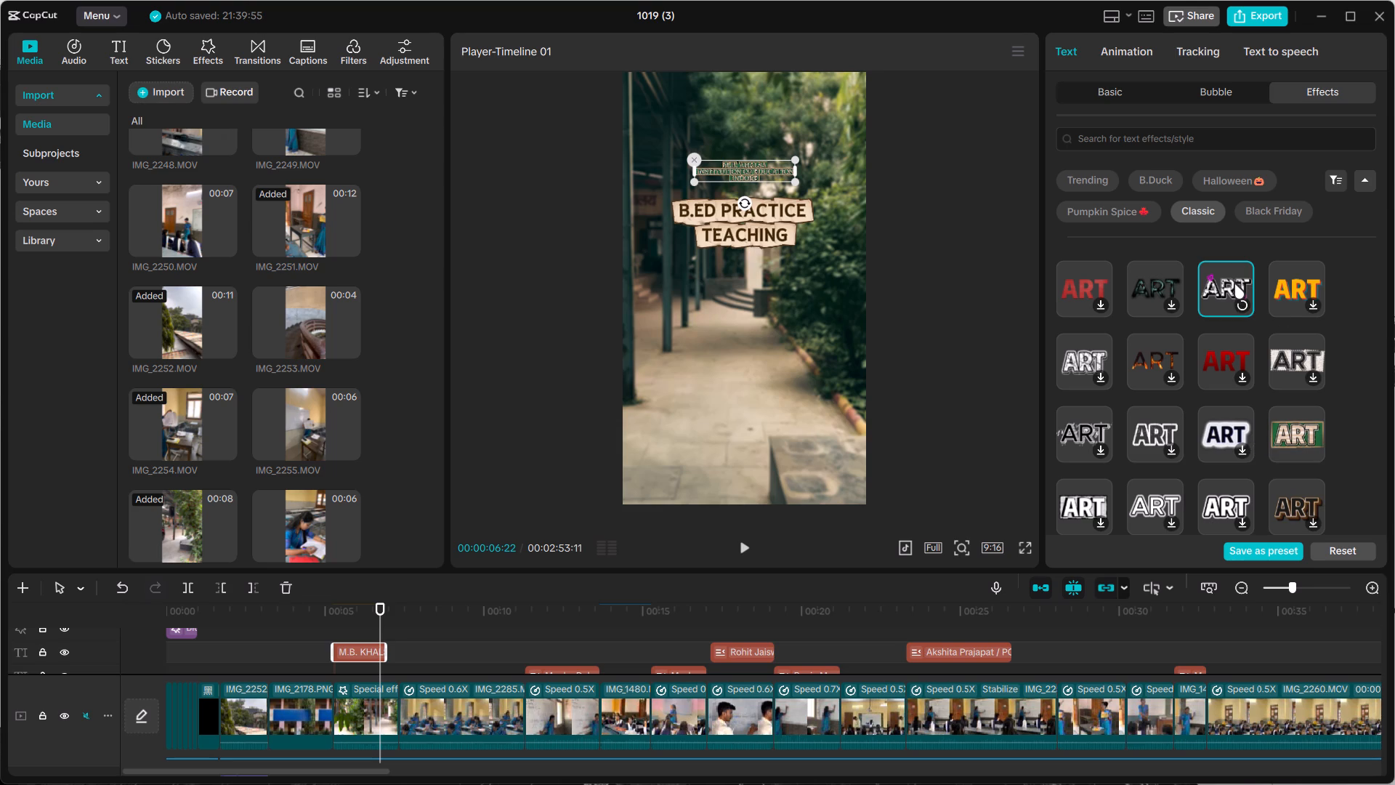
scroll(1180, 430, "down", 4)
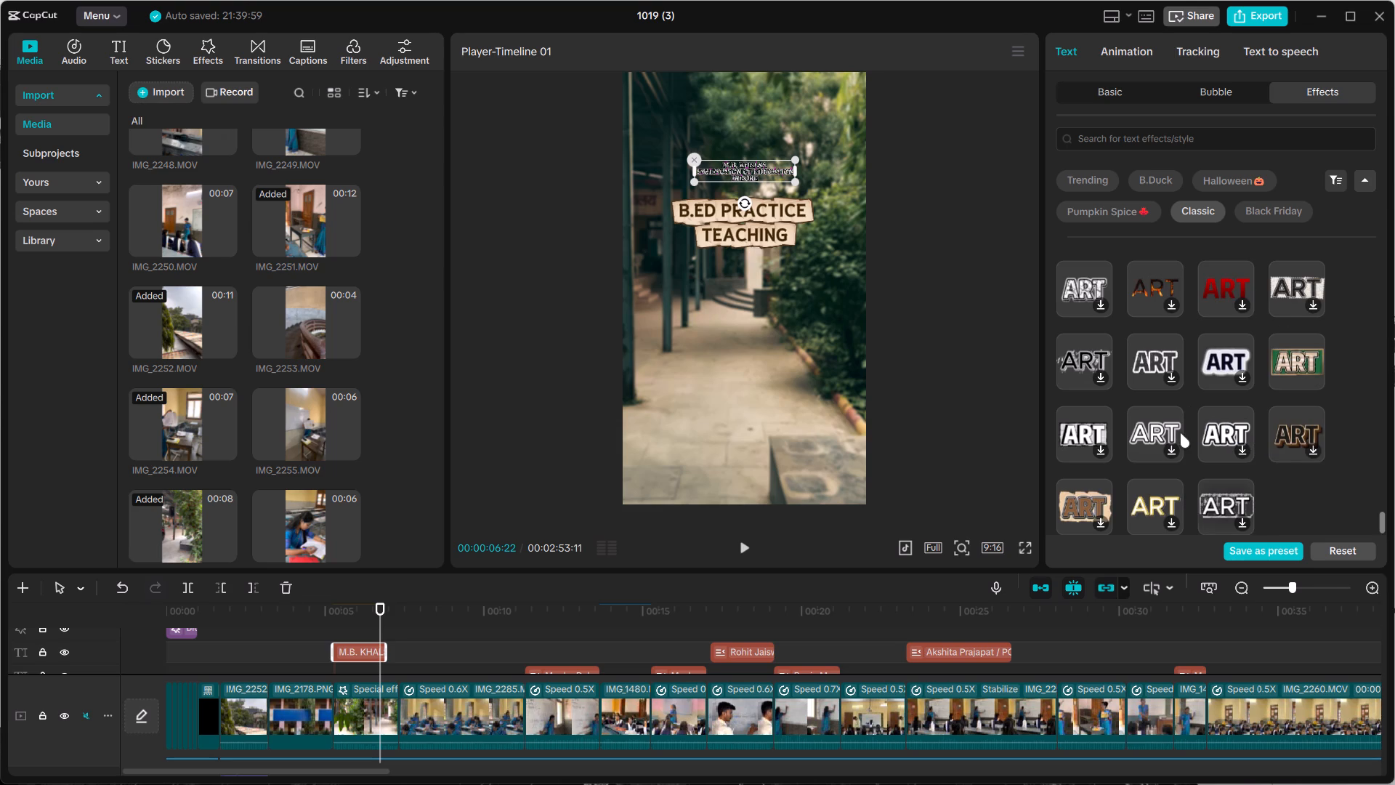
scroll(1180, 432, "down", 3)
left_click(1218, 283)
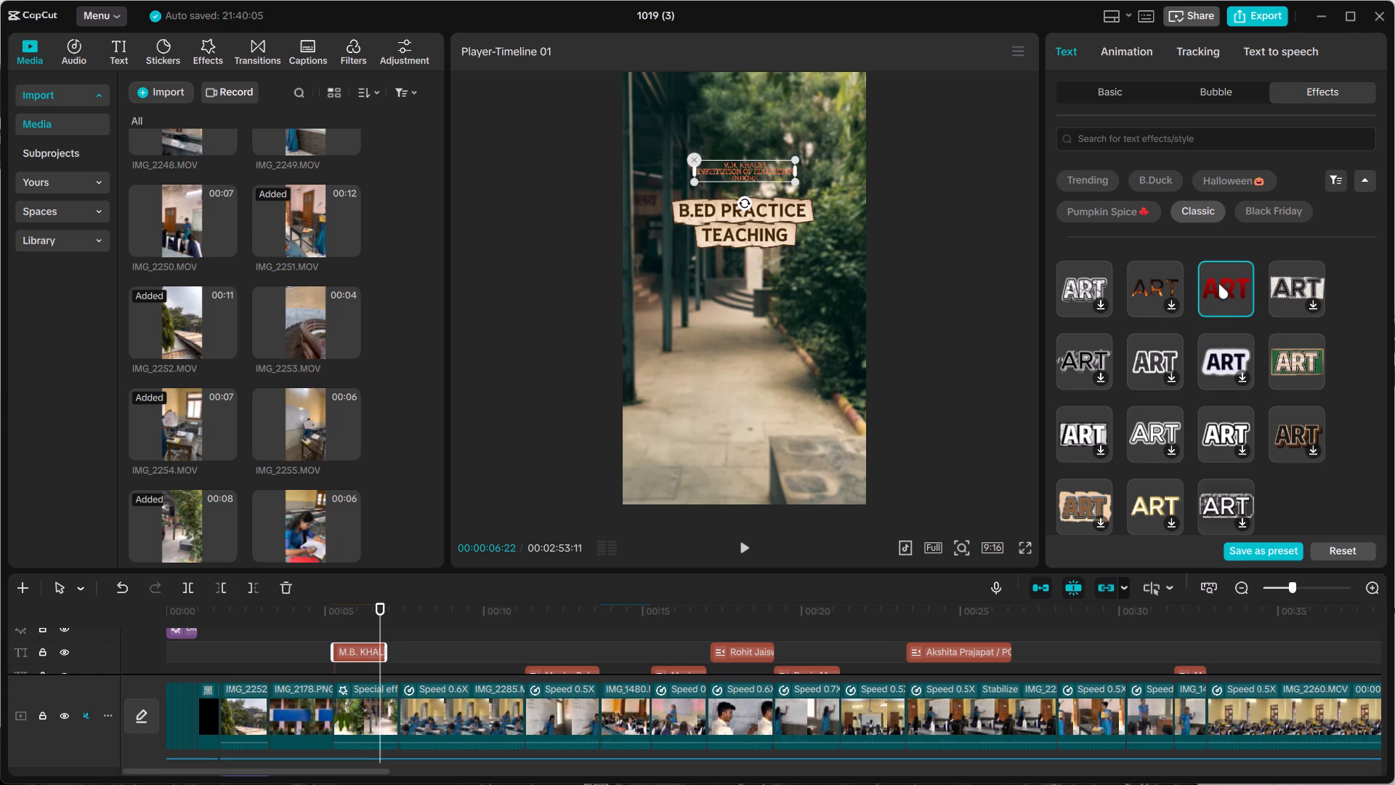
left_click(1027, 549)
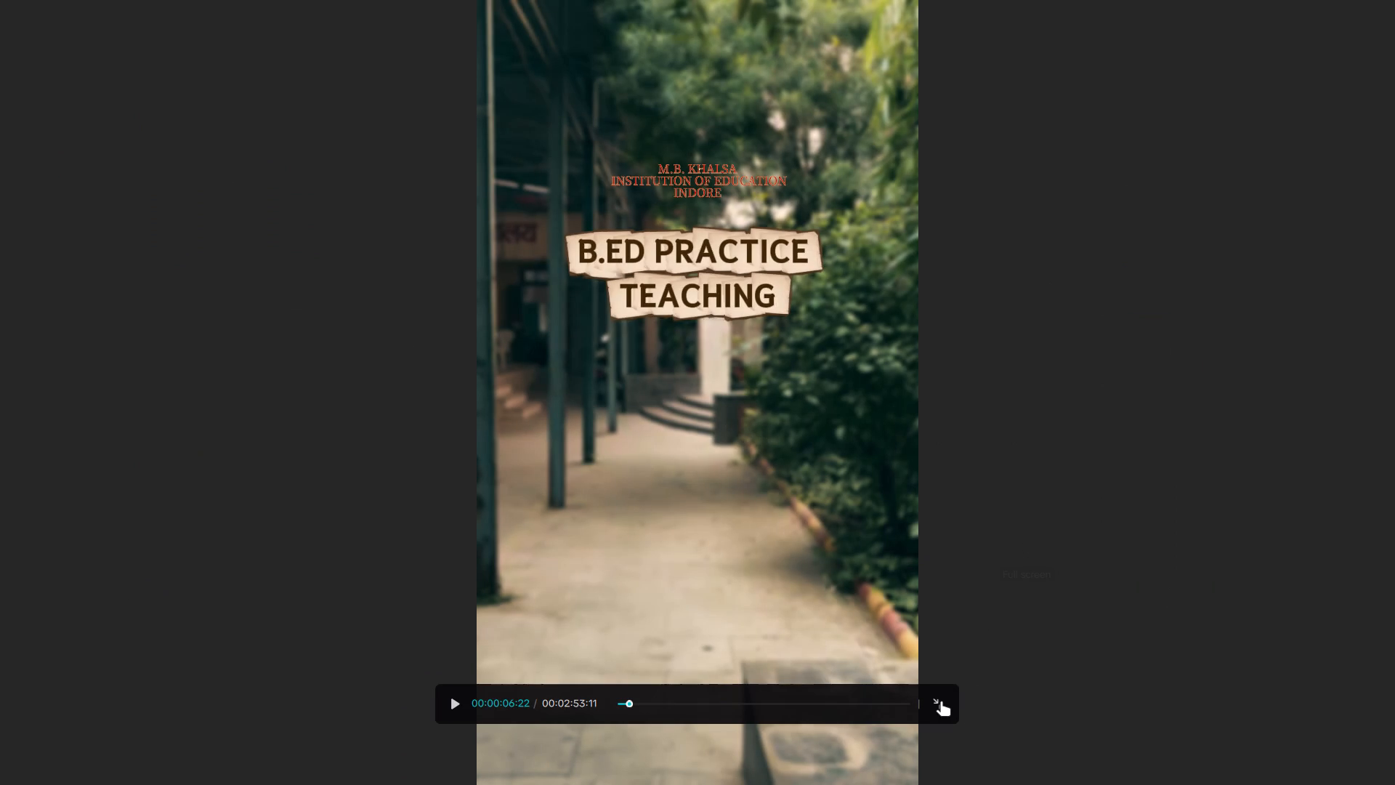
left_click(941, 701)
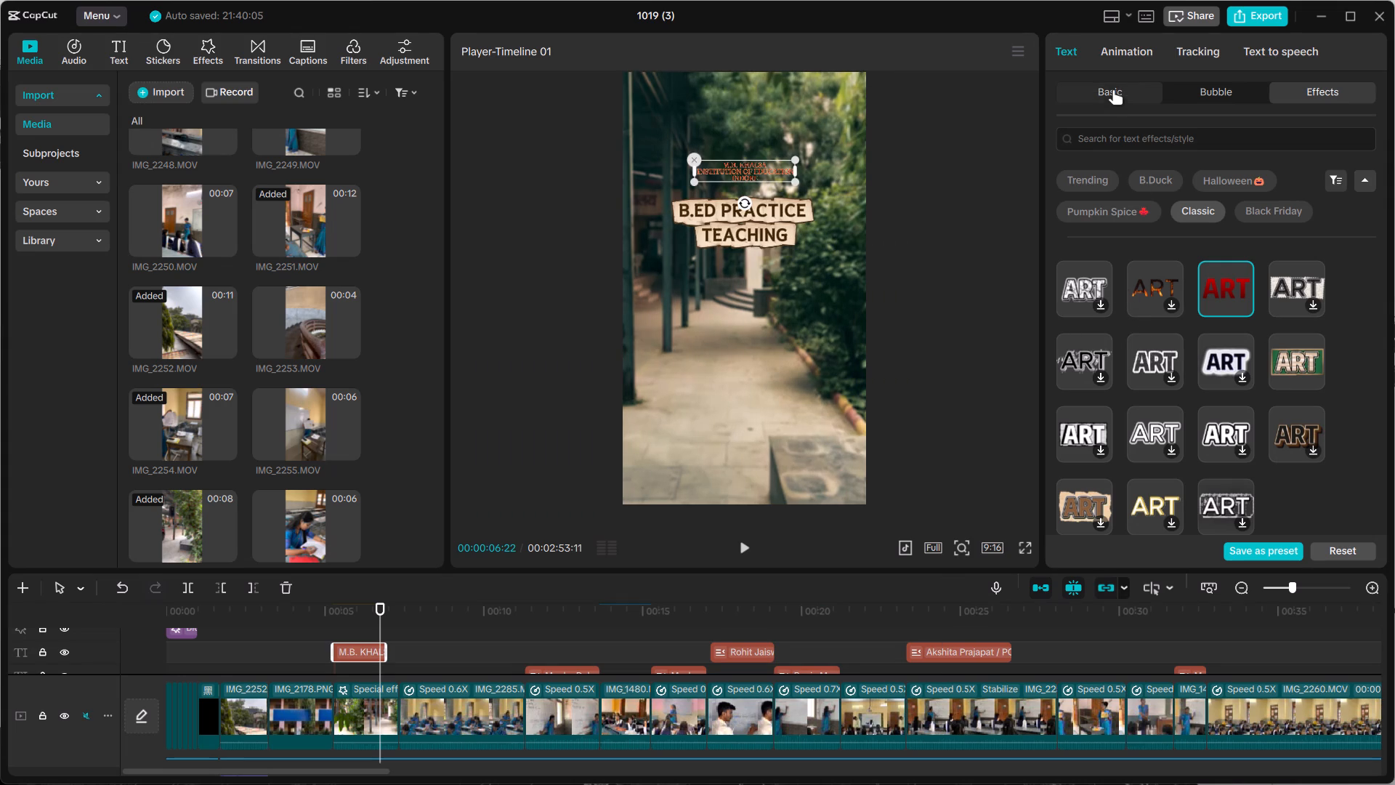
Remove the Classic text effect from the institution text.
left_click(1113, 89)
left_click(1306, 90)
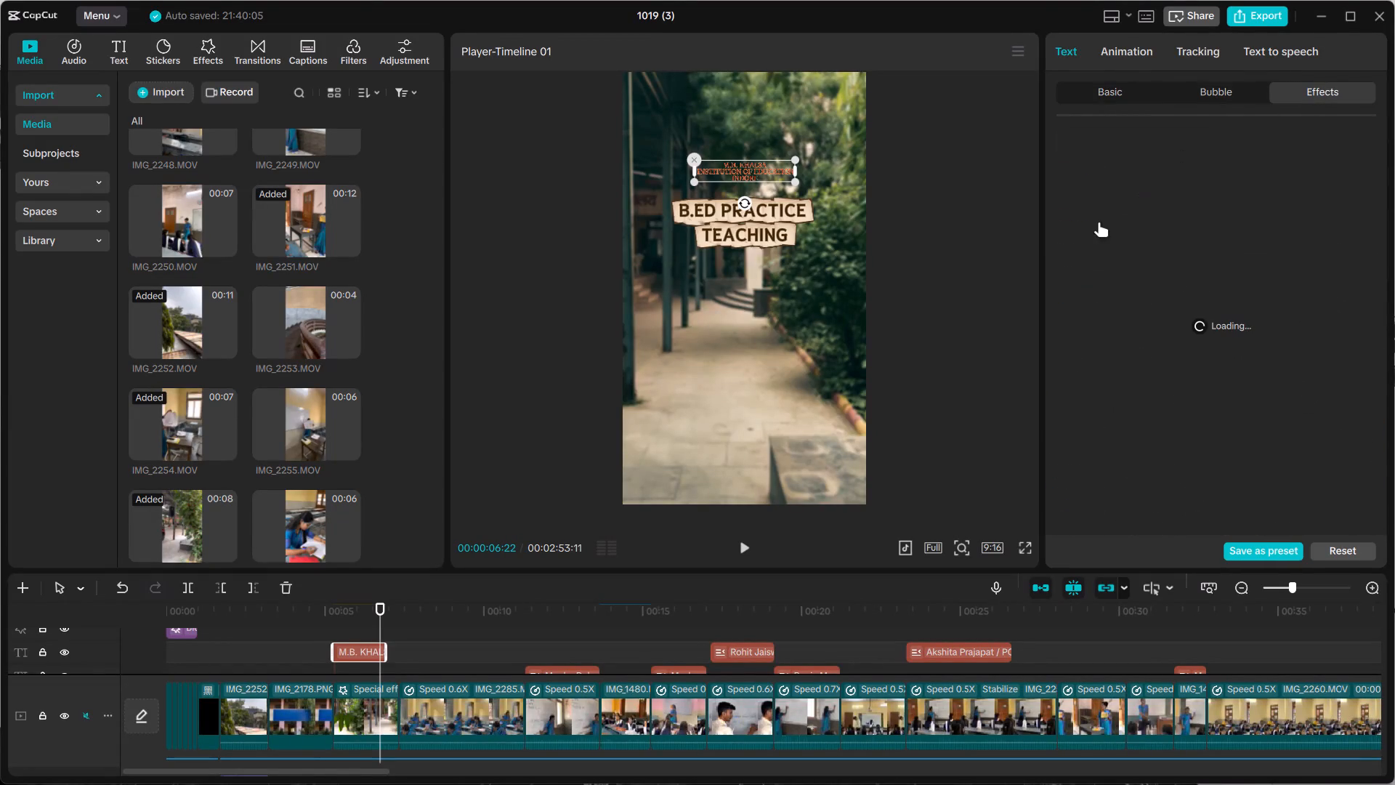
scroll(1146, 385, "up", 16)
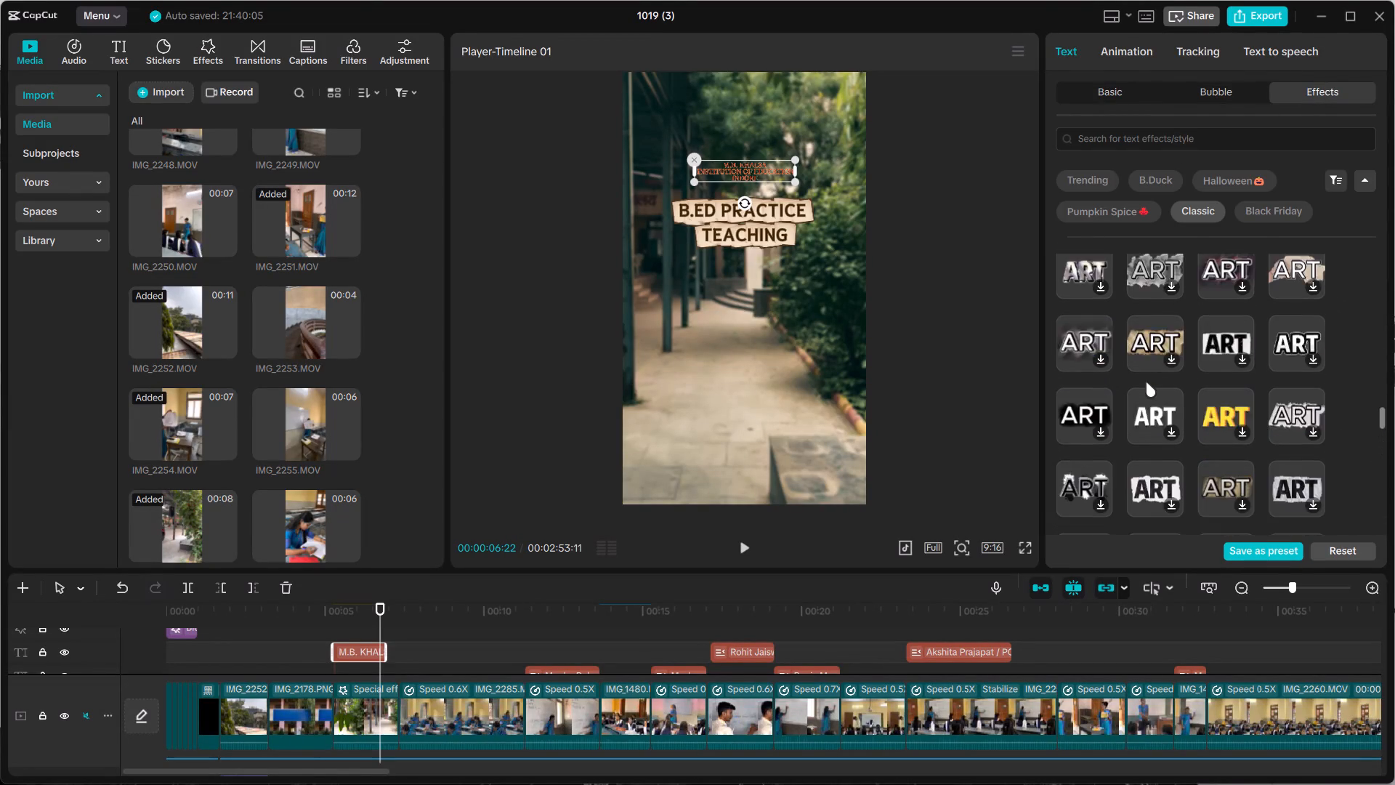
scroll(1146, 382, "up", 13)
scroll(1146, 367, "up", 17)
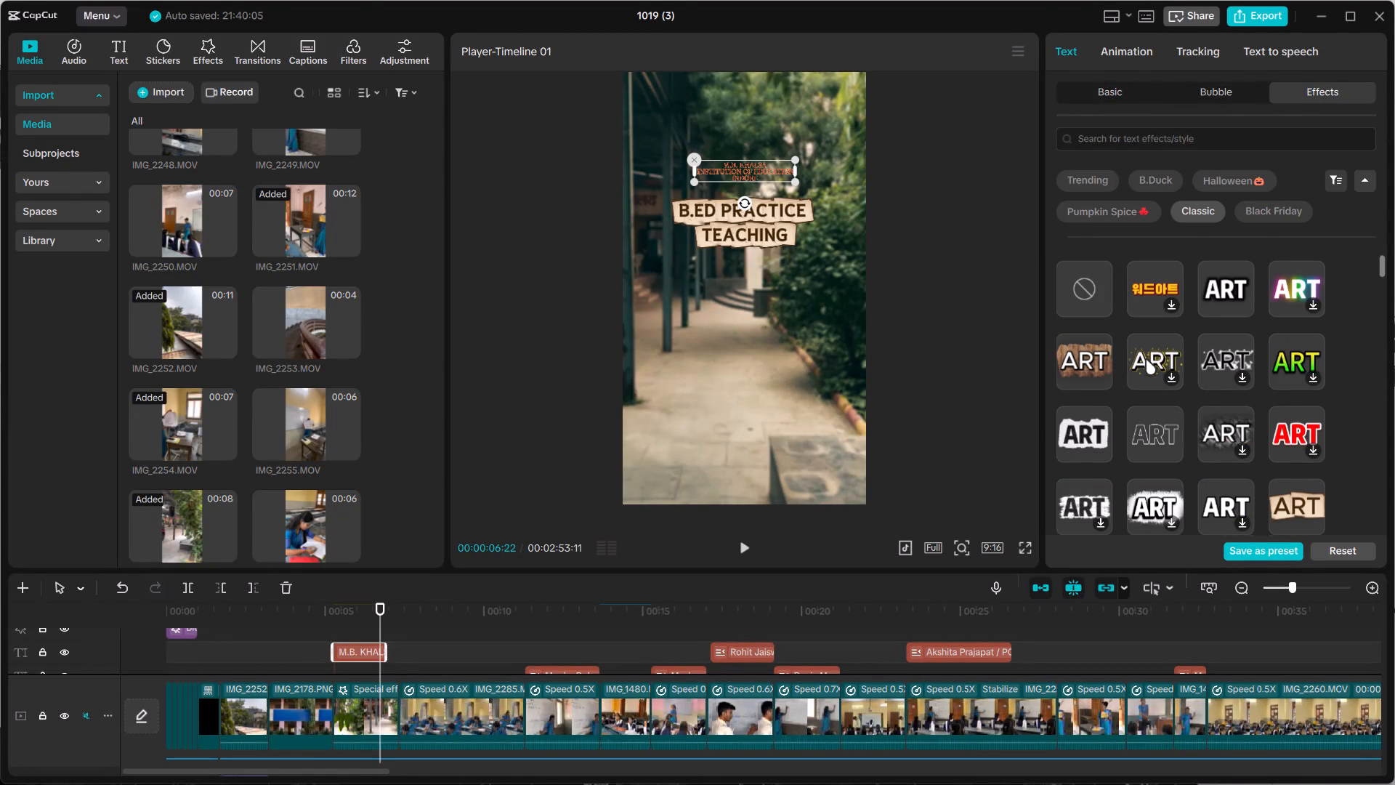
left_click(1092, 291)
Apply the black-on-white preset style to the institution text and check it against the title in full-screen preview.
left_click(1112, 88)
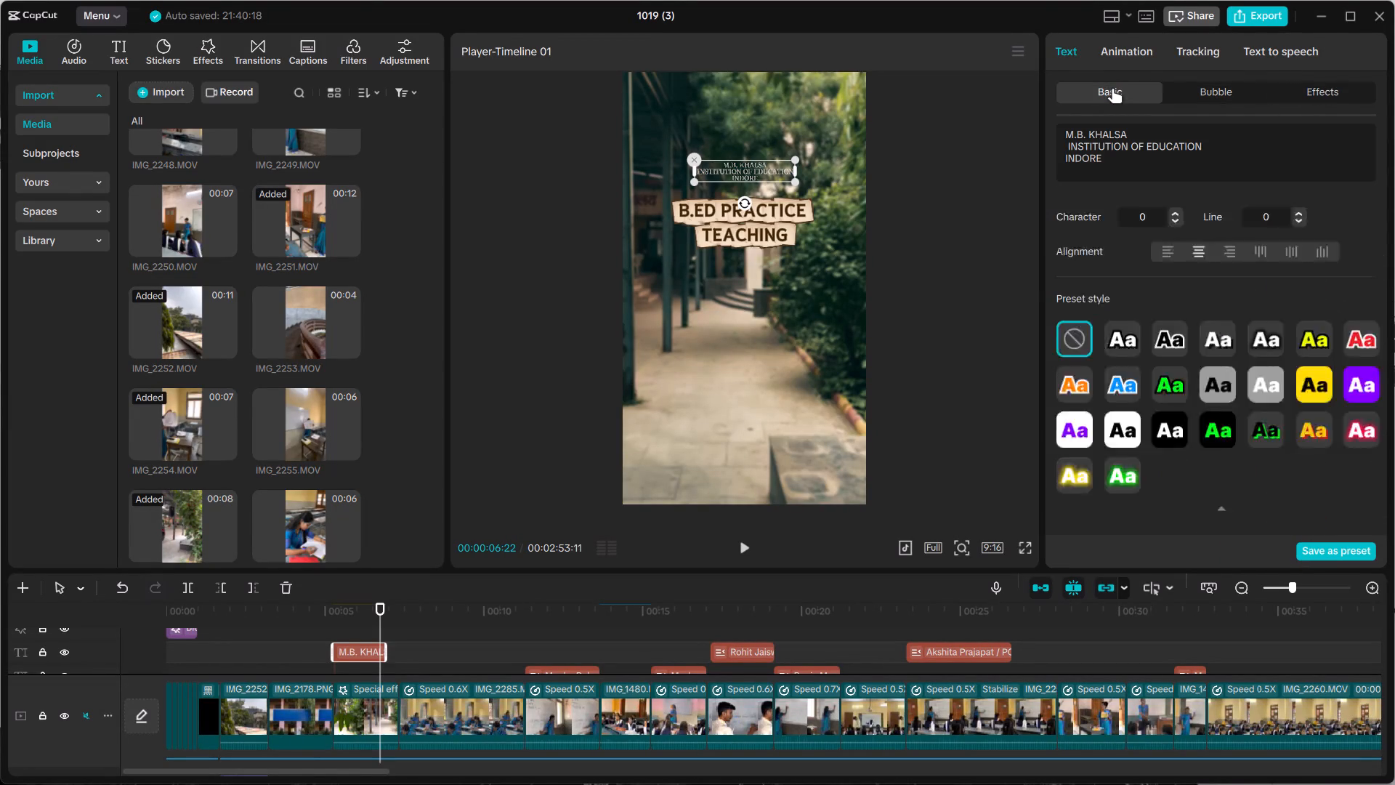
scroll(1155, 382, "down", 3)
left_click(1128, 371)
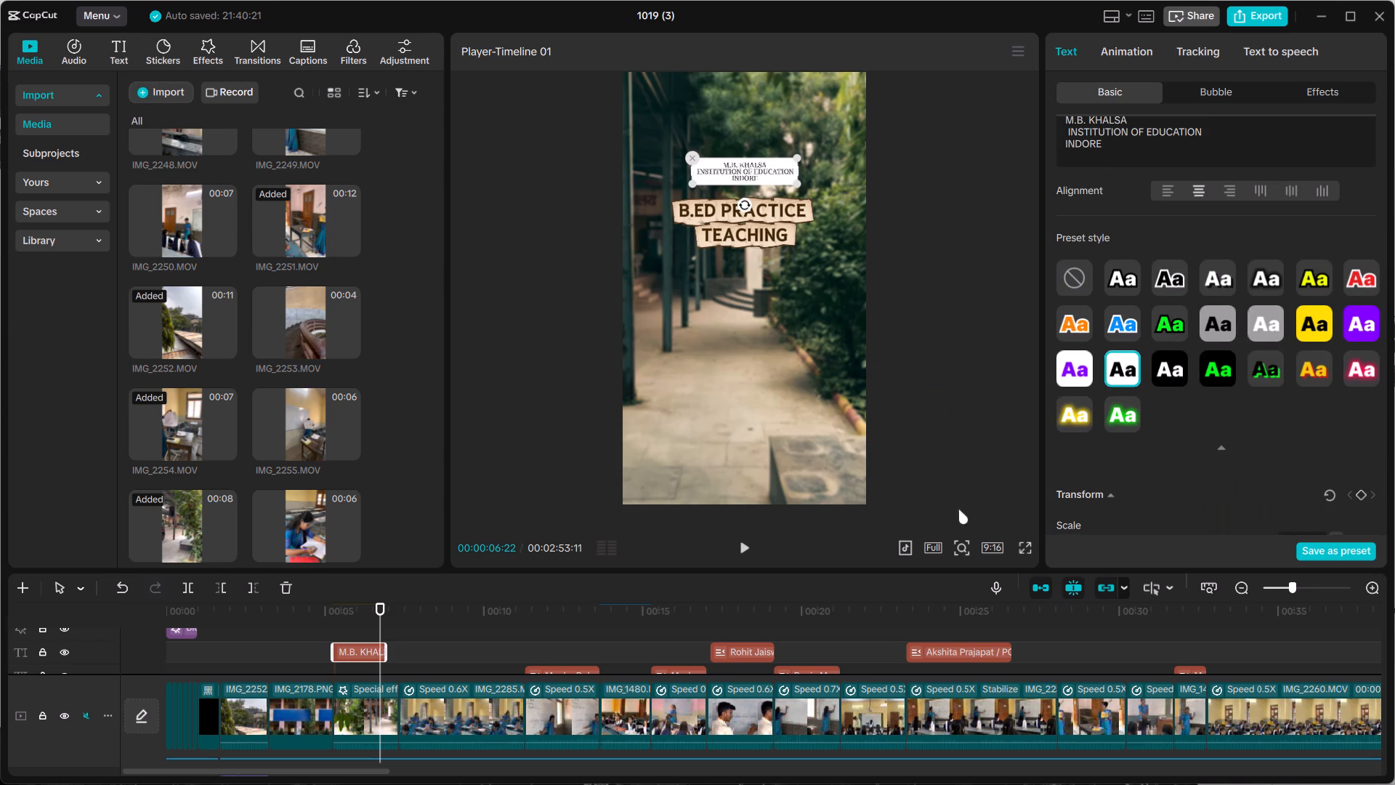
left_click(1024, 543)
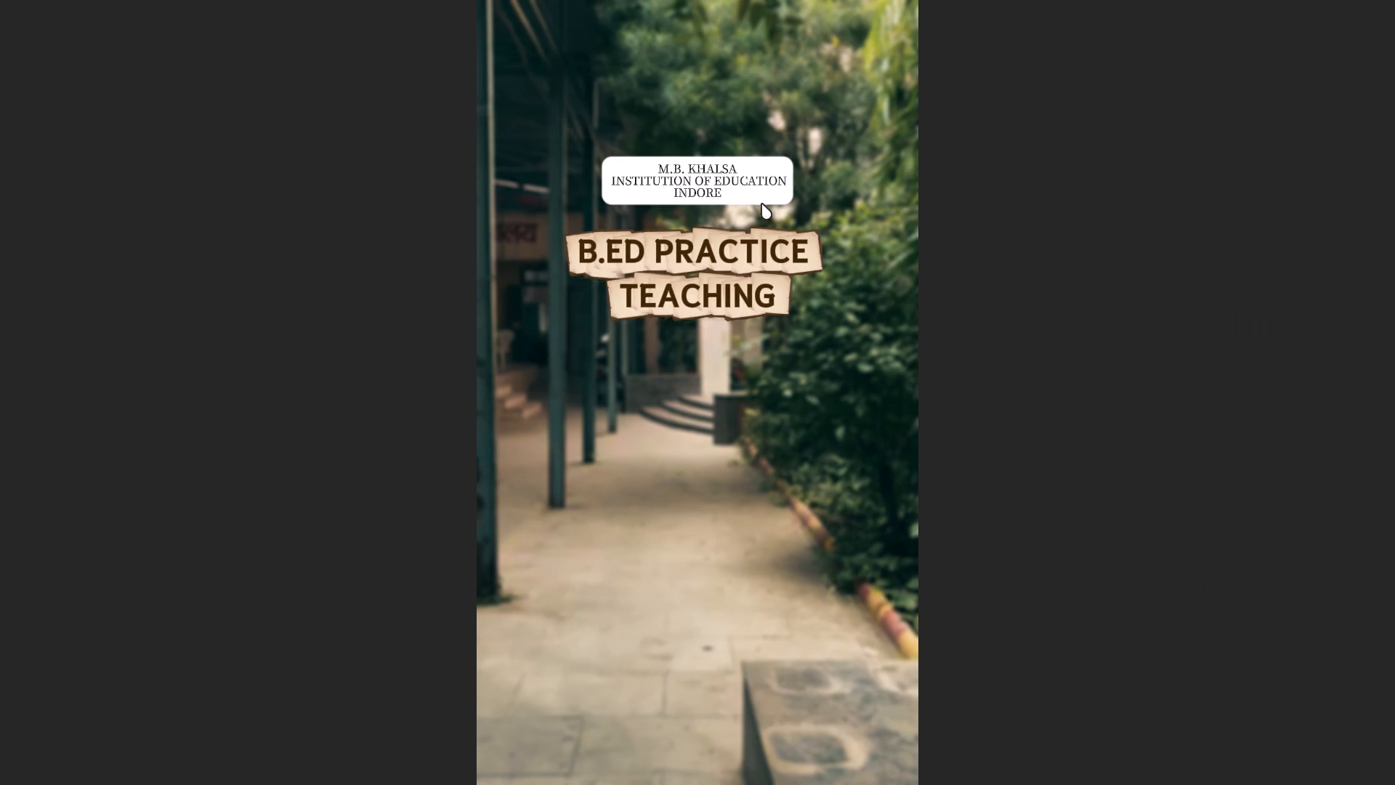
left_click(732, 194)
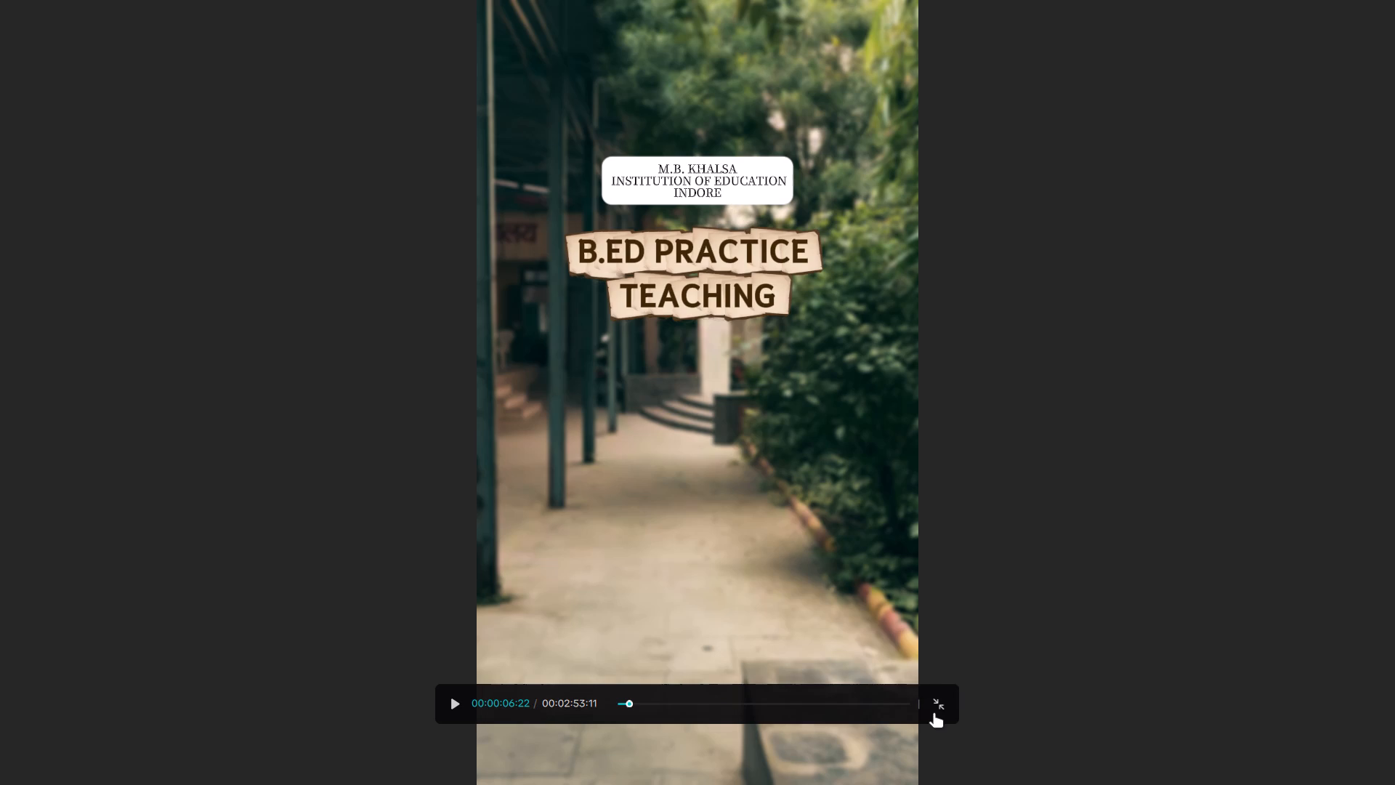
left_click(939, 709)
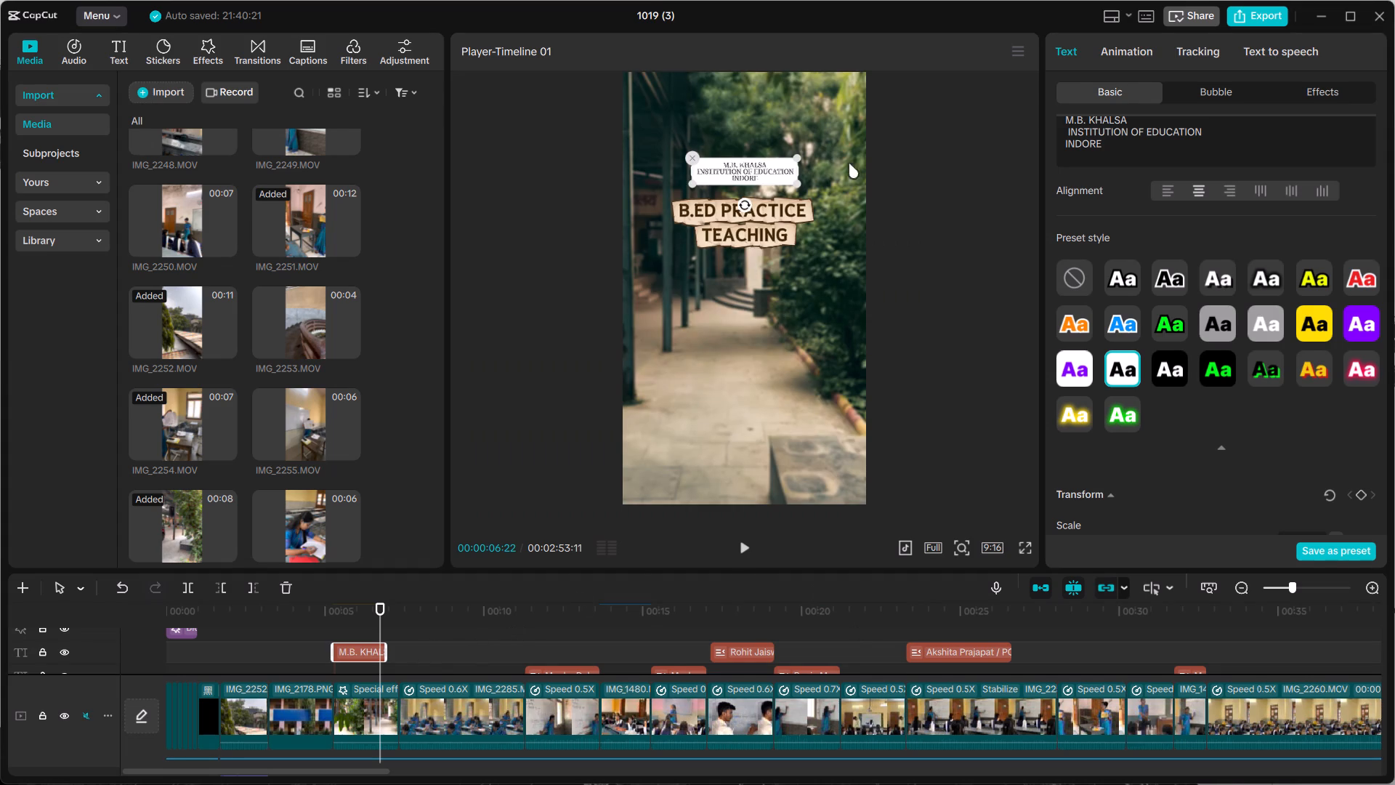
left_click(1116, 150)
left_click(1028, 550)
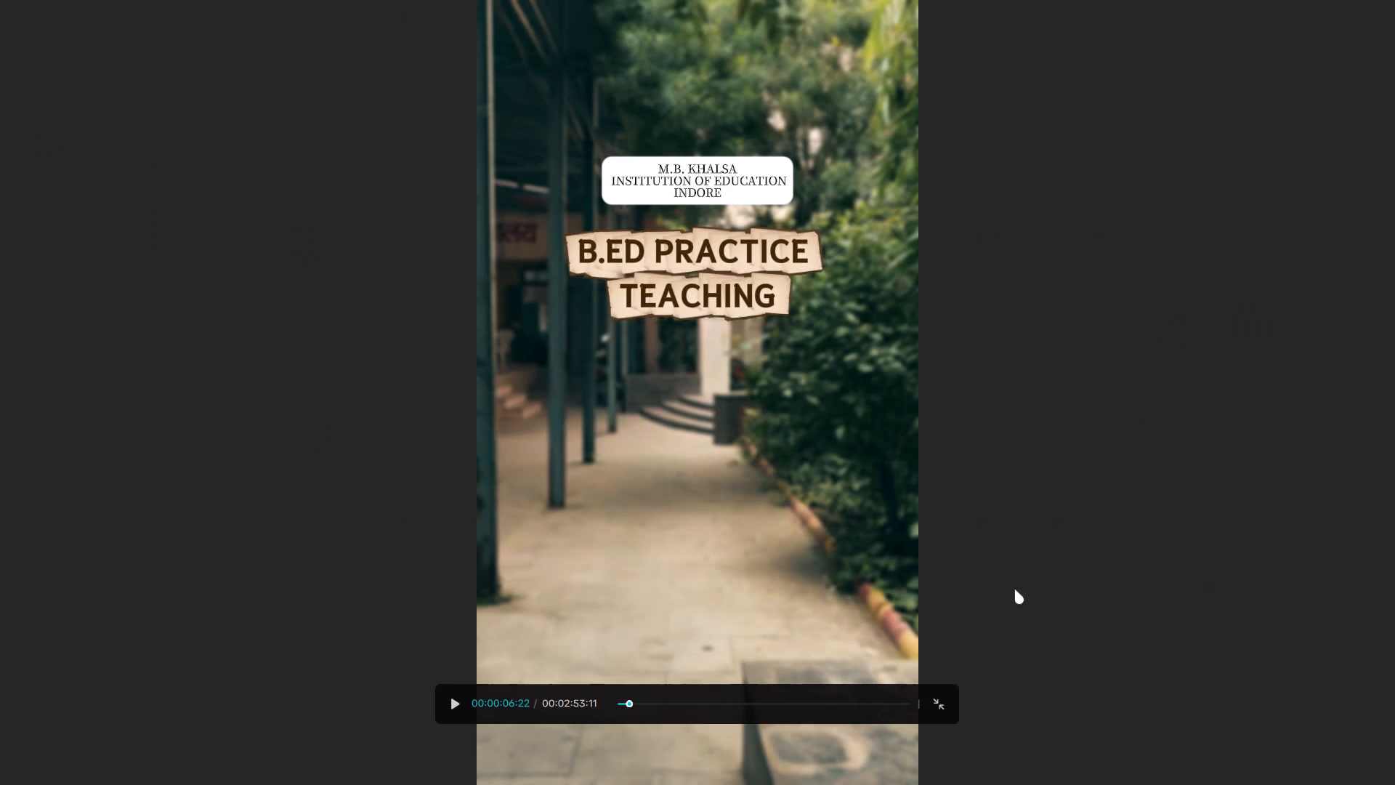
left_click(942, 707)
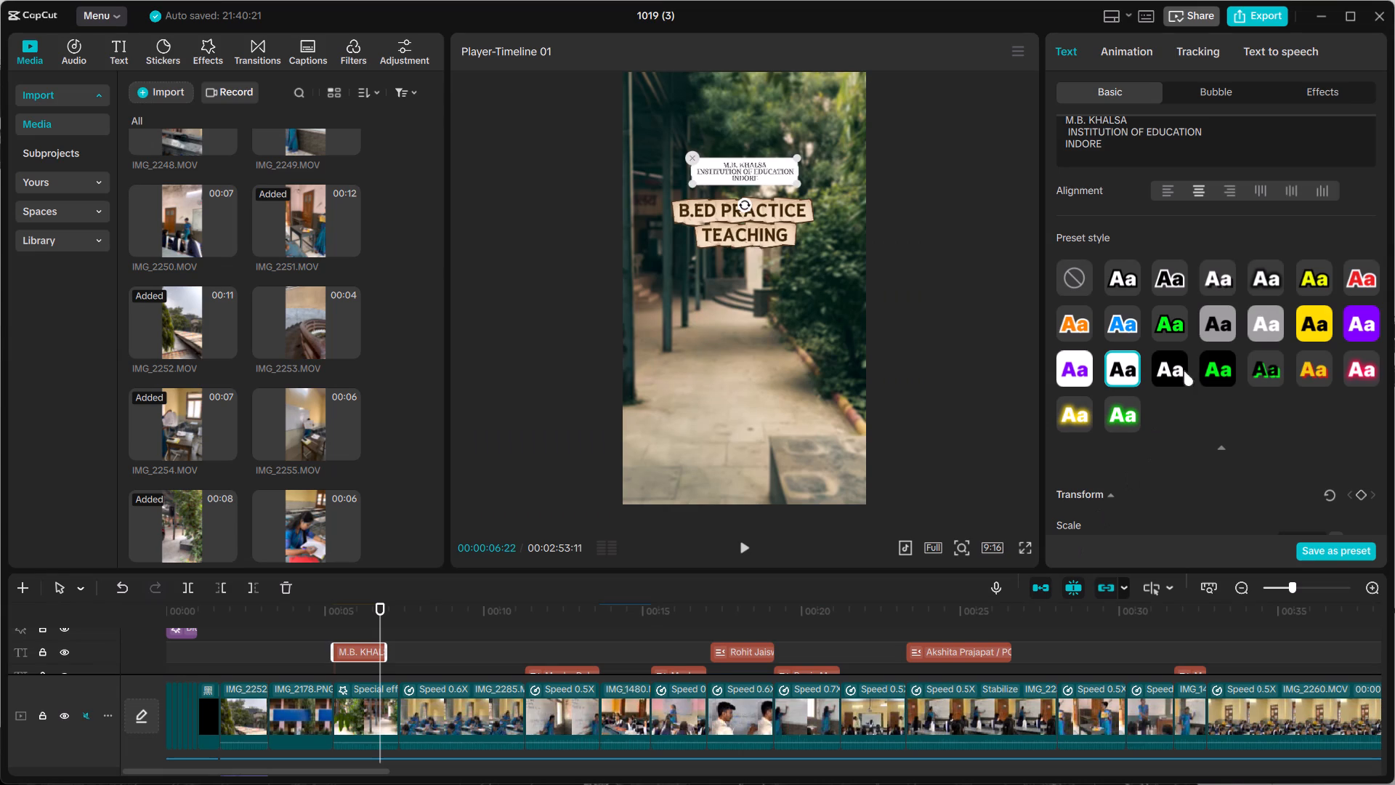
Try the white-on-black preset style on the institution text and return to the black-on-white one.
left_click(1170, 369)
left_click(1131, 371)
Shrink the white institution label slightly above the B.ED PRACTICE TEACHING title and check its size in full-screen preview.
left_click(798, 153)
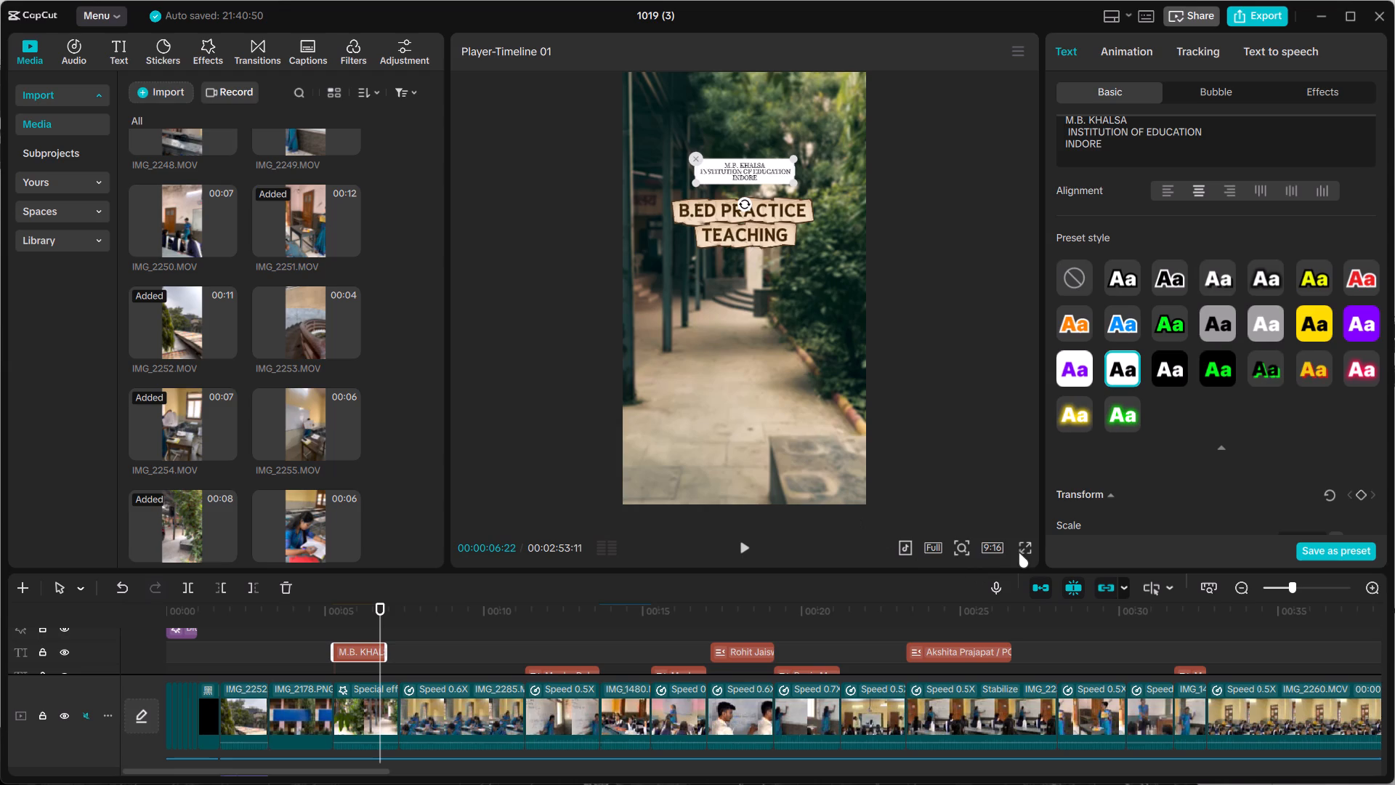
left_click(1022, 551)
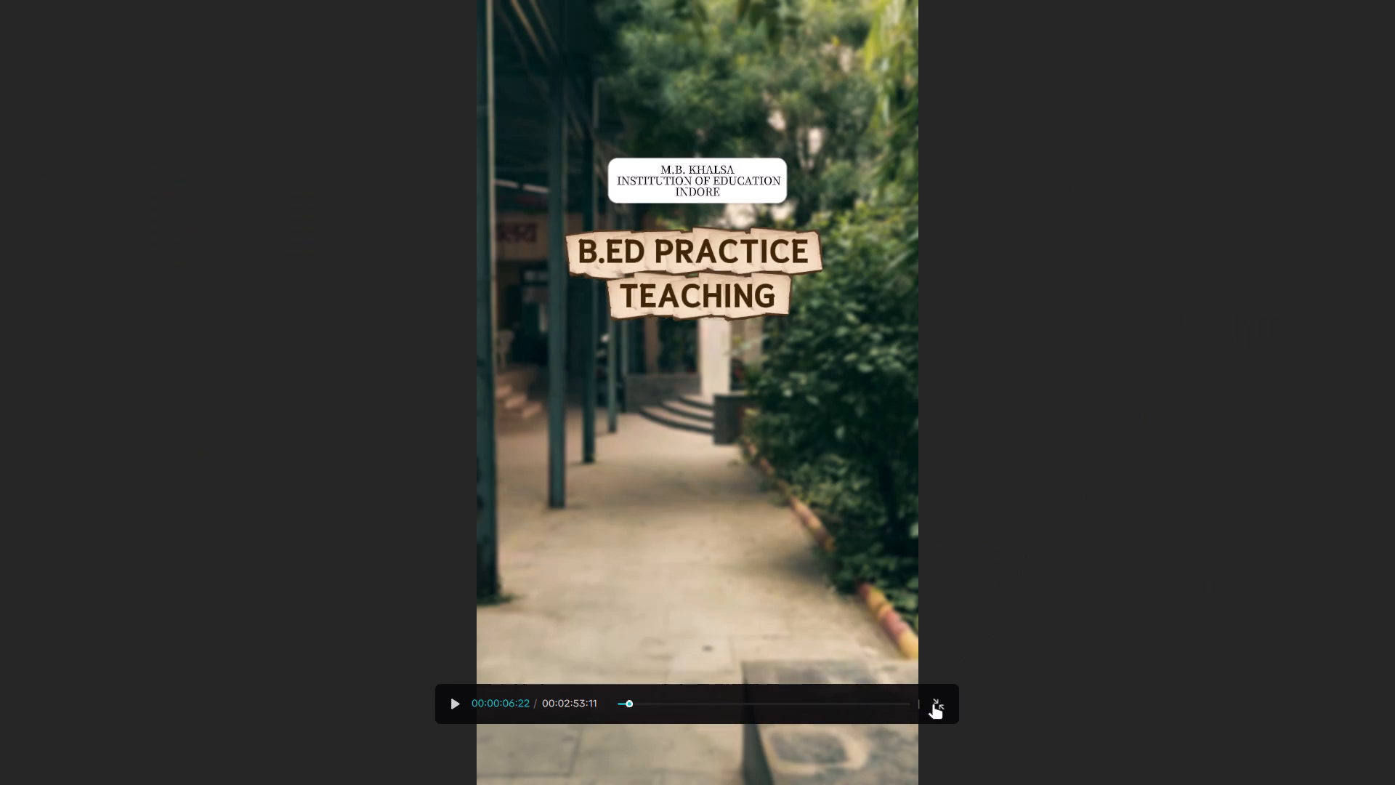
left_click(937, 701)
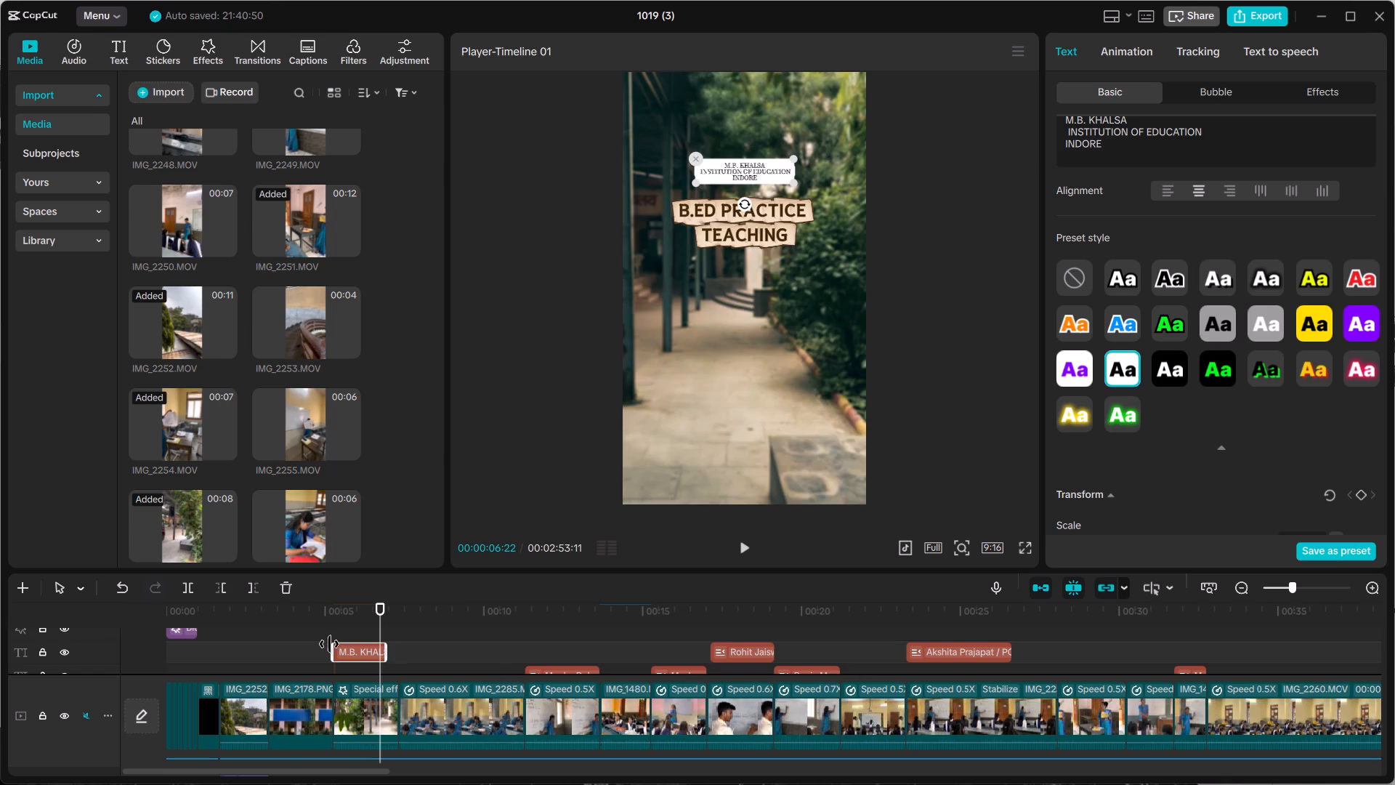
Play the opening from just before the courtyard clip to review how the institution label and main title appear and disappear.
left_click(321, 637)
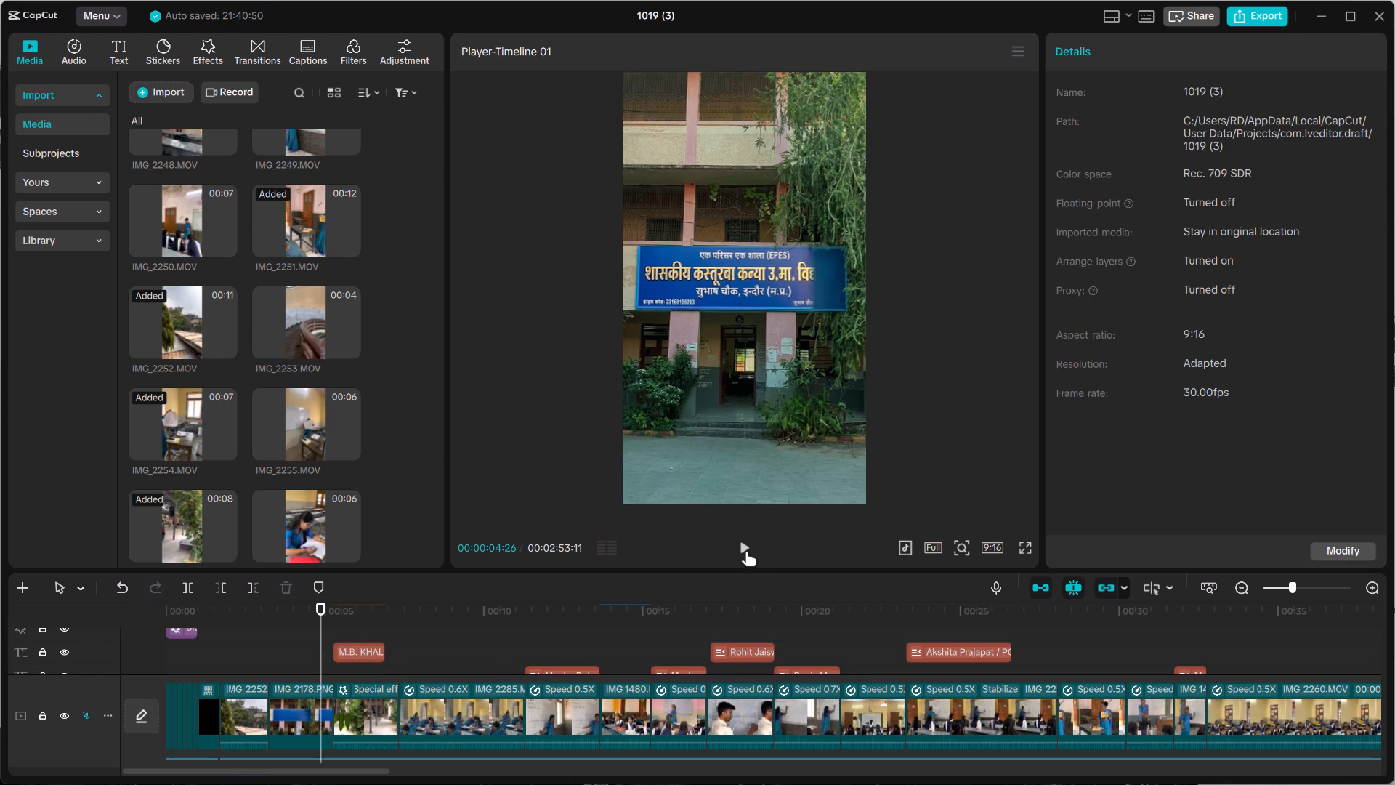
left_click(746, 551)
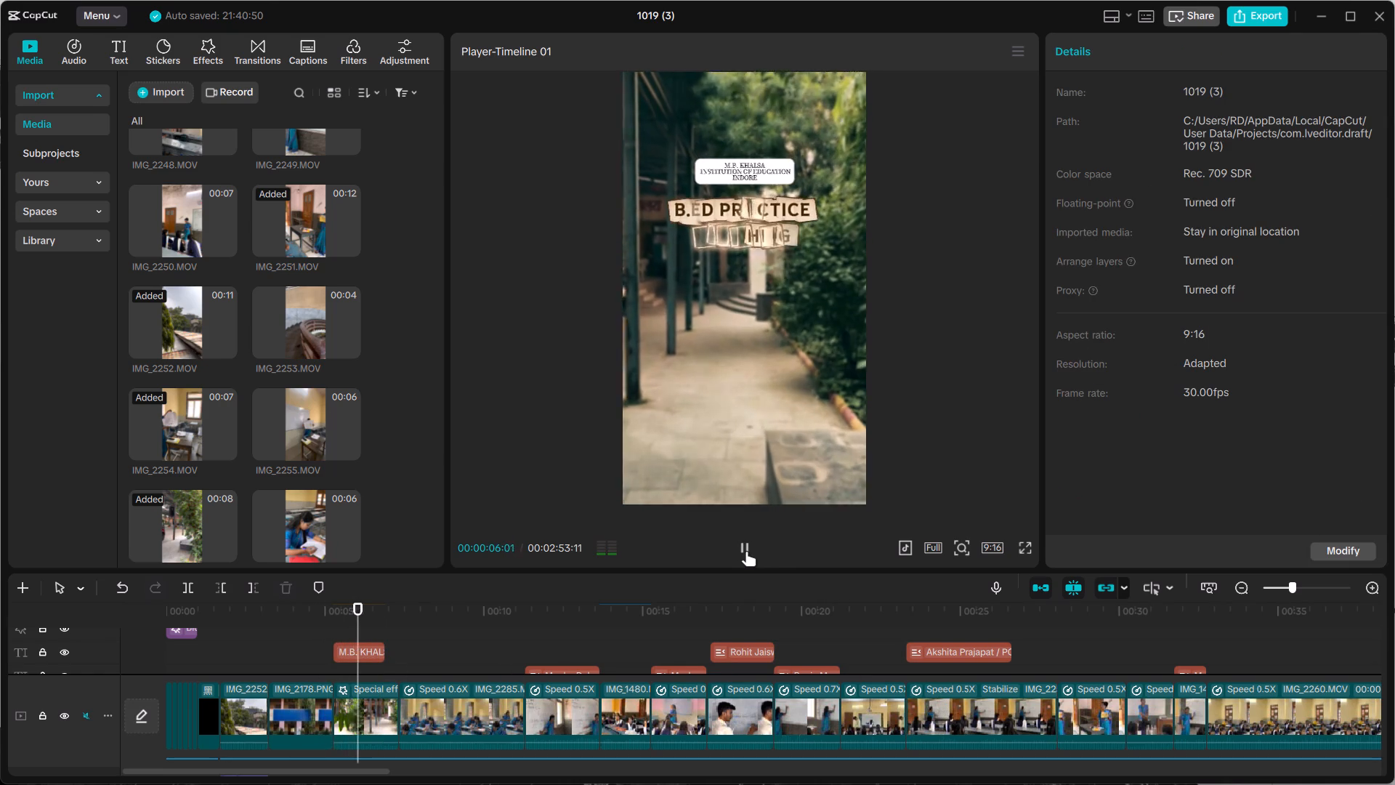
left_click(746, 551)
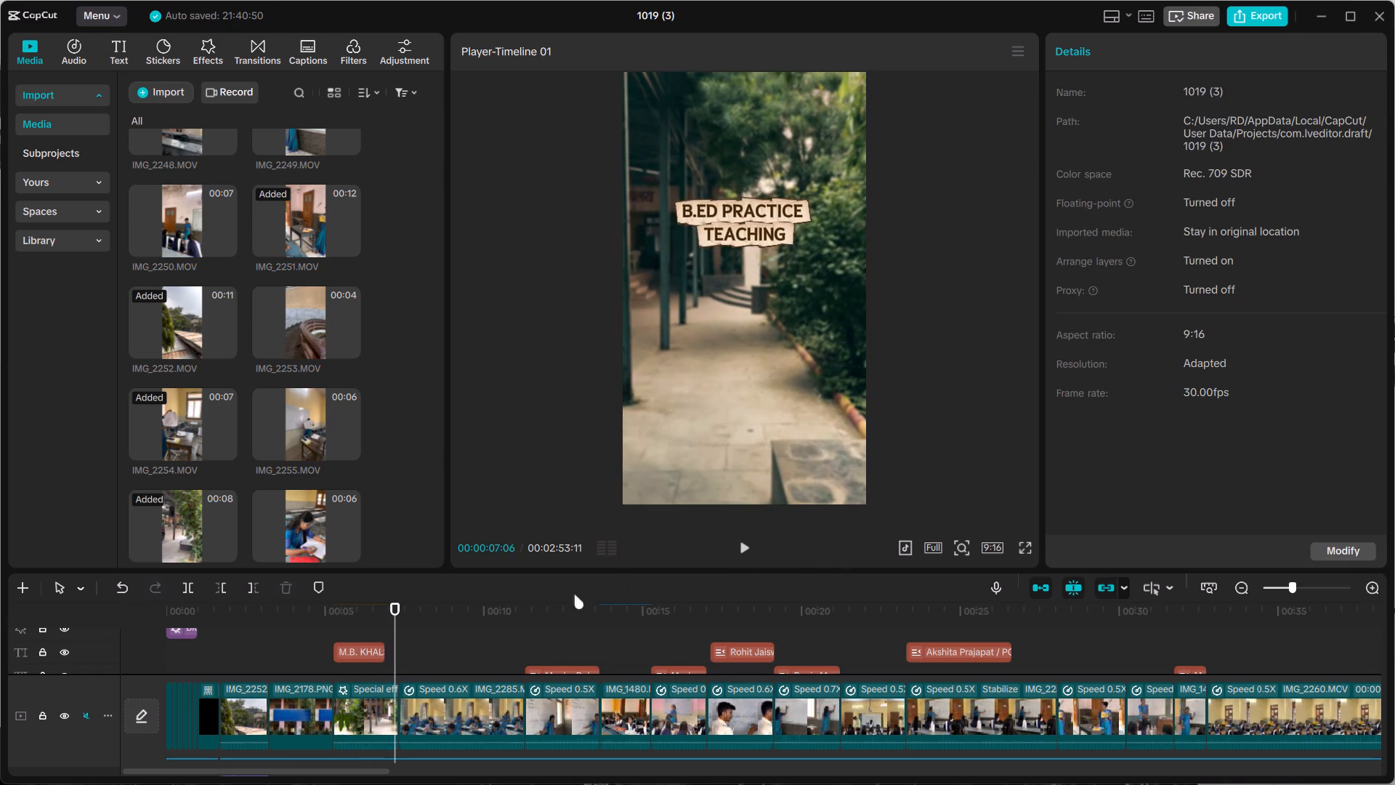
left_click(739, 552)
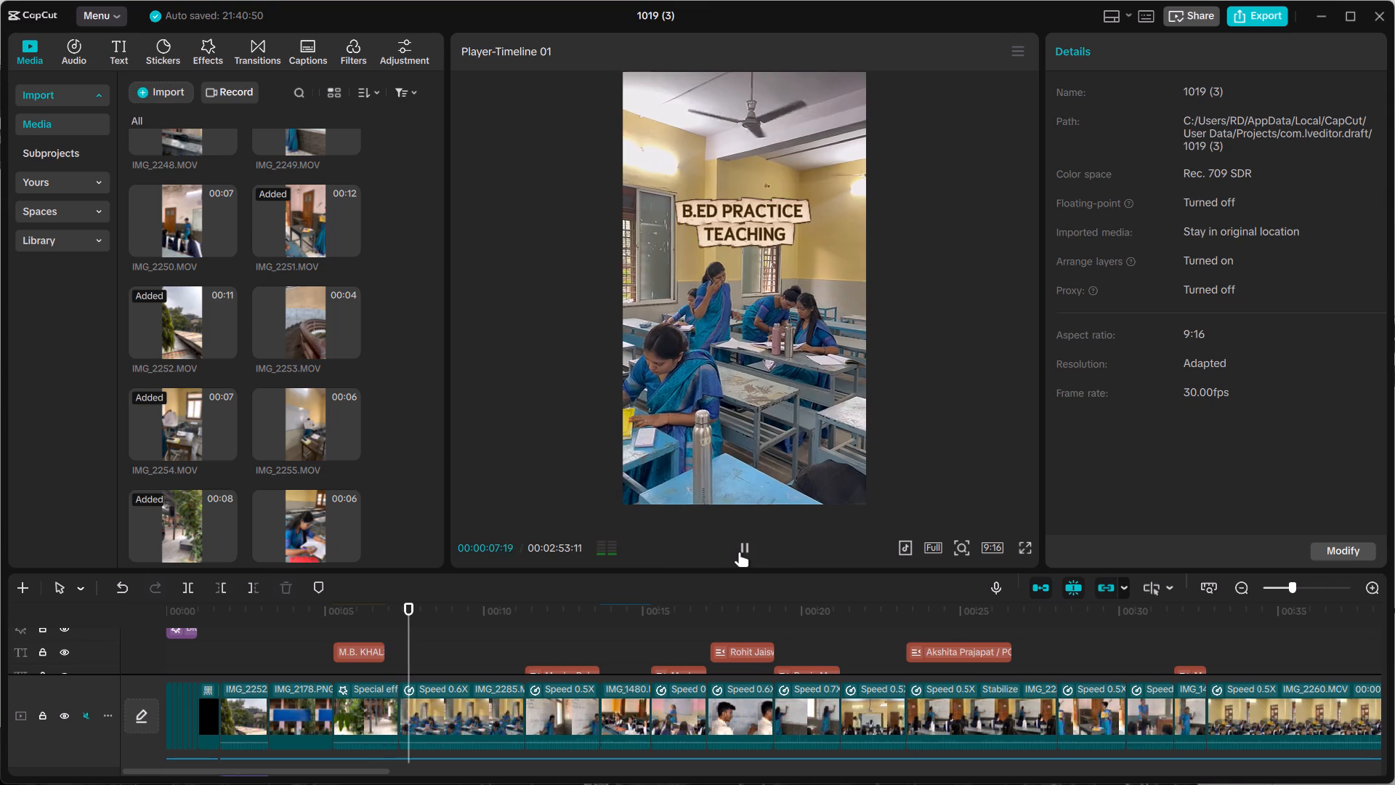
left_click(312, 630)
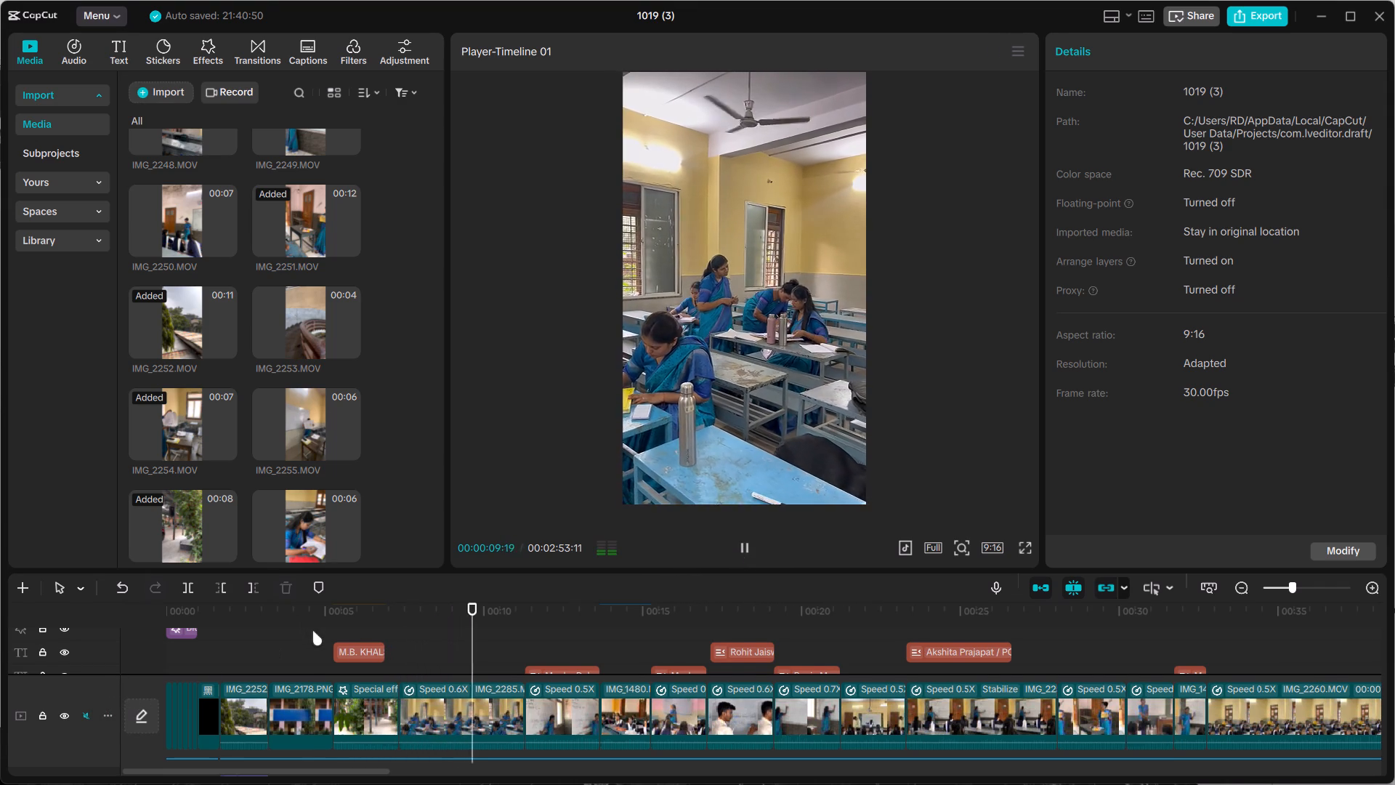
left_click(745, 550)
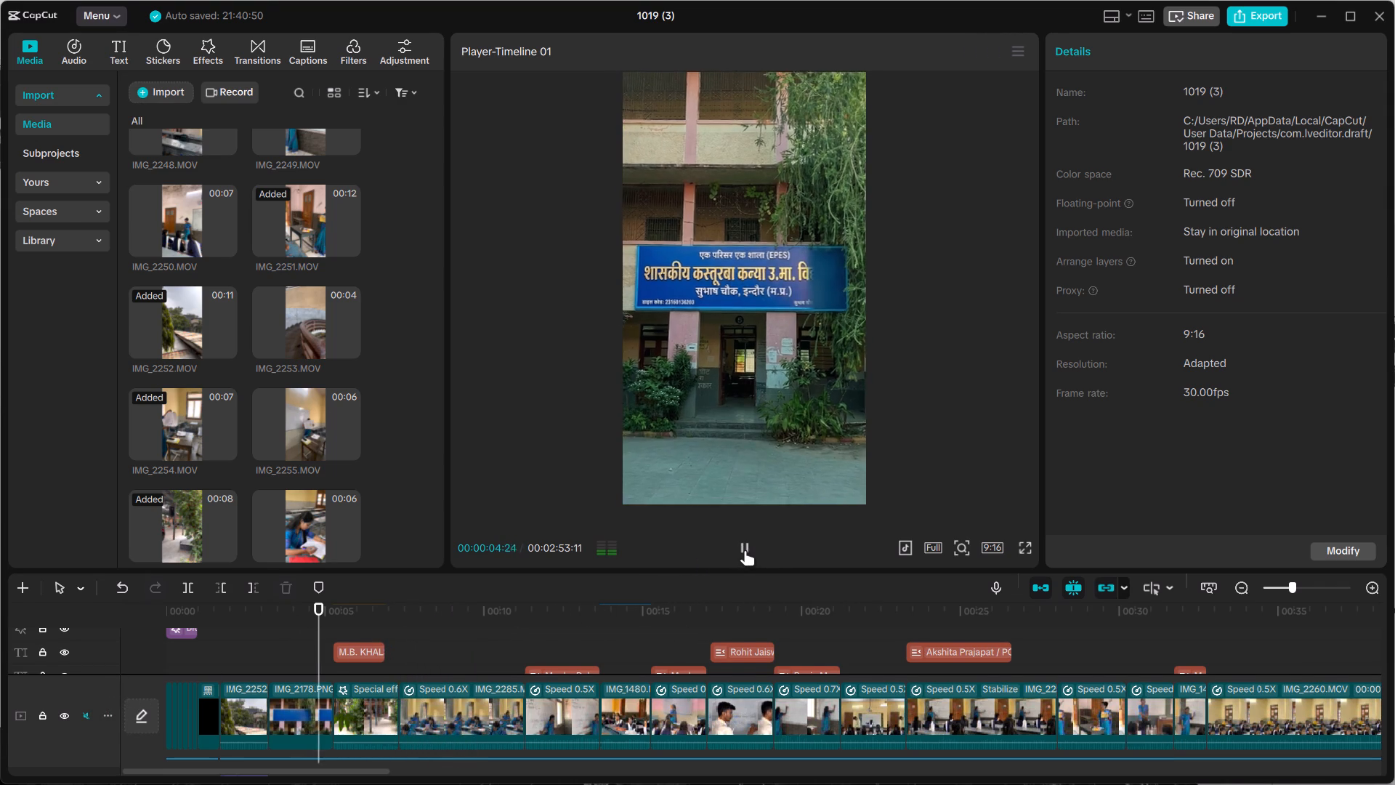
left_click(745, 550)
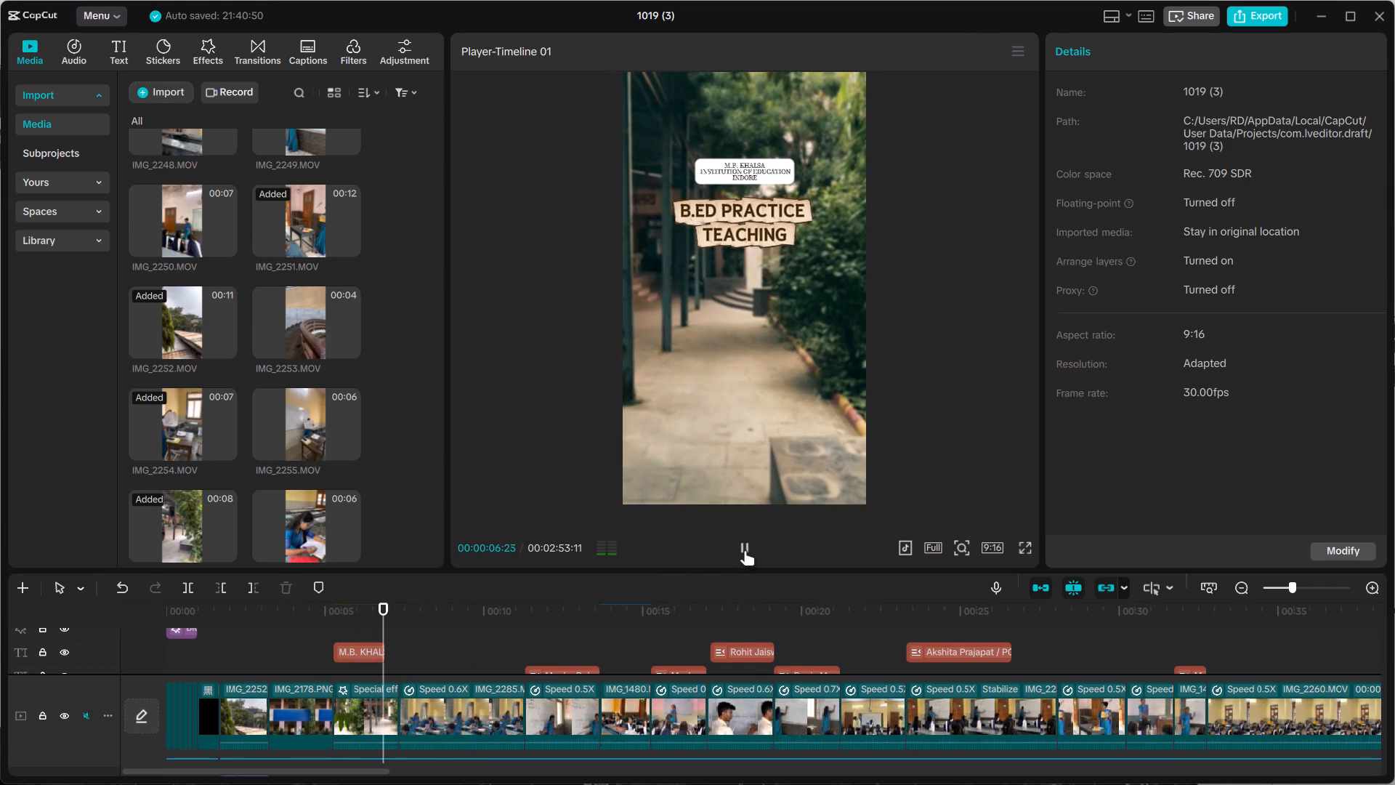
double_click(745, 550)
Extend the end of the institution text to 00:00:07:07, at the courtyard clip's end, and play that part of the opening.
scroll(606, 633, "up", 2)
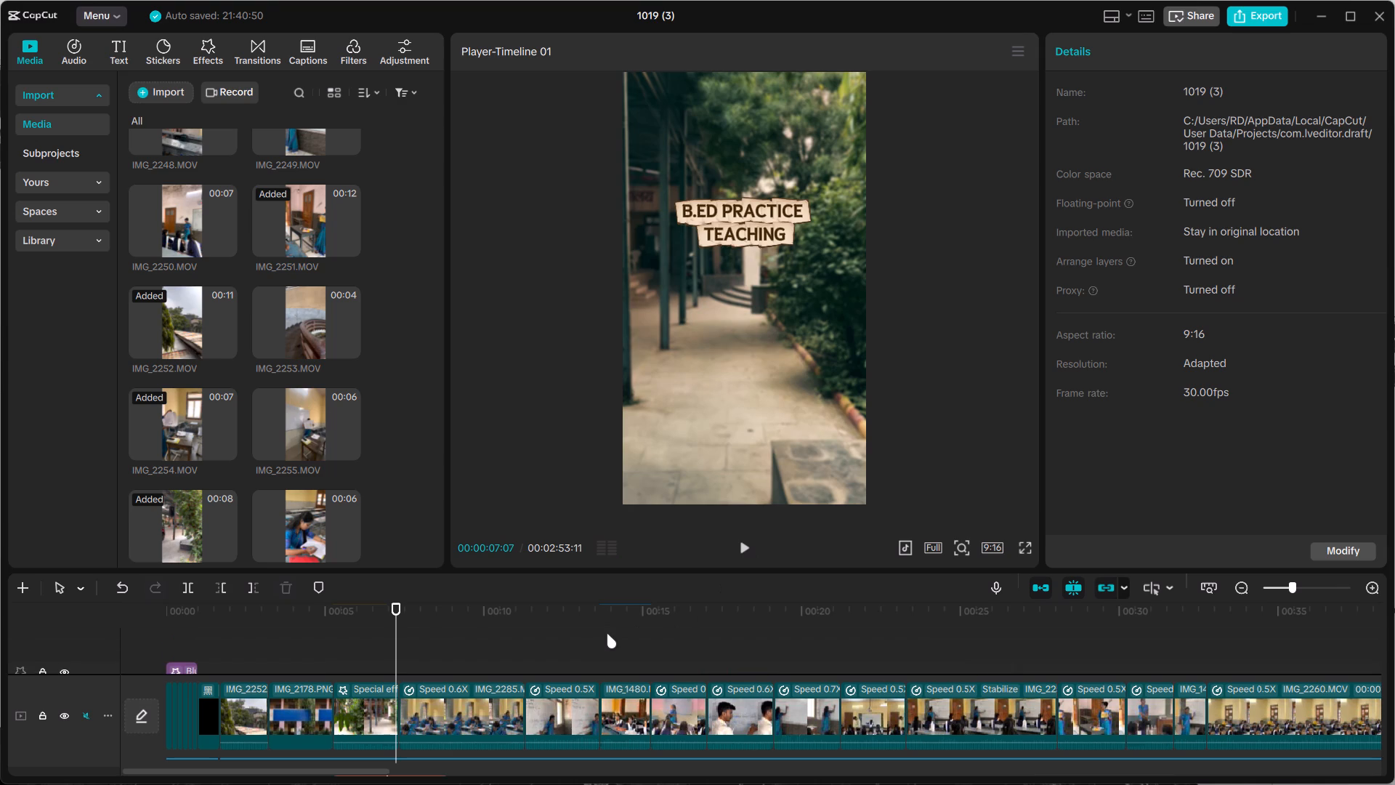
scroll(581, 633, "down", 8)
scroll(440, 650, "down", 4)
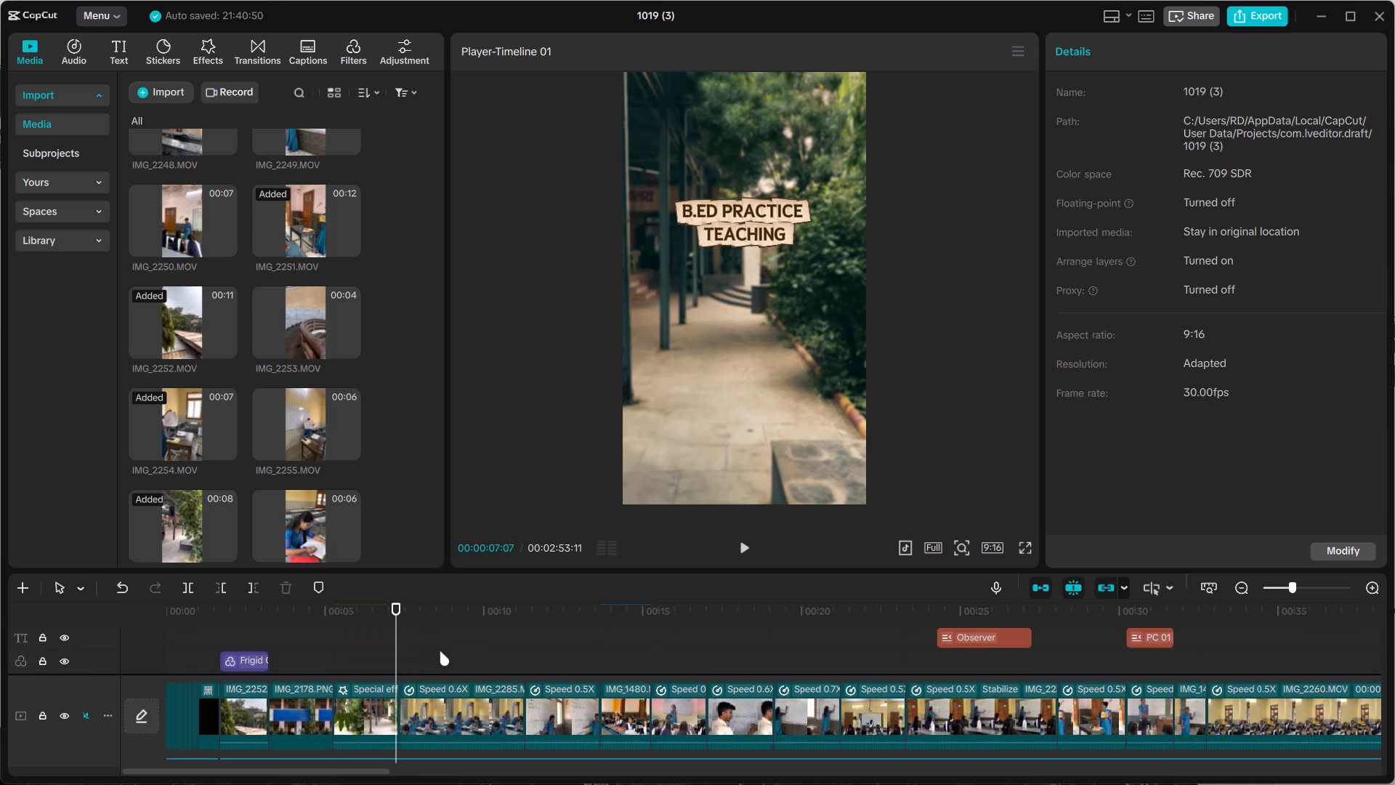
scroll(440, 651, "up", 4)
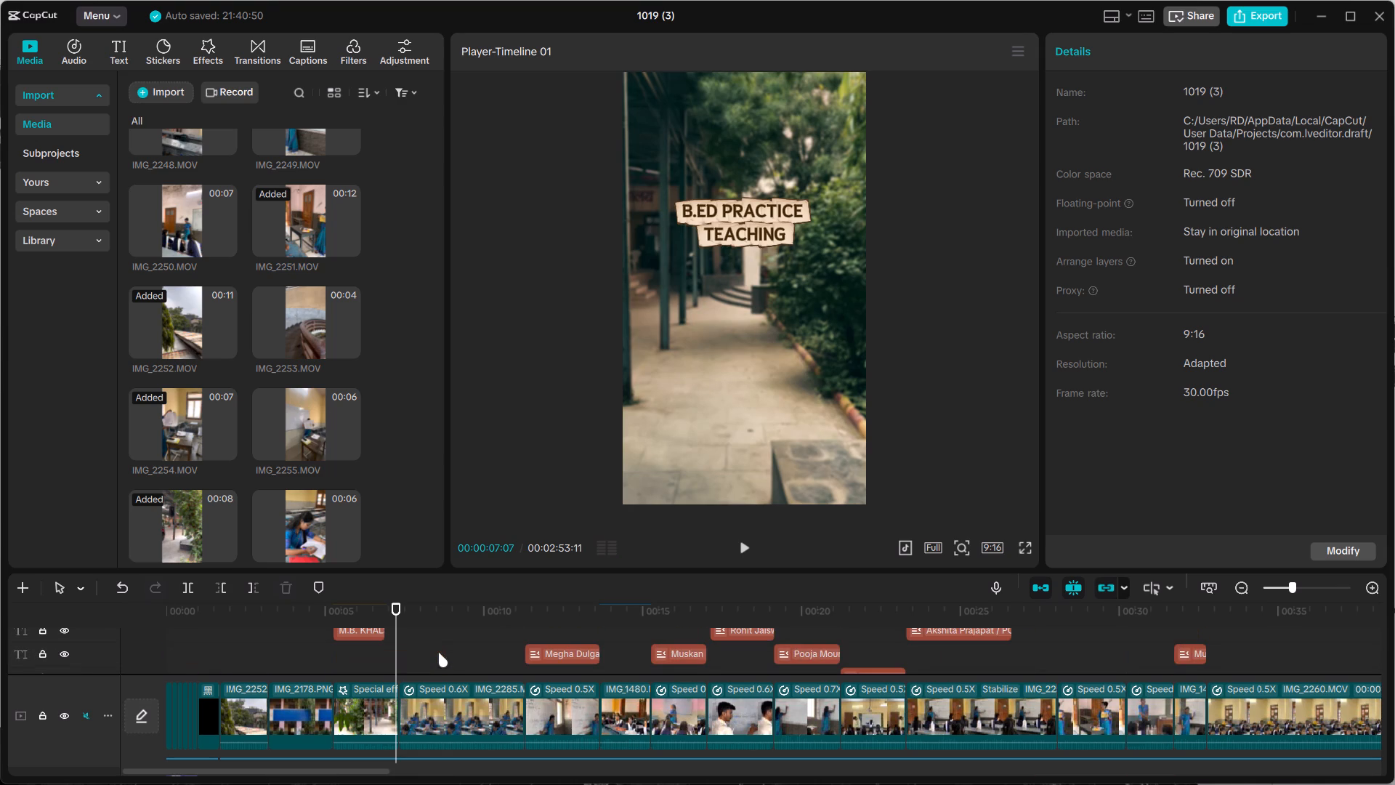
left_click(351, 631)
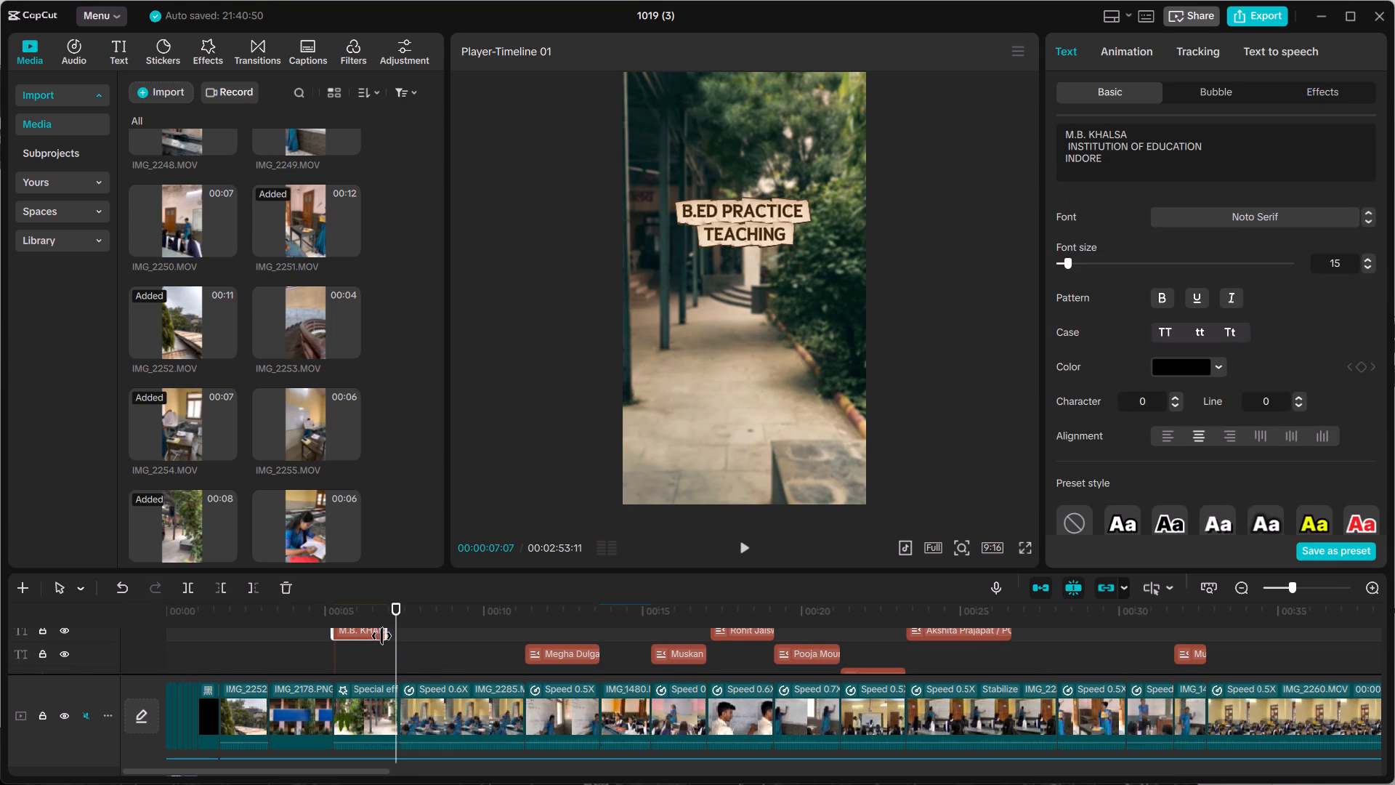
left_click(387, 636)
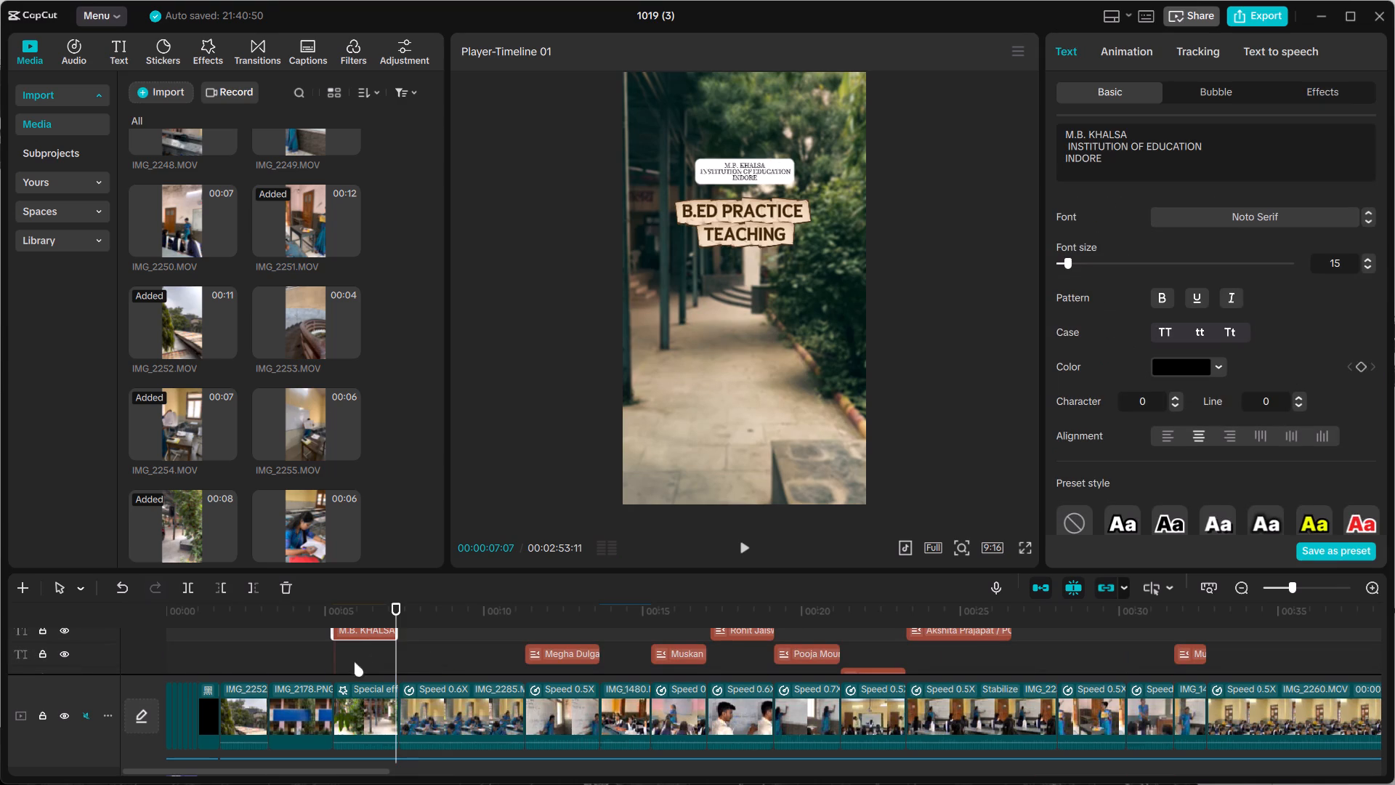
left_click(313, 660)
left_click(743, 542)
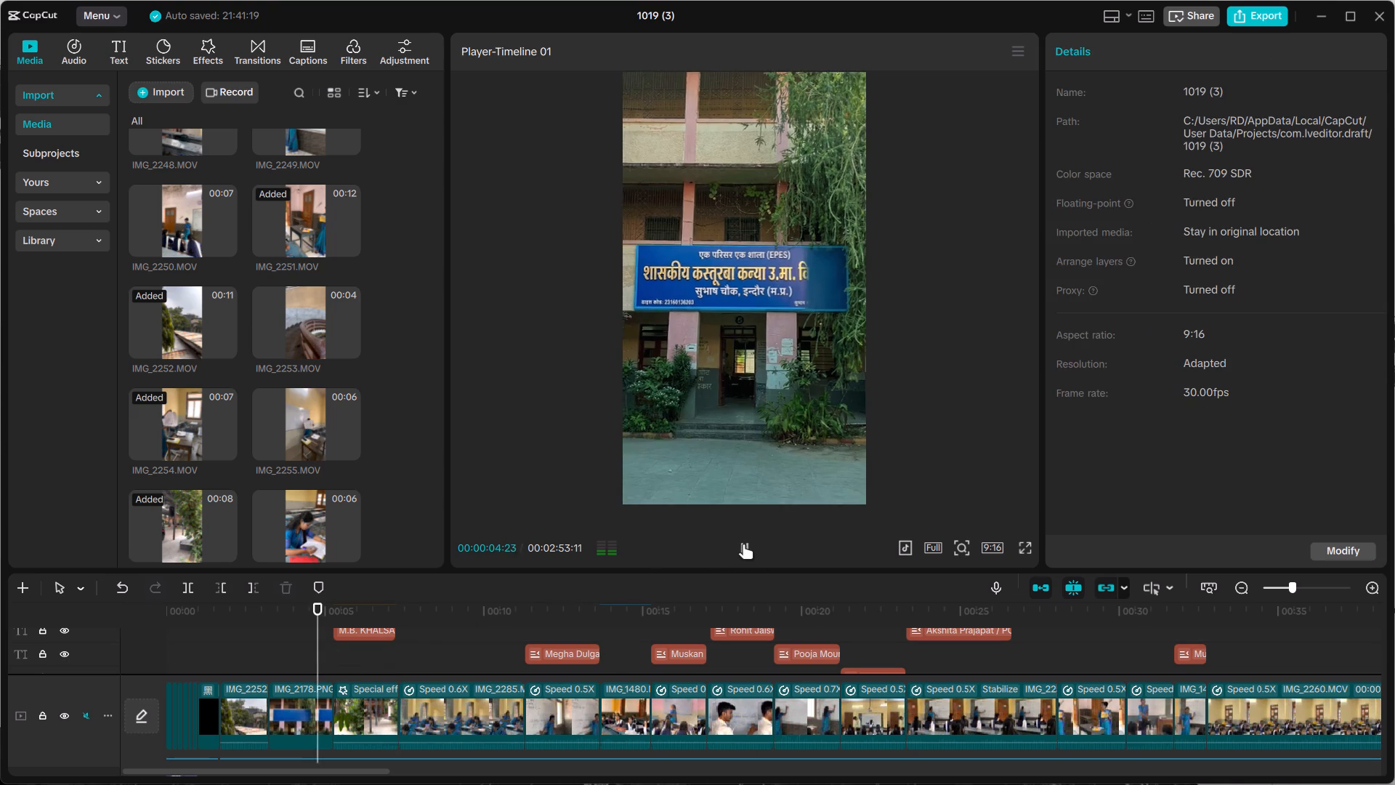
left_click(745, 549)
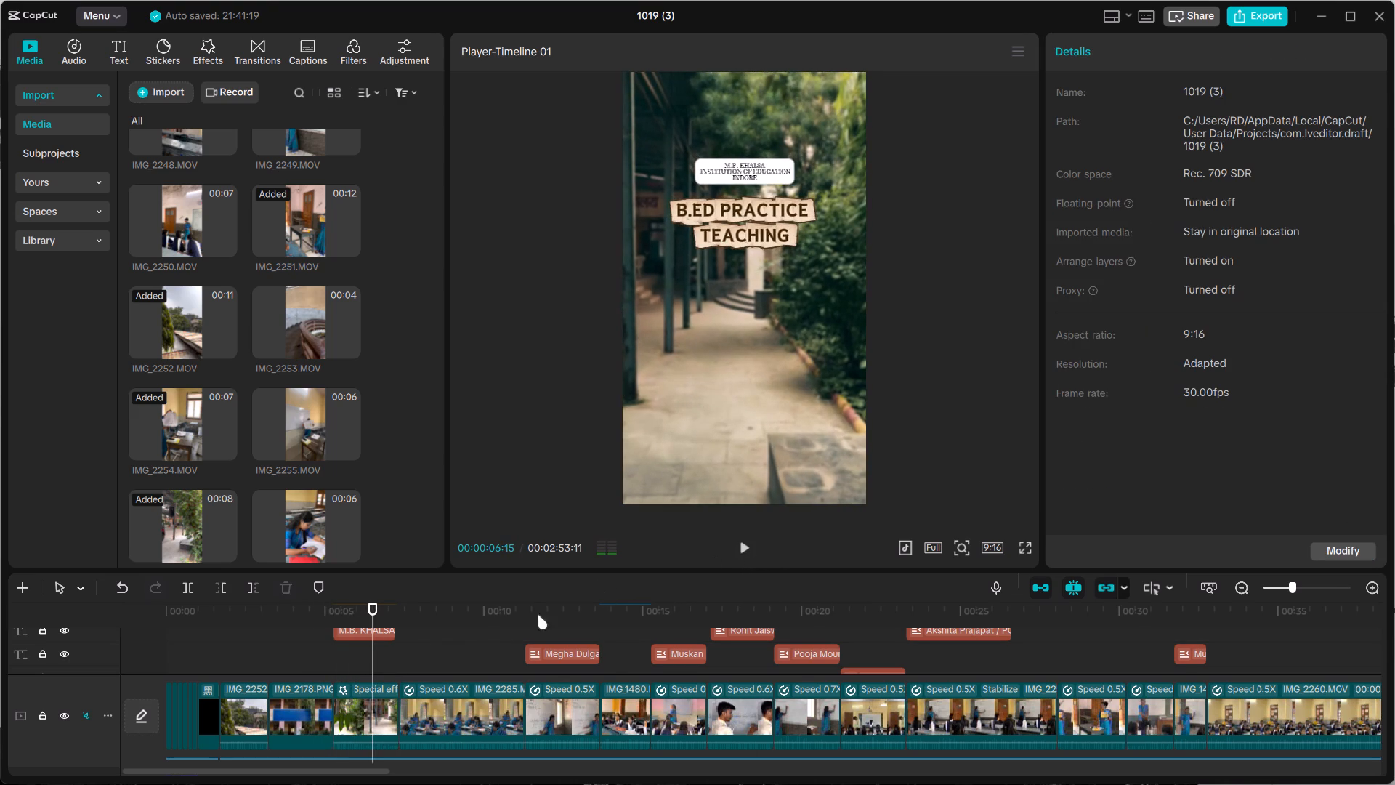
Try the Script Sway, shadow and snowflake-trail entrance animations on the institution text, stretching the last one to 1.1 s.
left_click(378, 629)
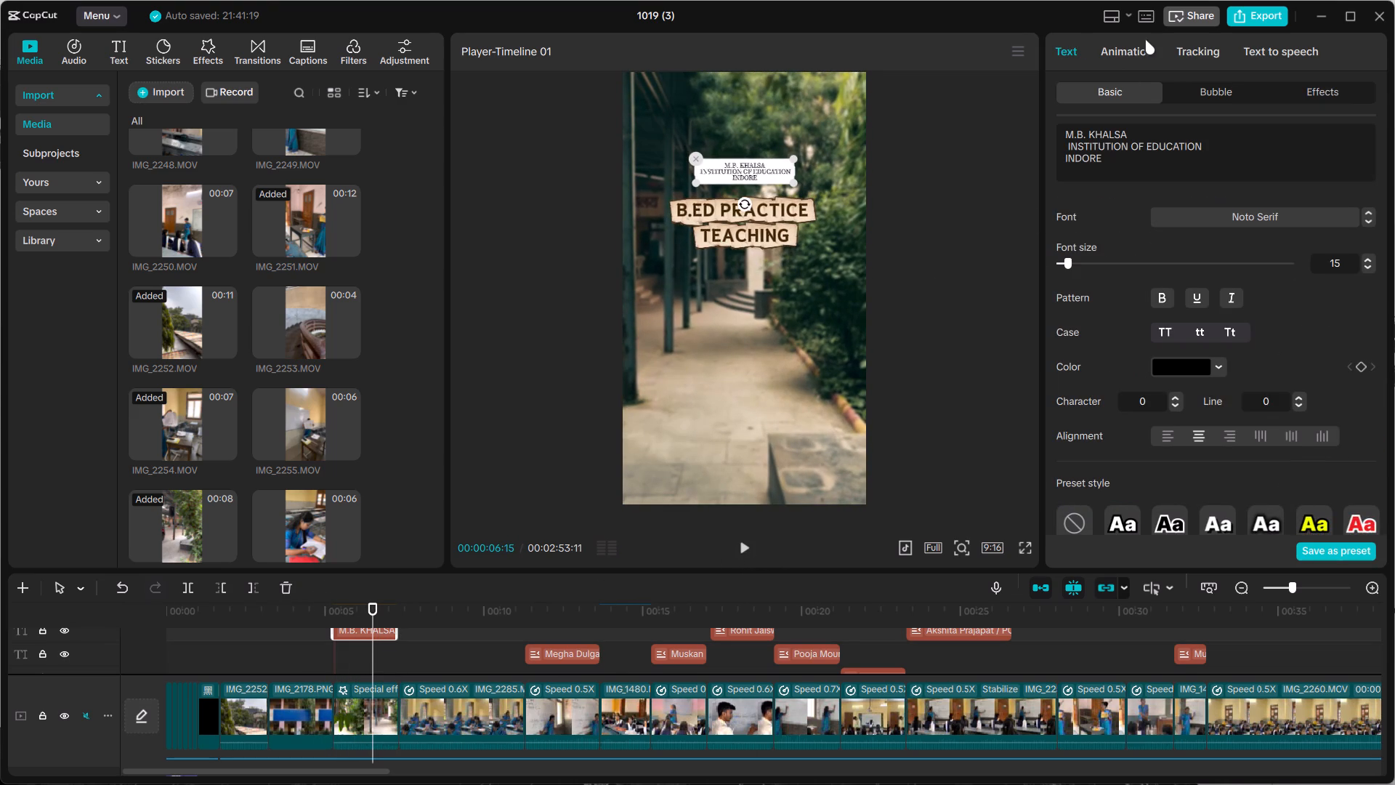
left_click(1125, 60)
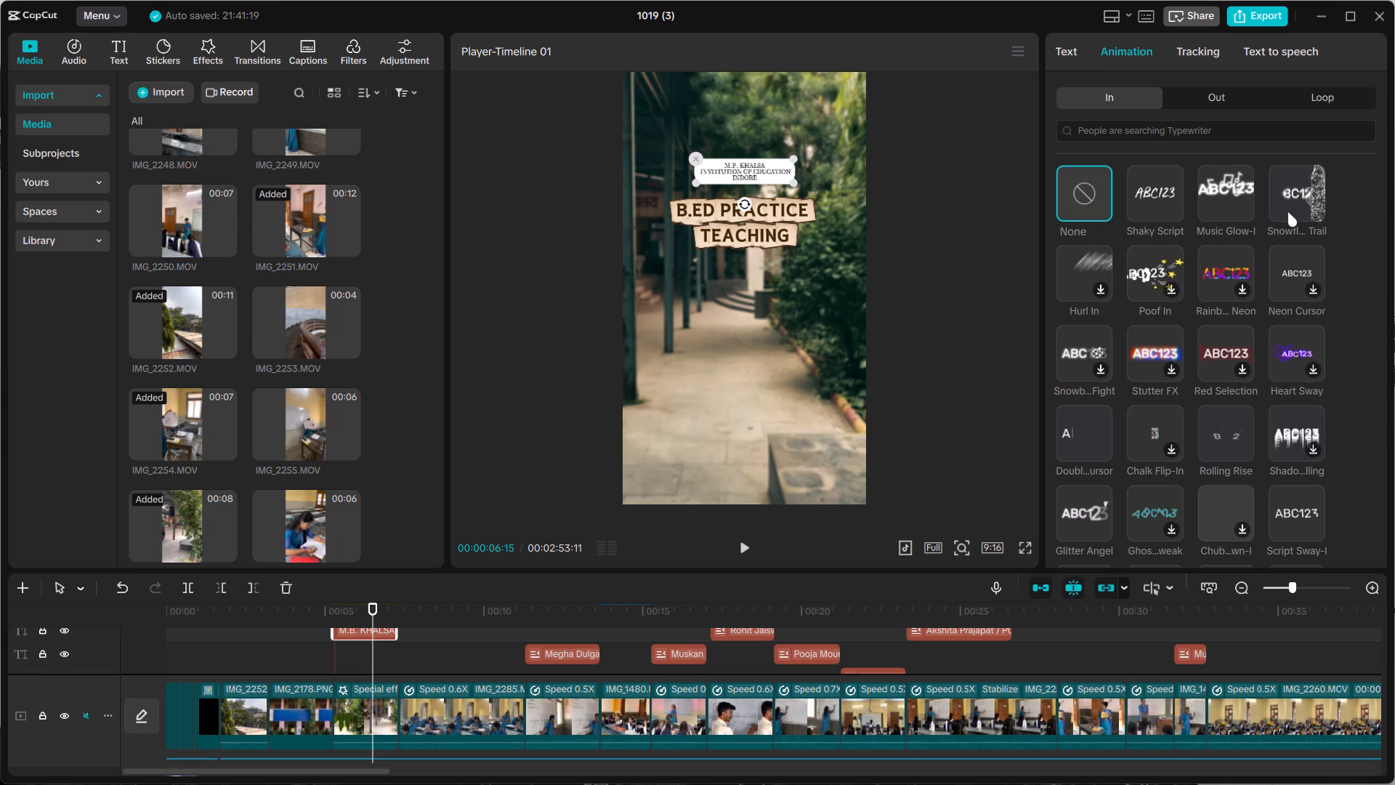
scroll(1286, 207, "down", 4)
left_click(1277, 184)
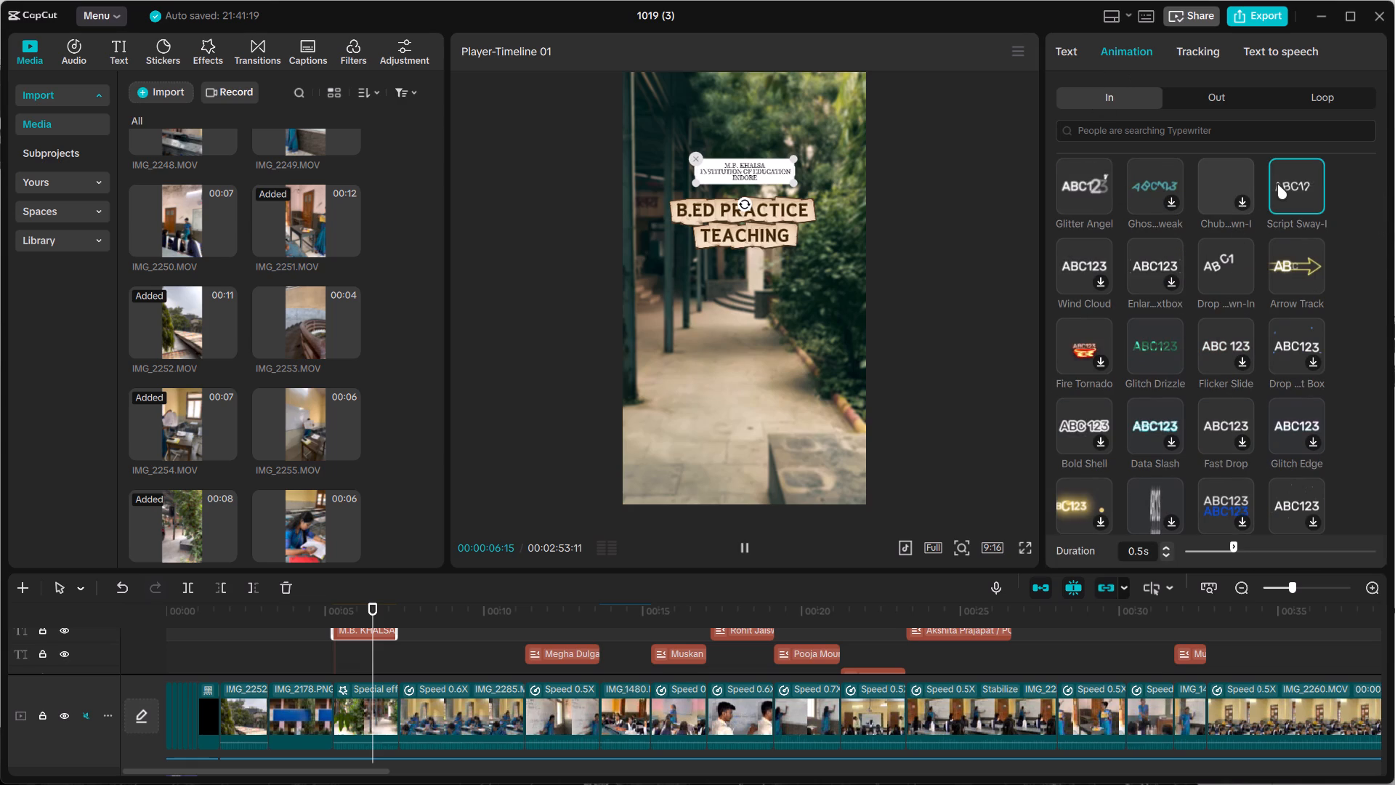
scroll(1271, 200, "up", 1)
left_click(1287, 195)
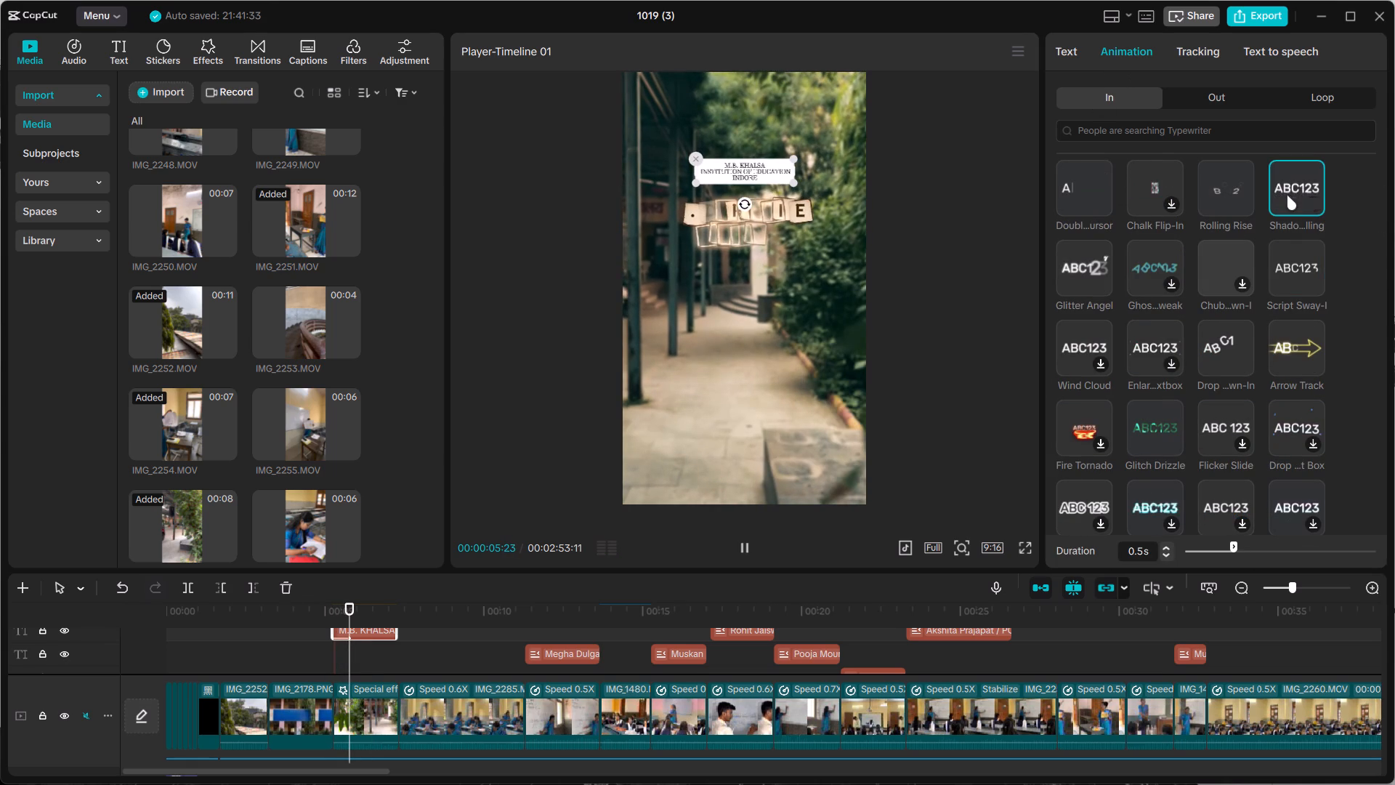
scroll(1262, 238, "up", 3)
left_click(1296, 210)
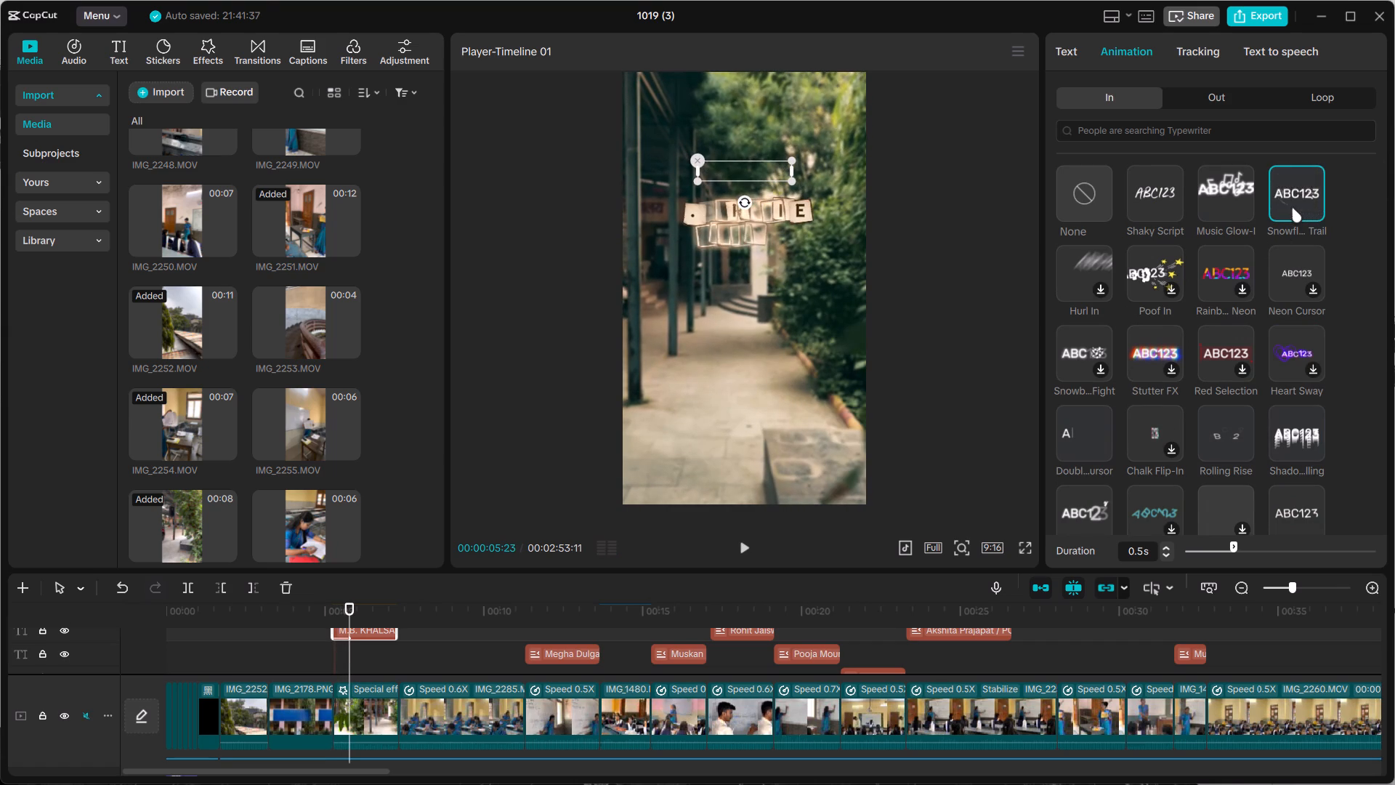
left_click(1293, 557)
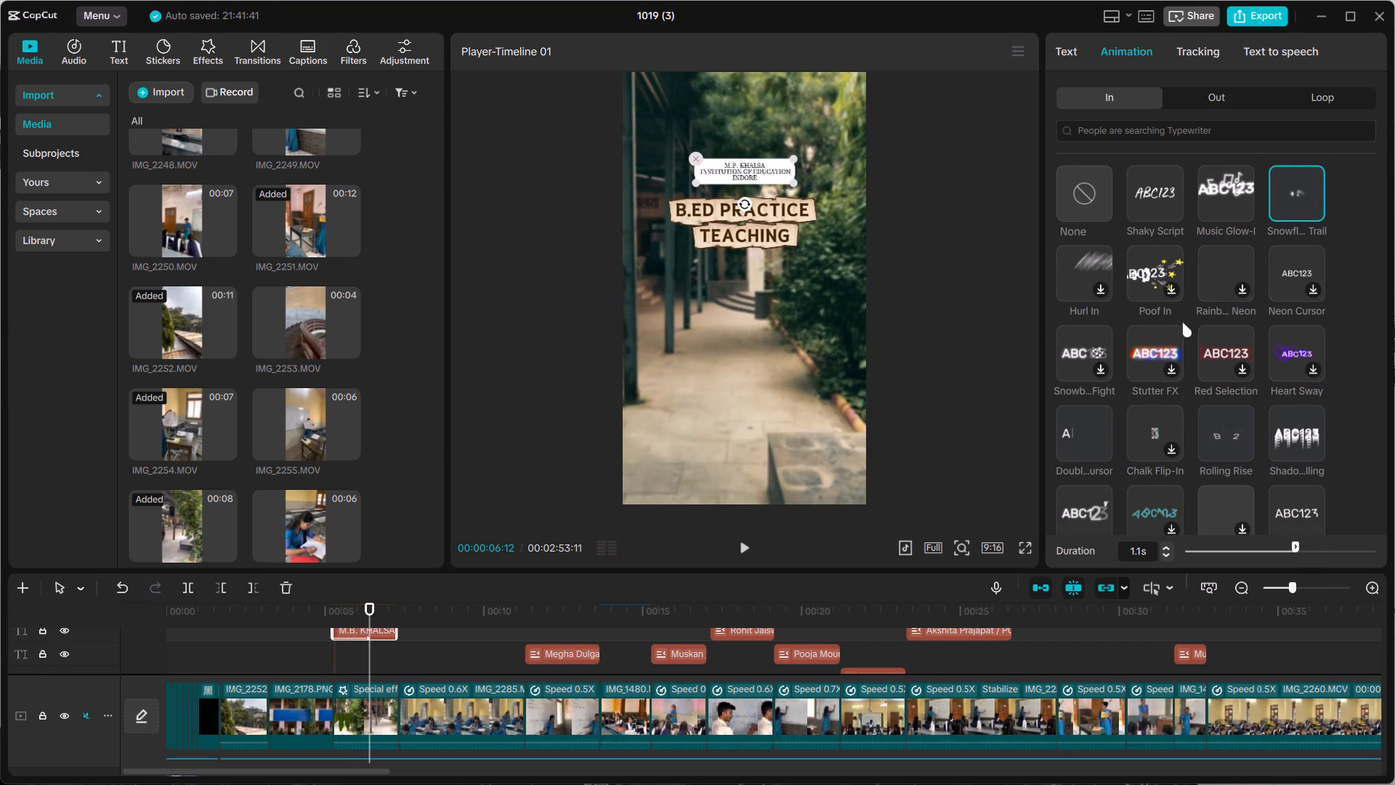
Give the institution text the Pixel Bits entrance animation with a 0.9 s duration and play the opening to check it.
scroll(1179, 326, "down", 7)
left_click(1152, 345)
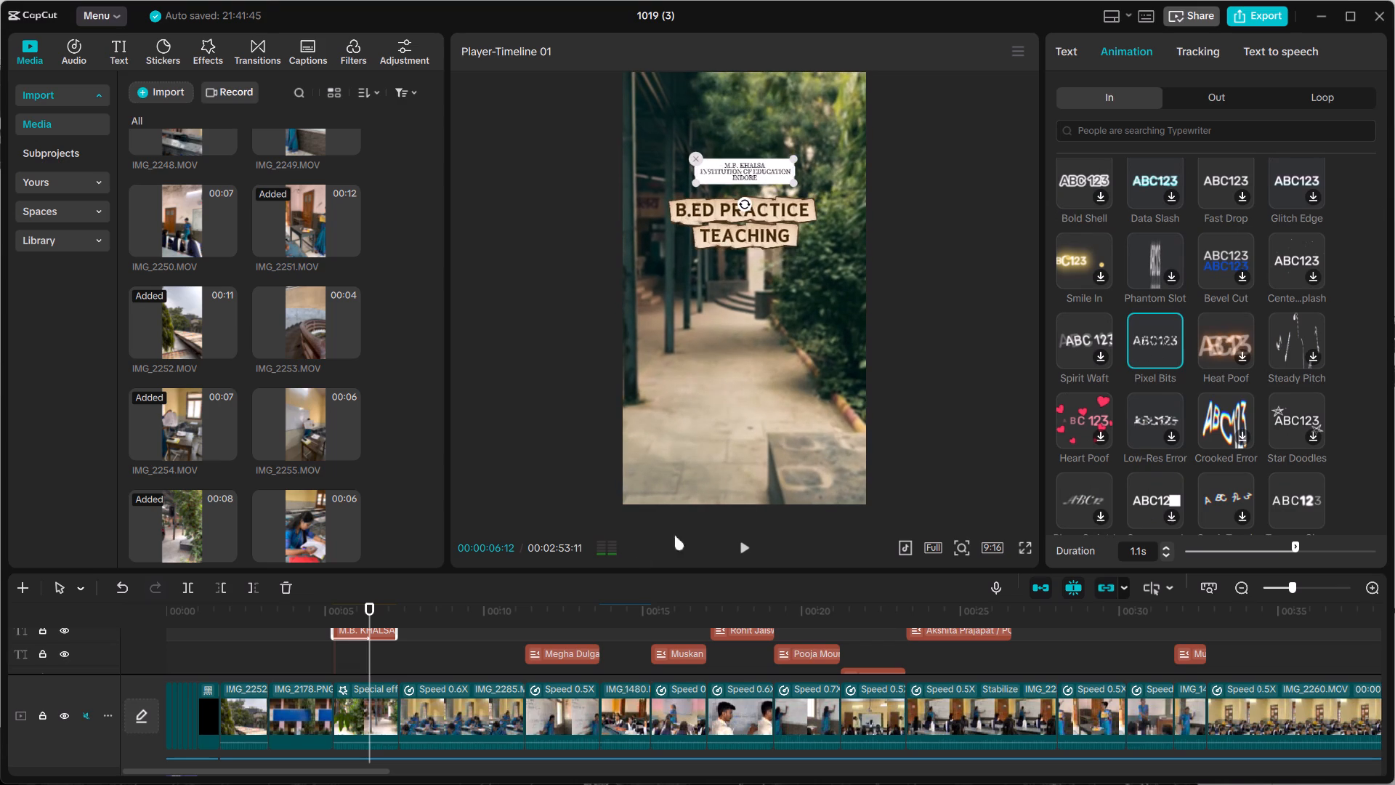
left_click(1269, 547)
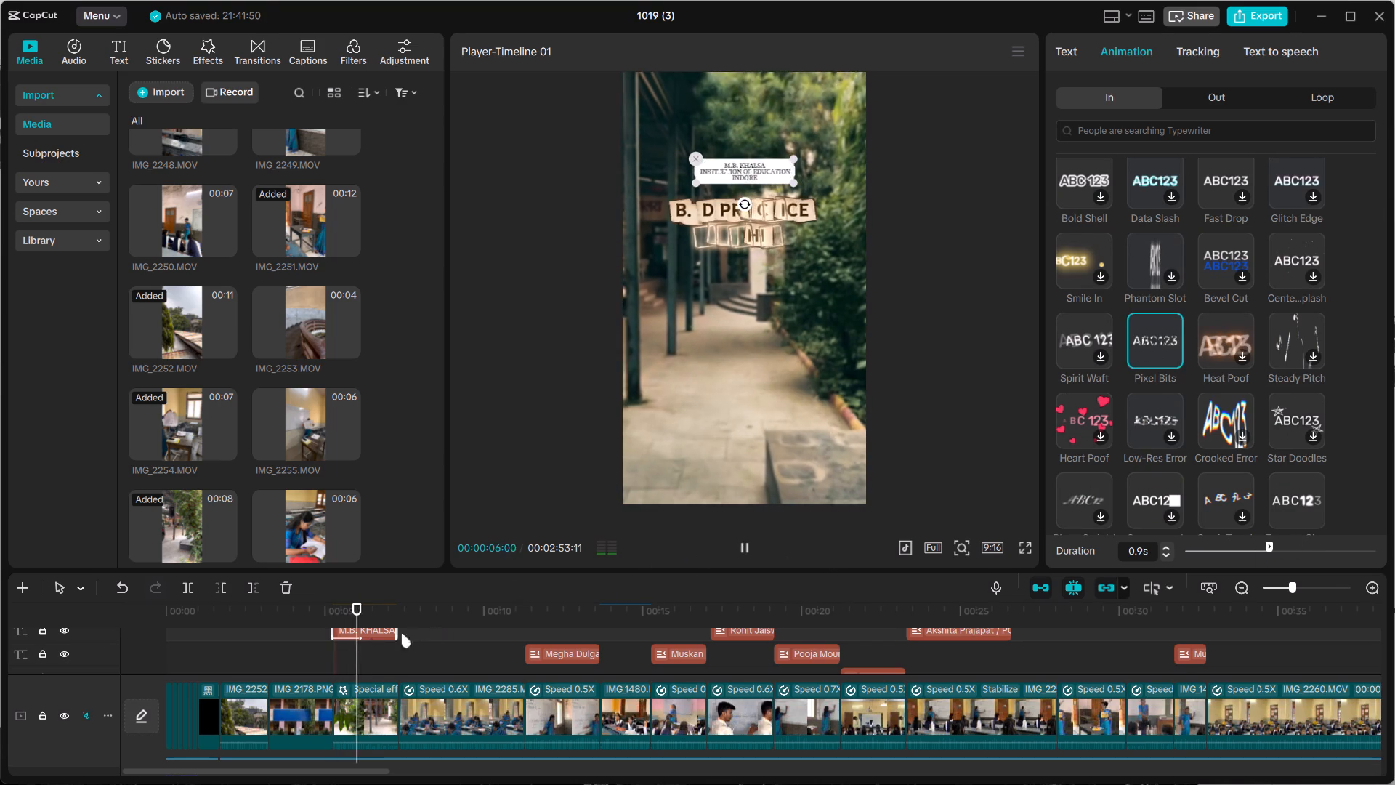
left_click(318, 651)
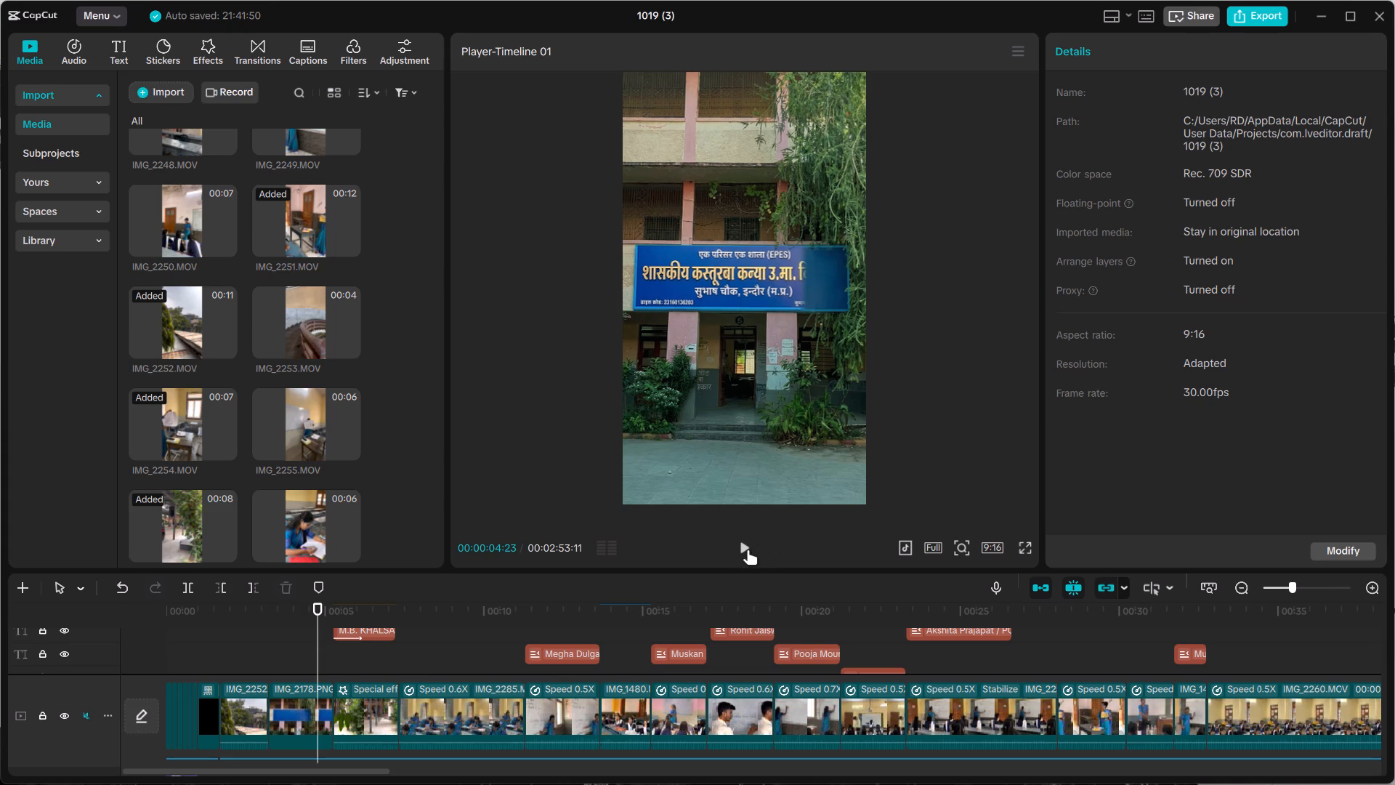
left_click(748, 549)
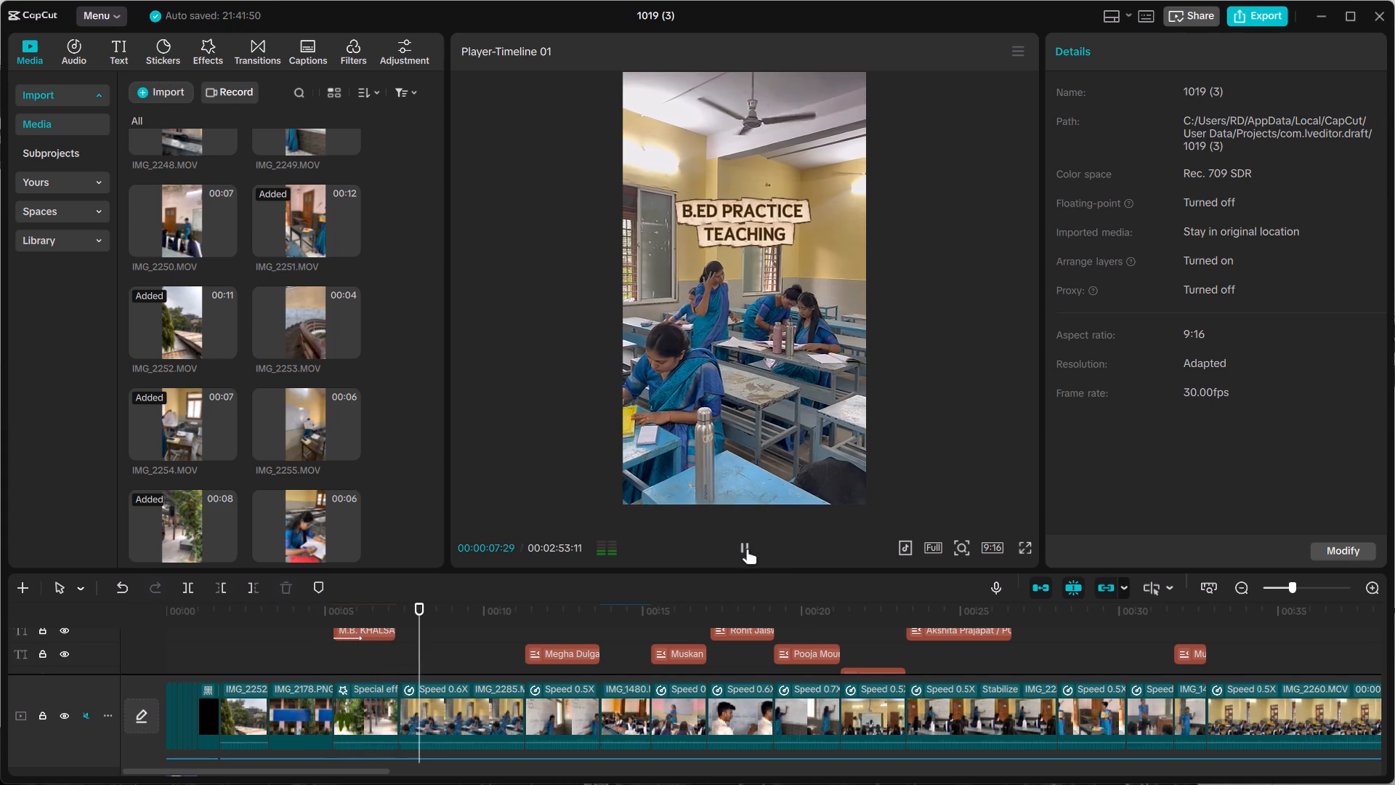
left_click(747, 549)
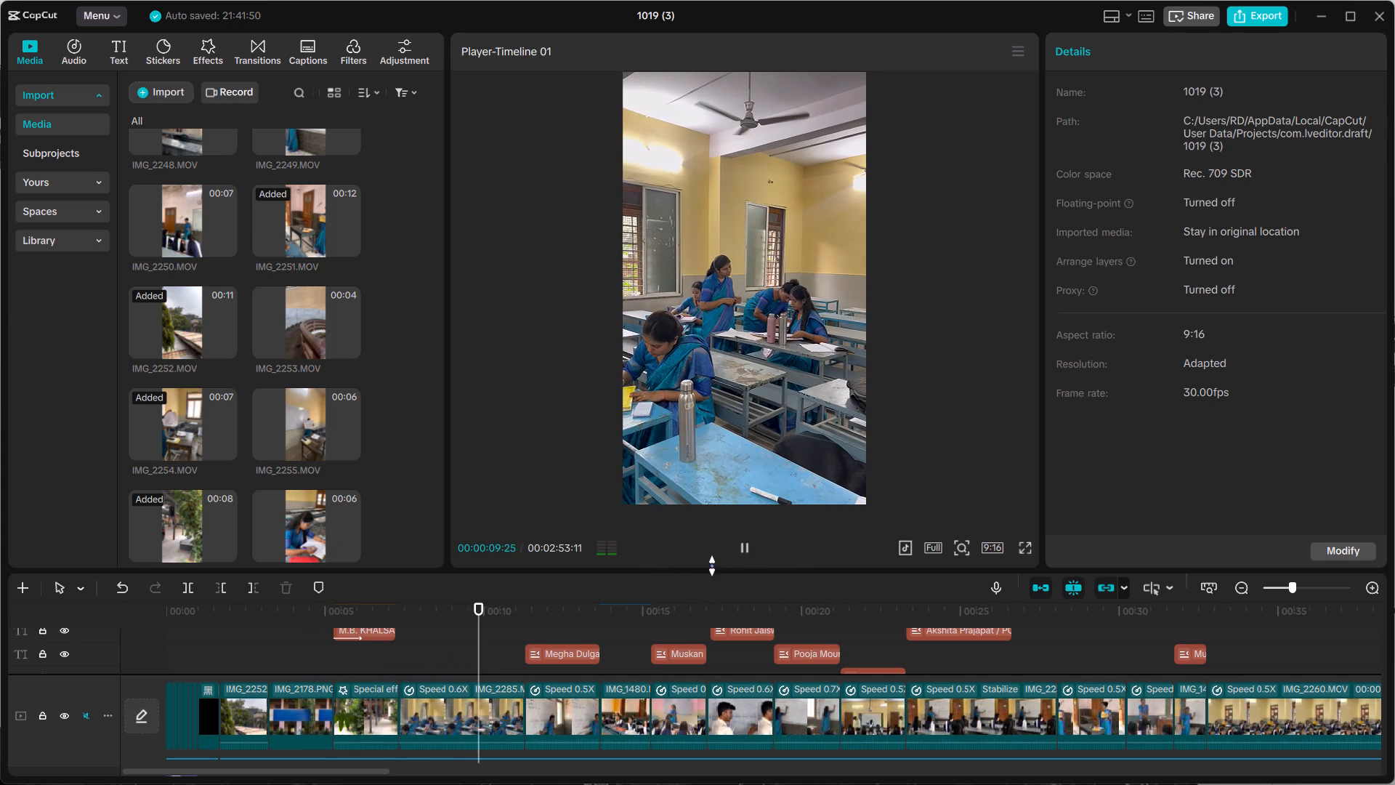
Add the Fade Out exit animation to the B.ED PRACTICE TEACHING title.
scroll(407, 643, "up", 4)
scroll(408, 633, "down", 3)
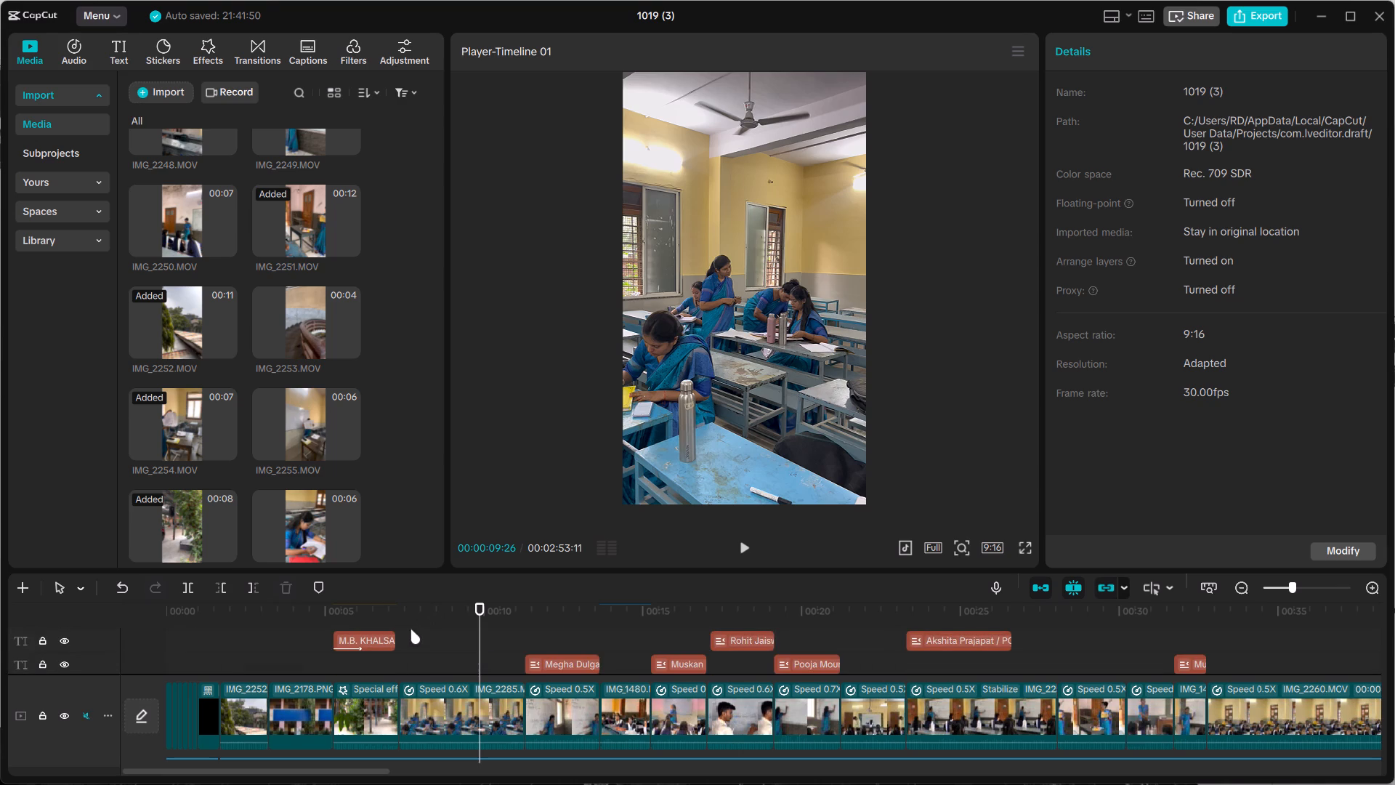
scroll(412, 623, "down", 6)
left_click(429, 648)
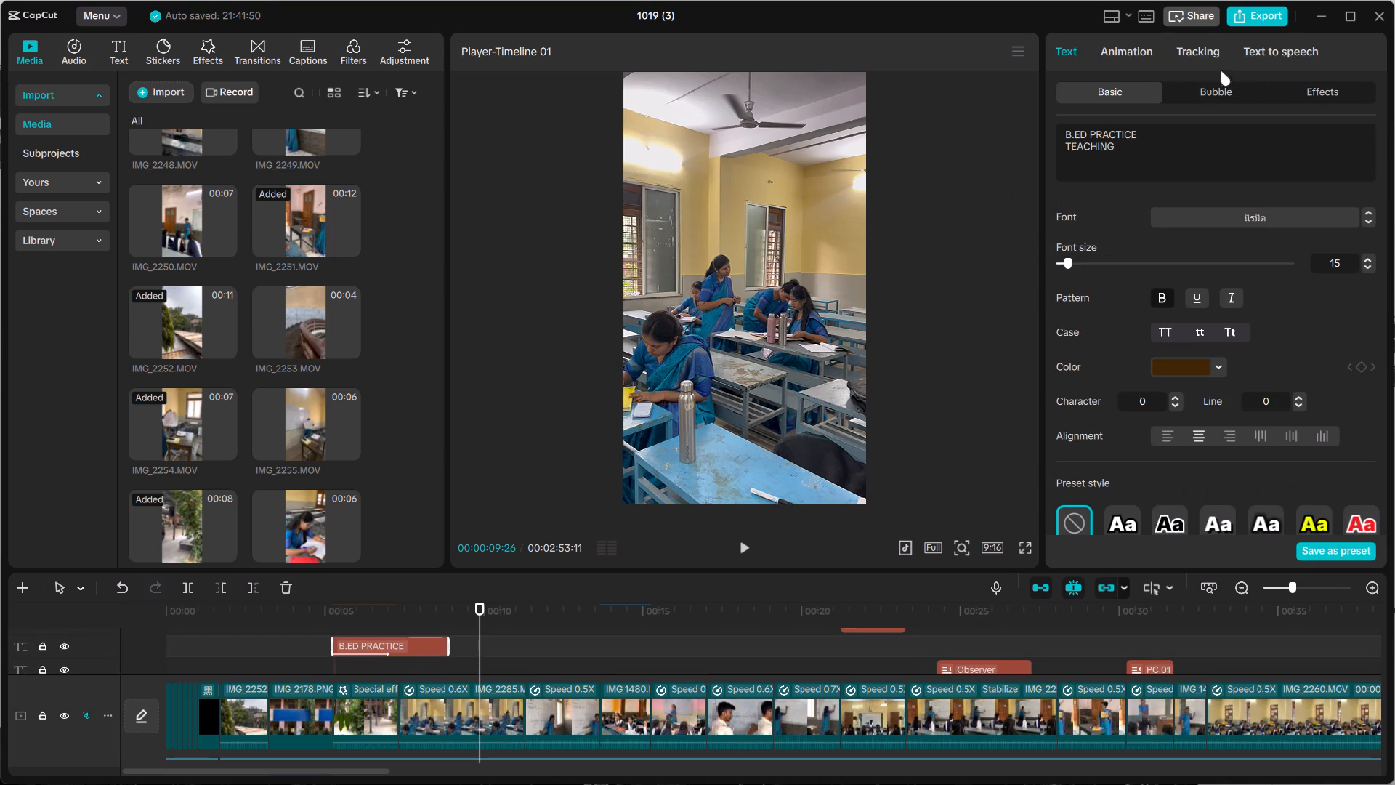
left_click(1139, 54)
left_click(1241, 92)
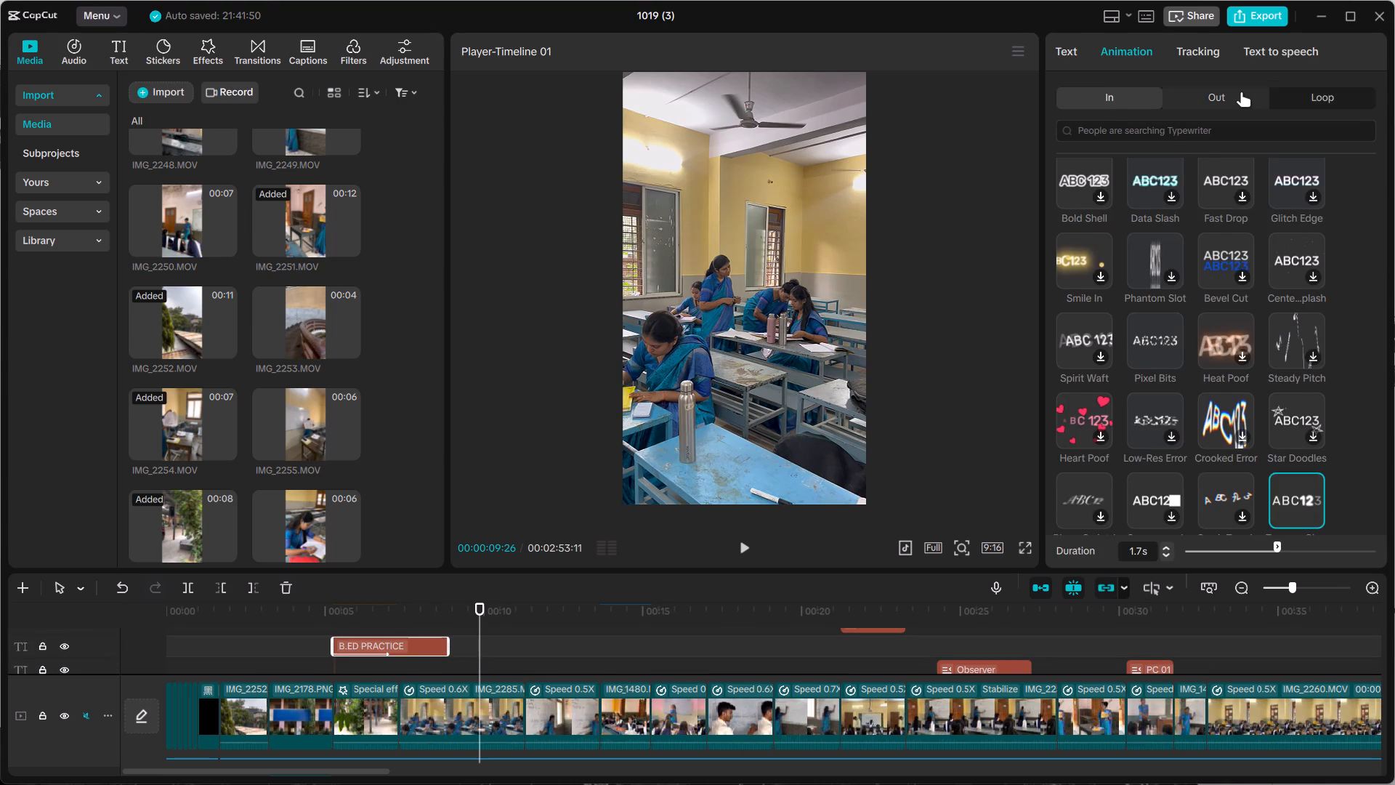
left_click(1163, 206)
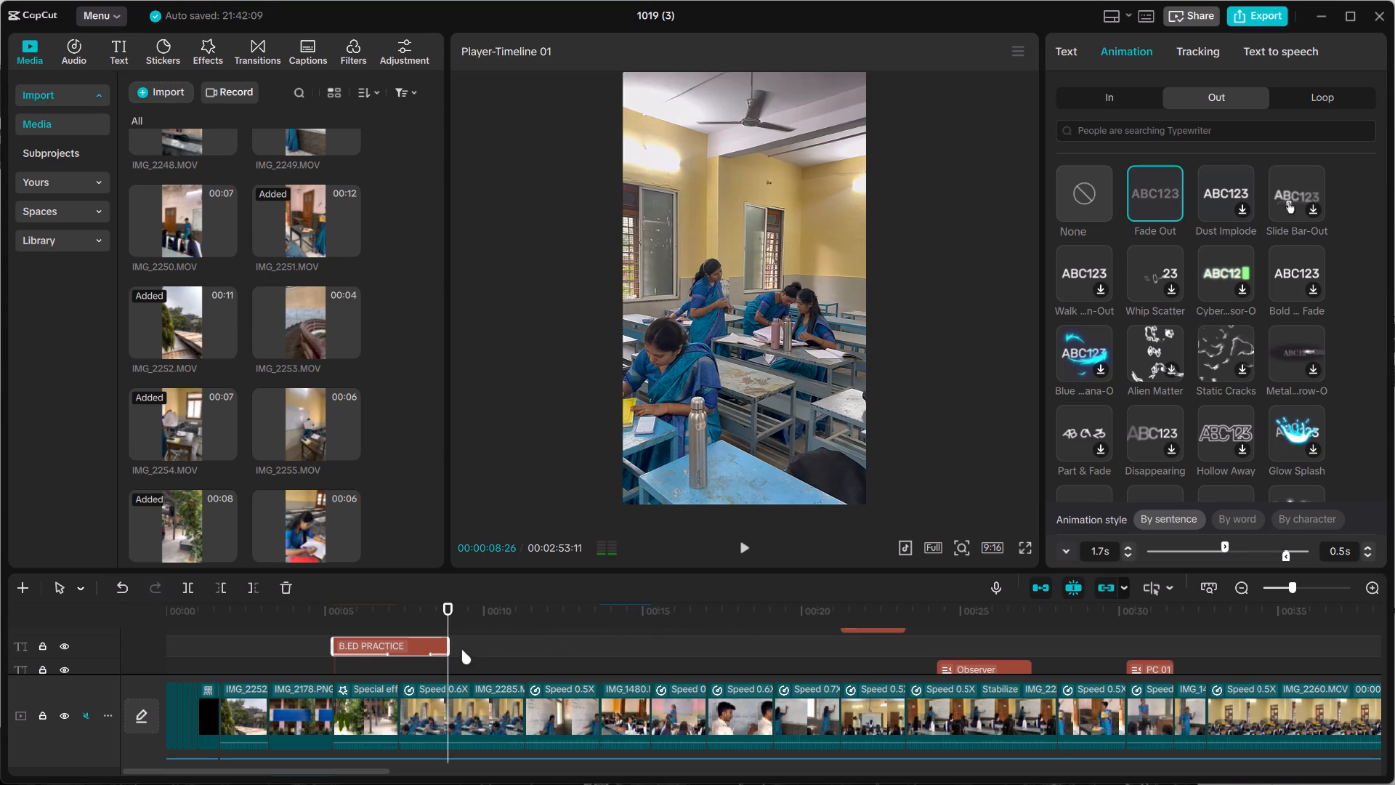
Trim the end of the B.ED PRACTICE TEACHING title to just after the courtyard clip, about 7.6 s, and play the opening.
left_click_drag(446, 644, 434, 647)
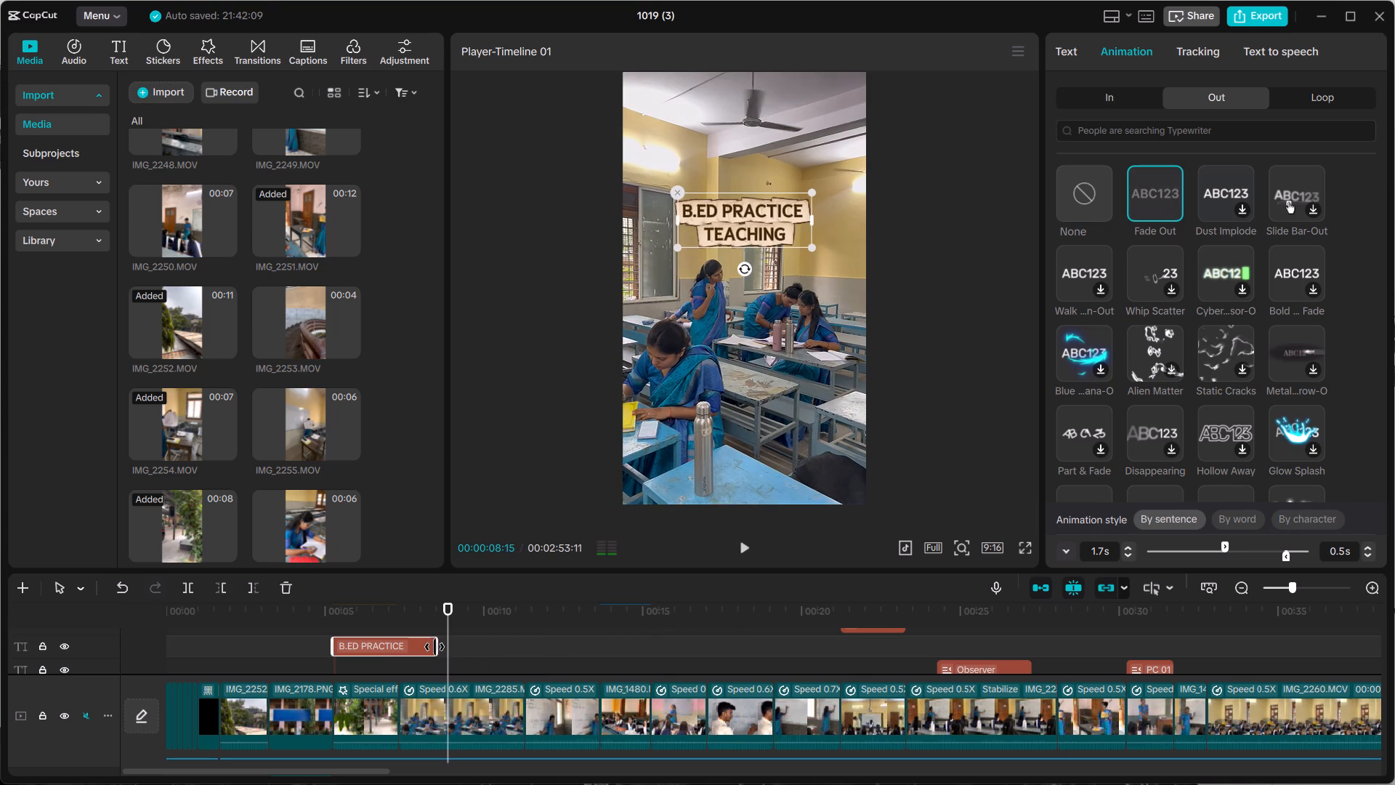
left_click_drag(434, 647, 412, 645)
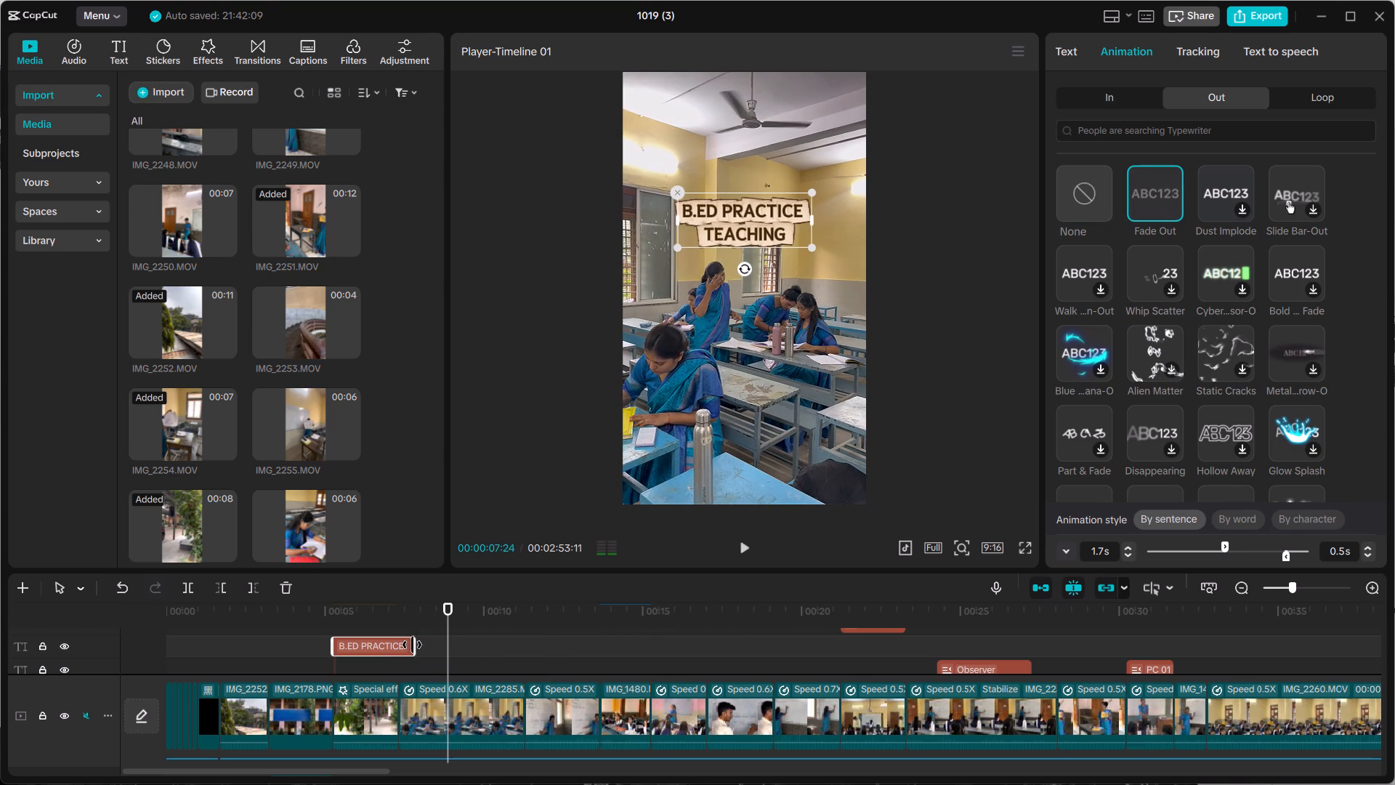
left_click_drag(412, 645, 408, 644)
left_click(304, 636)
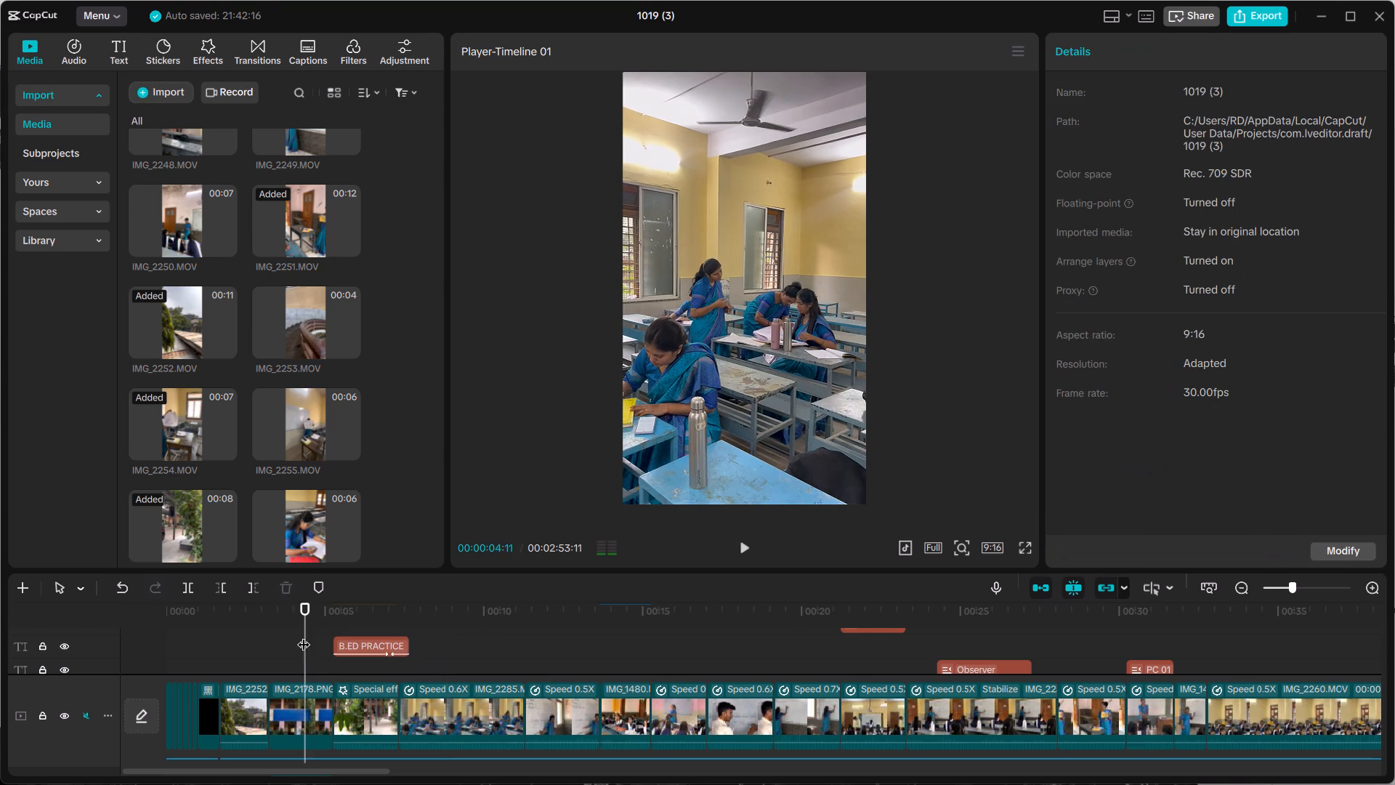
left_click(740, 550)
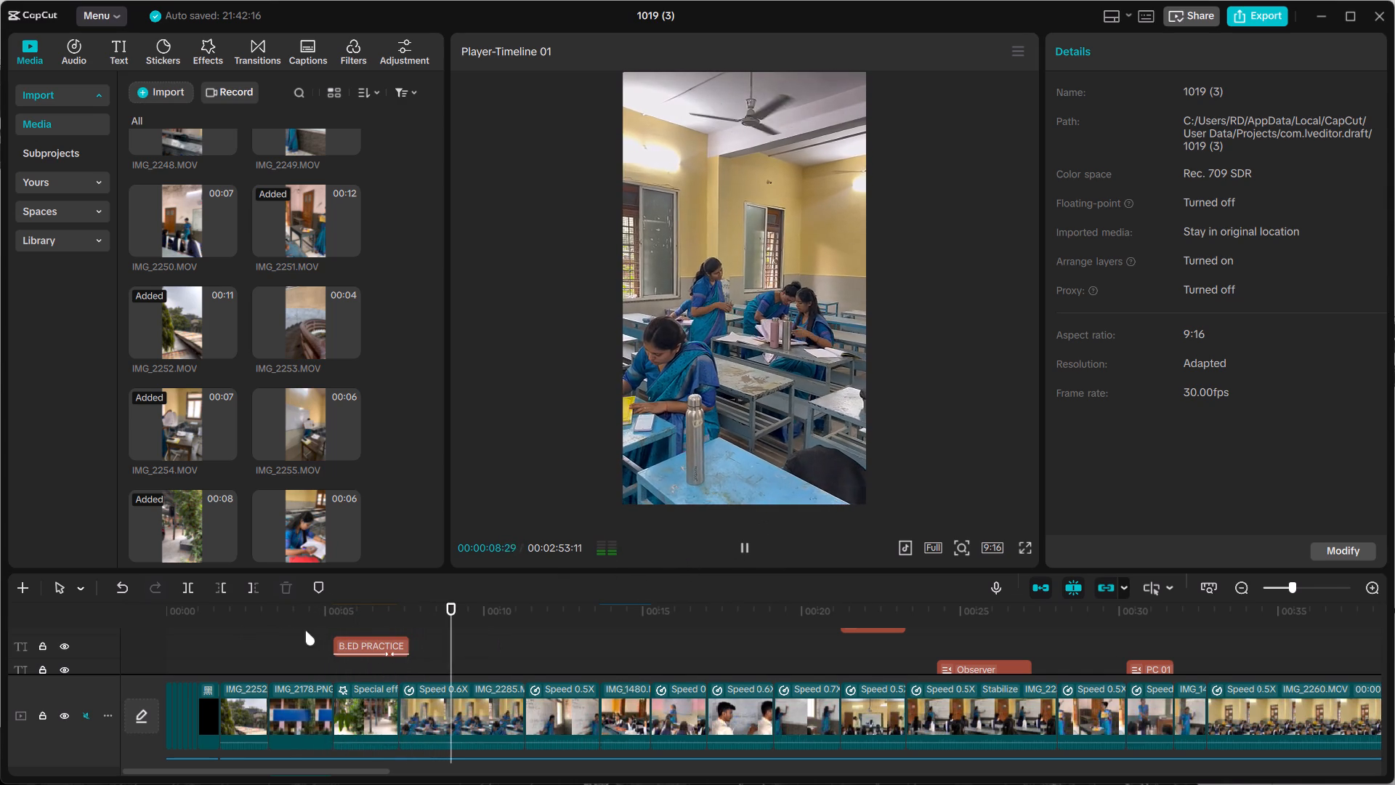
left_click(749, 552)
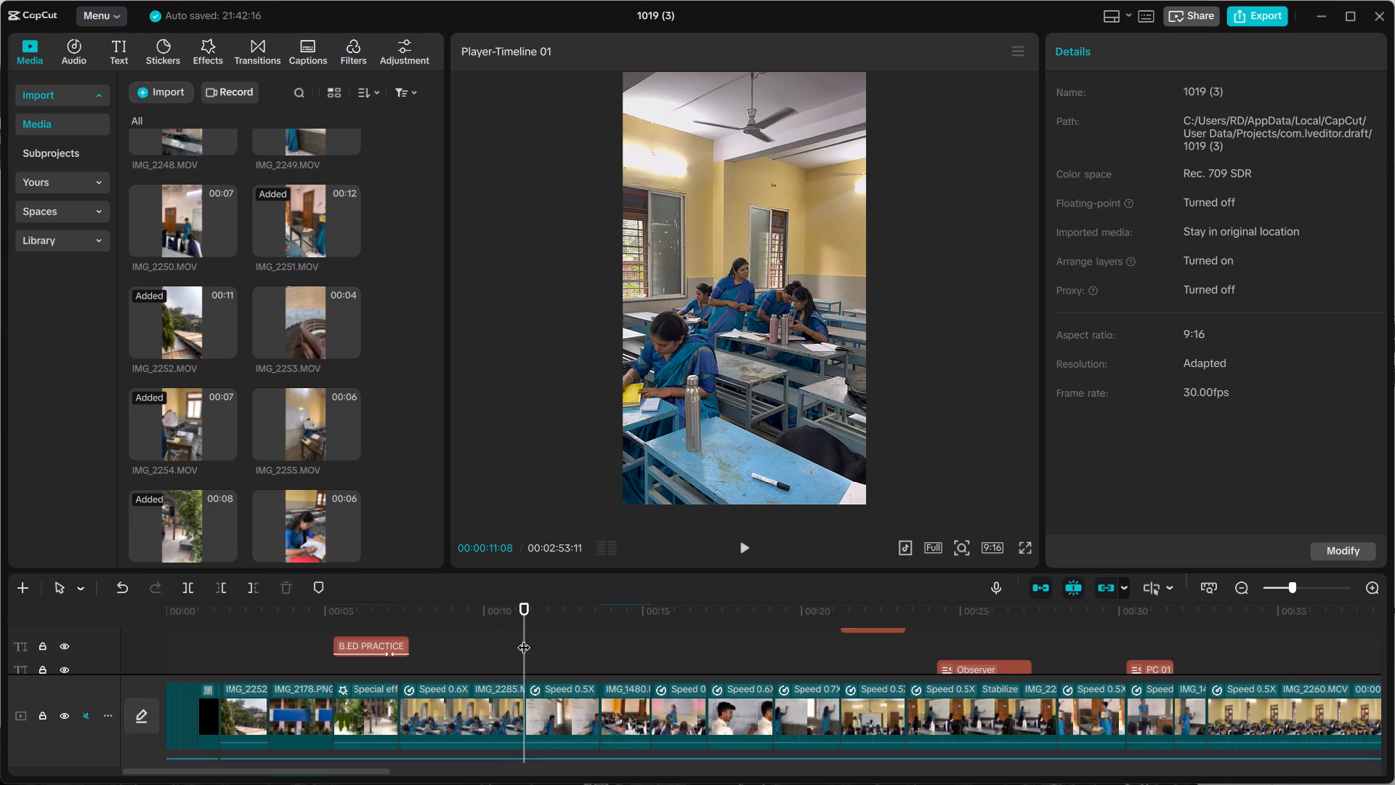
Replay the classroom footage after the title, from 00:00:08:10 through the change to the whiteboard clip.
left_click_drag(524, 638, 431, 640)
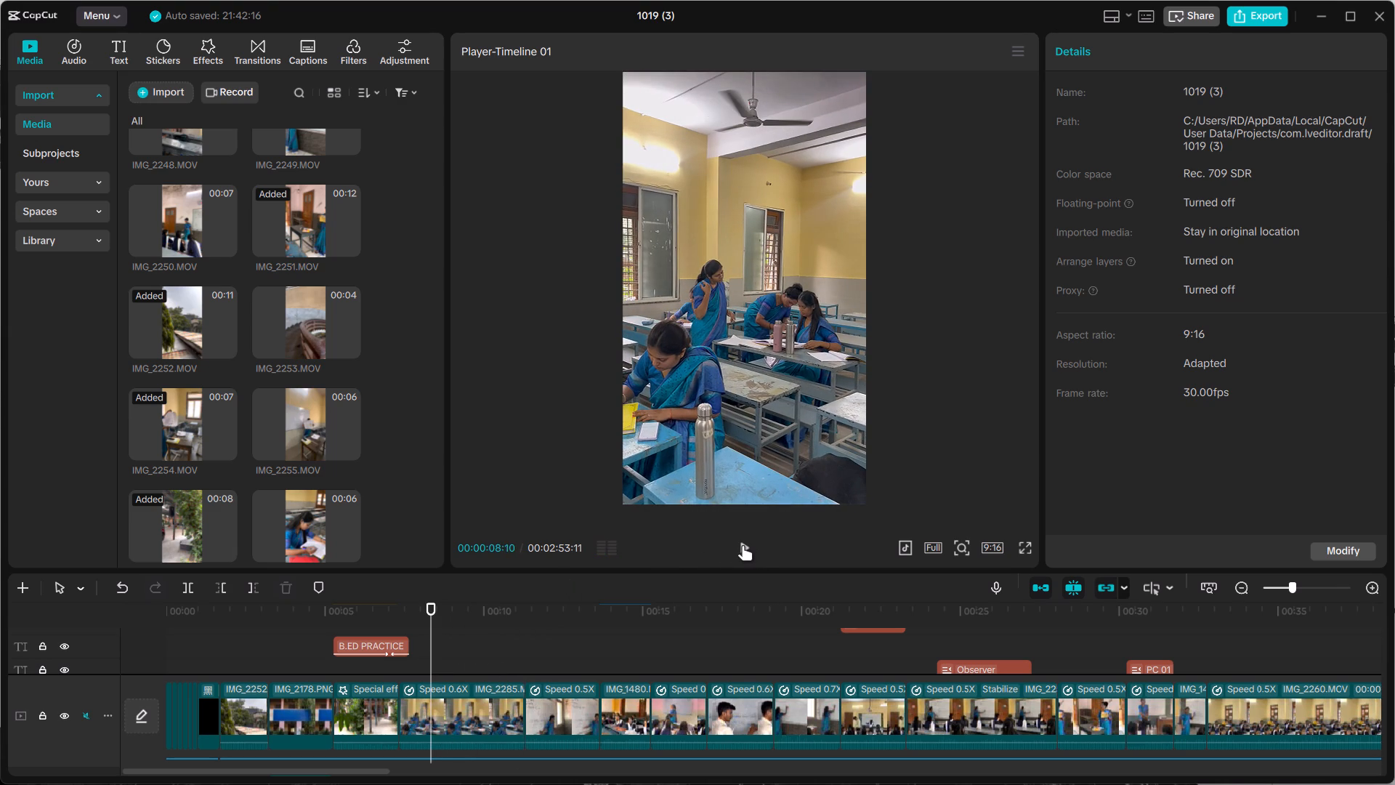
left_click(743, 545)
left_click(753, 542)
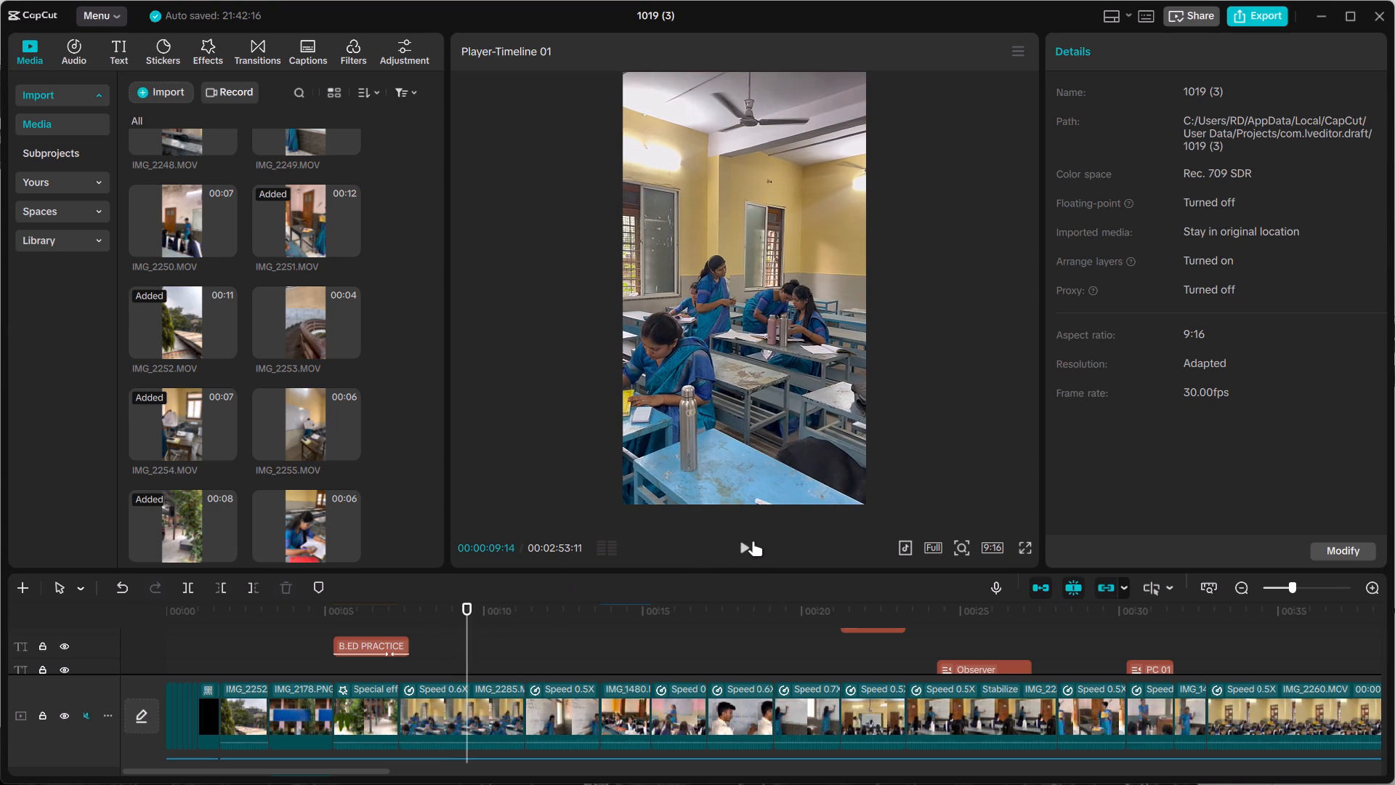
double_click(753, 541)
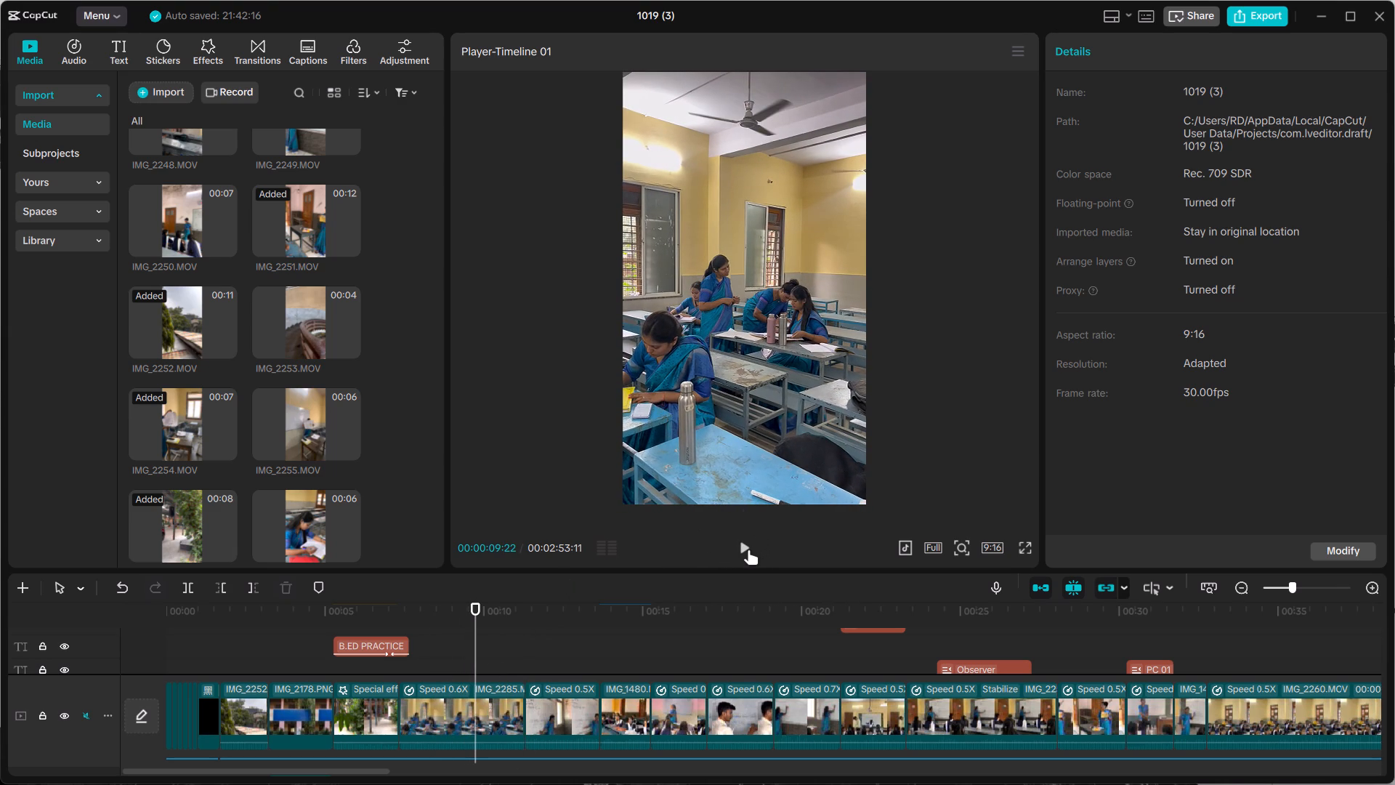
left_click(748, 549)
left_click(748, 549)
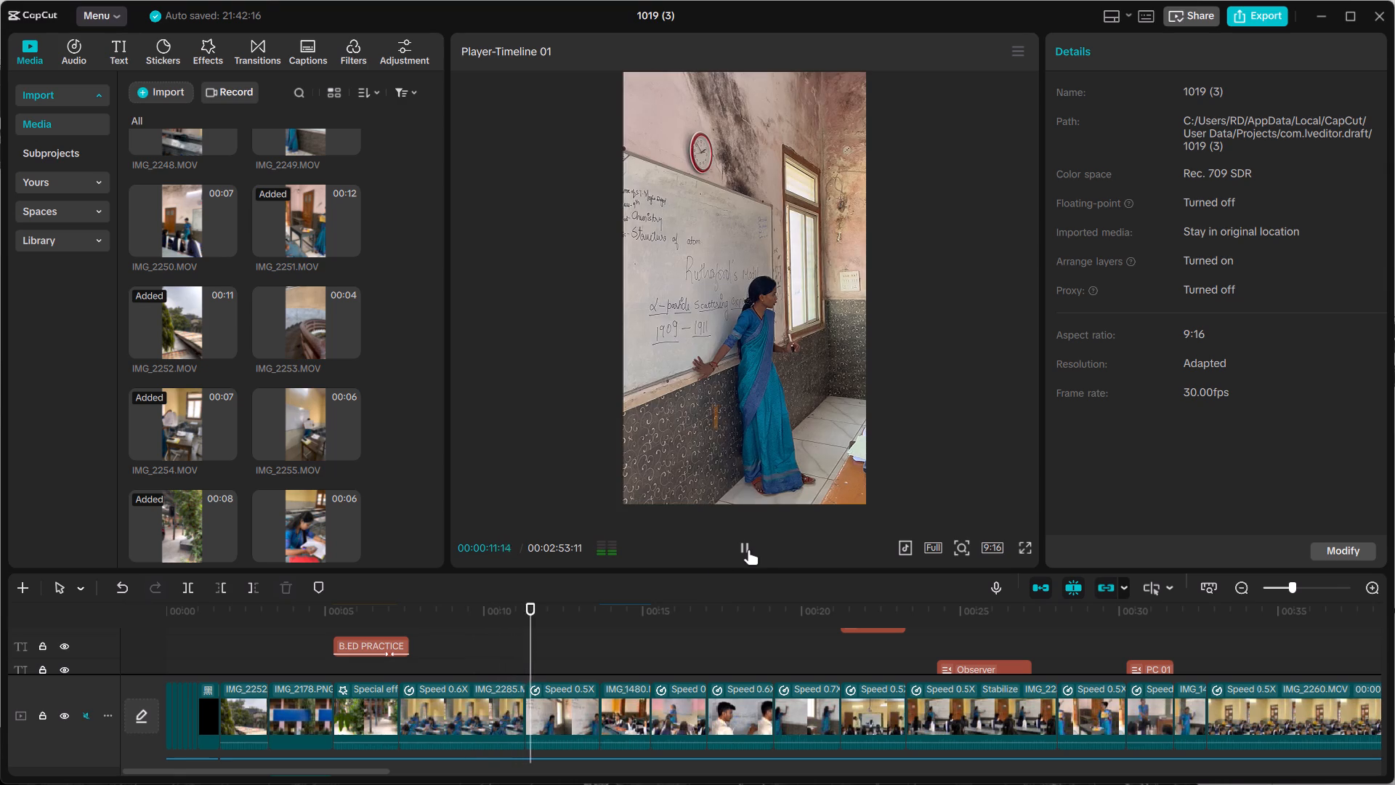
Examine the first Music Box and Piano clip's volume and fade settings and its start against the school signboard footage.
scroll(678, 612, "down", 11)
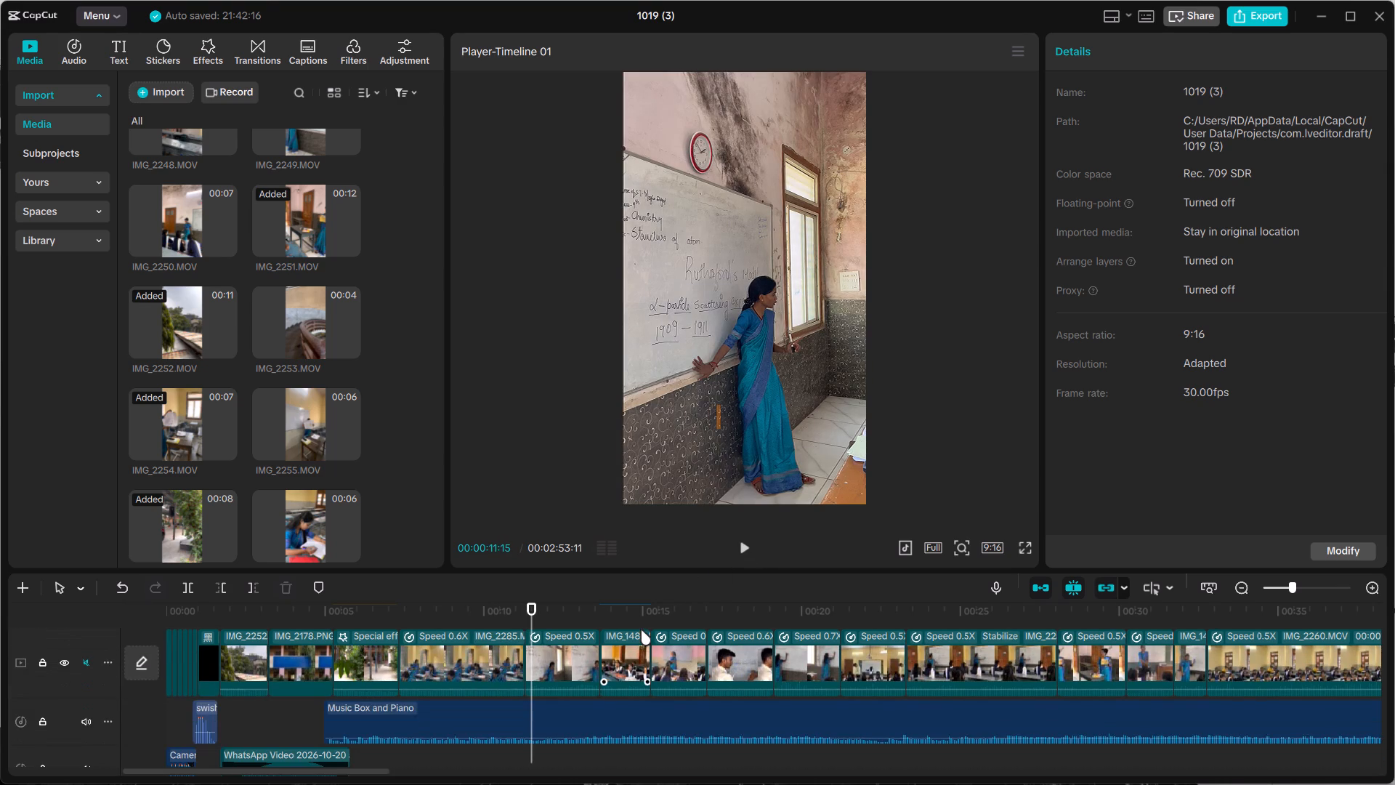
scroll(641, 629, "down", 1)
left_click(653, 688)
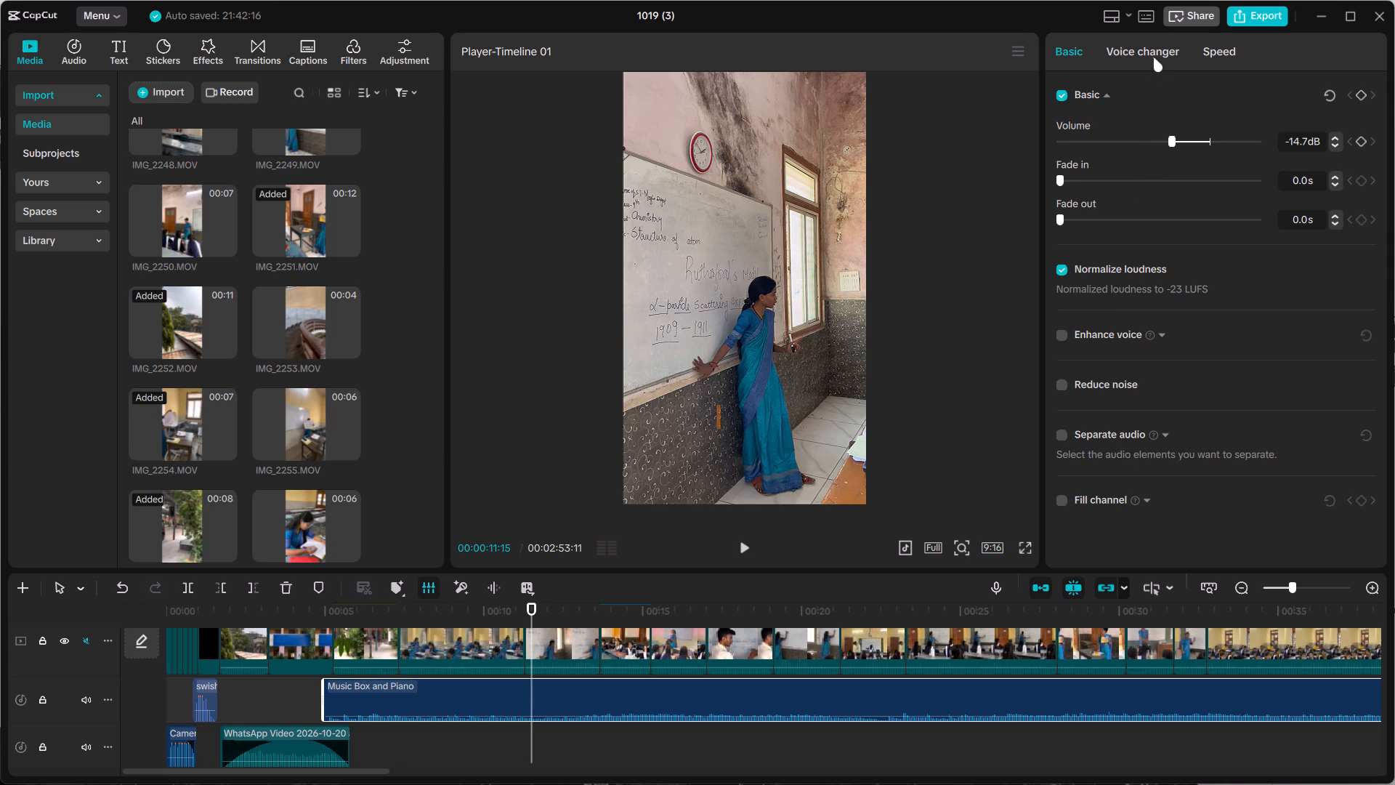
scroll(1142, 235, "down", 5)
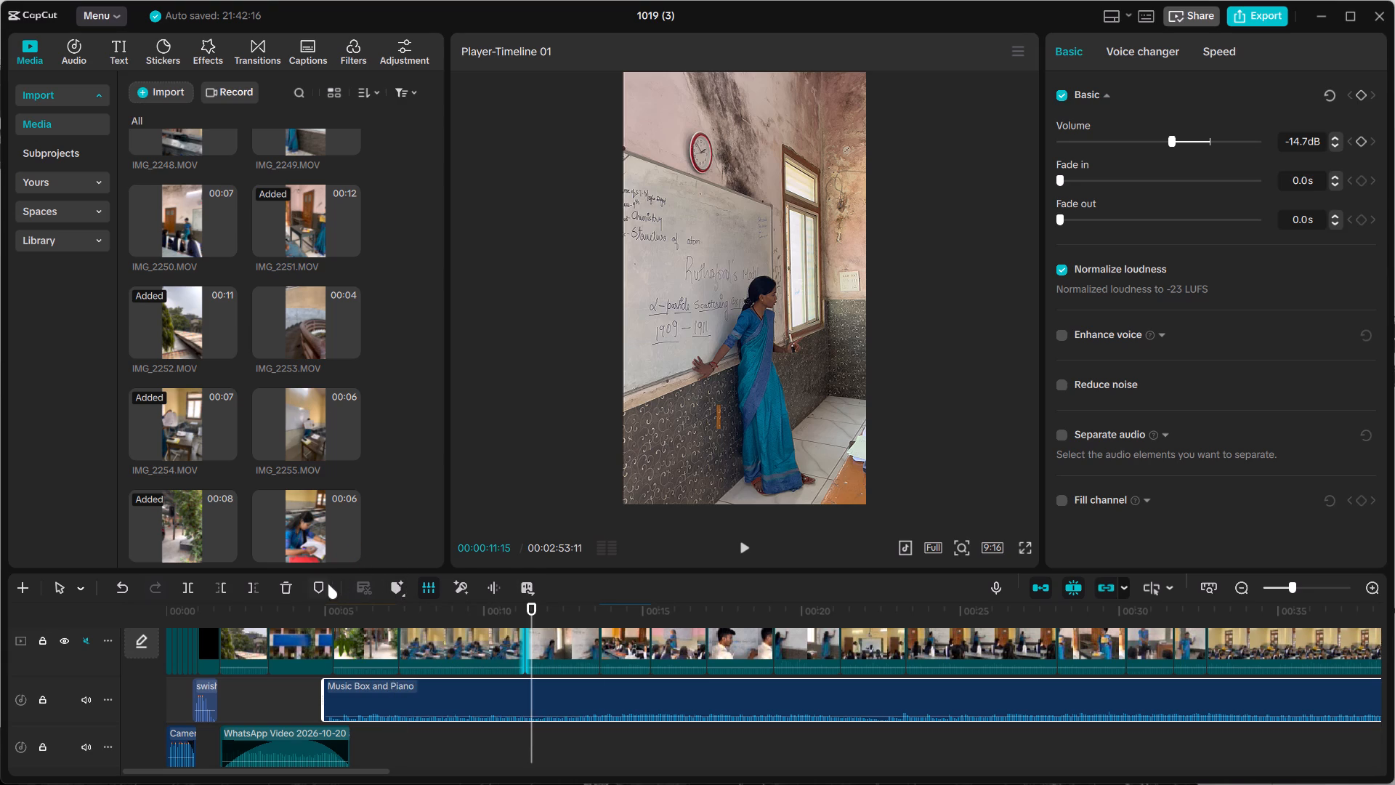
left_click(359, 587)
triple_click(359, 587)
left_click(1282, 586)
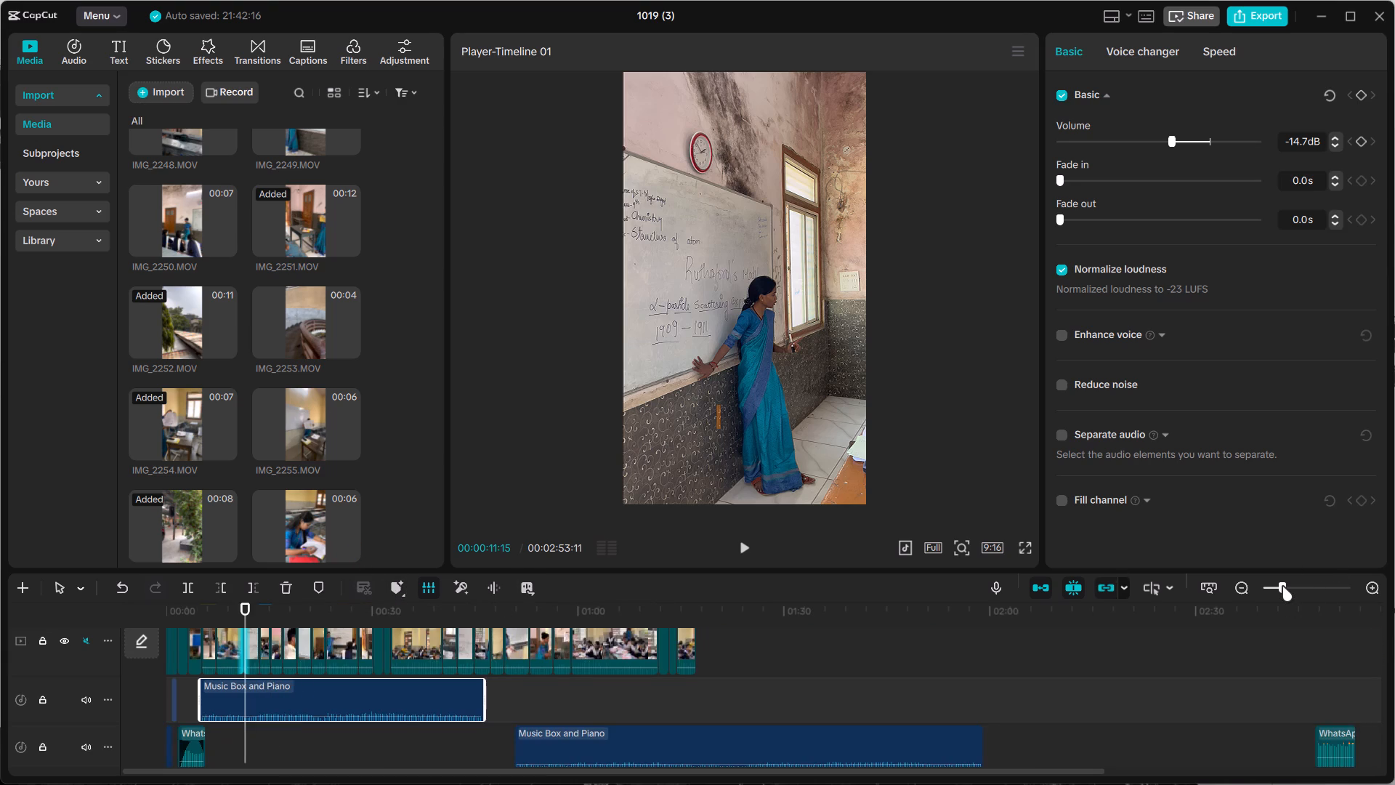
left_click_drag(1282, 586, 1293, 582)
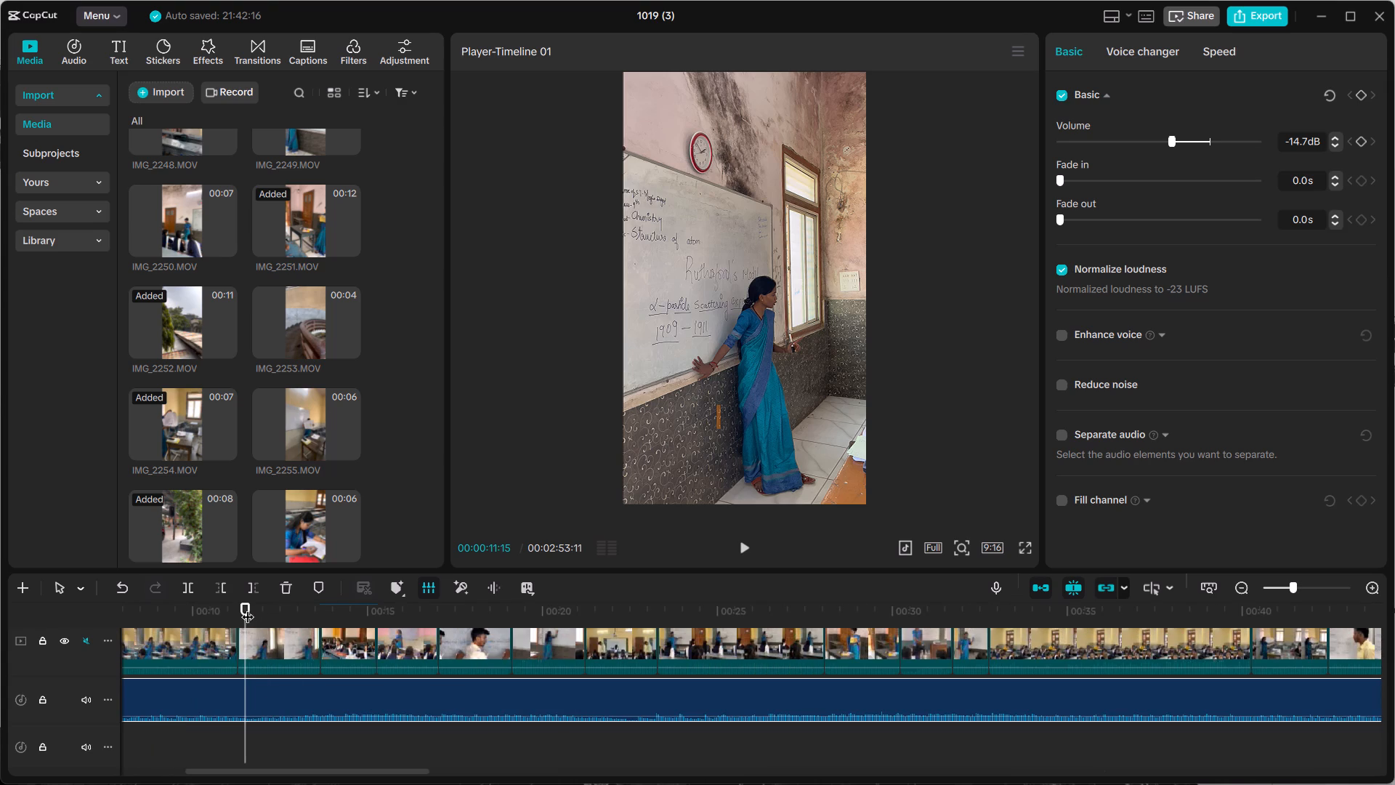
left_click_drag(239, 609, 346, 605)
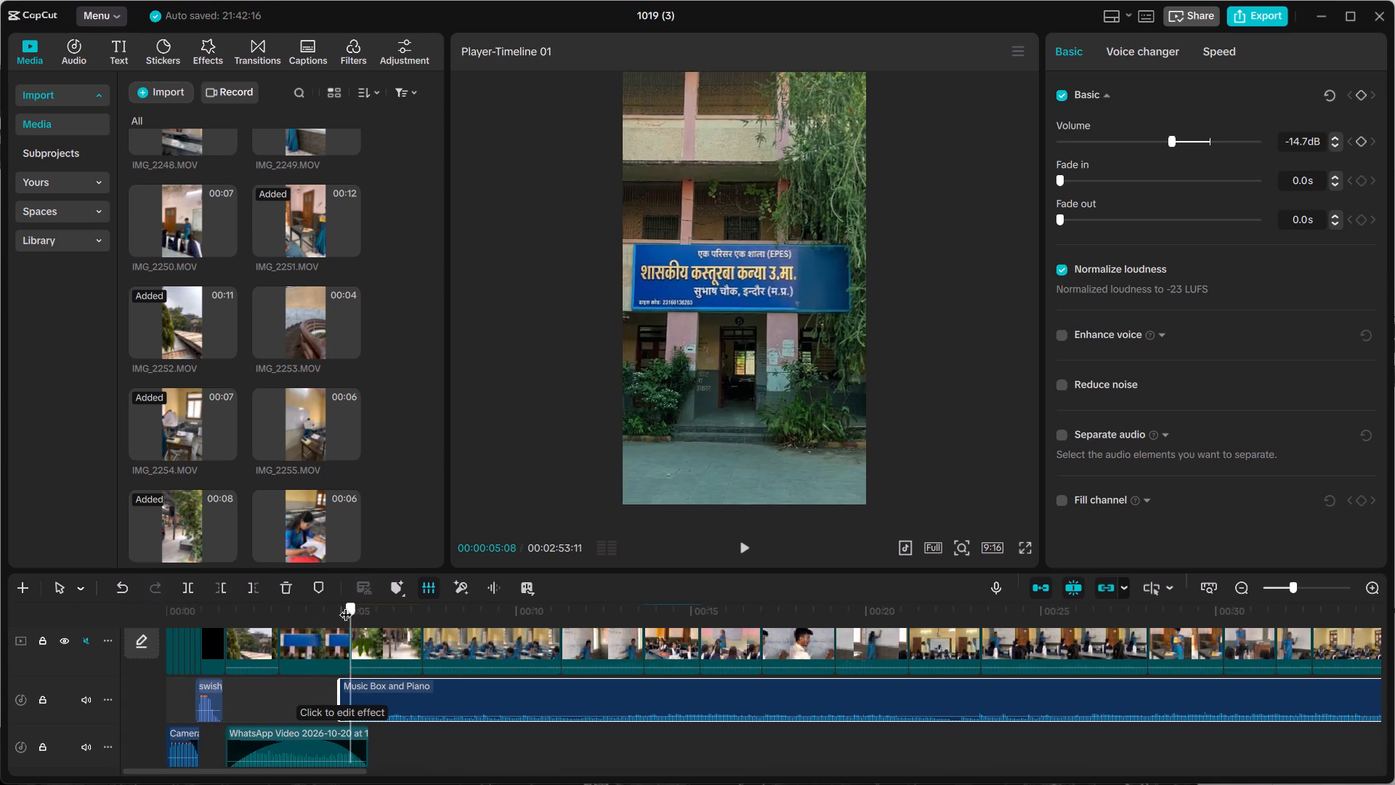
left_click_drag(346, 605, 333, 601)
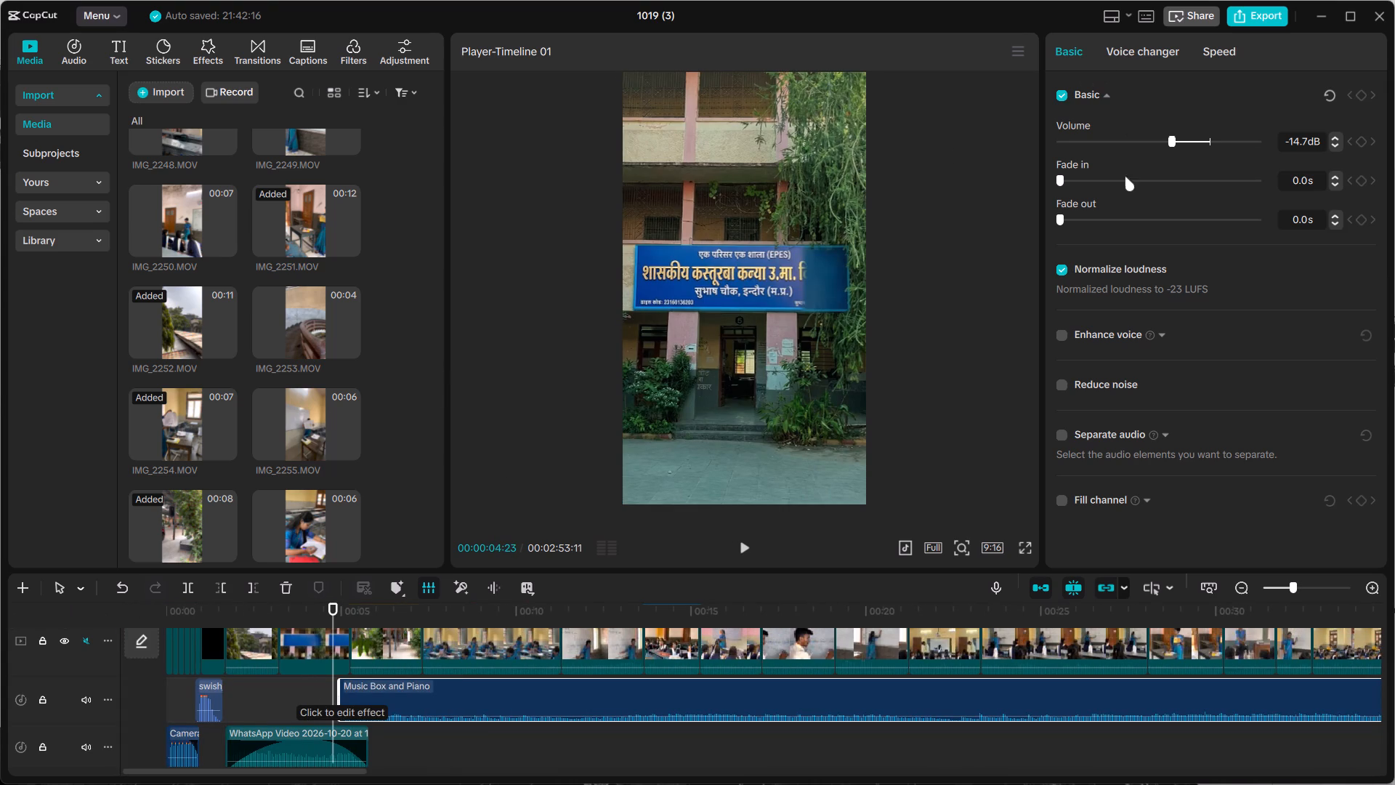
scroll(1136, 241, "down", 4)
scroll(1136, 296, "up", 7)
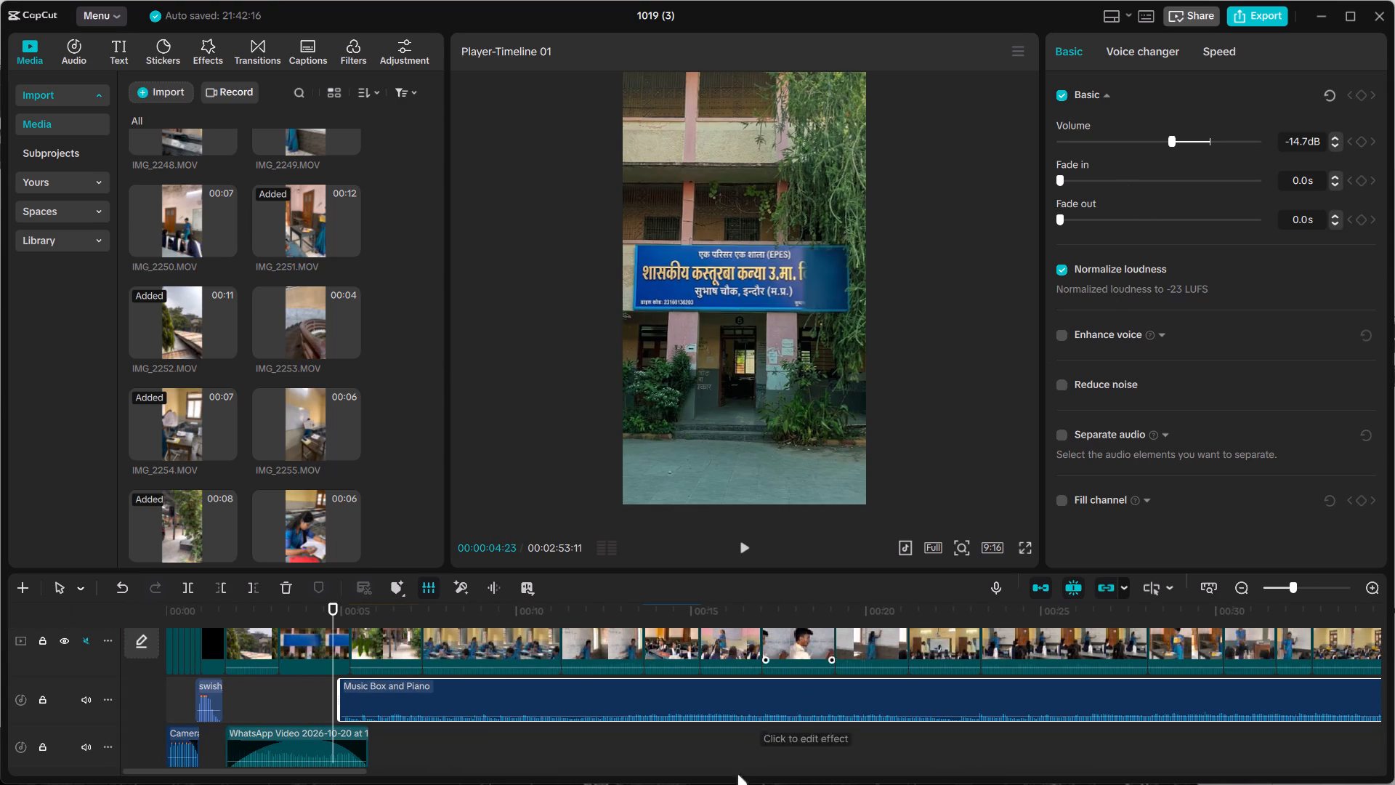
left_click(610, 738)
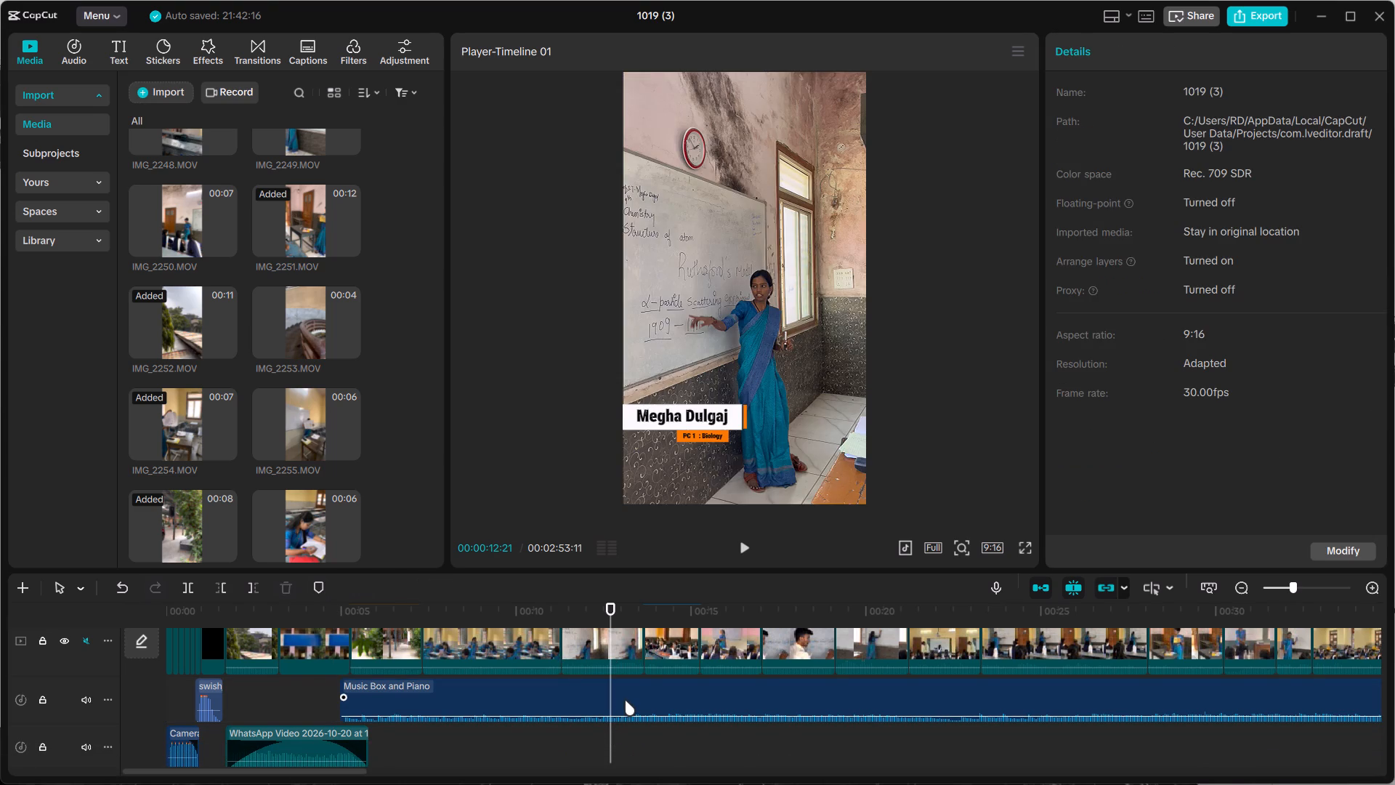
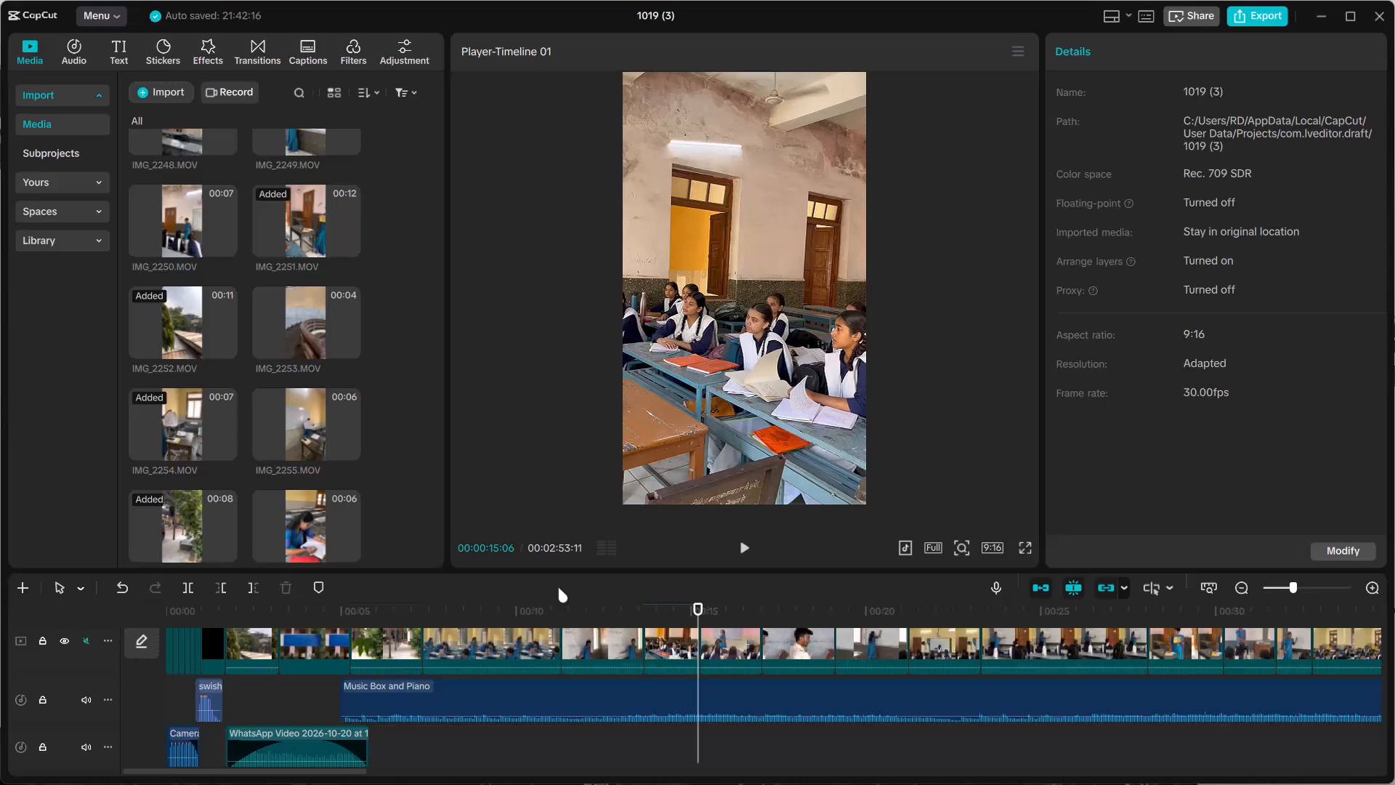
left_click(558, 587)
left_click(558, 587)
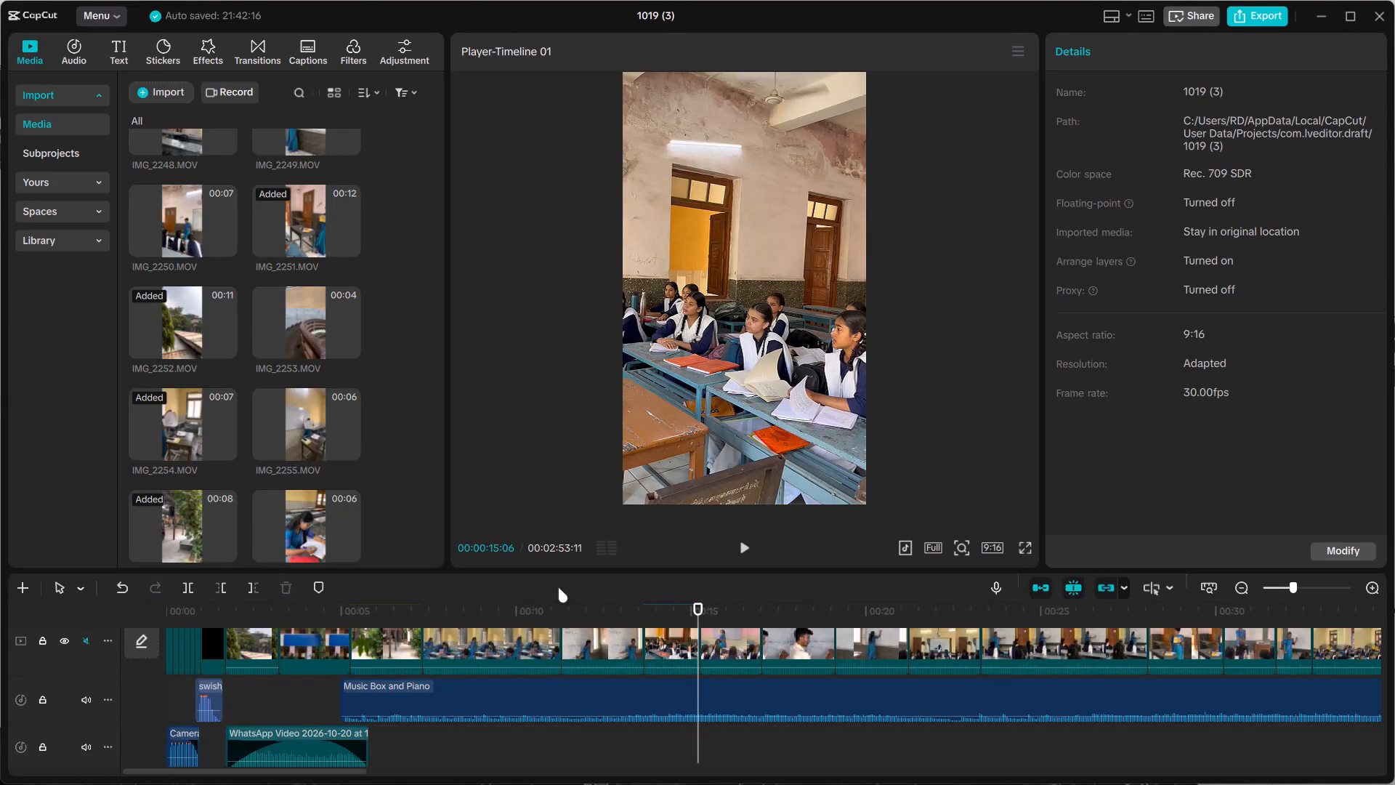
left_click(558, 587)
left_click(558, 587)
Play the classroom footage from 00:00:15:06 to about 00:00:50 and examine how the clips, background music and multi-speaker narration are laid out.
left_click(744, 547)
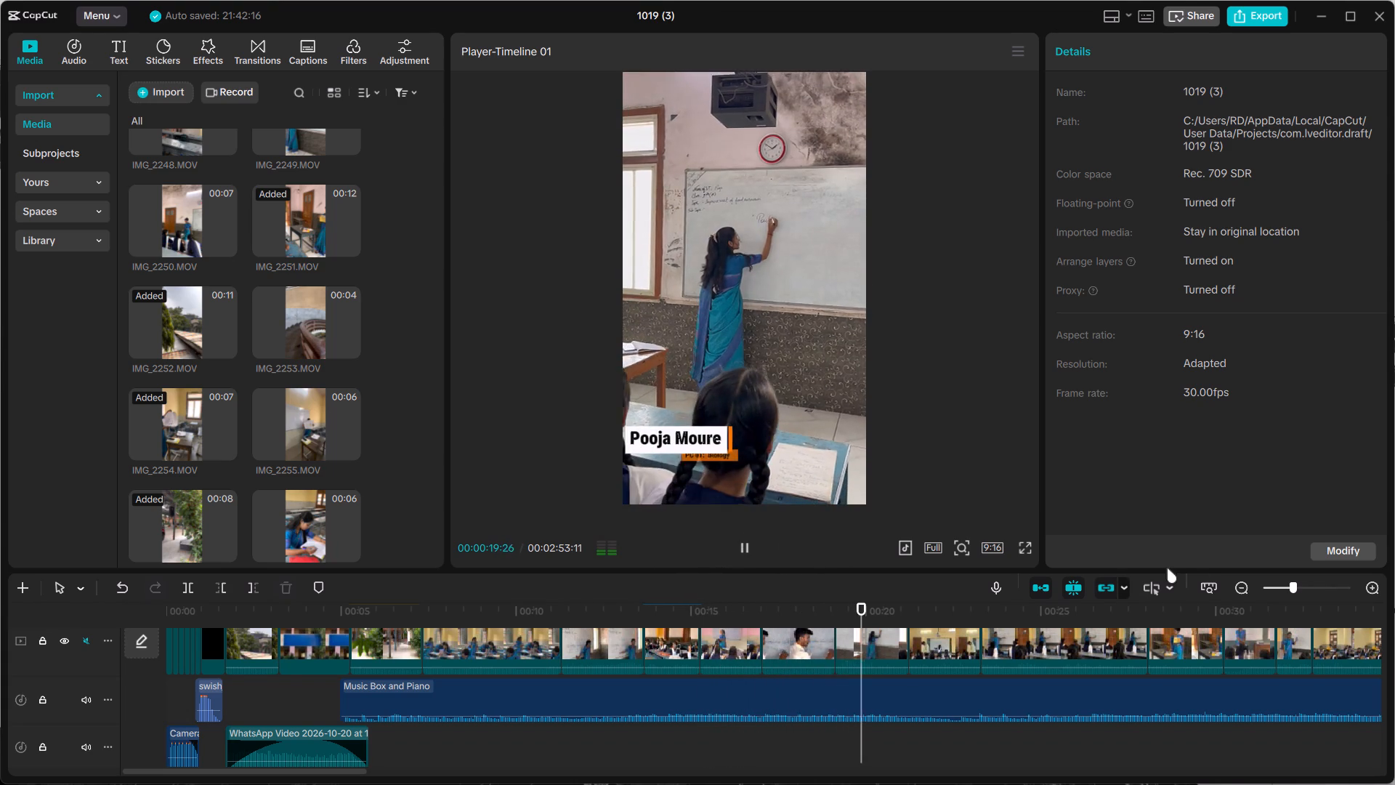
left_click(1282, 588)
left_click_drag(1282, 588, 1290, 586)
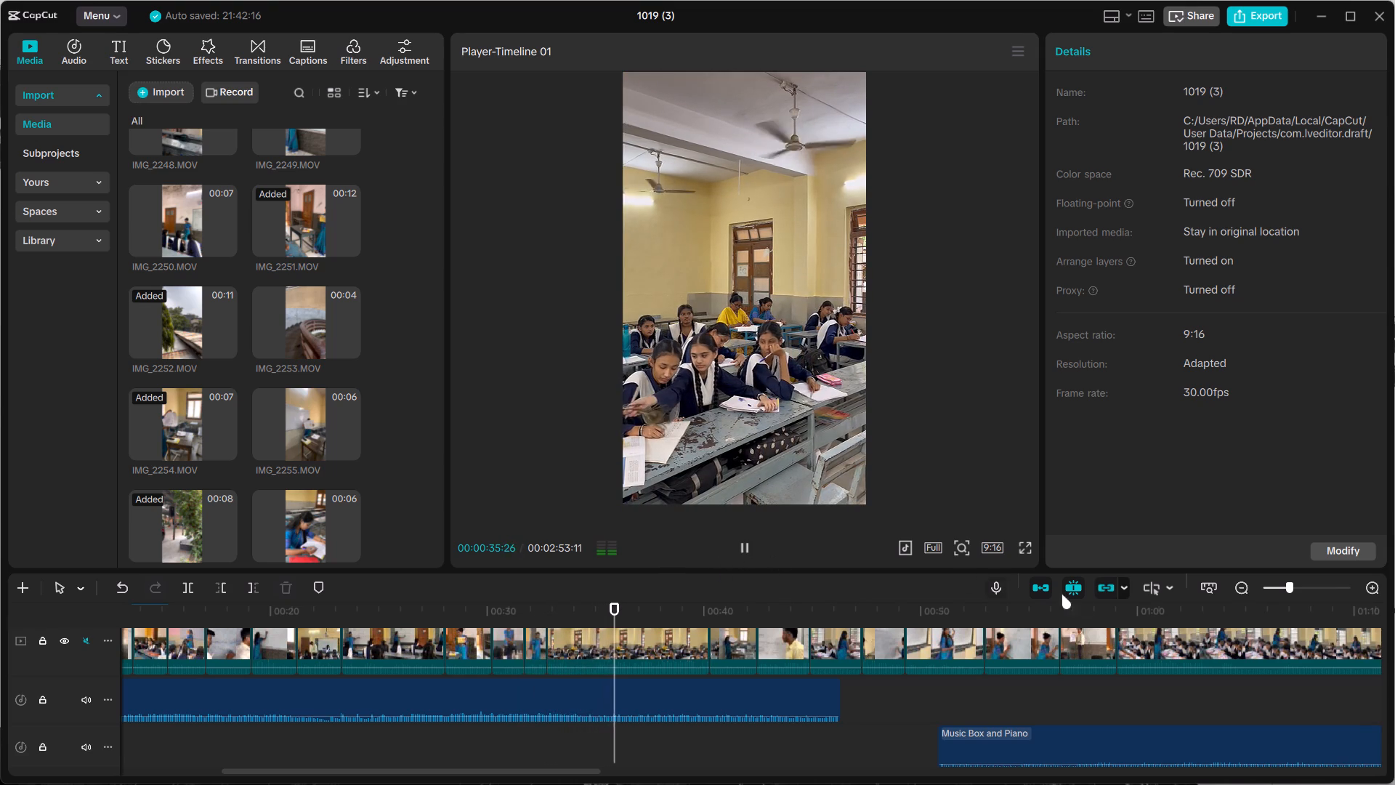
left_click(1277, 586)
left_click(1278, 586)
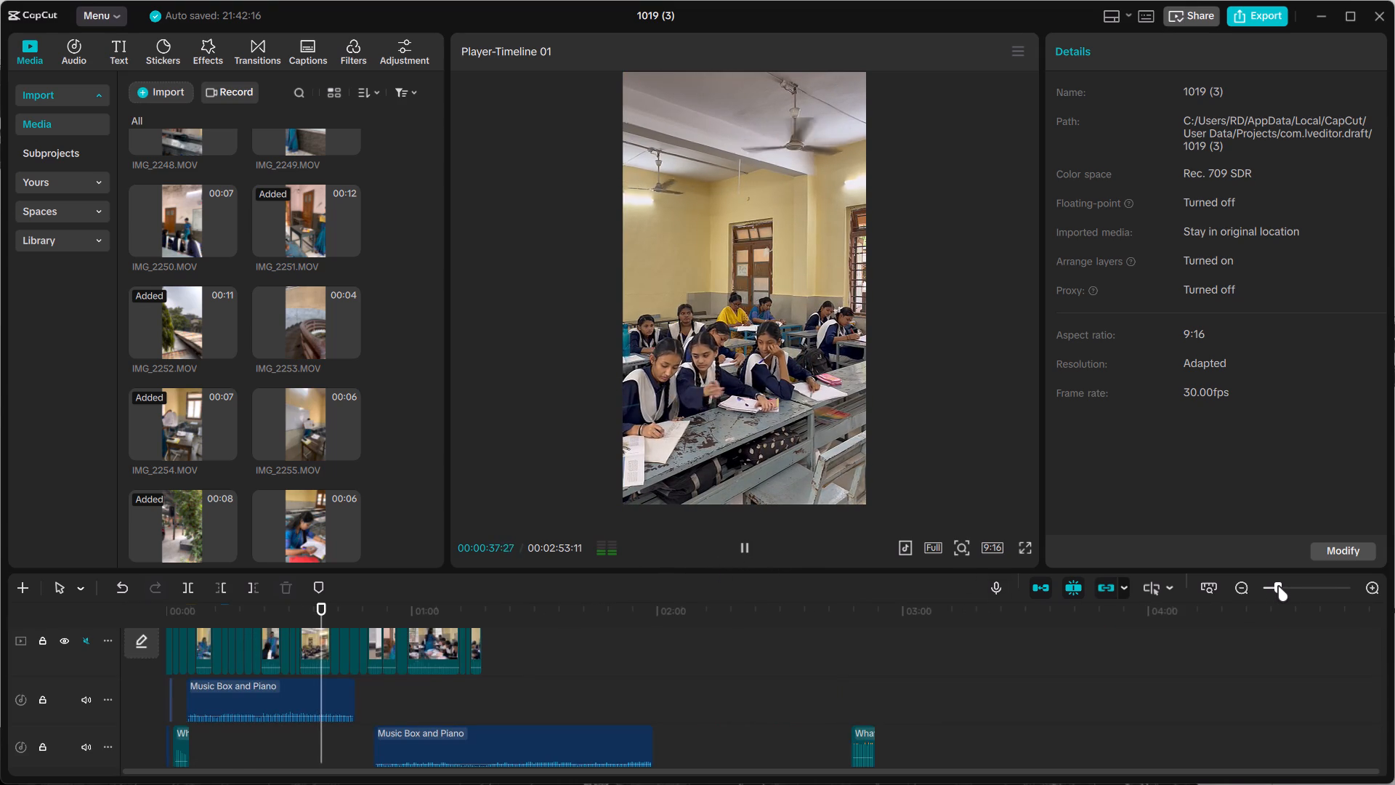
left_click(1278, 586)
scroll(872, 713, "up", 4)
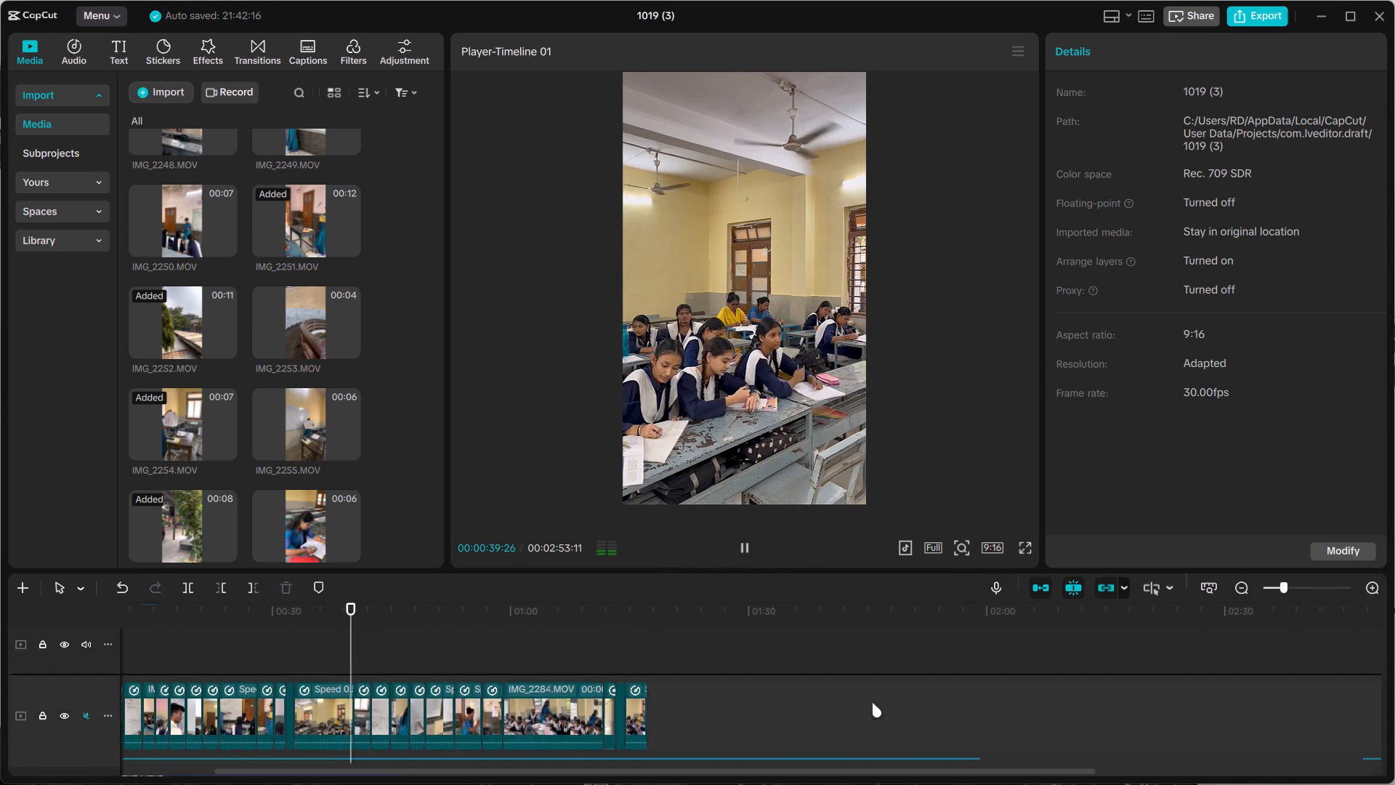
scroll(872, 702, "down", 12)
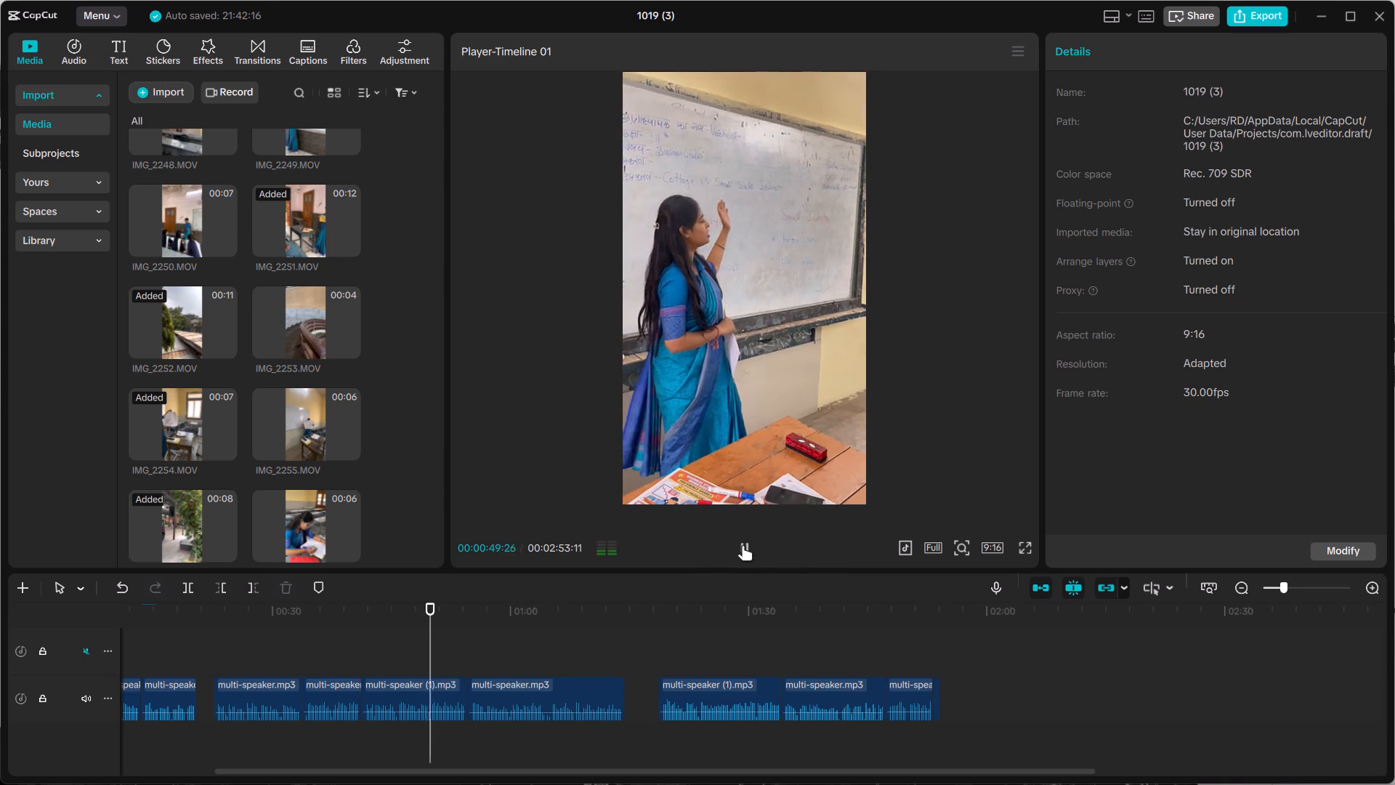
left_click(743, 545)
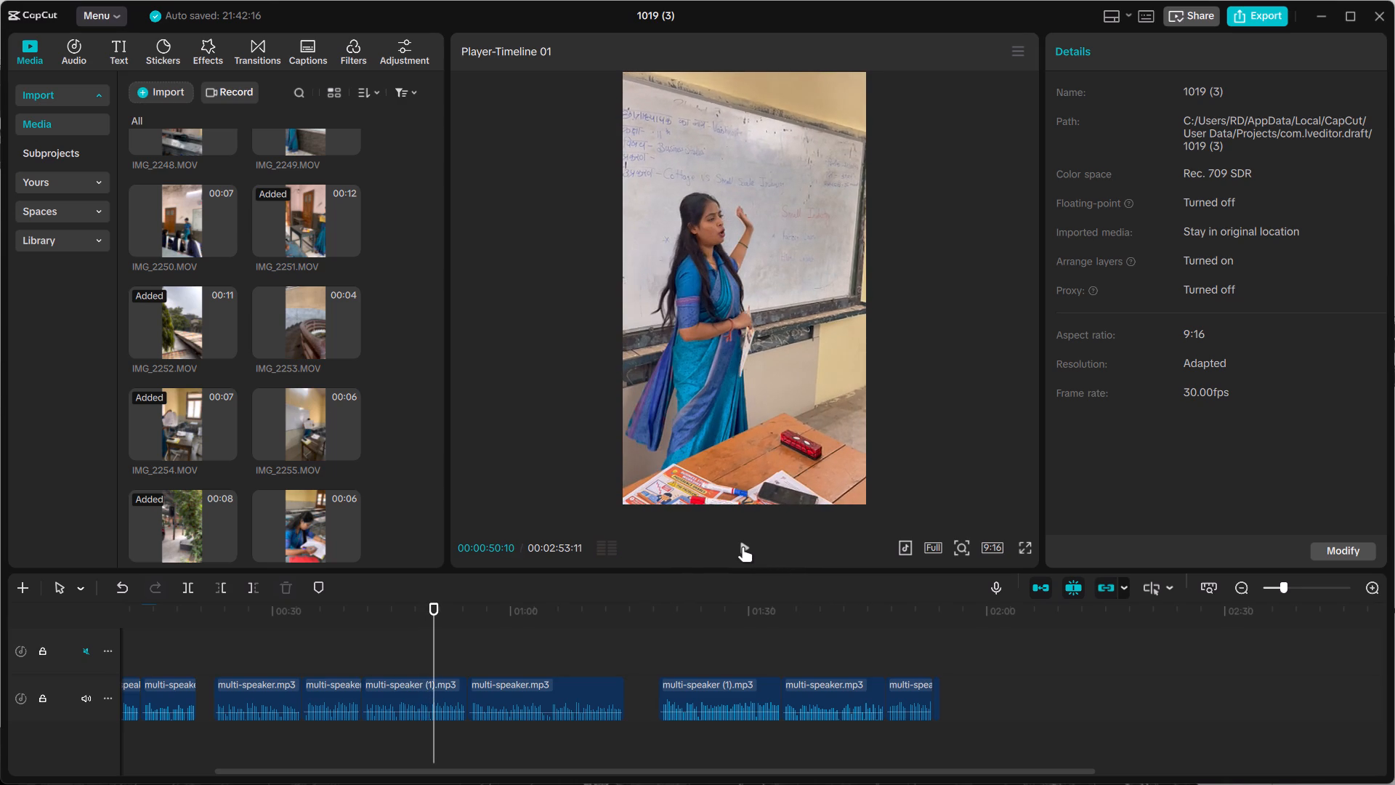